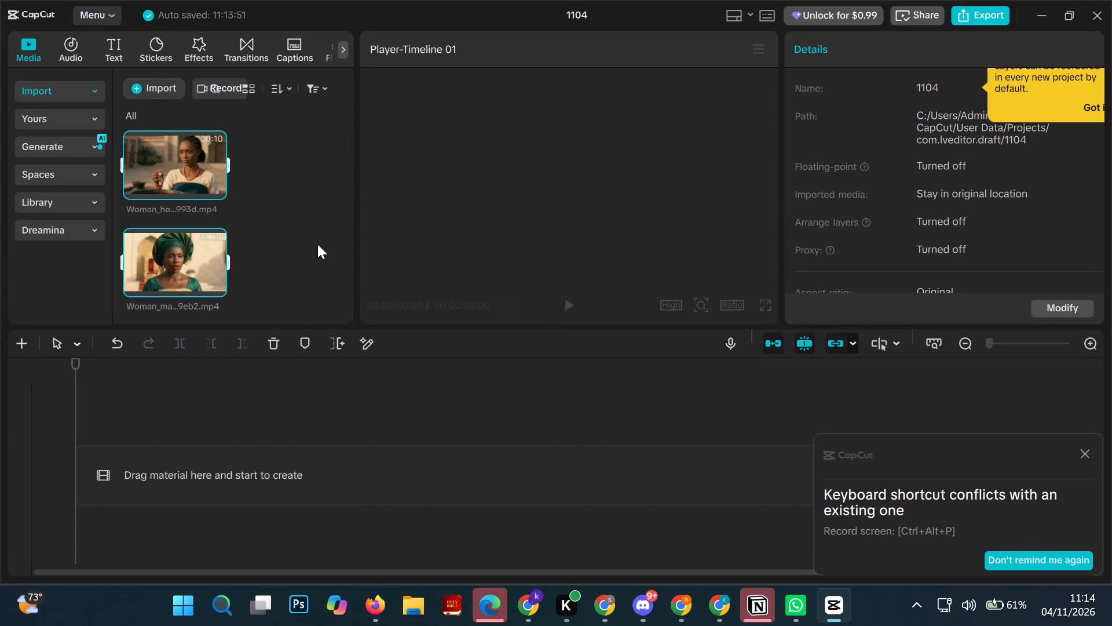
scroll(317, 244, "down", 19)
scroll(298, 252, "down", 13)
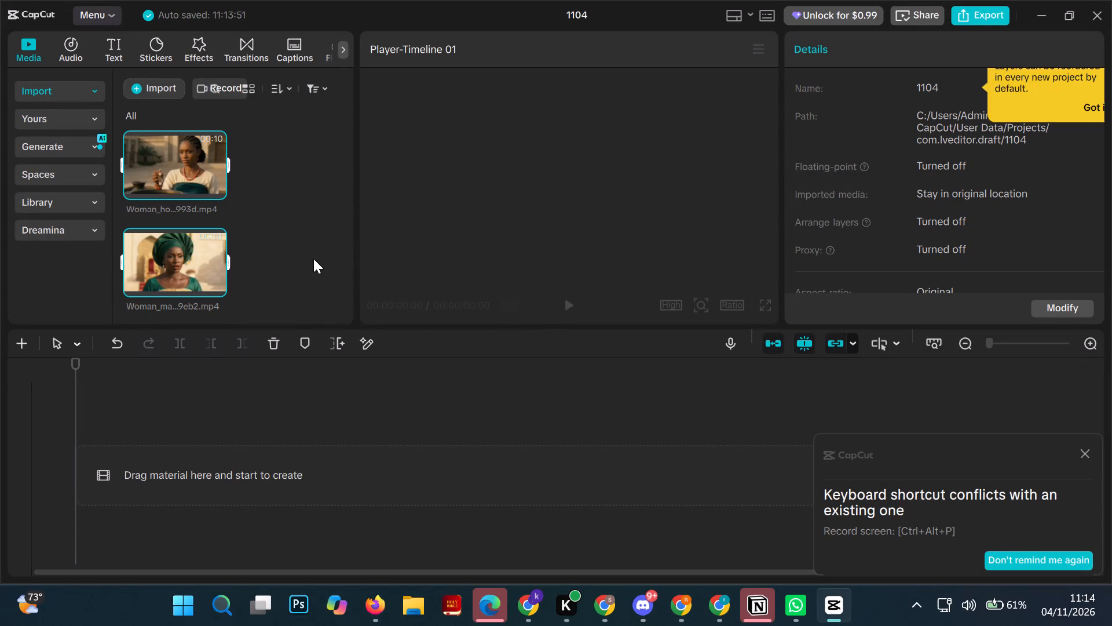
Add the Woman_makes_public_accusation clip to the timeline and dismiss the shortcut conflict notice.
left_click(313, 259)
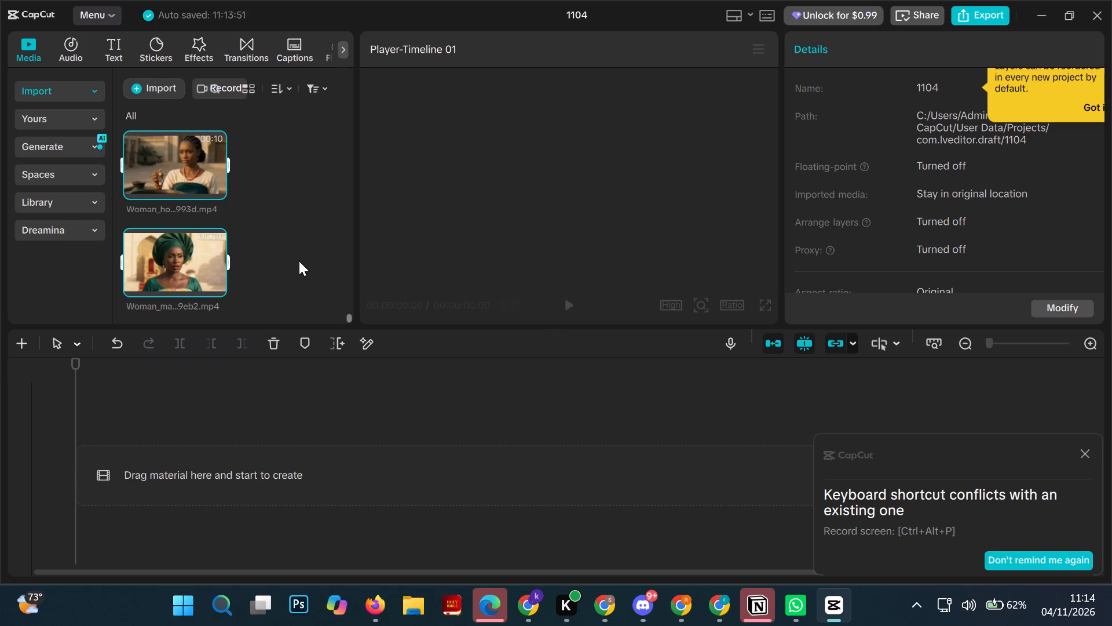
left_click(299, 256)
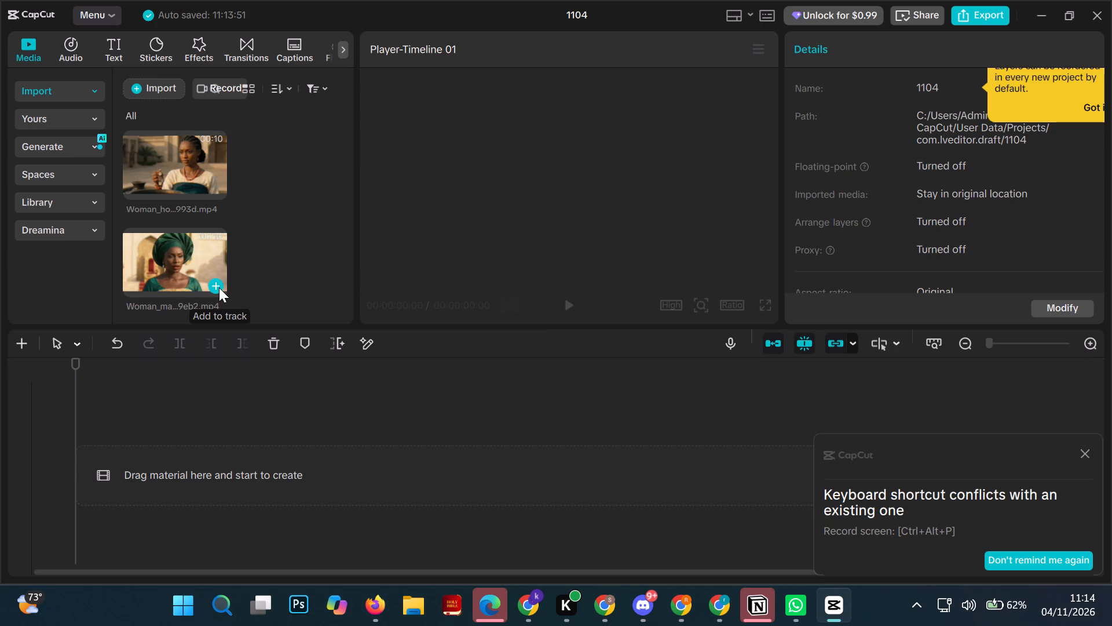
left_click(218, 286)
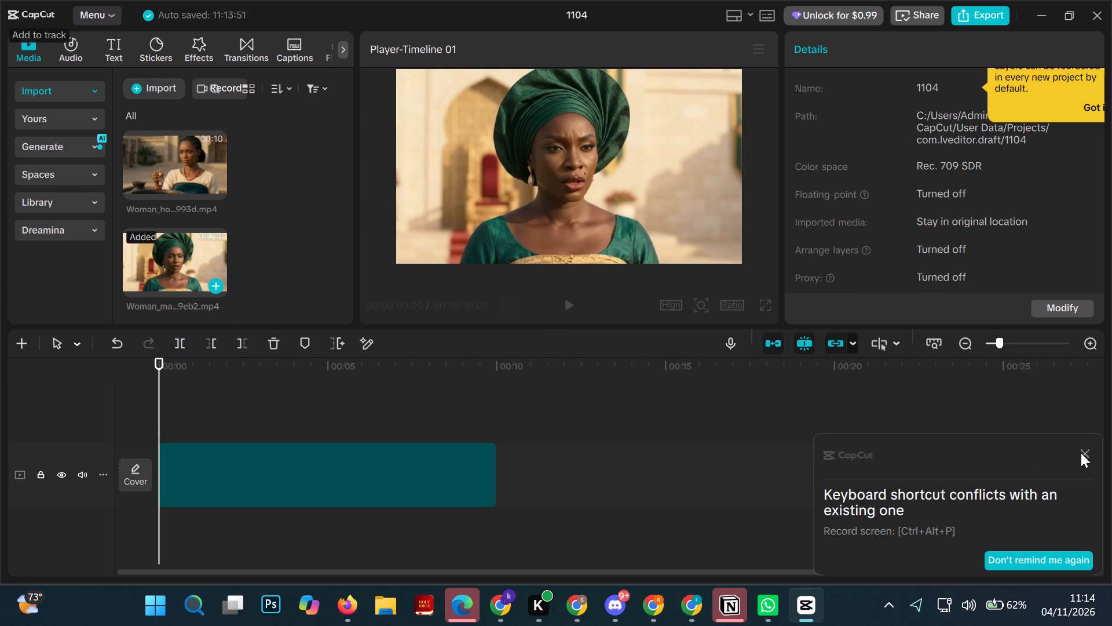
left_click(1085, 452)
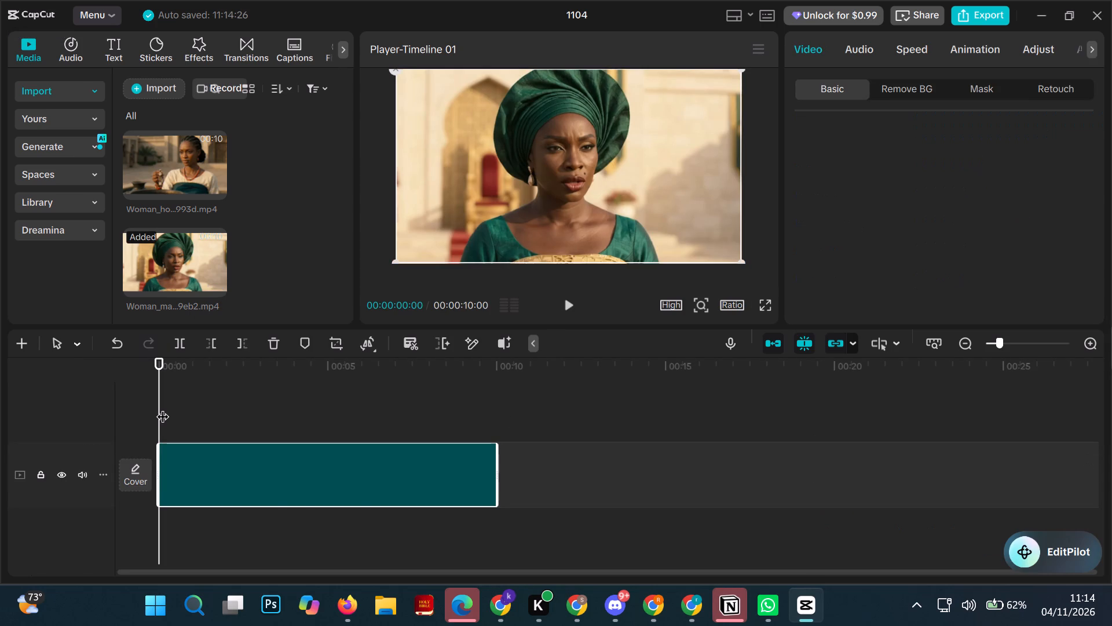
Add the Woman_holding_cowrie_anklet clip at 00:00:10:00, directly after the public accusation clip on the timeline.
left_click_drag(160, 400, 510, 475)
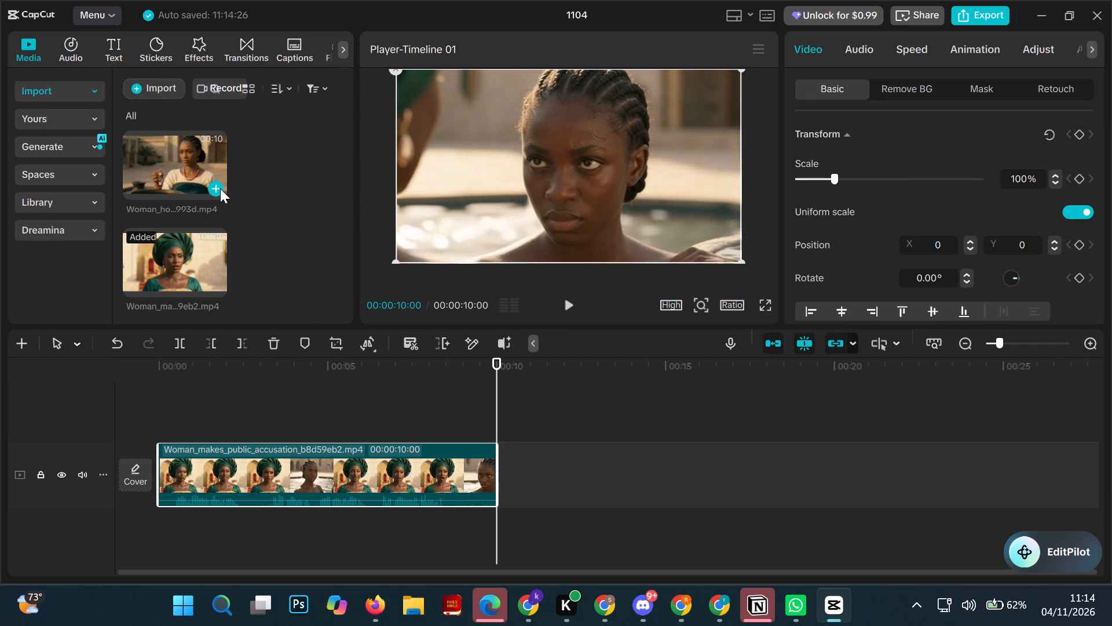
left_click(218, 187)
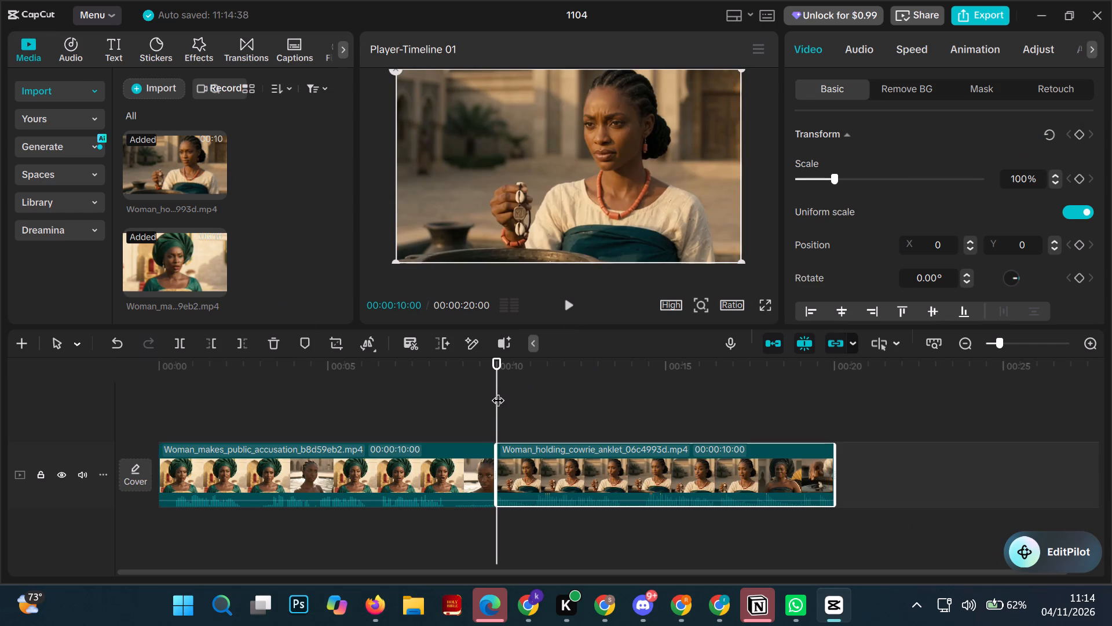
Move the playhead to the end of the cowrie anklet clip at 00:00:20:00.
left_click_drag(498, 391, 661, 399)
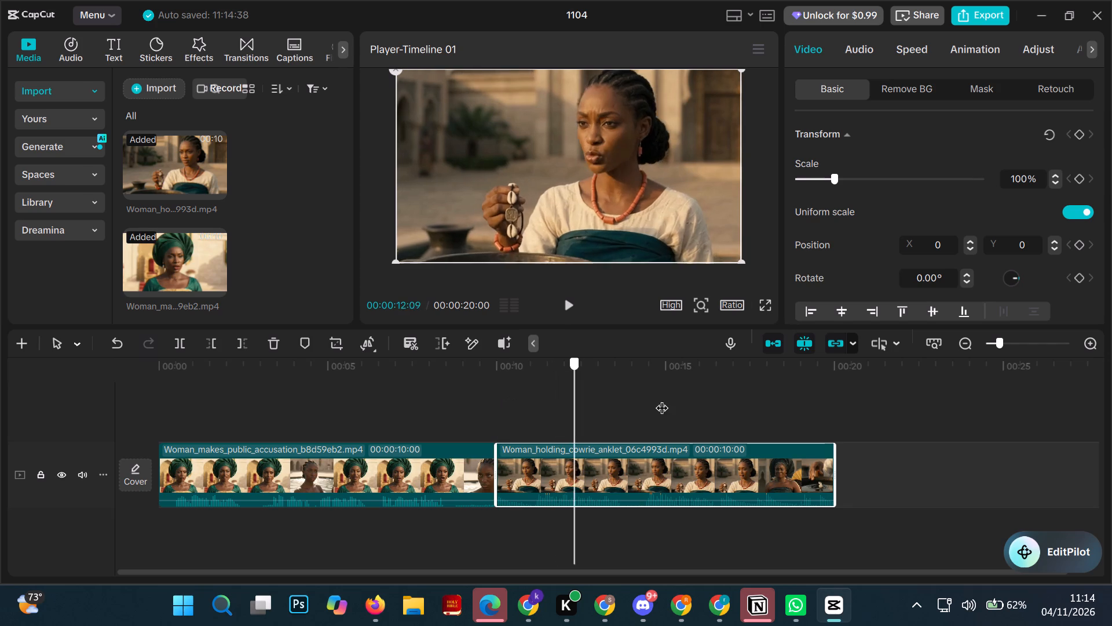
left_click_drag(661, 399, 847, 427)
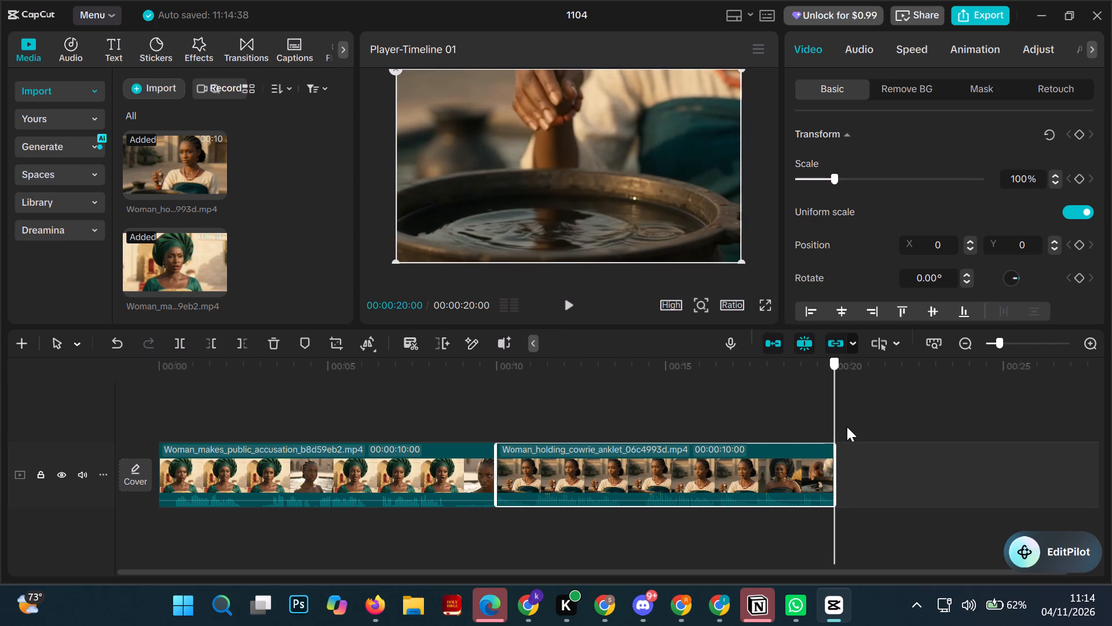
left_click_drag(847, 427, 848, 427)
left_click(725, 604)
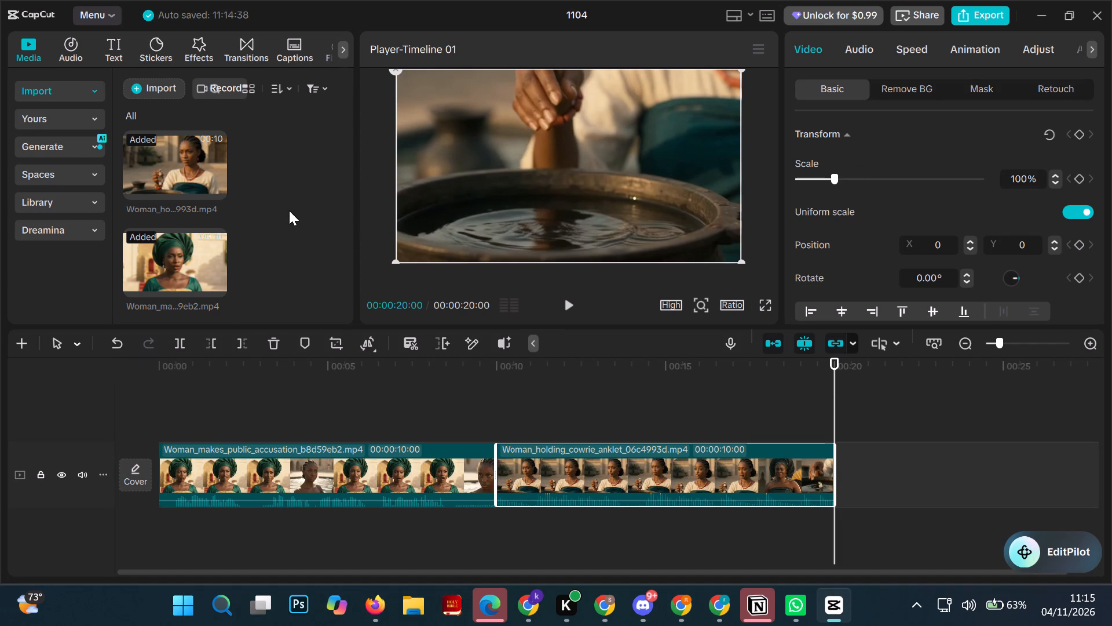
scroll(289, 210, "up", 1)
scroll(289, 210, "down", 1)
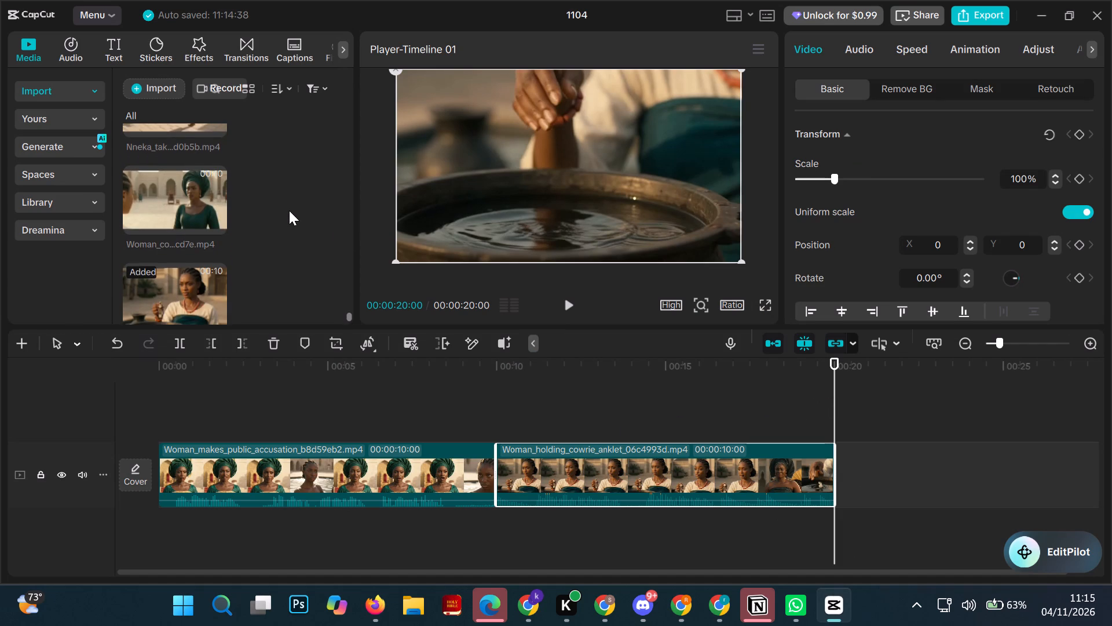
scroll(289, 210, "down", 1)
left_click(345, 44)
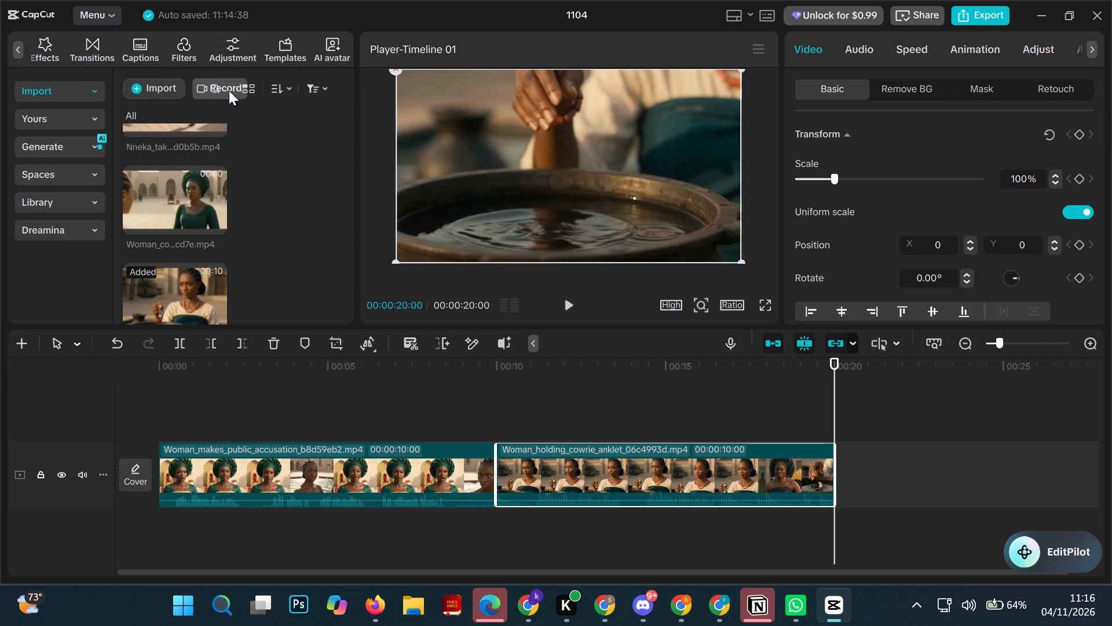
left_click(250, 89)
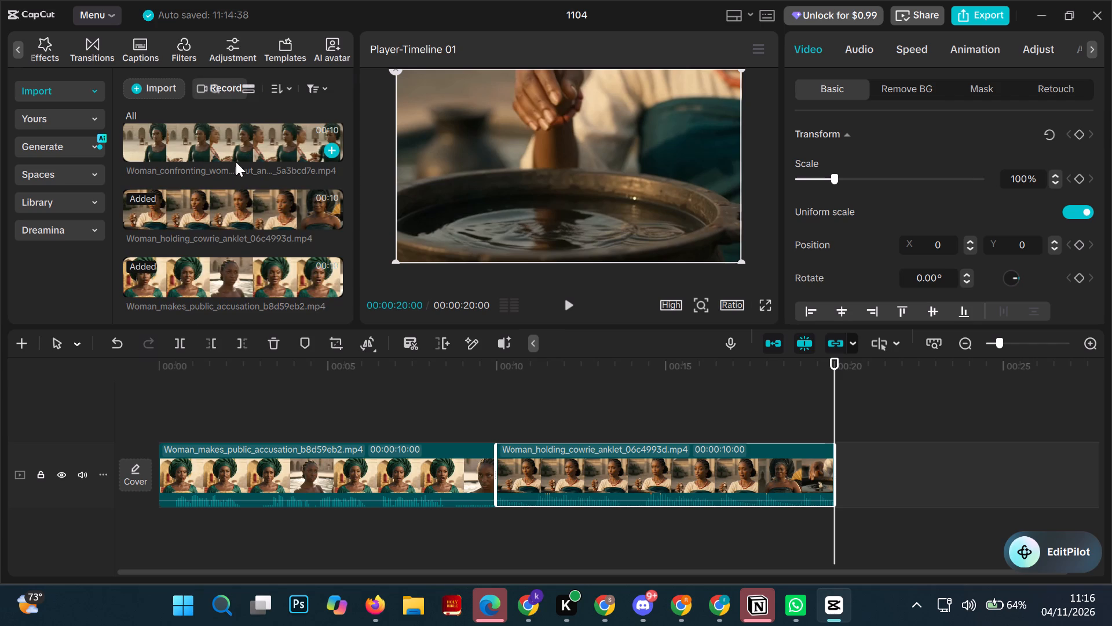
left_click(250, 88)
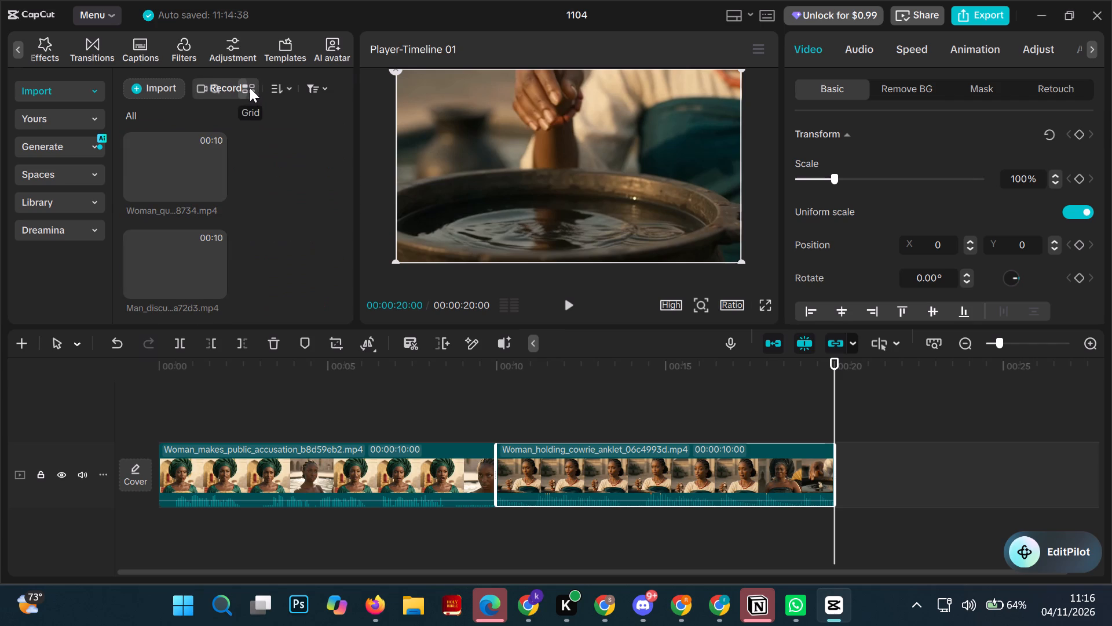
scroll(261, 236, "down", 20)
scroll(261, 236, "down", 6)
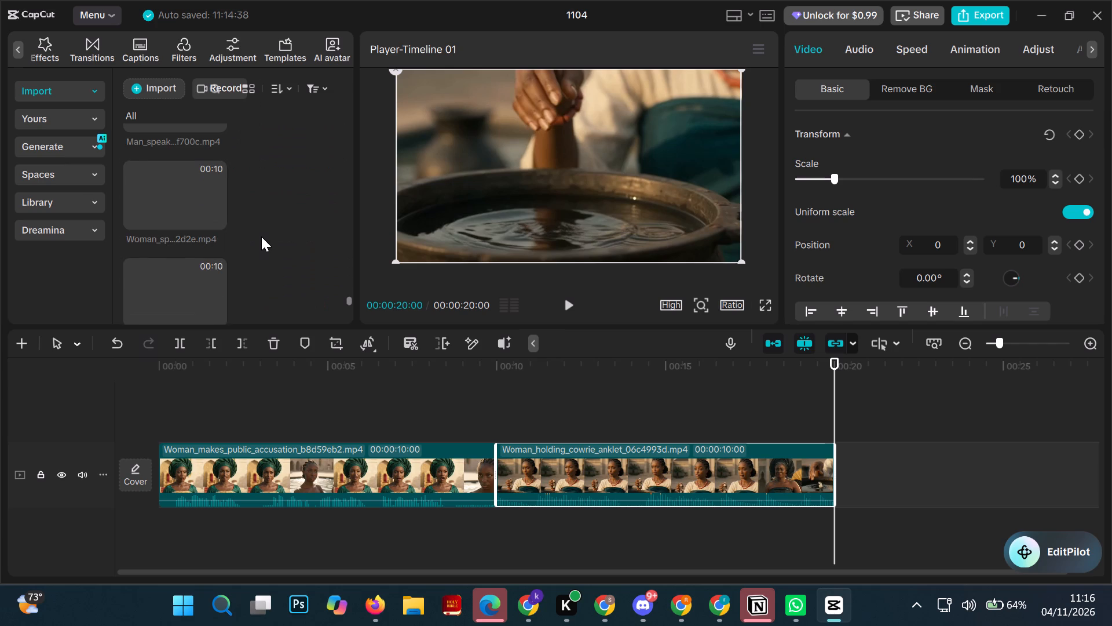
scroll(261, 236, "down", 13)
scroll(261, 236, "up", 1)
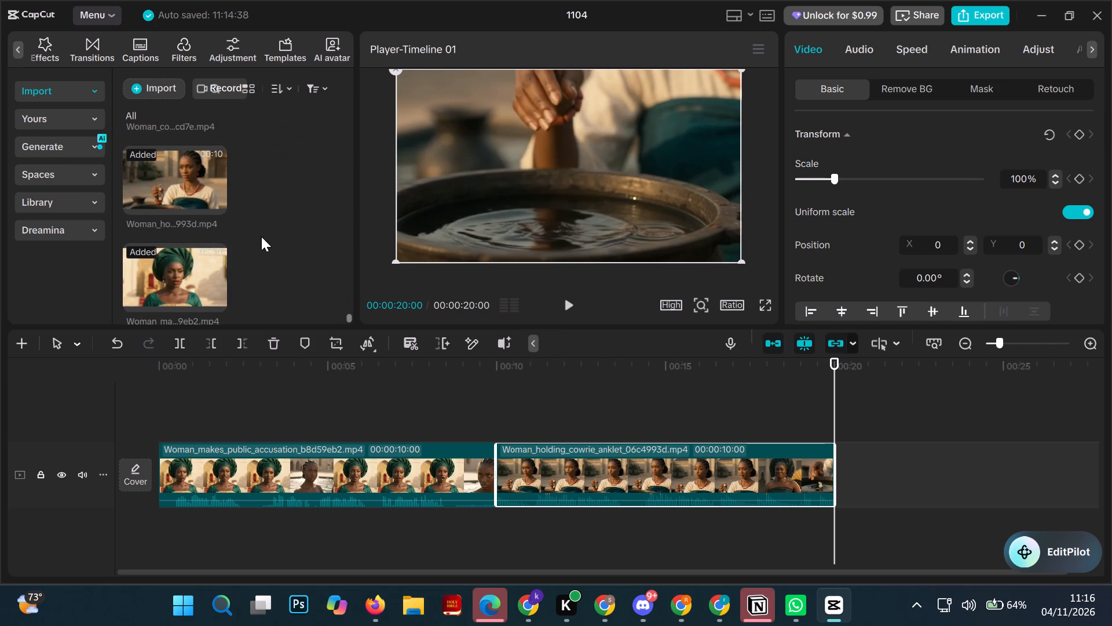
scroll(261, 236, "up", 1)
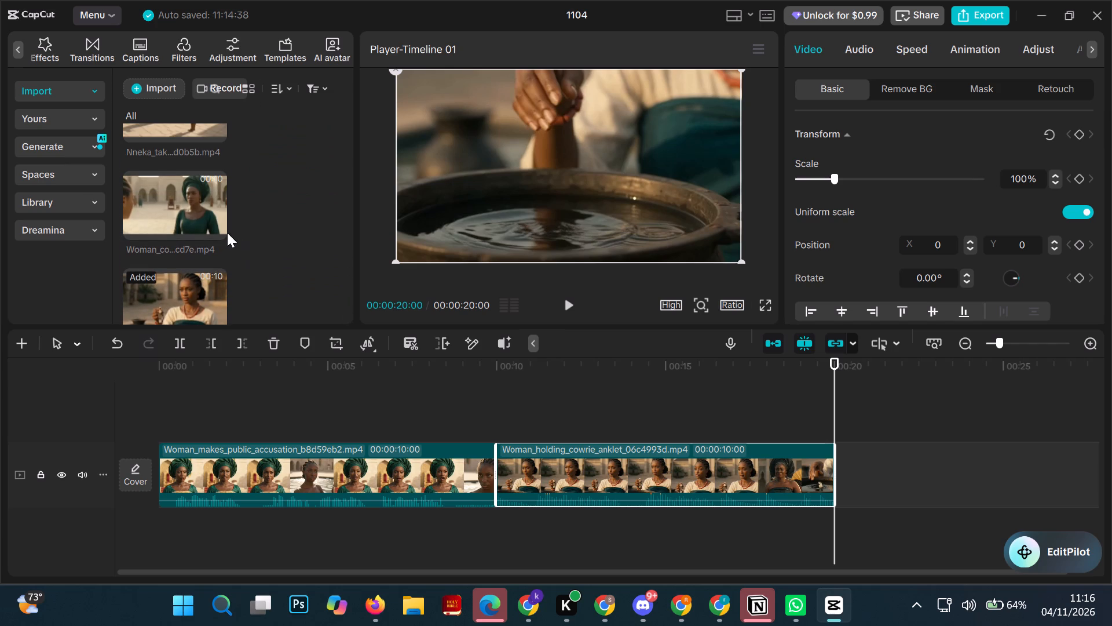
left_click(213, 227)
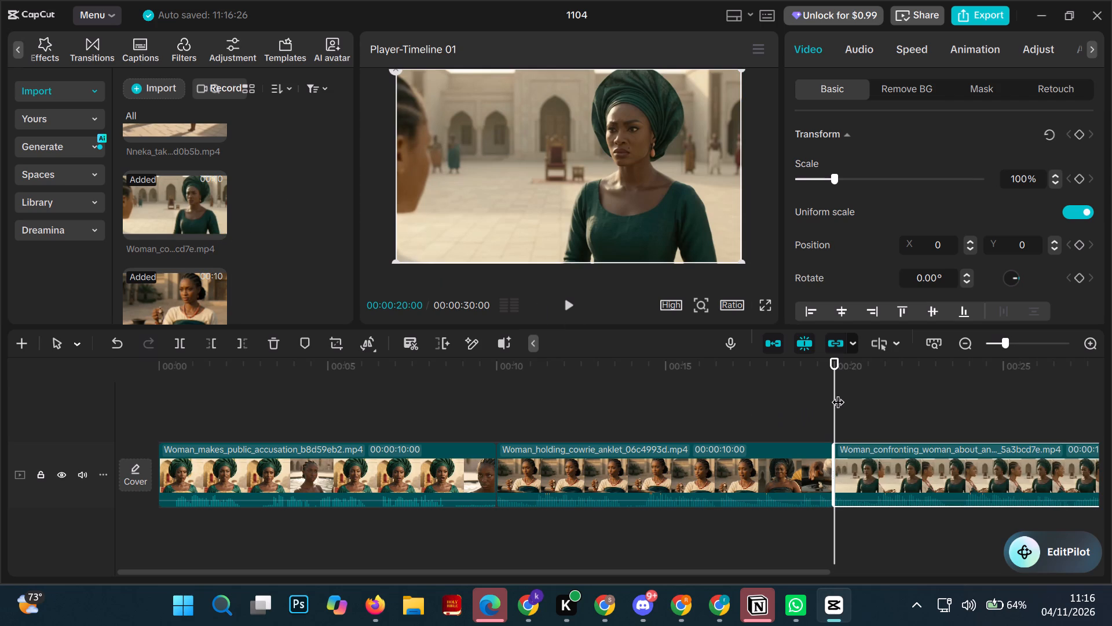
Move the playhead to the timeline's end at 00:00:30:00 and add the Nneka_takes_Ekemma's_anklet clip there.
left_click_drag(836, 392, 920, 419)
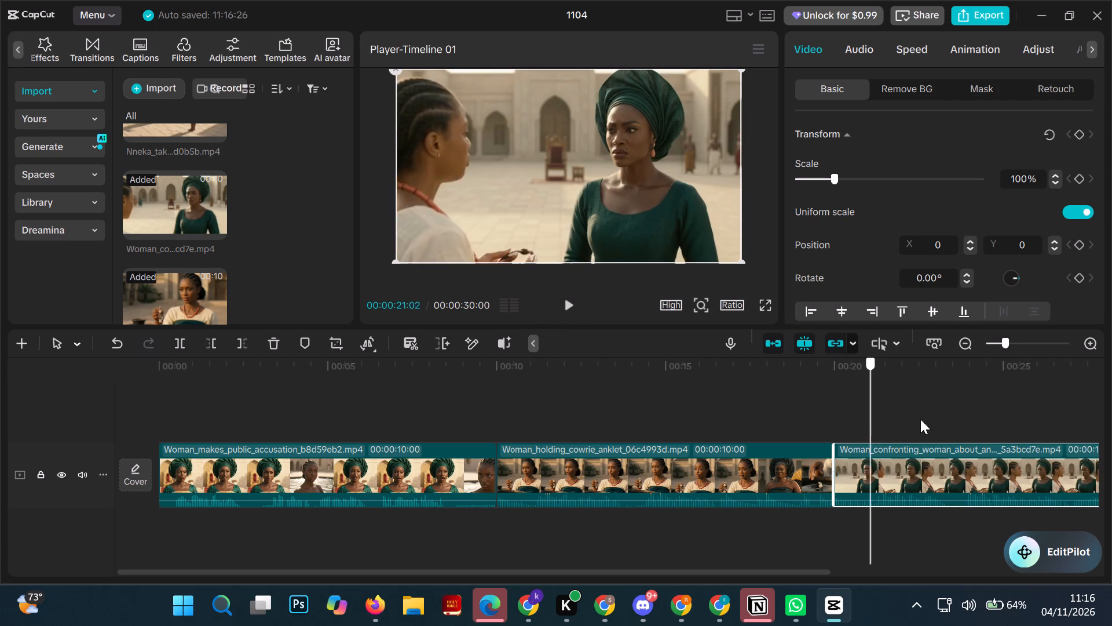
left_click_drag(920, 419, 1111, 474)
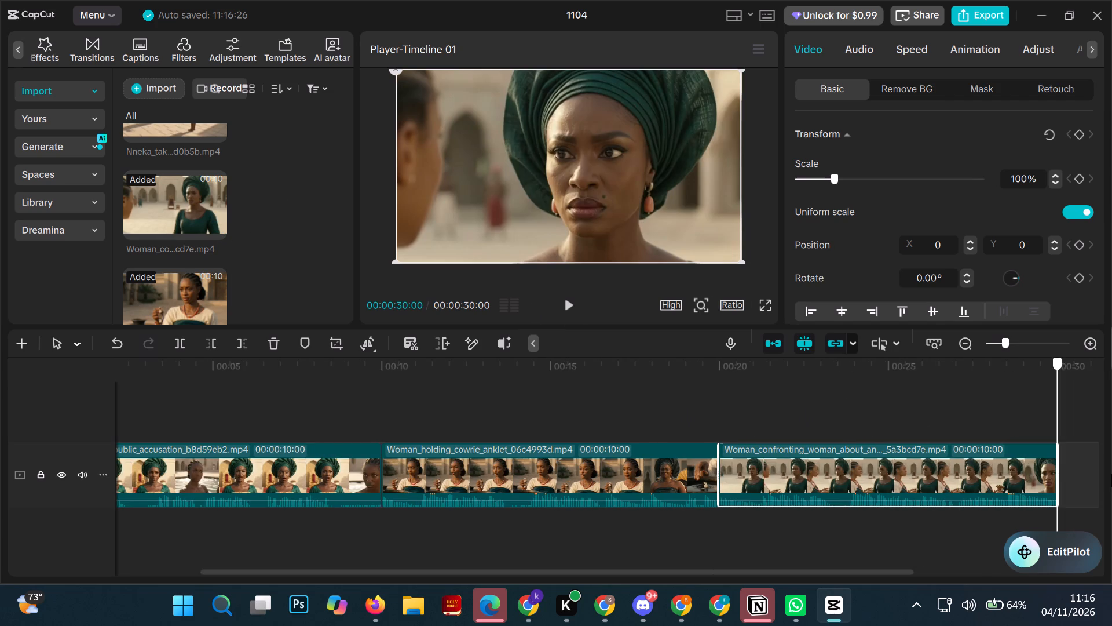
left_click_drag(1111, 474, 1111, 475)
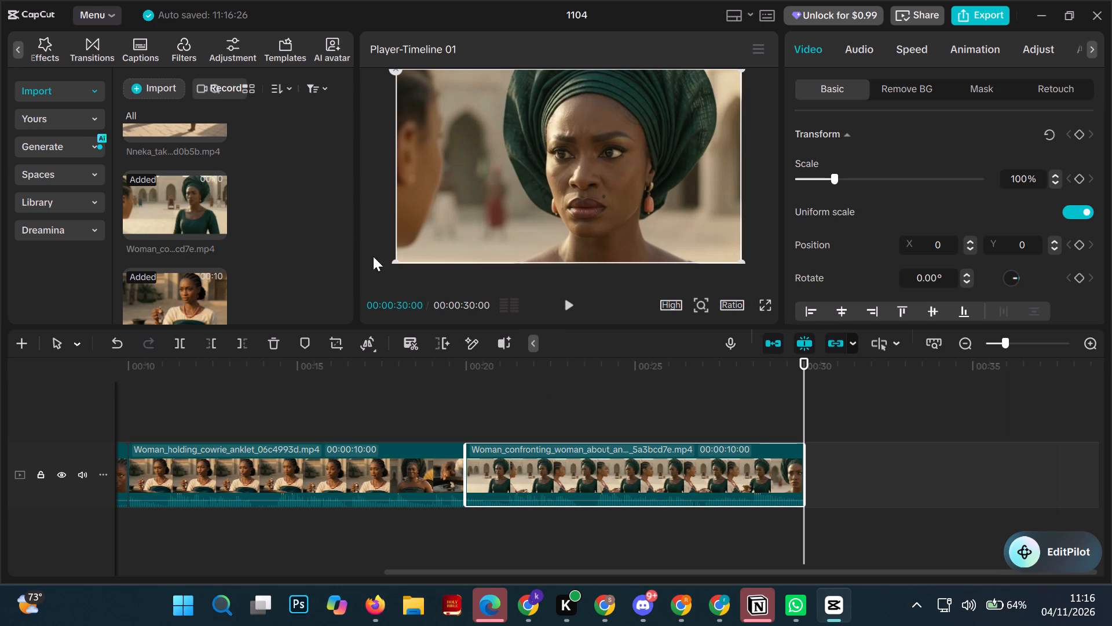
scroll(284, 192, "up", 1)
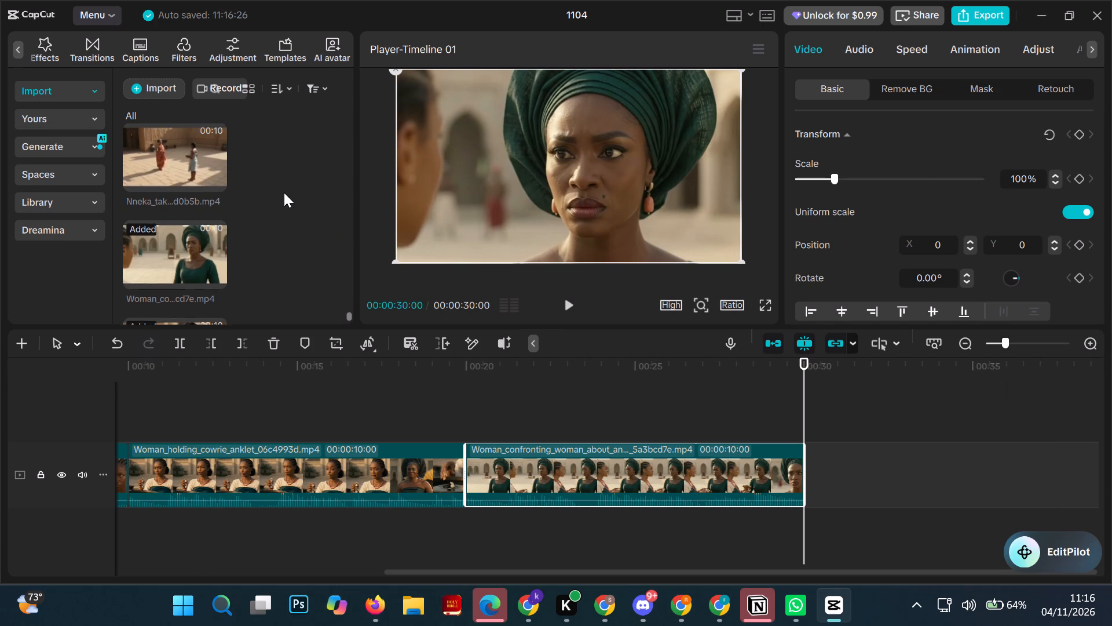
scroll(284, 192, "up", 1)
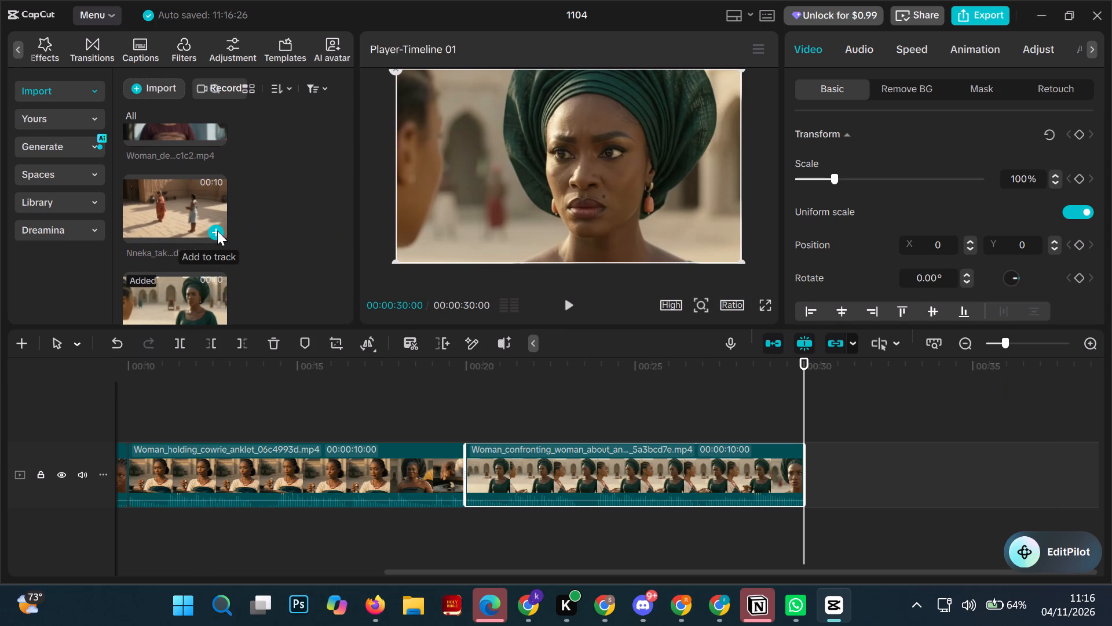
left_click(217, 231)
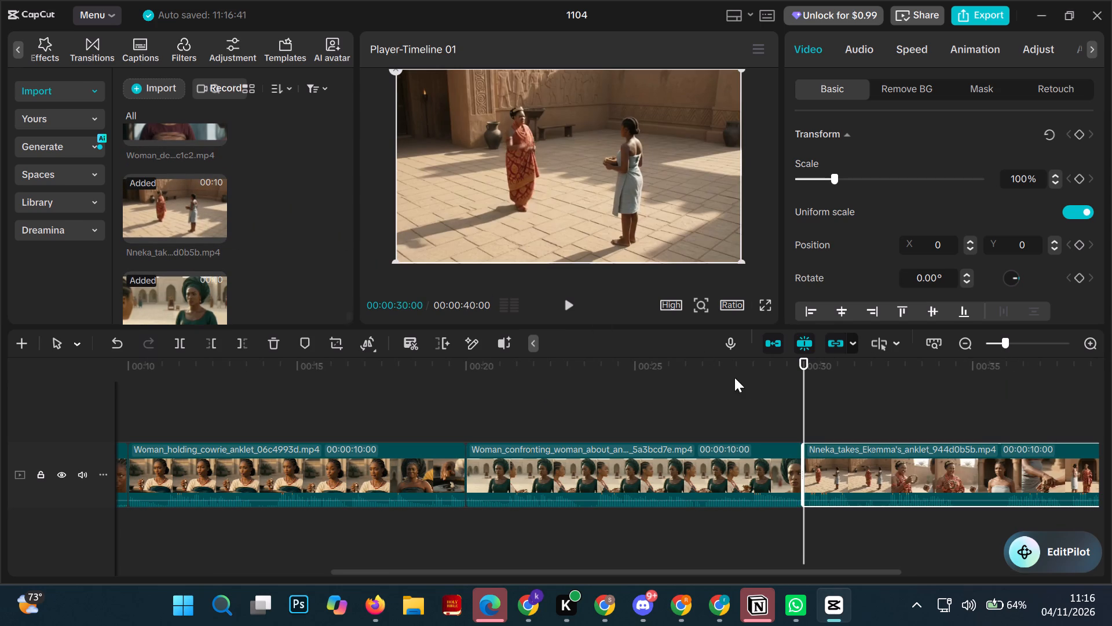
Move the playhead to the timeline's end at 00:00:40:00 and add the Woman_demanding_return_of_property clip there.
left_click_drag(801, 390, 1084, 498)
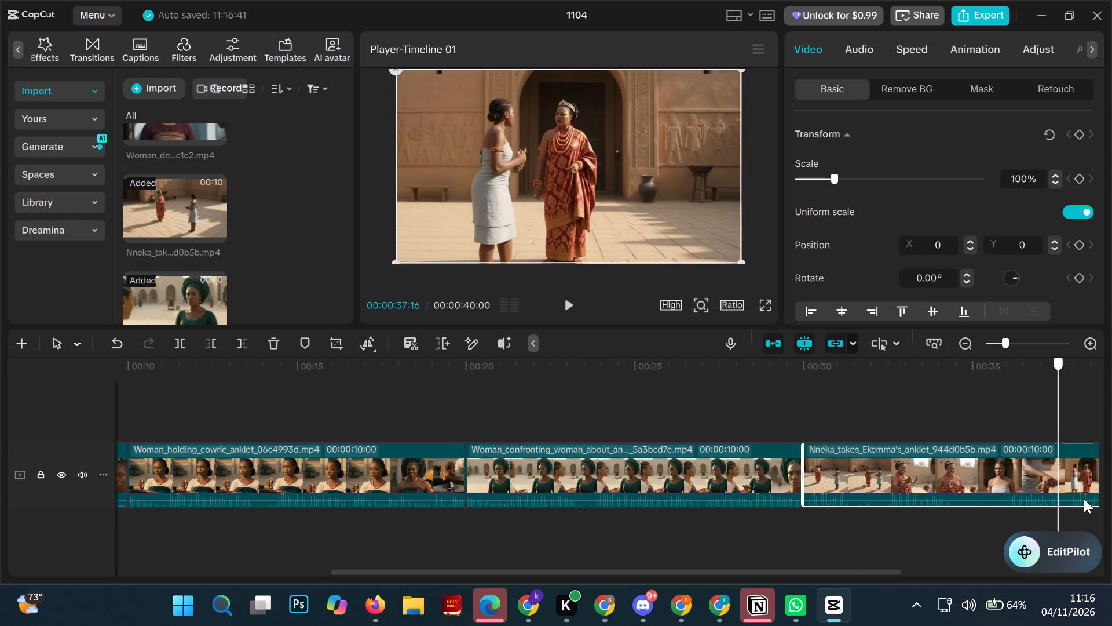
left_click_drag(1084, 498, 1110, 508)
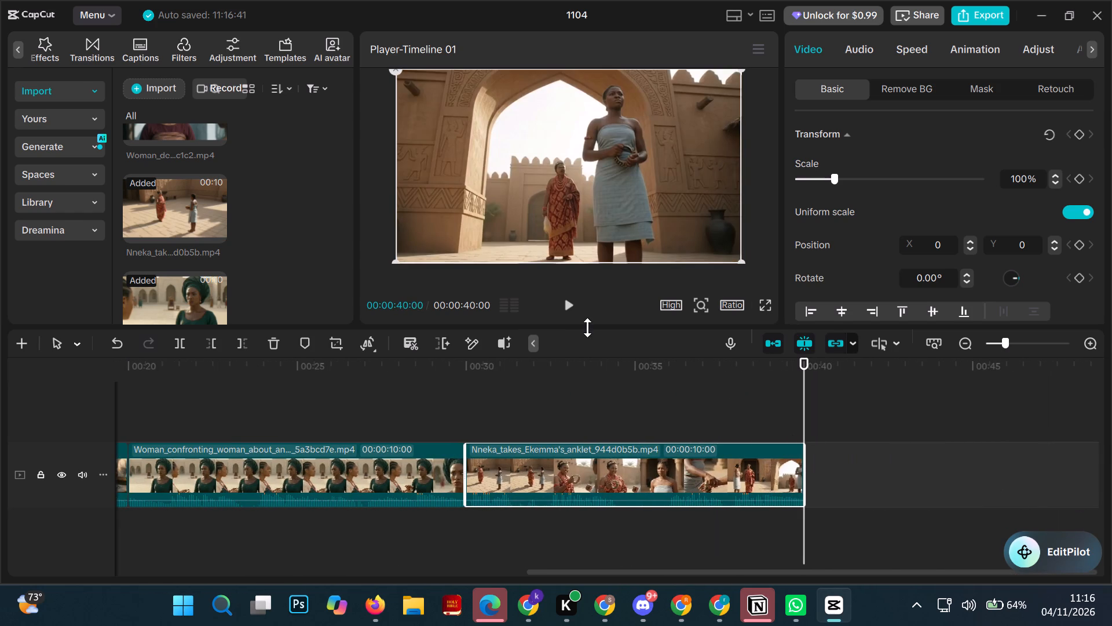
scroll(317, 199, "up", 1)
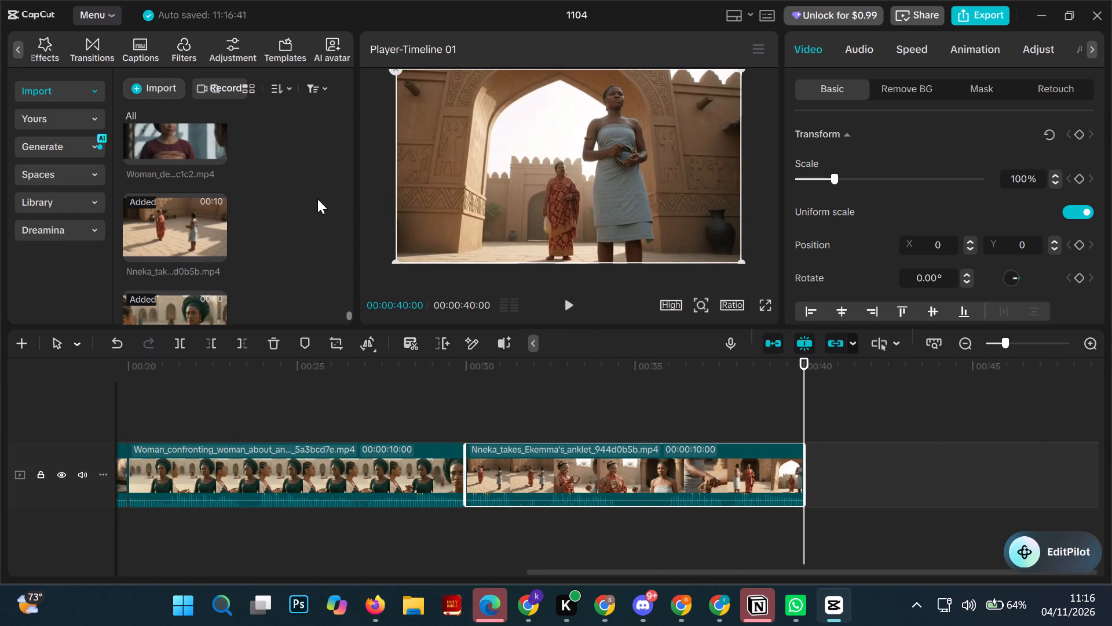
scroll(317, 199, "up", 1)
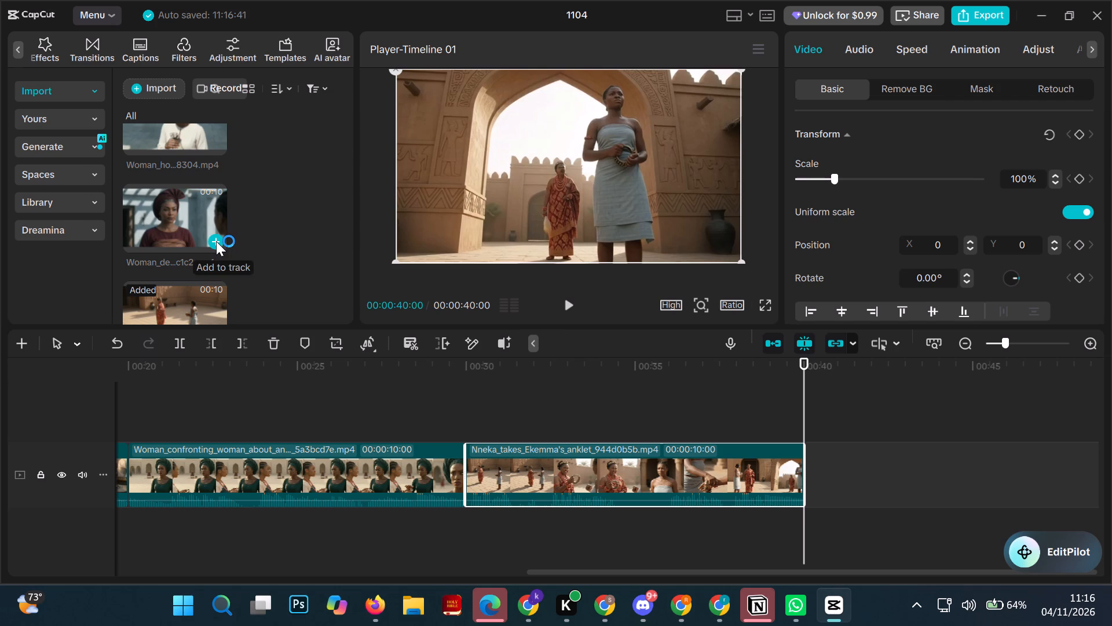
left_click(216, 241)
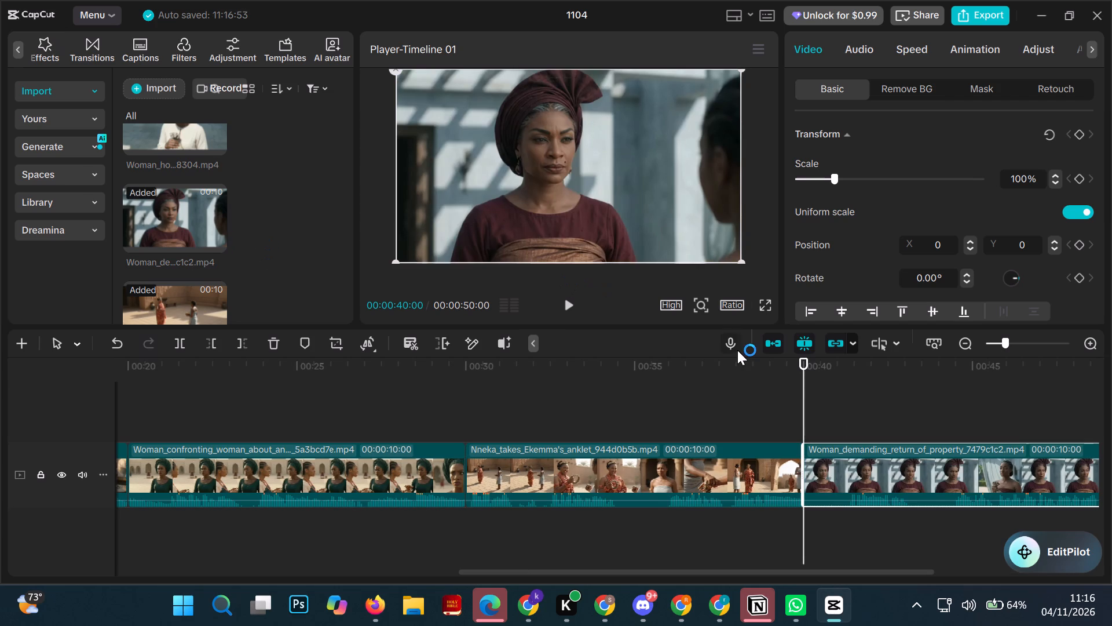
Move the playhead to the timeline's end at 00:00:50:00 and add the Woman_holding_pouch_talking clip there.
left_click_drag(803, 388, 1111, 498)
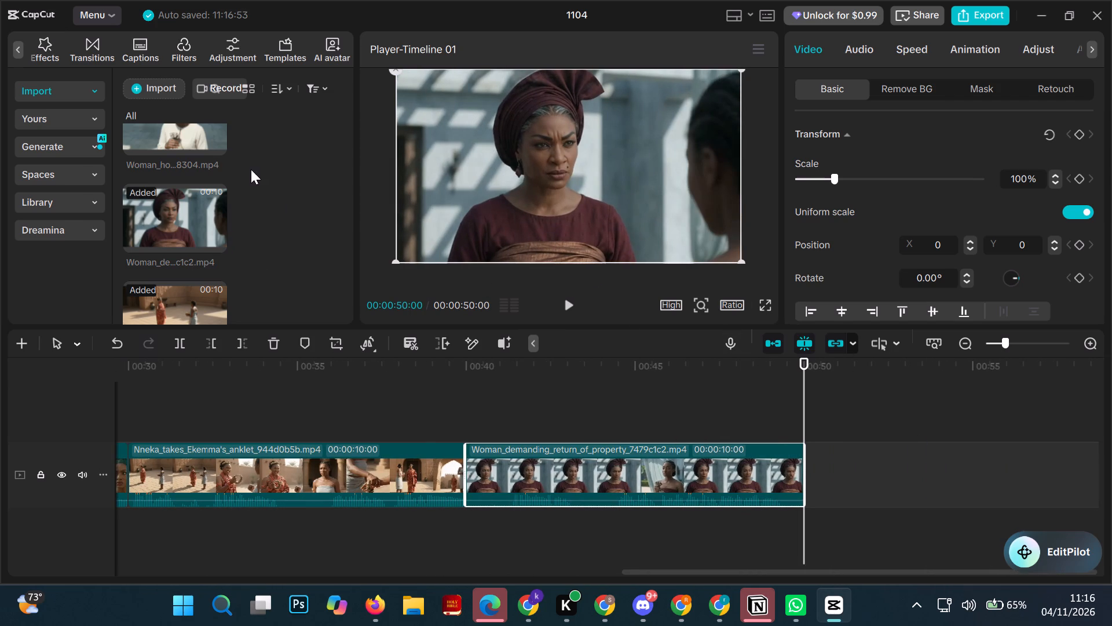
left_click(215, 141)
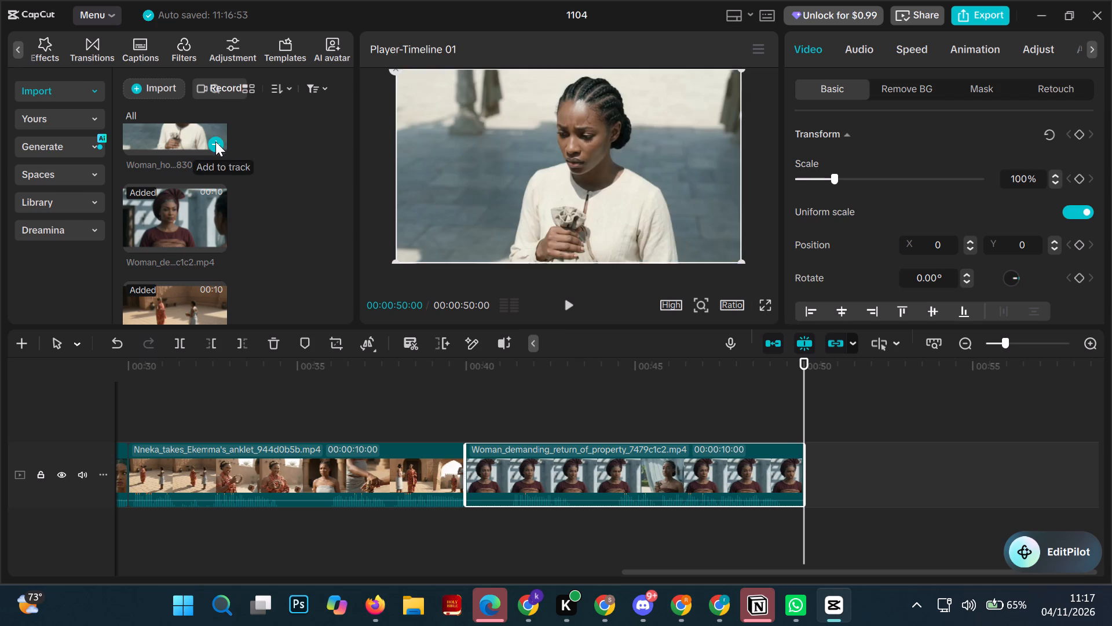
Move the playhead to the timeline's end at 00:01:00:00 and add the Woman_speaking_in_palace_court clip there.
scroll(307, 178, "up", 1)
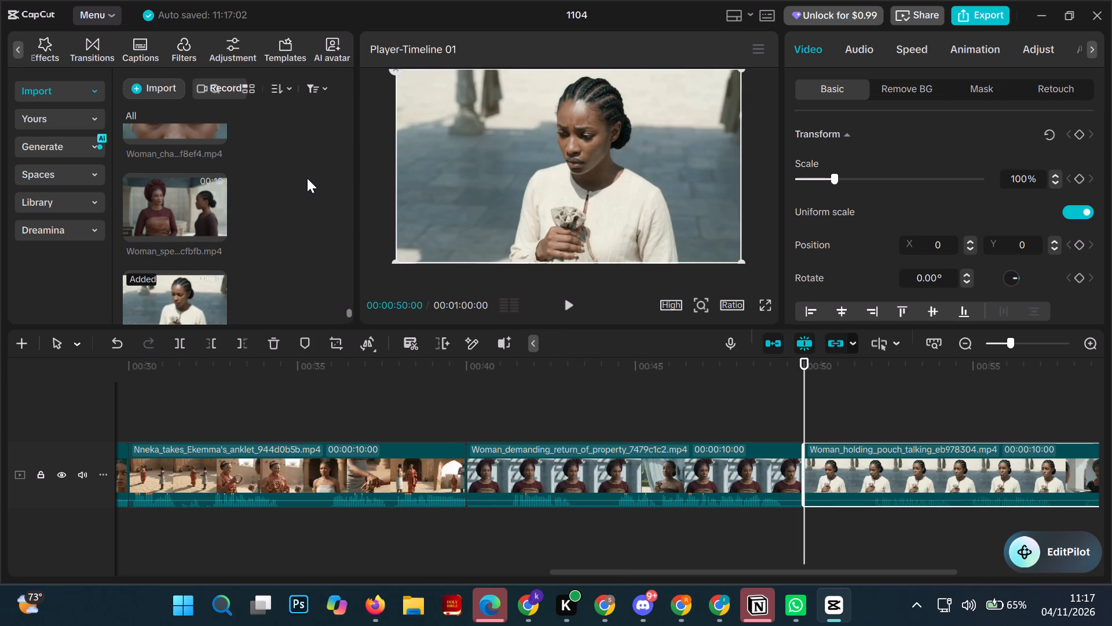
scroll(307, 178, "up", 1)
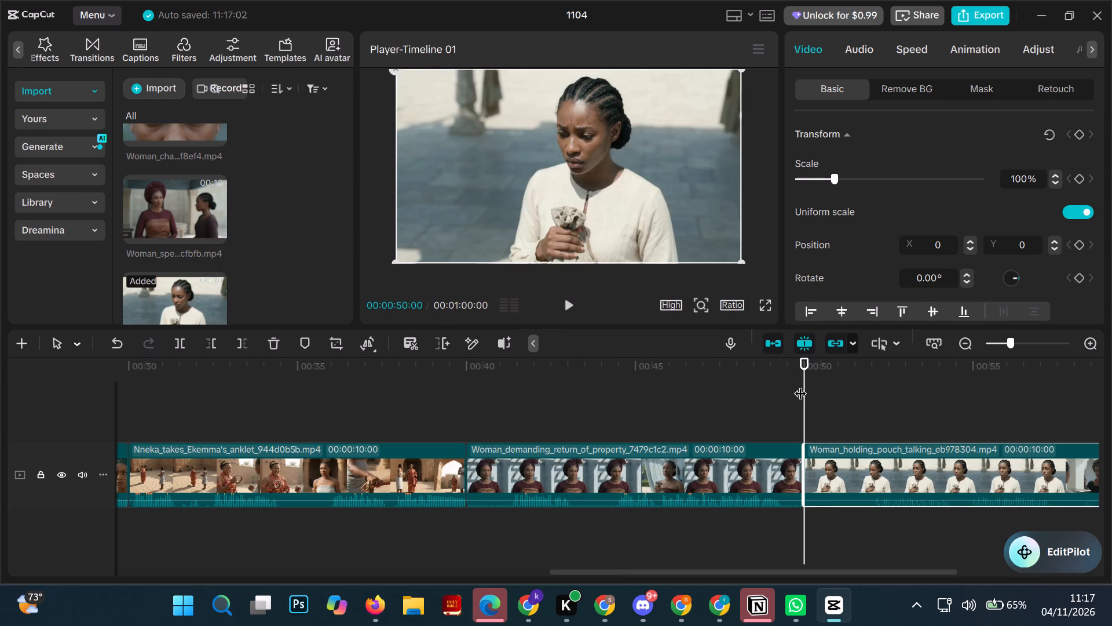
left_click_drag(803, 385, 992, 432)
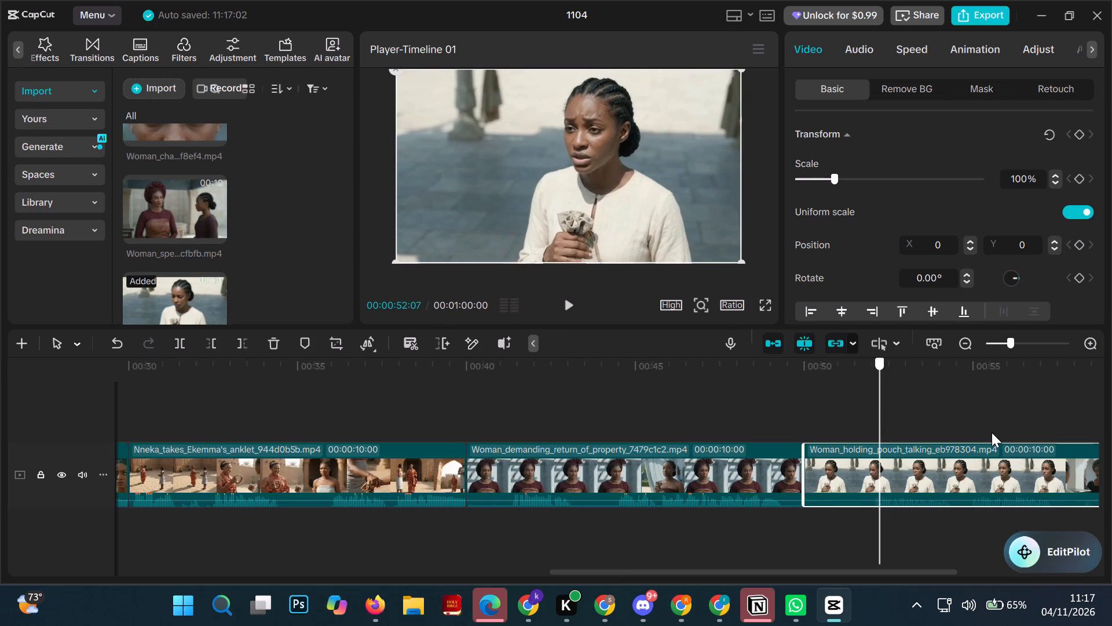
left_click_drag(992, 432, 1111, 491)
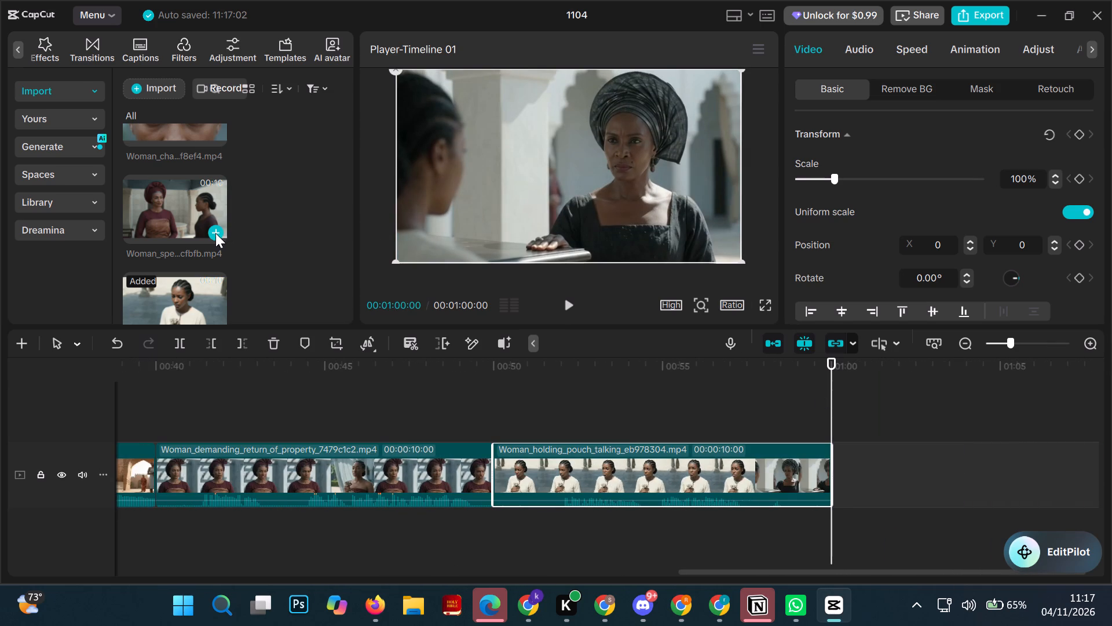
left_click(215, 233)
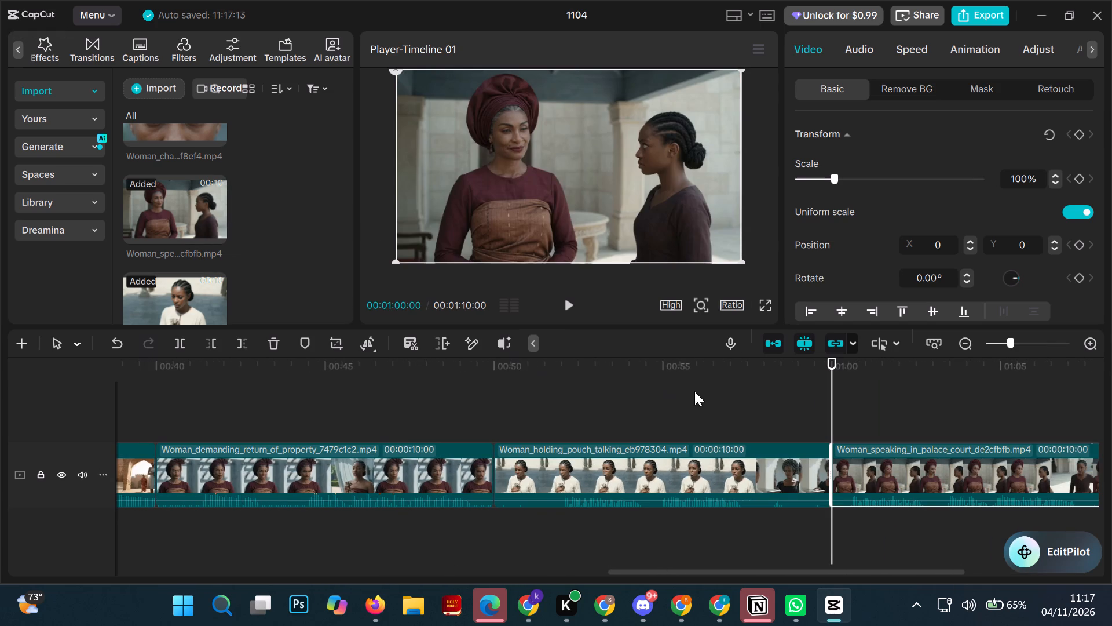
Move the playhead to the timeline's end at 00:01:10:00 and add the Woman_challenging_with_cautious clip there.
left_click_drag(828, 402, 1111, 481)
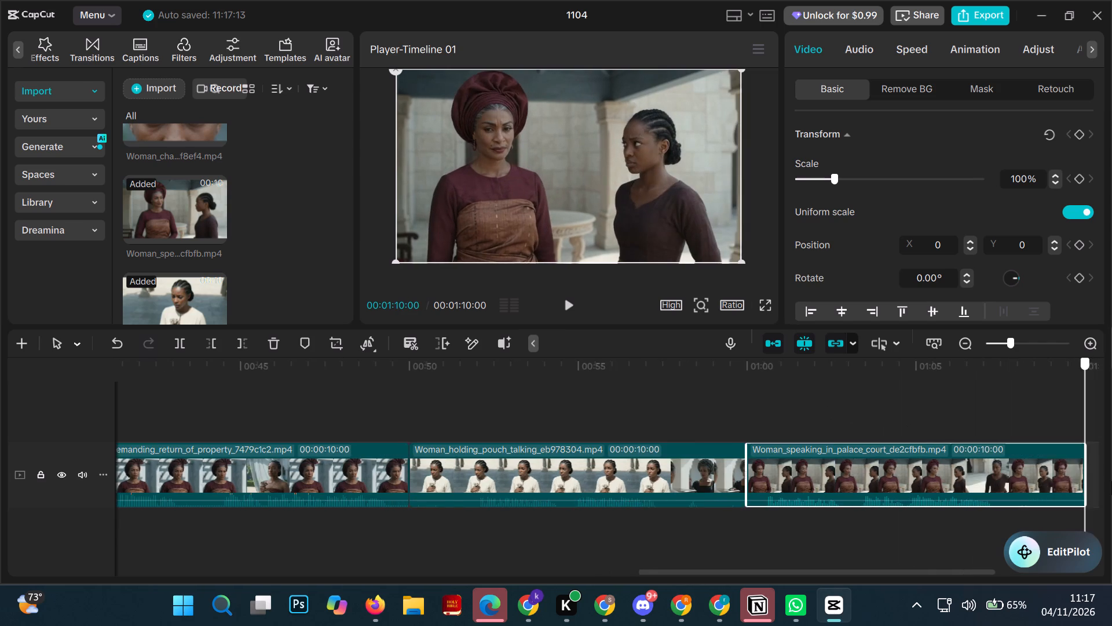
left_click_drag(1111, 481, 1111, 485)
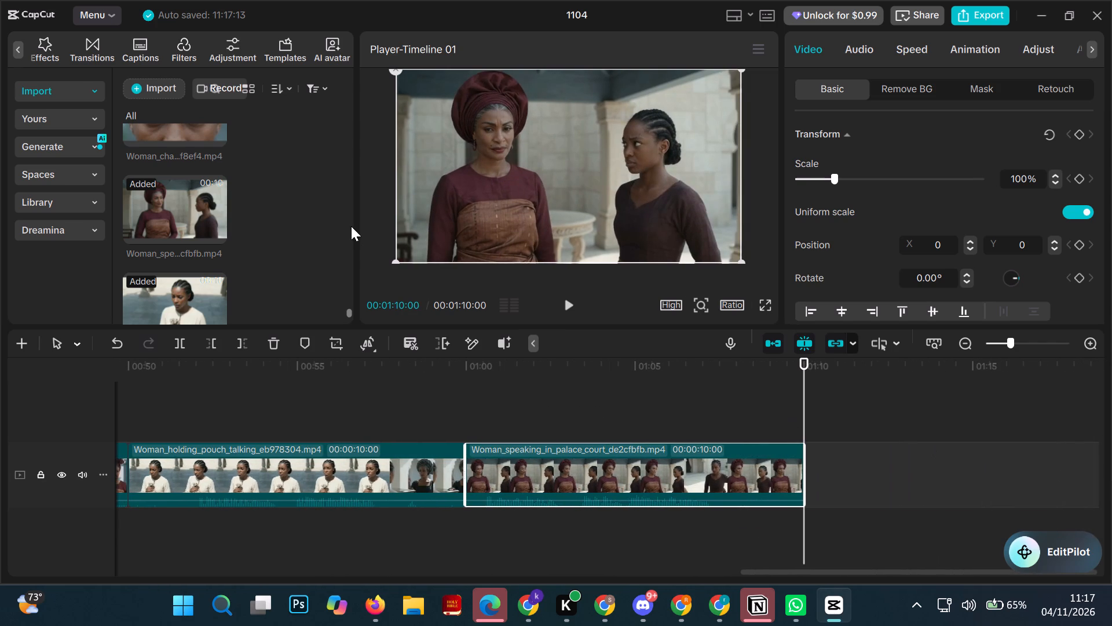
scroll(304, 174, "up", 1)
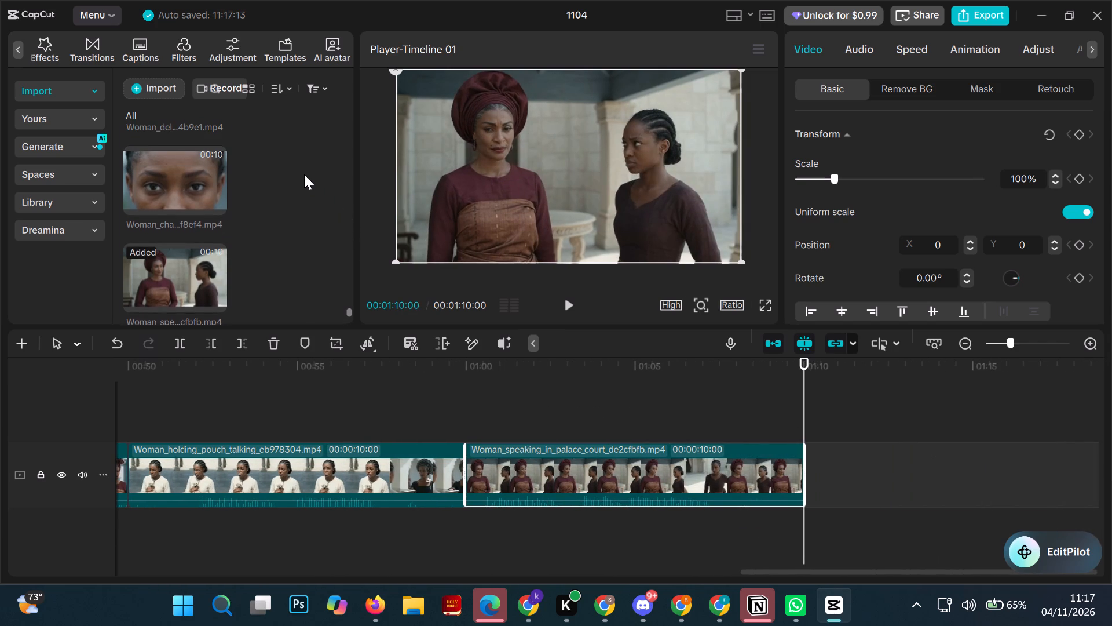
scroll(304, 174, "up", 1)
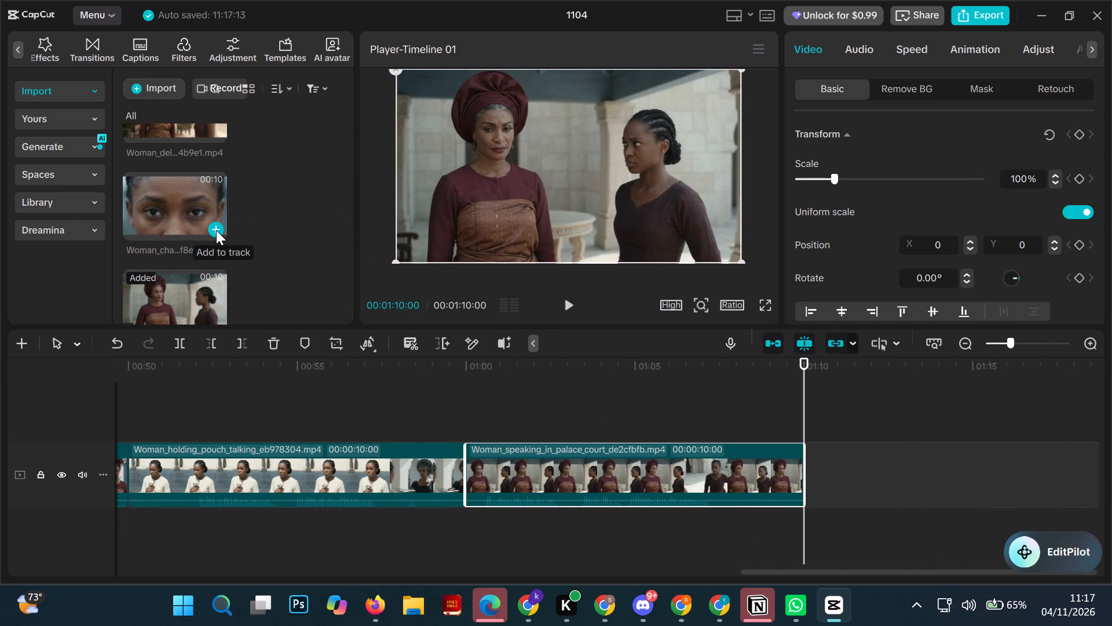
left_click(216, 230)
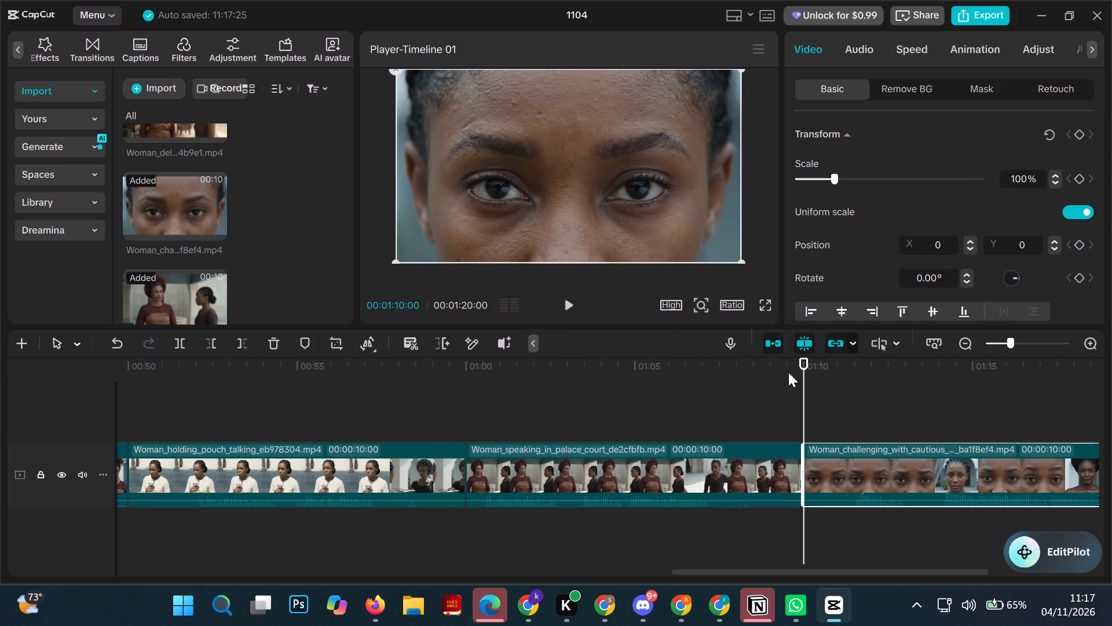
Move the playhead to the timeline's end at 00:01:20:00 and add the Woman_delivers_polite_threat clip there.
left_click_drag(805, 387, 1088, 467)
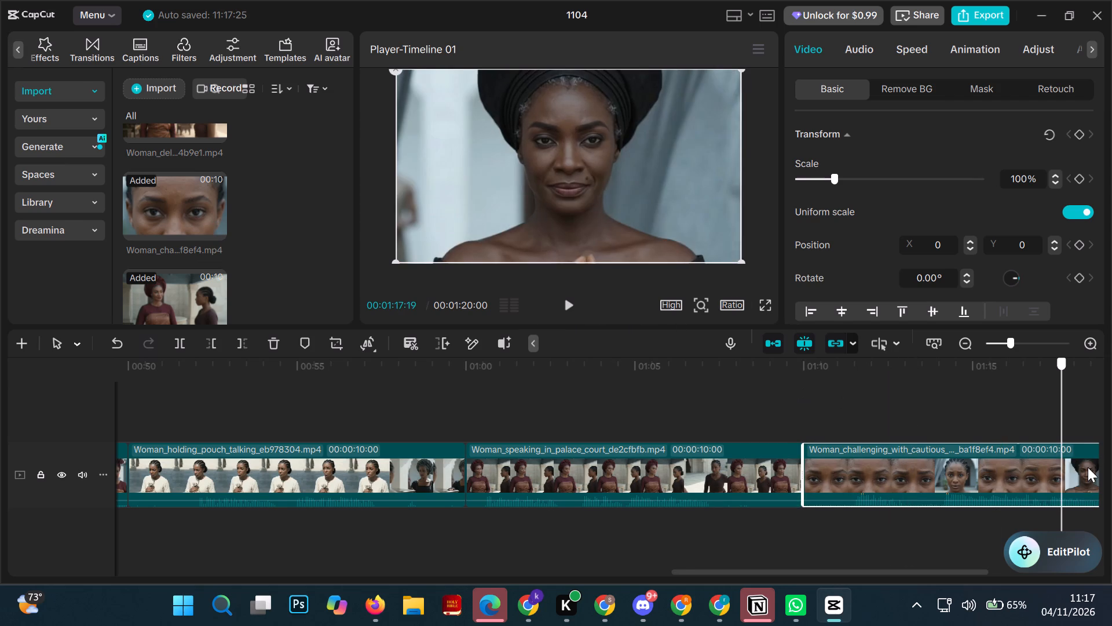
left_click_drag(1088, 467, 1111, 485)
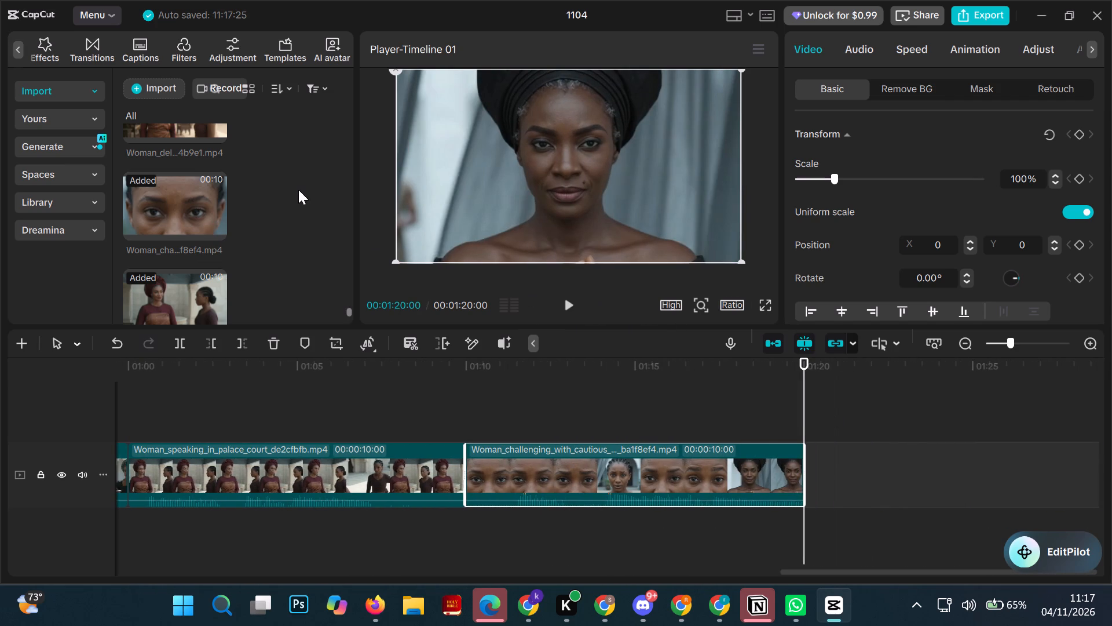
scroll(294, 172, "up", 1)
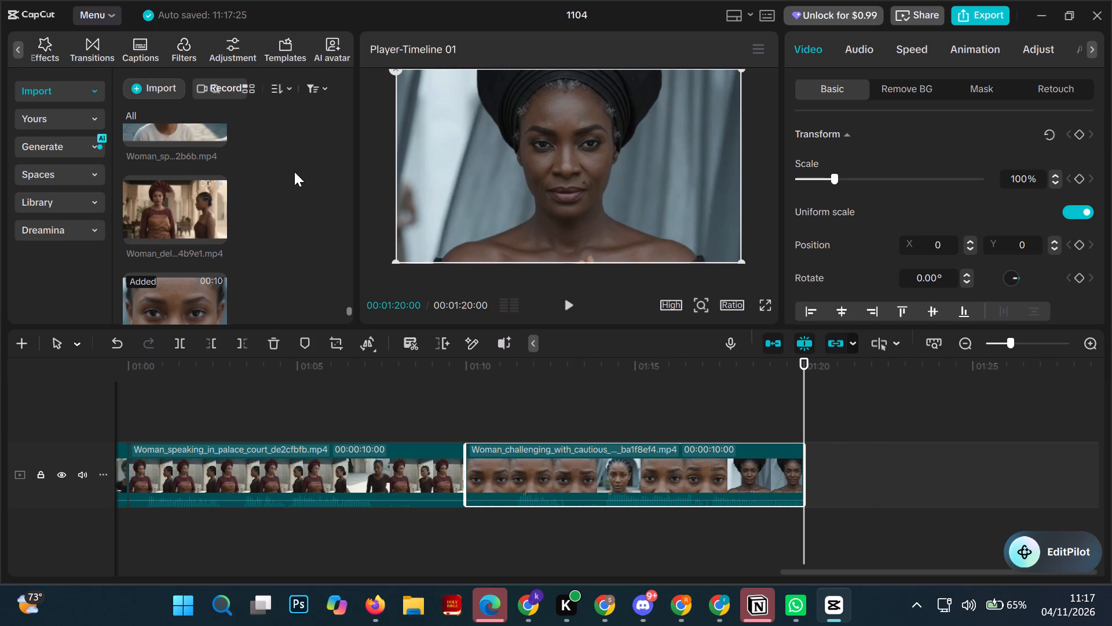
scroll(294, 172, "up", 1)
left_click(216, 247)
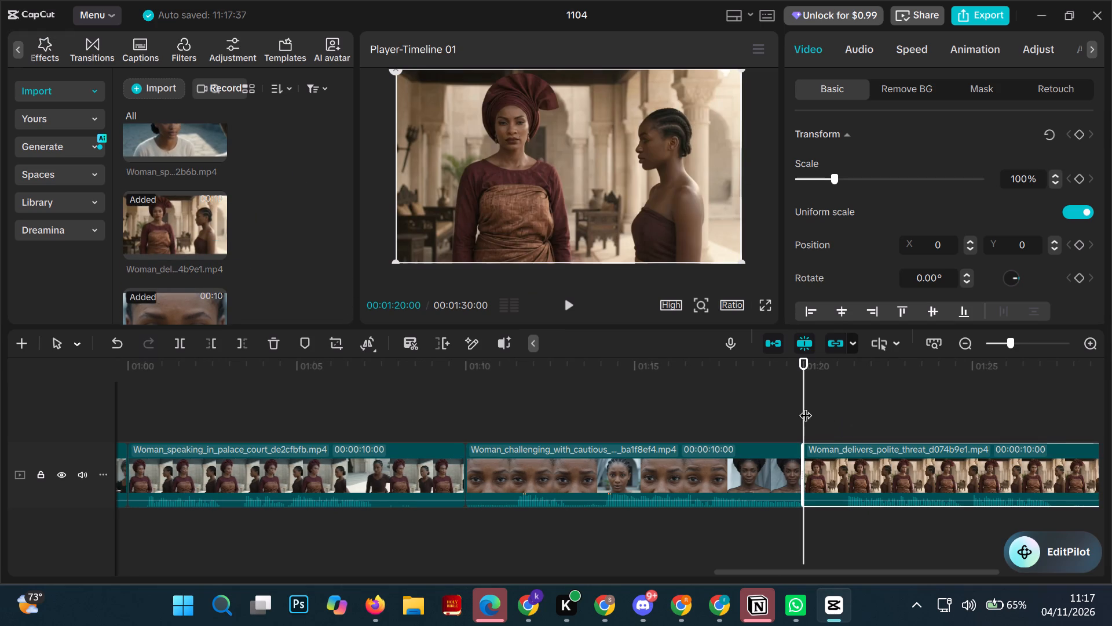
Move the playhead to the timeline's end at 00:01:30:00 and add the Woman_speaking_about_river clip there.
left_click_drag(804, 404, 1000, 442)
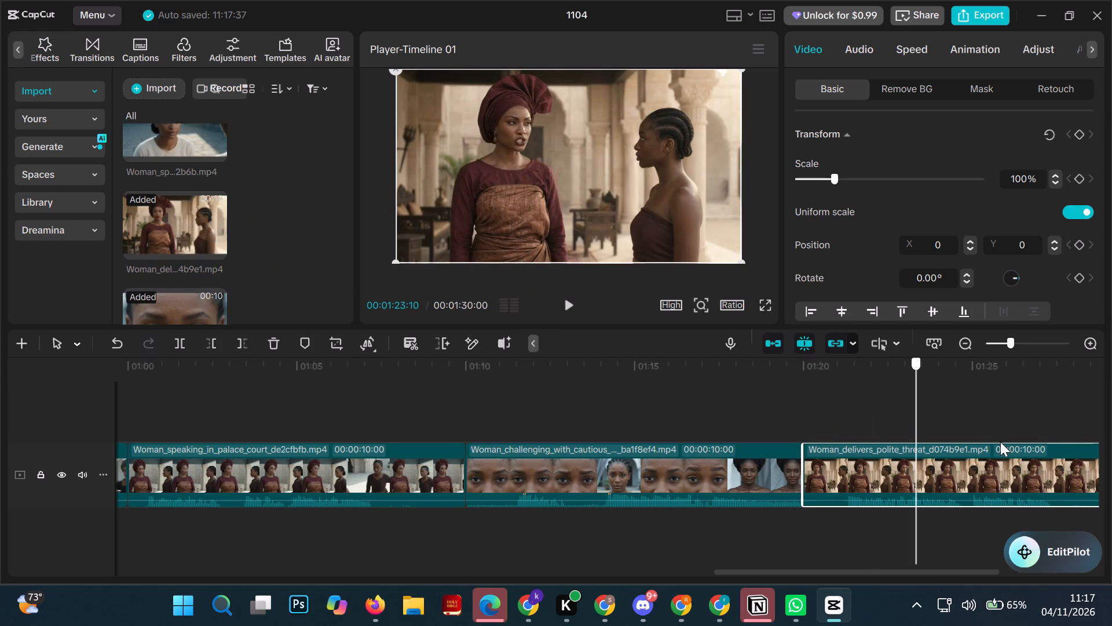
left_click_drag(1000, 442, 1111, 474)
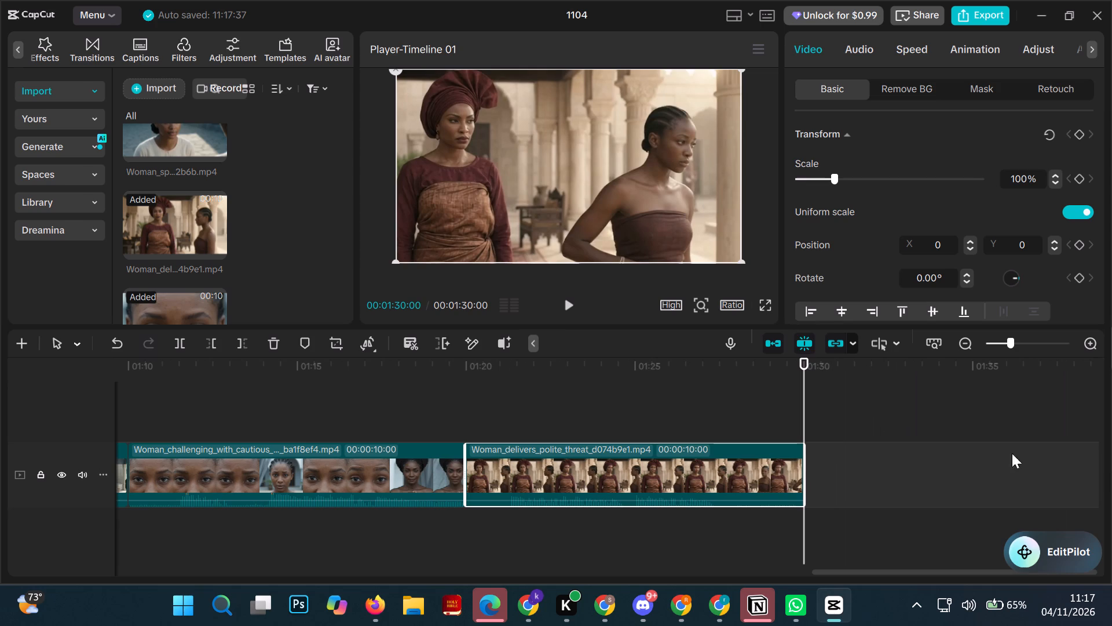
left_click(216, 150)
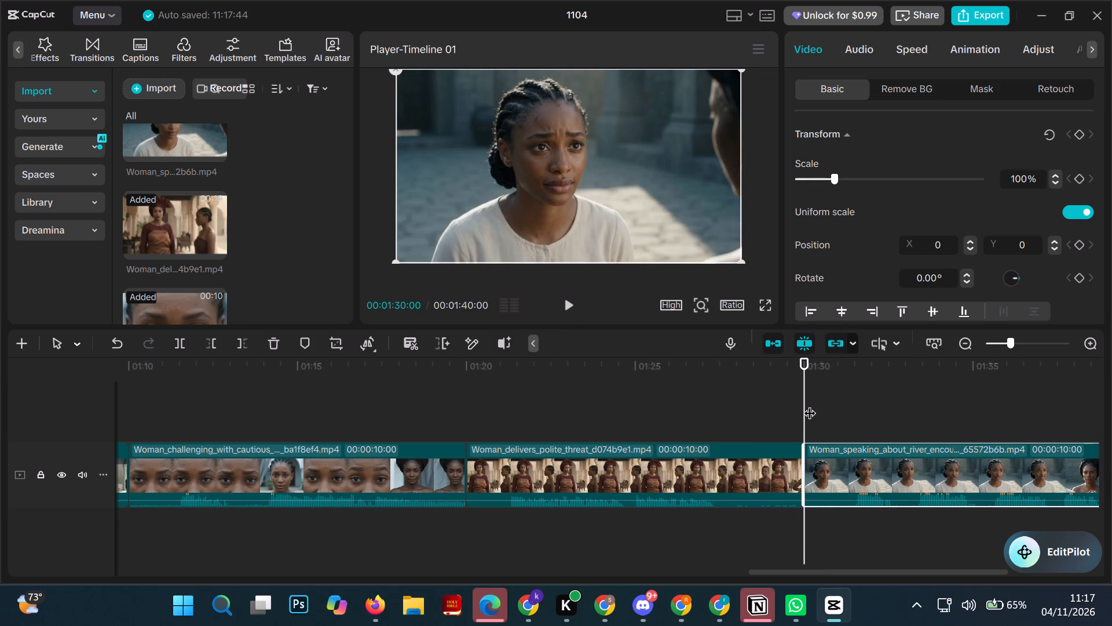
Move the playhead to the timeline's end at 00:01:40:00 and add the Woman_speaking_with_concealed_anger clip there.
left_click_drag(805, 402, 1040, 514)
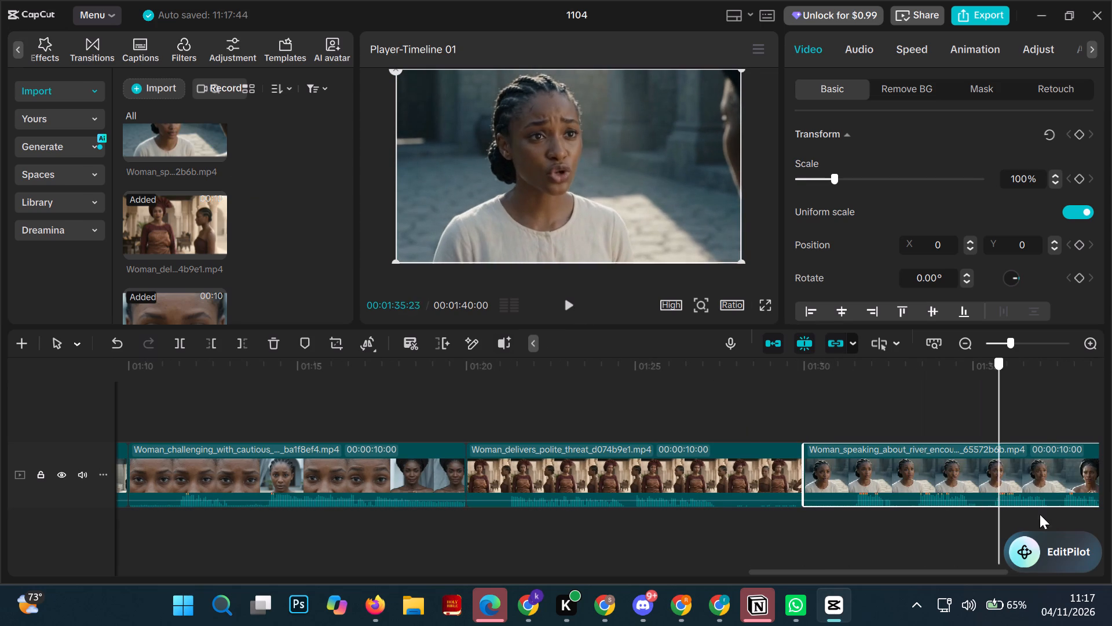
left_click_drag(1040, 514, 1111, 536)
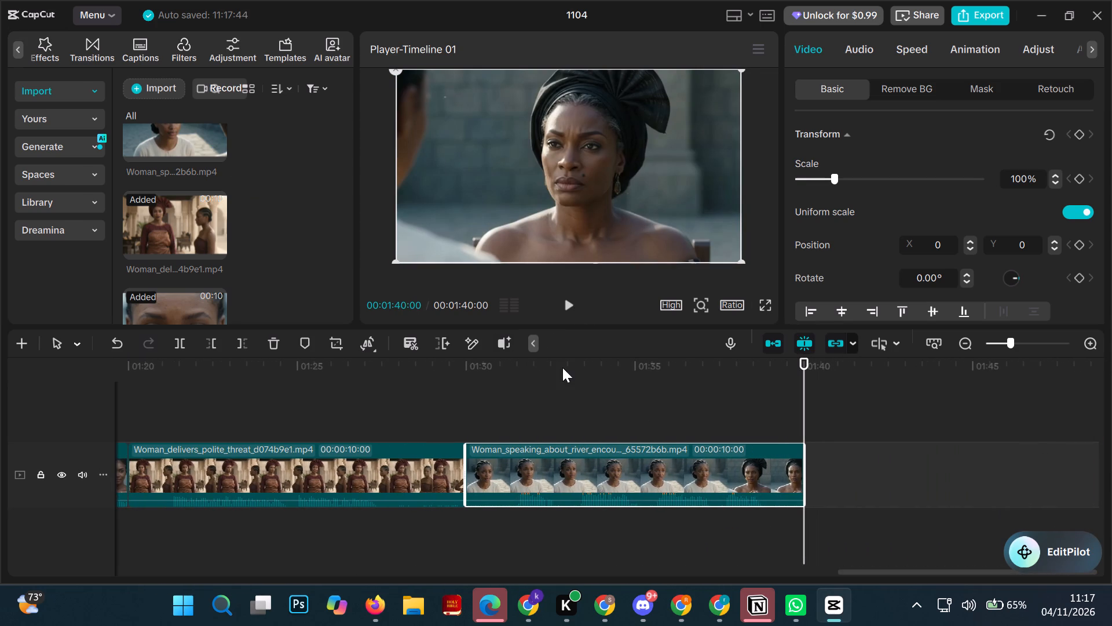
scroll(284, 203, "up", 1)
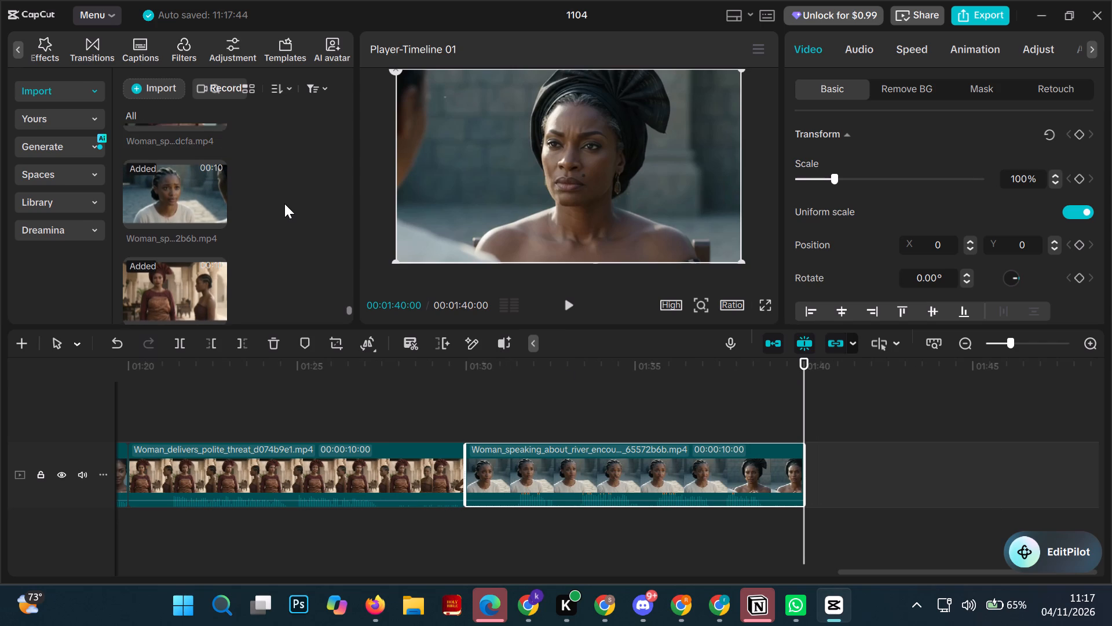
scroll(284, 203, "up", 1)
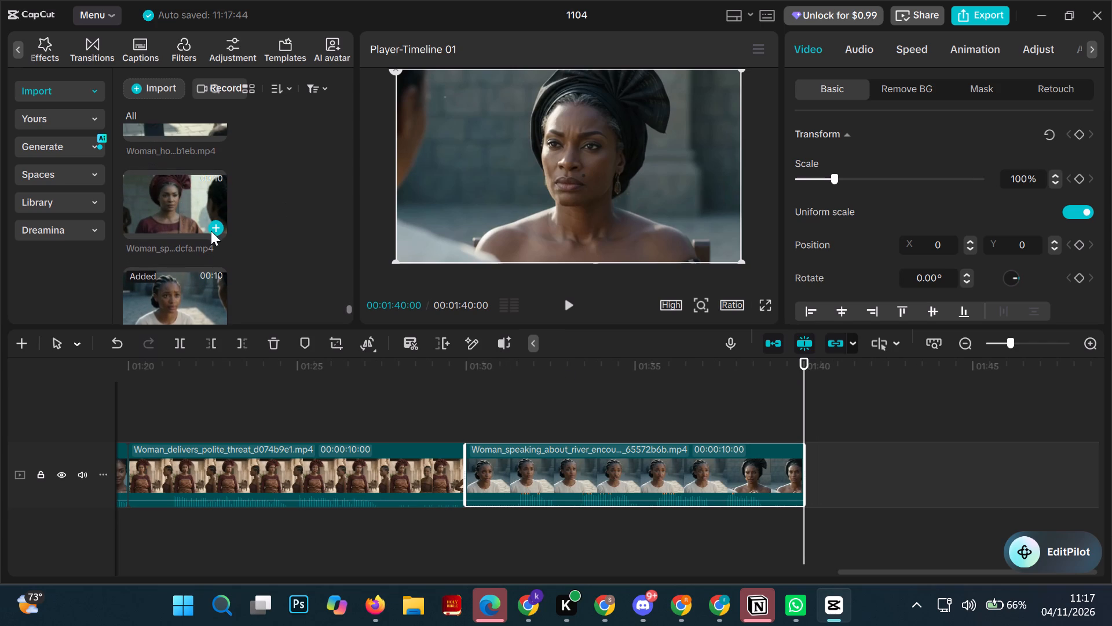
left_click(216, 228)
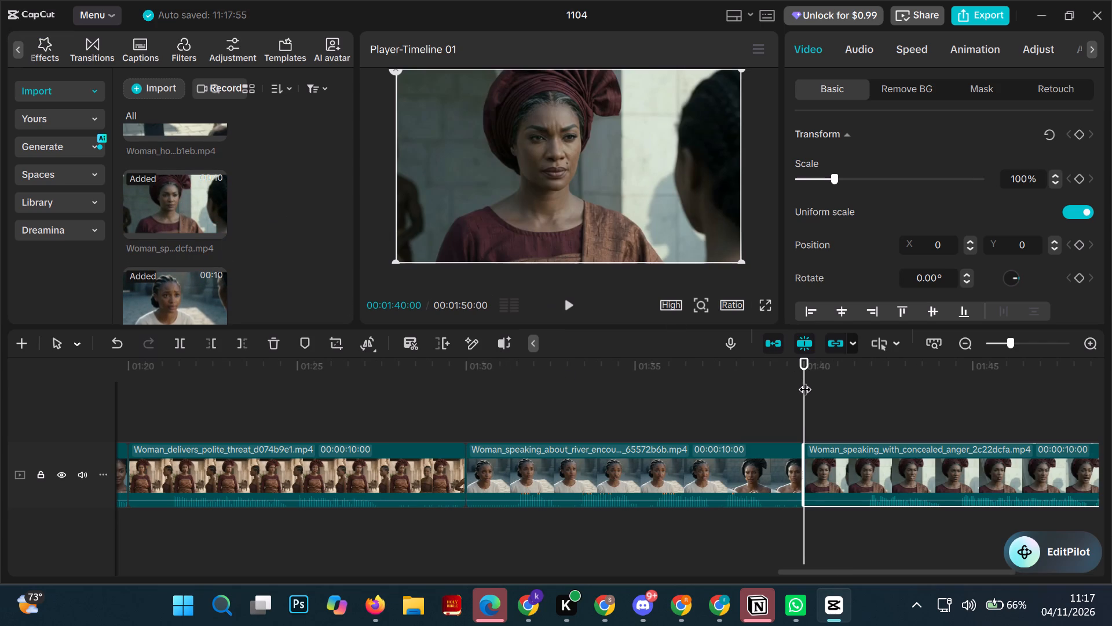
Move the playhead to the timeline's end at 00:01:50:00 and add the Woman_holding_cloth_pouch clip there.
left_click_drag(807, 381, 996, 424)
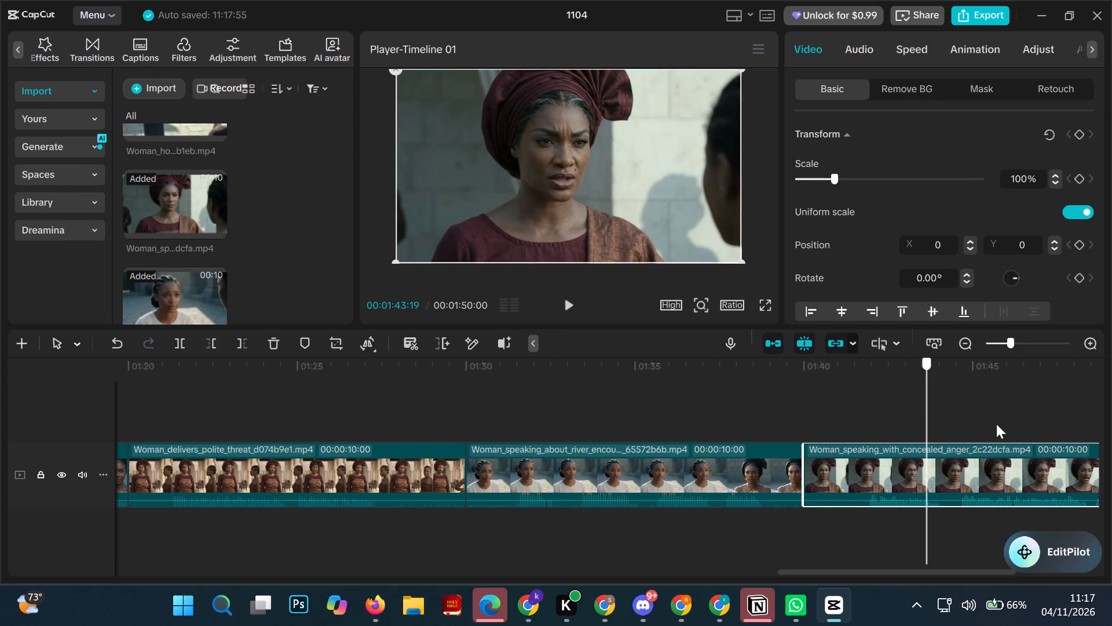
left_click_drag(996, 424, 1111, 463)
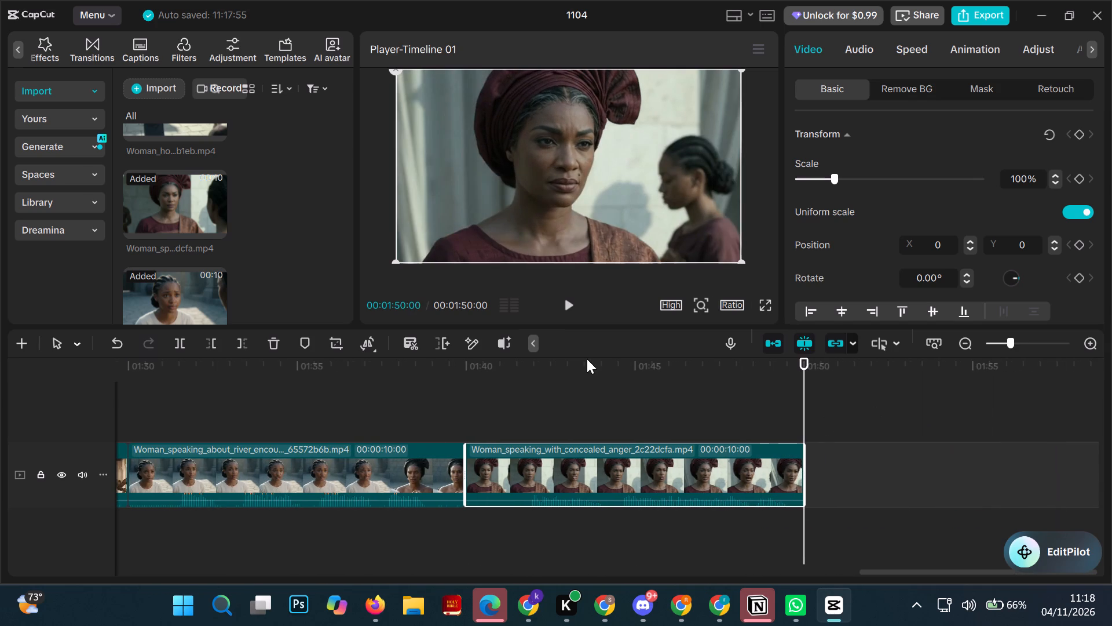
scroll(269, 185, "up", 1)
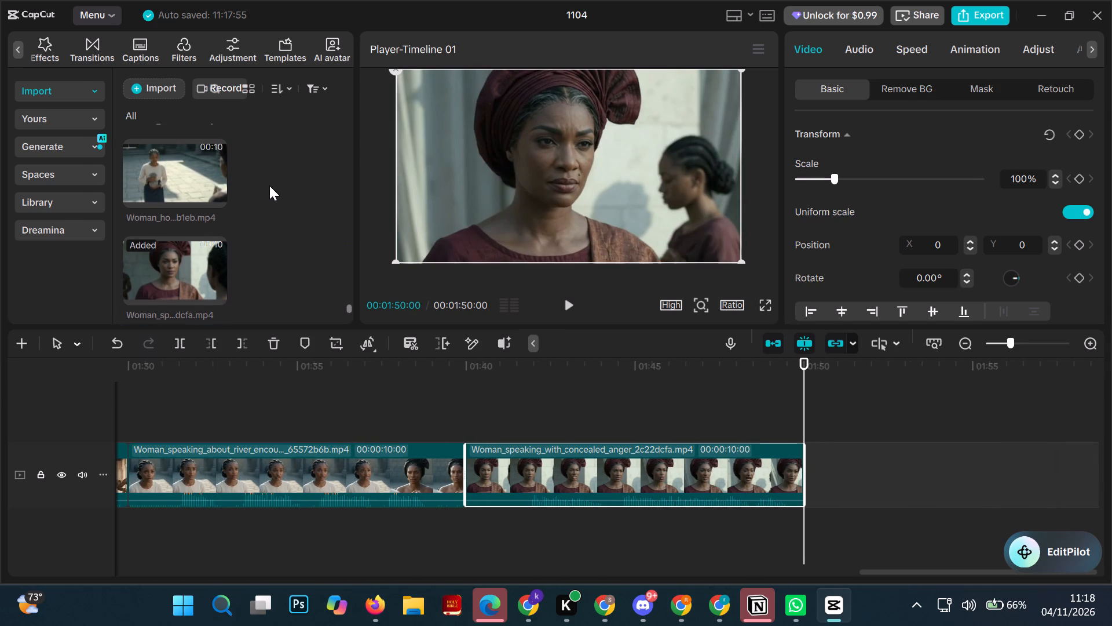
scroll(269, 185, "up", 1)
left_click(215, 223)
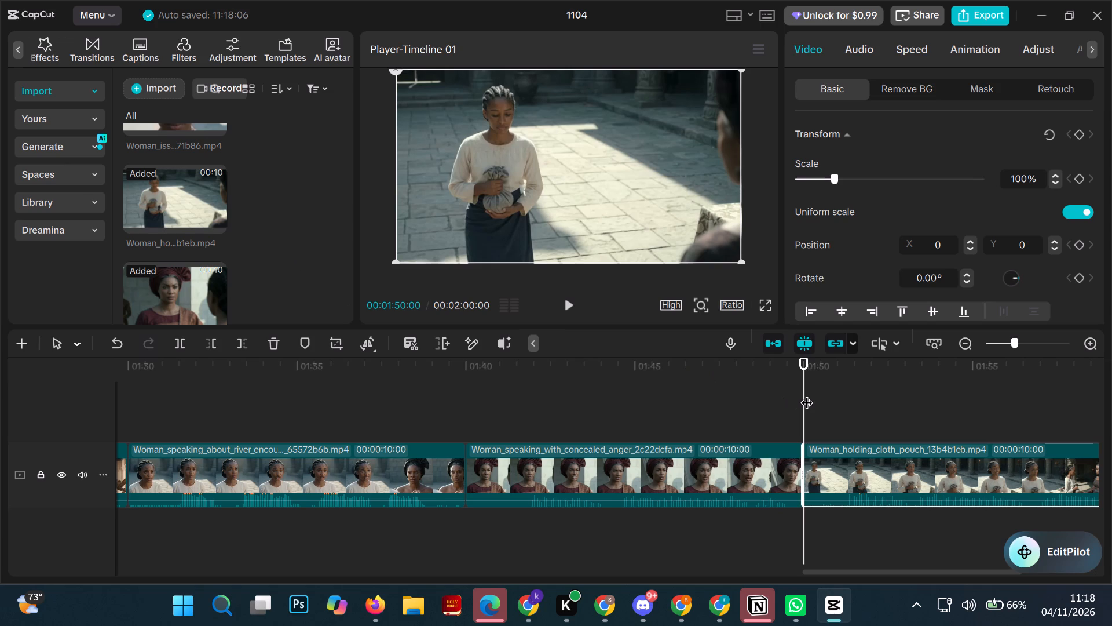
Move the playhead to the timeline's end at 00:02:00:00 and add the Woman_issuing_a_threat clip there.
left_click_drag(803, 394, 880, 420)
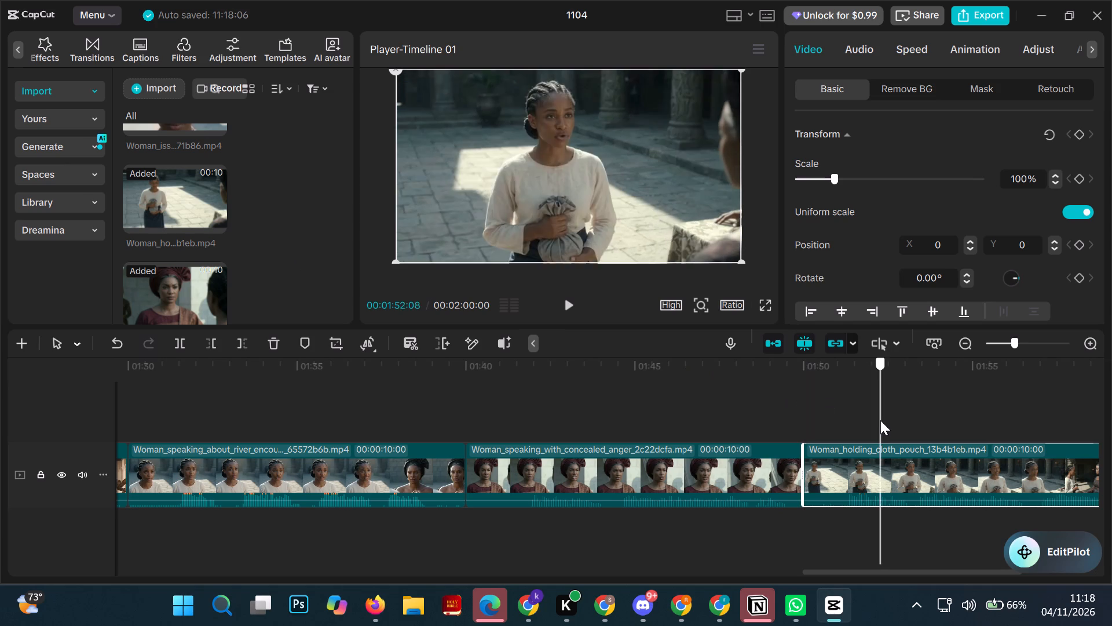
left_click_drag(880, 420, 1111, 492)
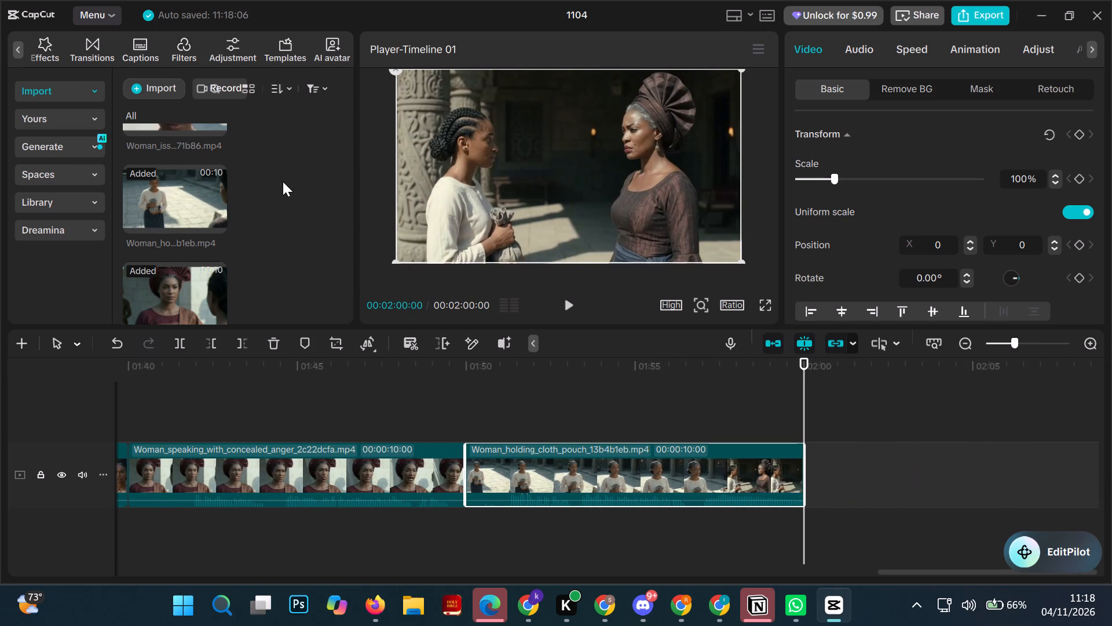
scroll(283, 181, "up", 2)
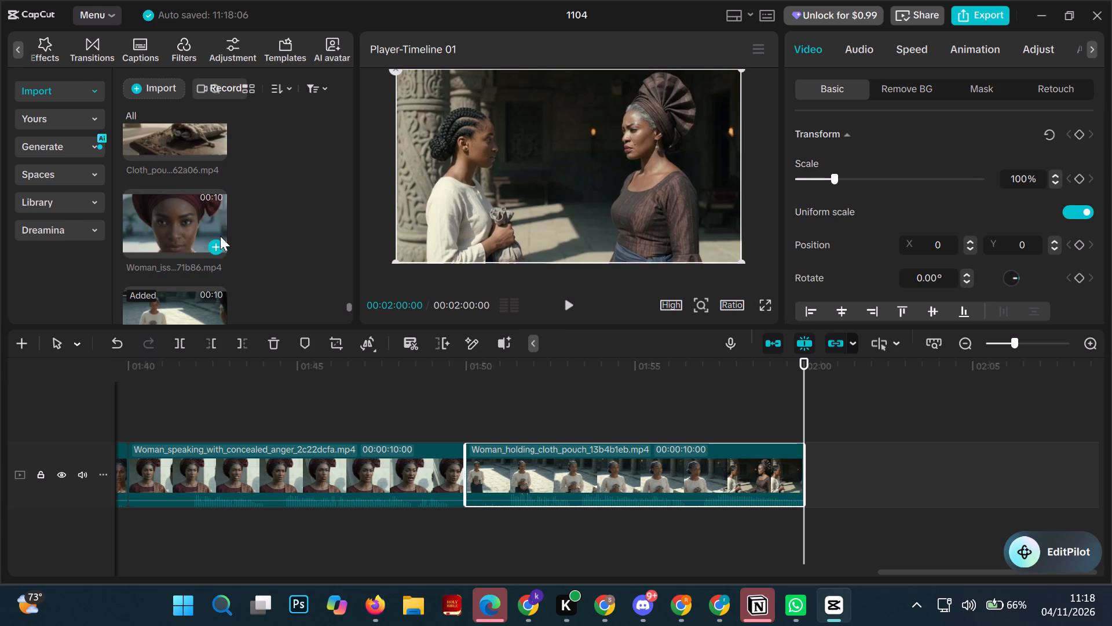
left_click(215, 245)
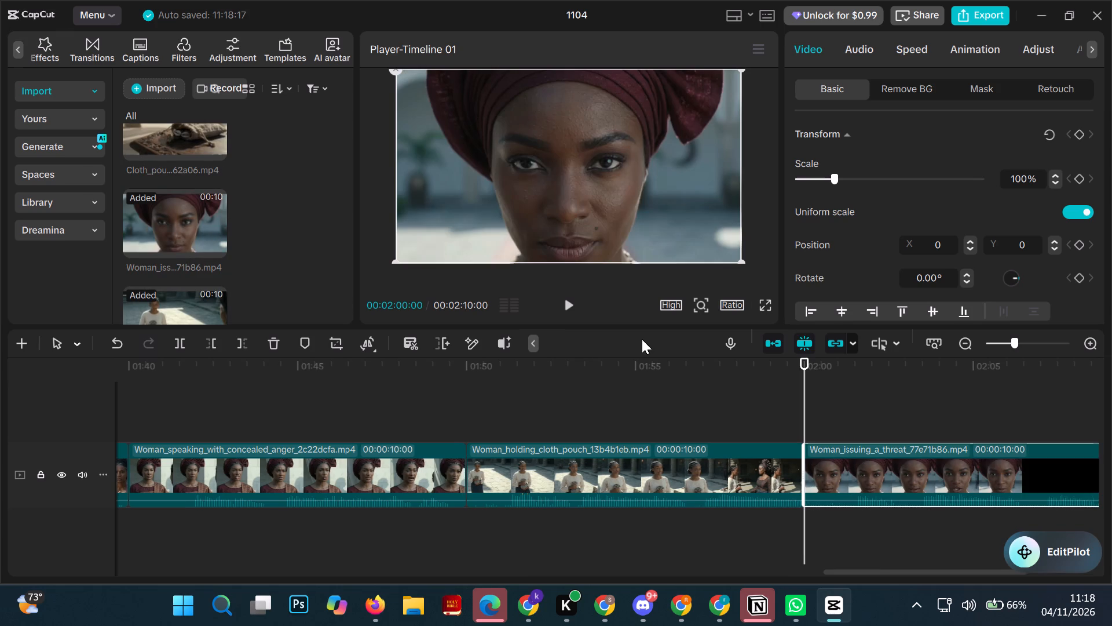
Move the playhead to the timeline's end at 00:02:10:00 and add the Cloth_pouch_on_carved_table clip there.
left_click_drag(804, 384, 1111, 483)
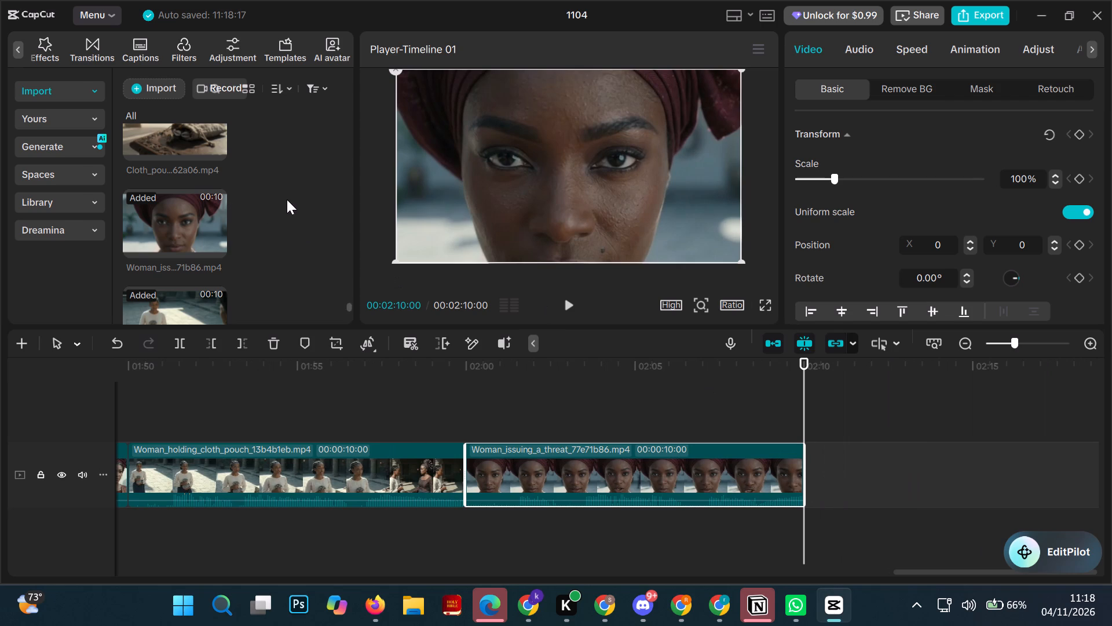
scroll(287, 199, "up", 1)
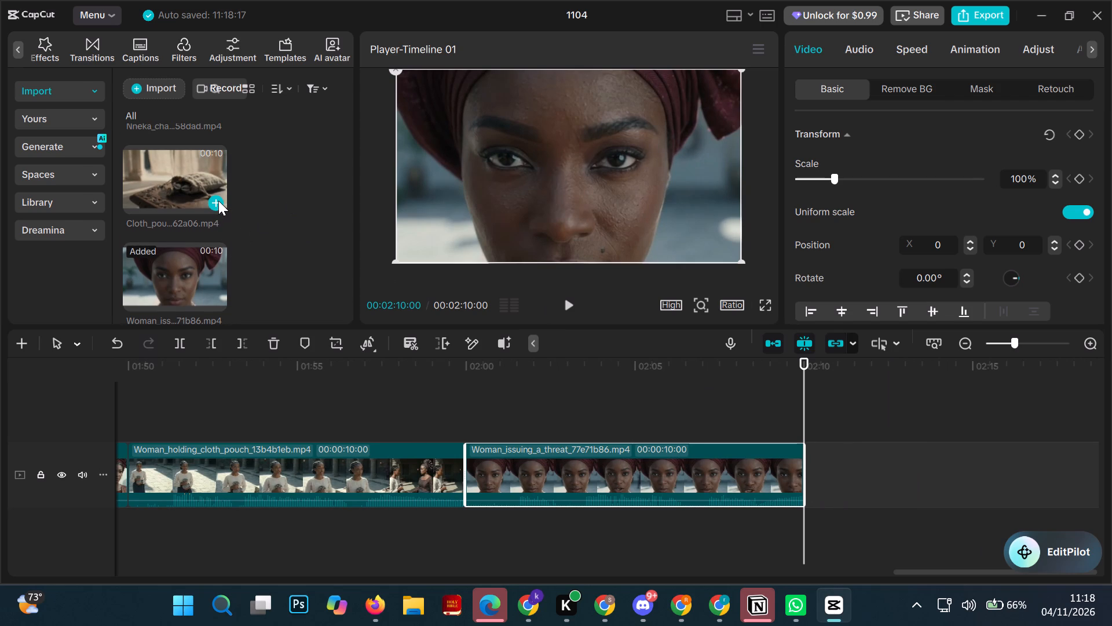
left_click(218, 201)
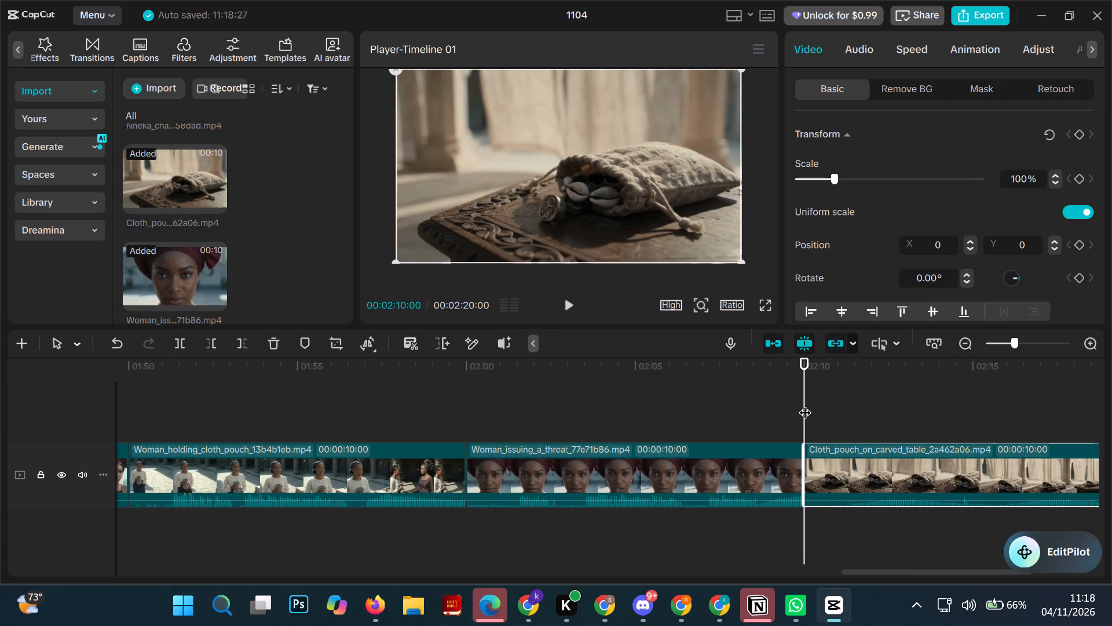
Move the playhead to the timeline's end at 00:02:20:00 and add the Nneka_challenges_Ekemma_at_court clip there.
left_click_drag(804, 403, 1067, 521)
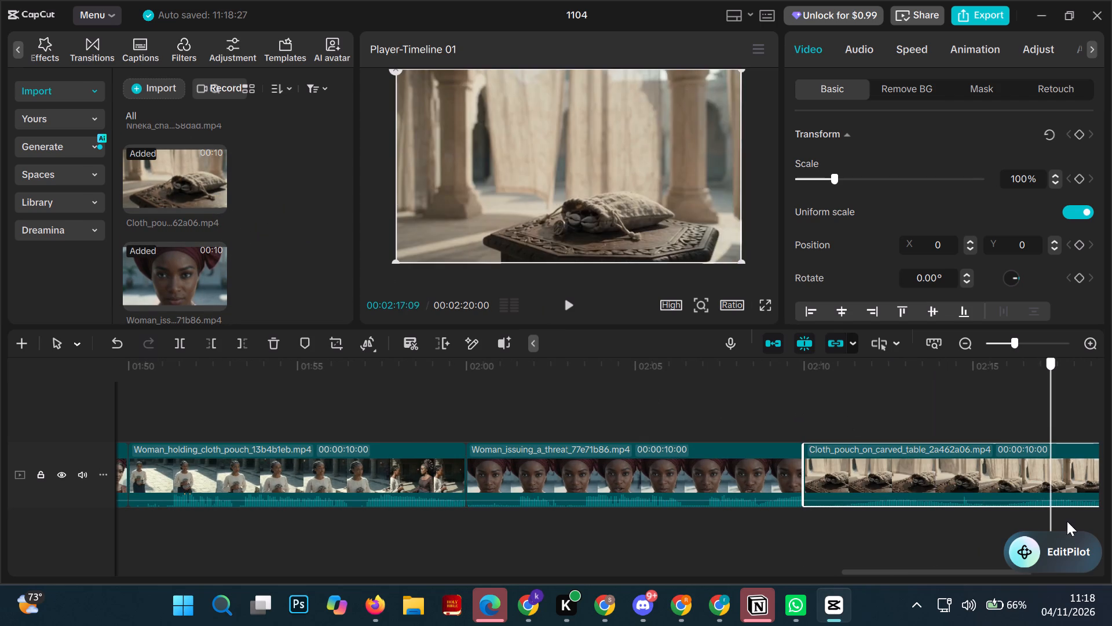
left_click_drag(1067, 521, 1111, 552)
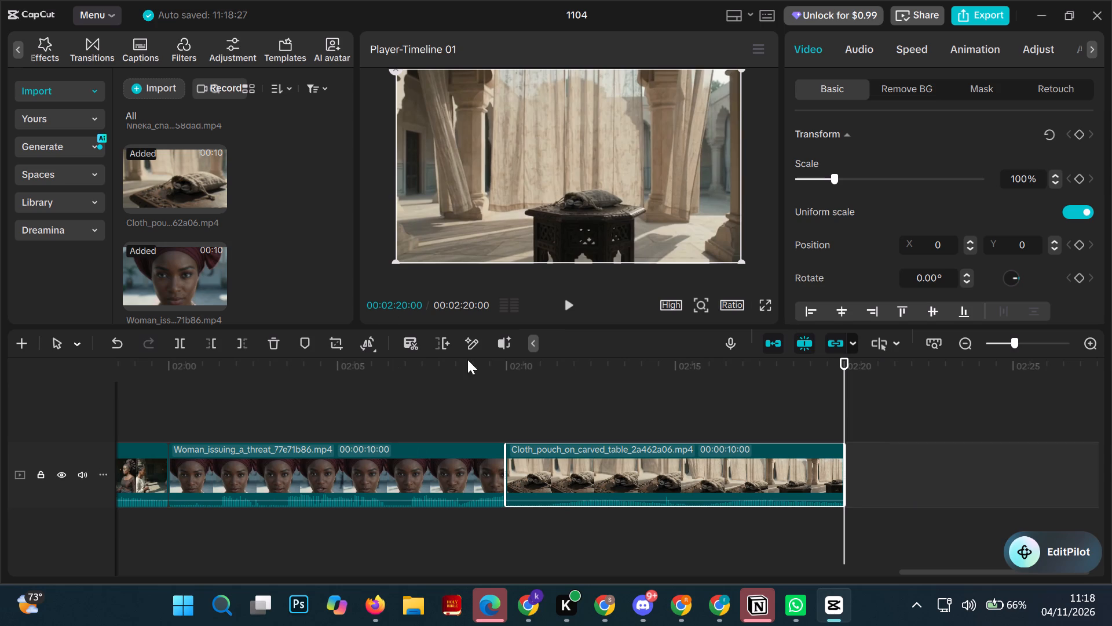
scroll(306, 231, "up", 1)
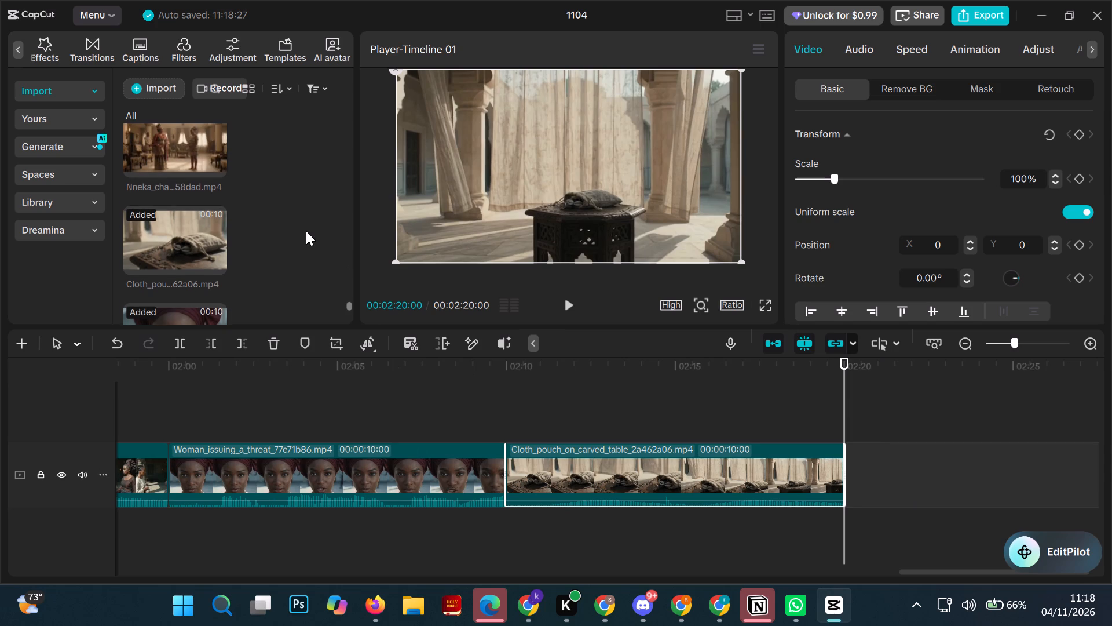
scroll(306, 231, "up", 1)
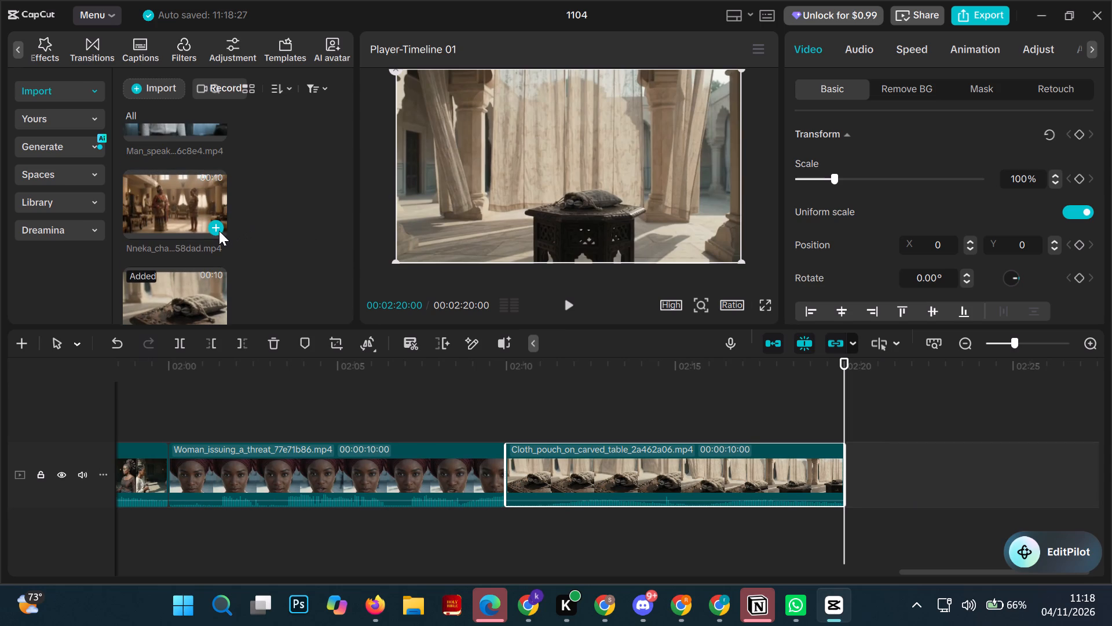
left_click(215, 225)
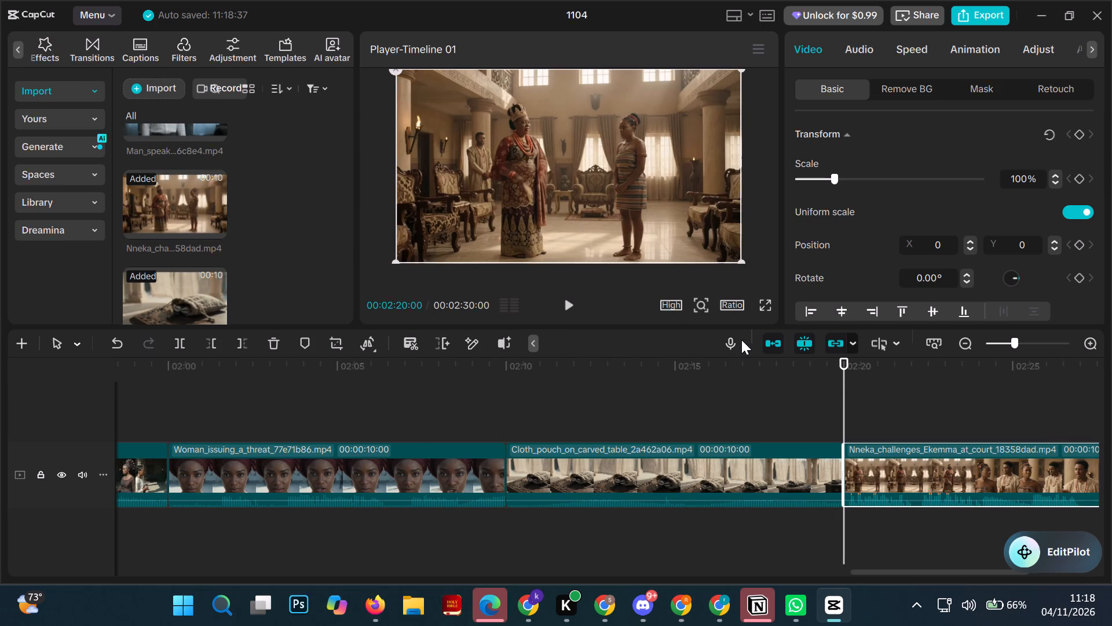
Move the playhead to the timeline's end at 00:02:30:00 and add the Man_speaks_in_palace_room clip there.
left_click_drag(843, 386, 929, 413)
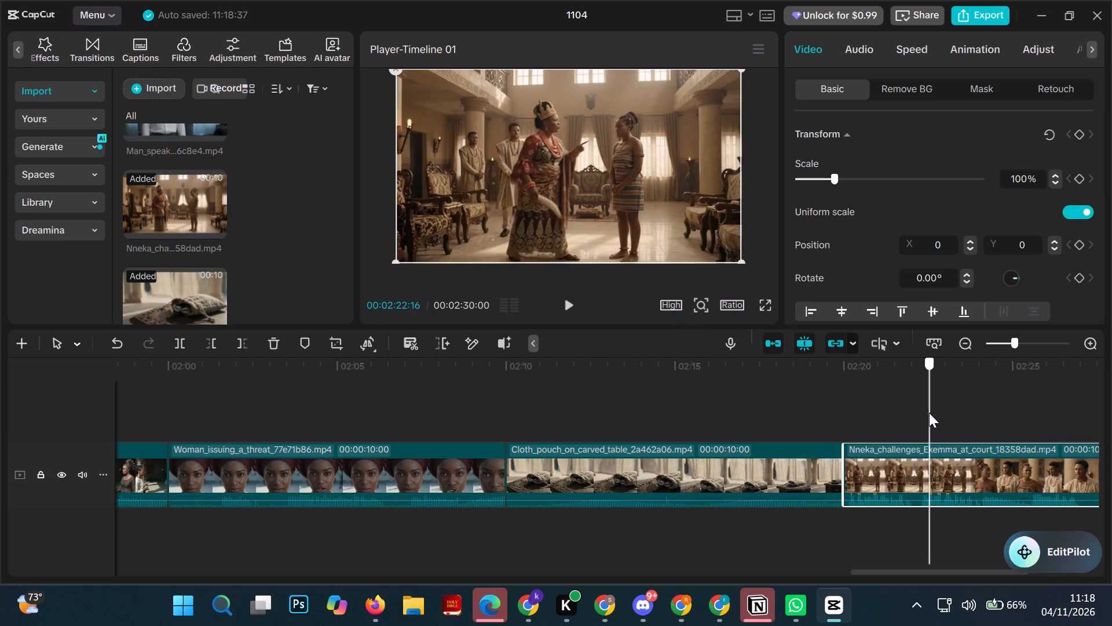
left_click_drag(929, 413, 1111, 494)
scroll(299, 211, "up", 1)
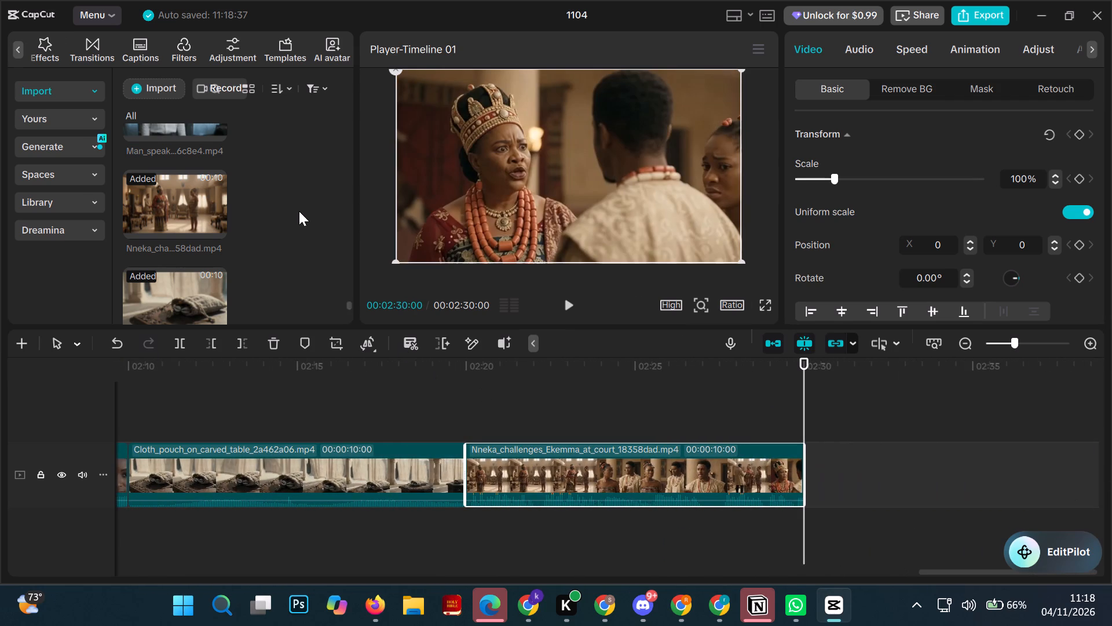
scroll(299, 211, "up", 2)
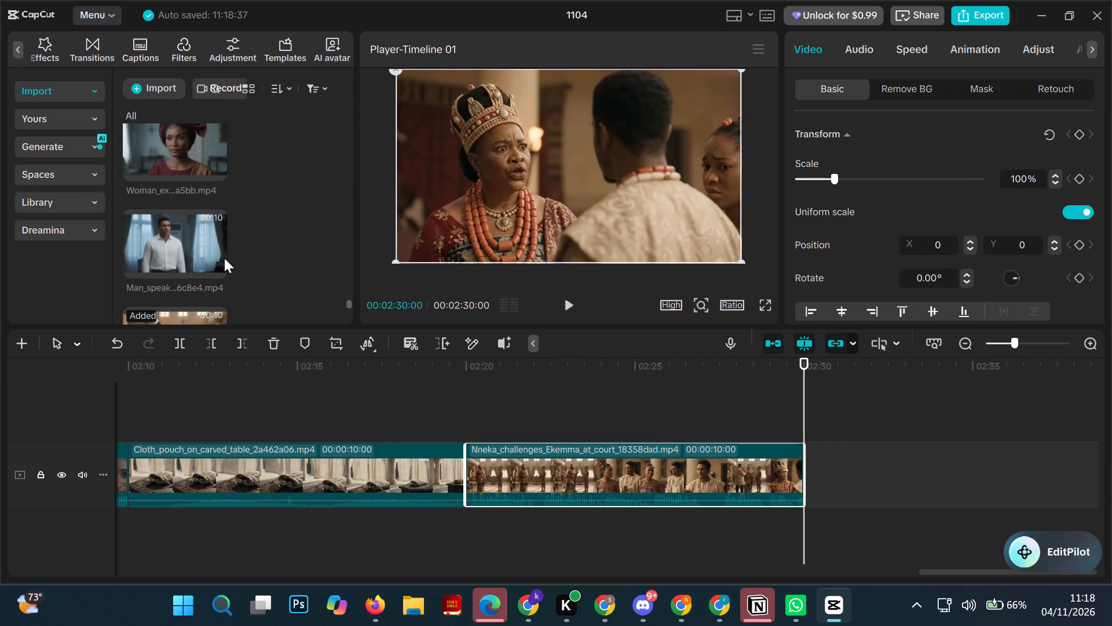
left_click(216, 268)
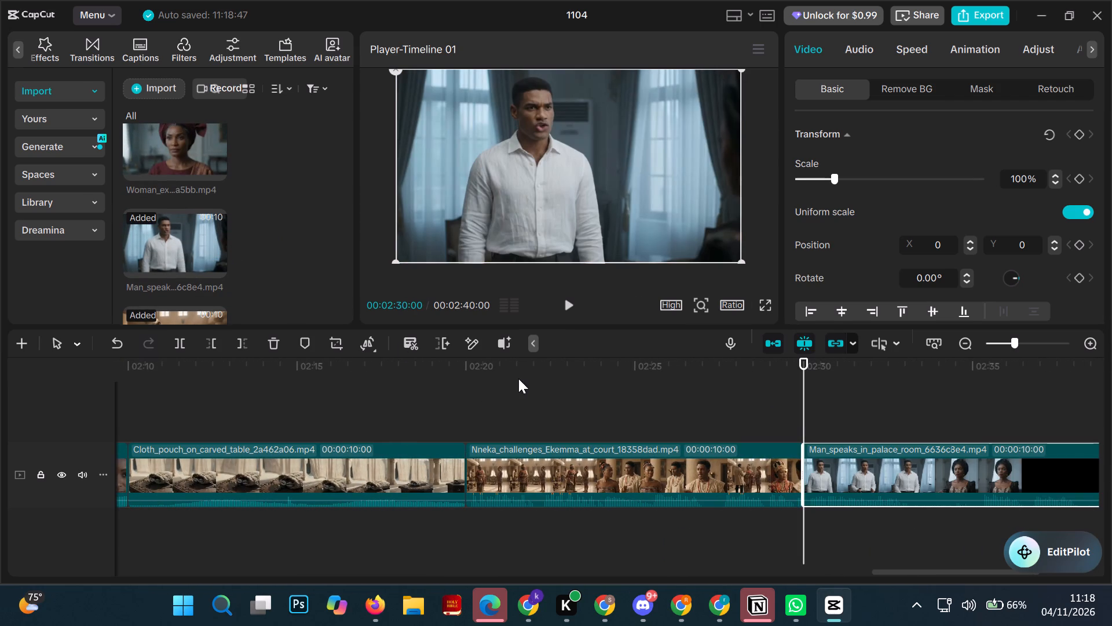
Move the playhead to the timeline's end at 00:02:40:00 and add the Woman_expressing_maternal_reproach clip there.
left_click_drag(803, 410, 890, 427)
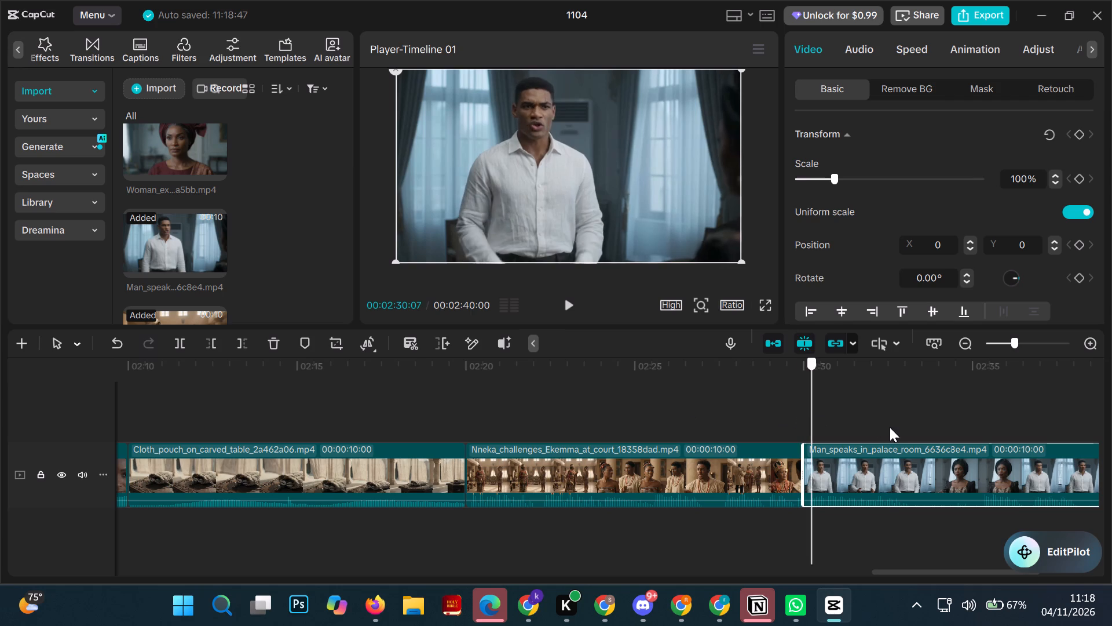
left_click_drag(890, 427, 1111, 469)
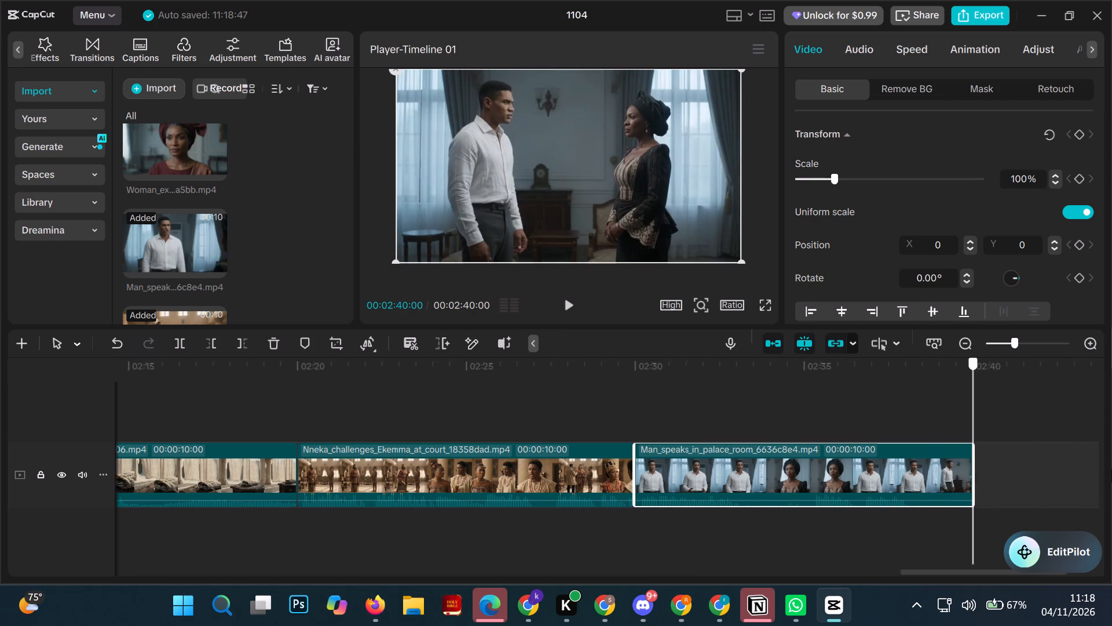
left_click_drag(1111, 469, 1111, 470)
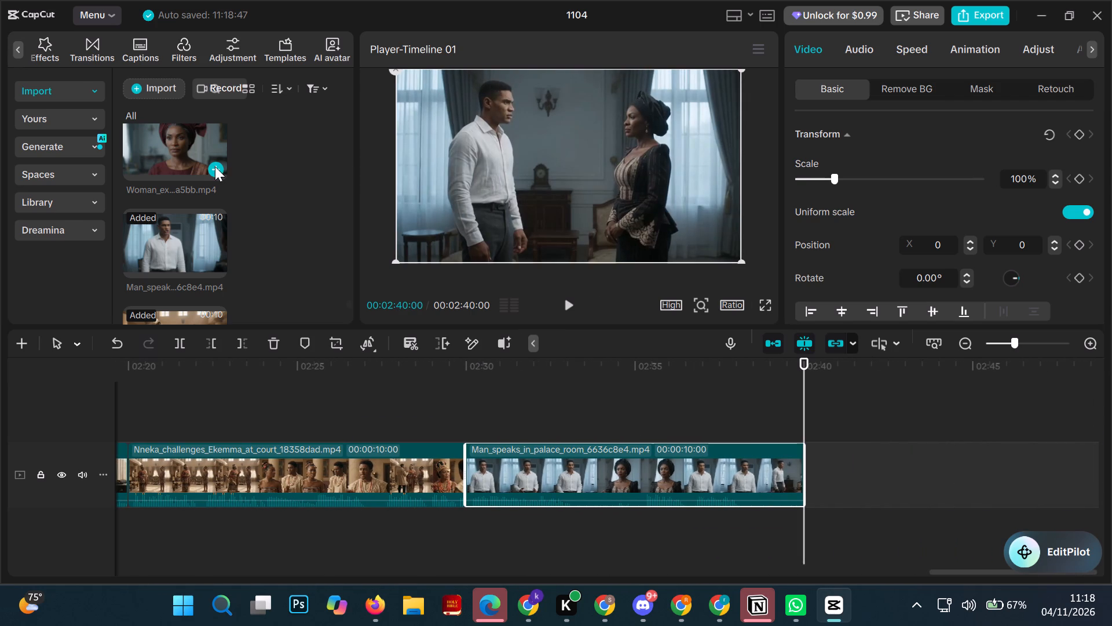
left_click(213, 166)
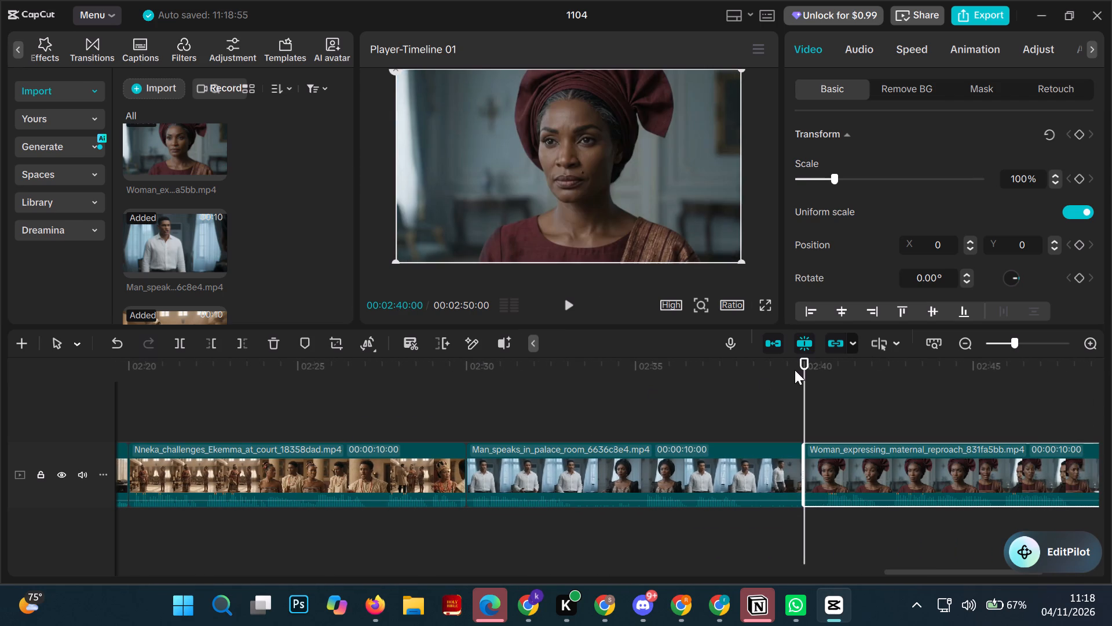
Move the playhead to the timeline's end at 00:02:50:00 and add the Woman_expressing_maternal_reproach clip there again.
left_click_drag(804, 376, 916, 410)
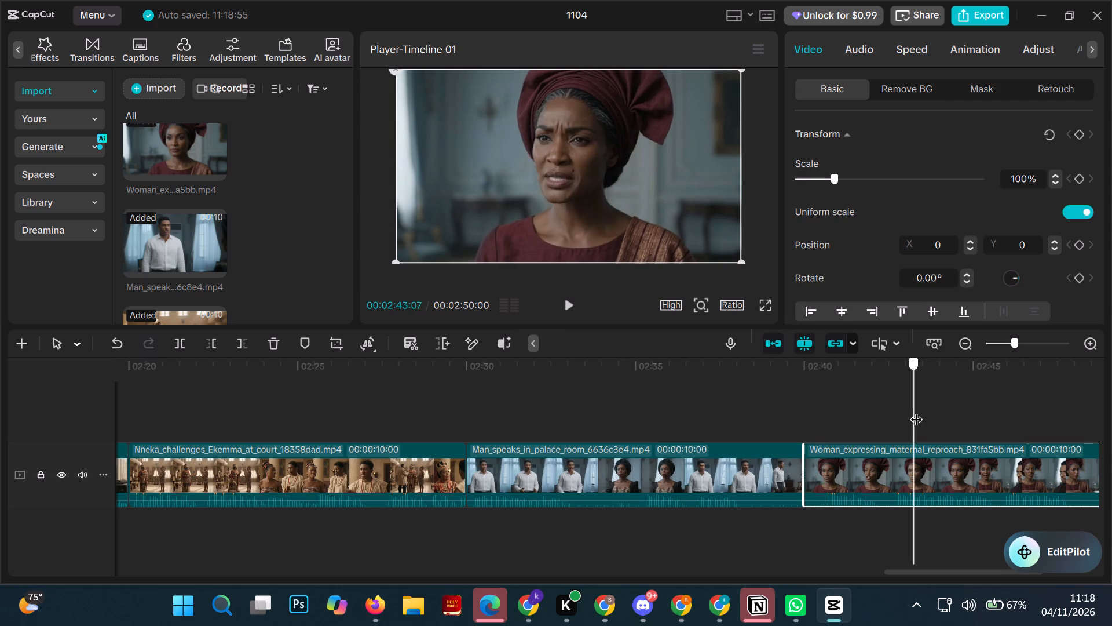
left_click_drag(916, 410, 1111, 503)
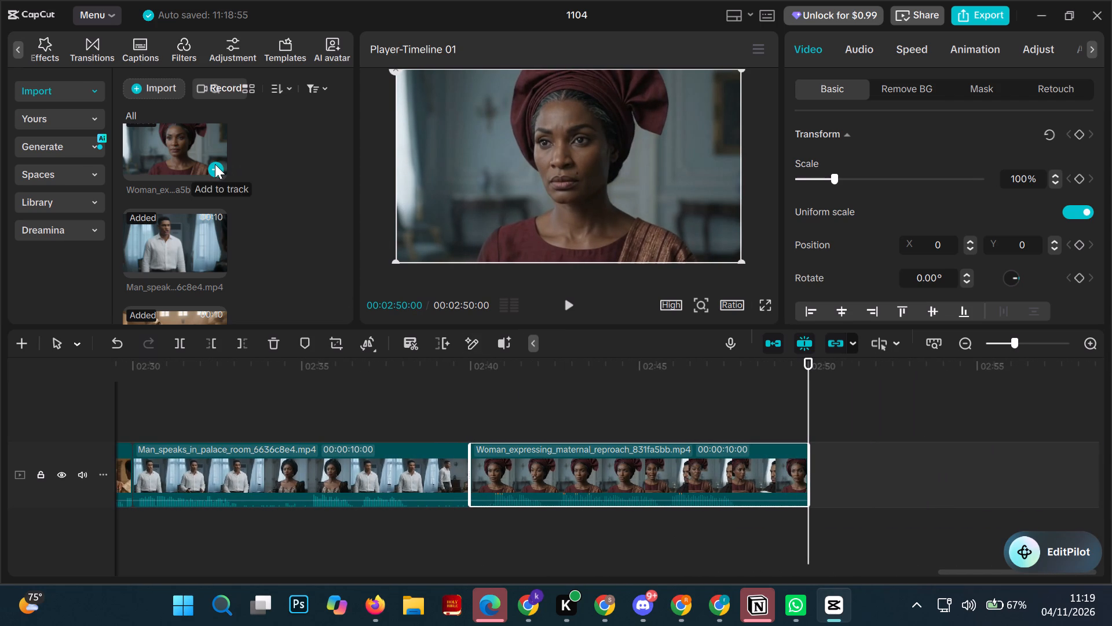
left_click(215, 164)
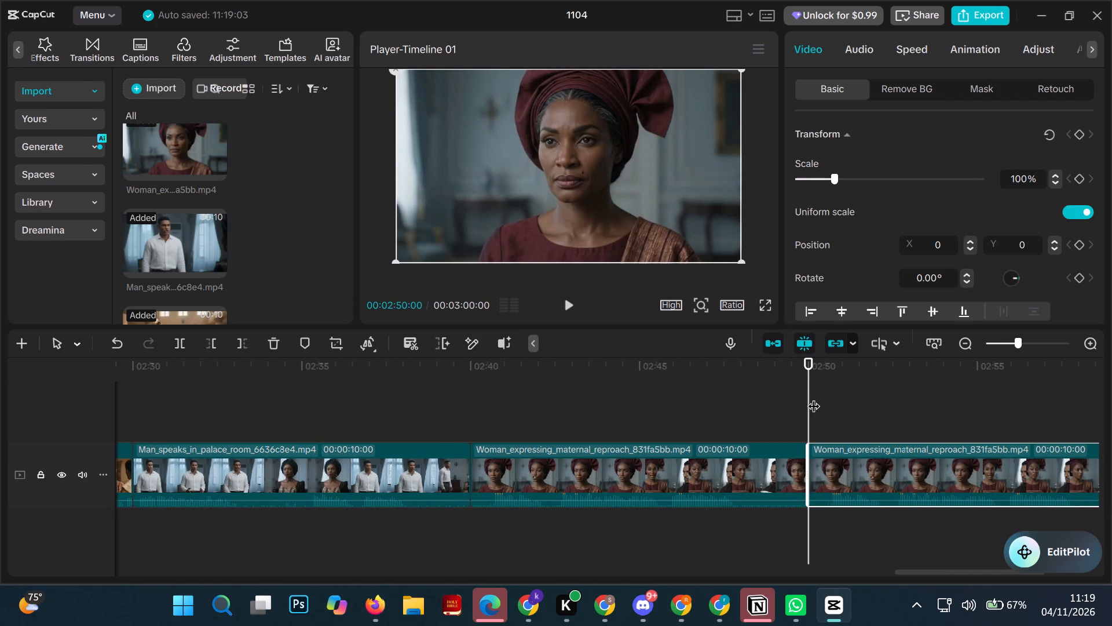
Move the playhead to the timeline's end at 00:03:00:00 and add the Woman_expressing_maternal_reproach clip there once more.
left_click_drag(808, 391, 843, 401)
left_click_drag(843, 401, 1111, 492)
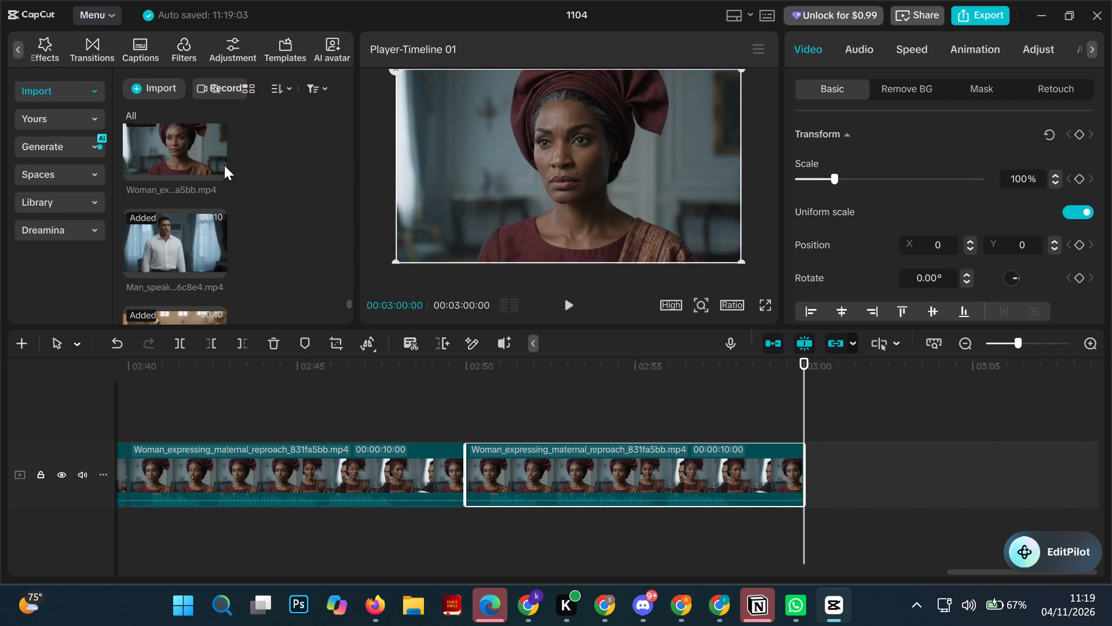
left_click(214, 164)
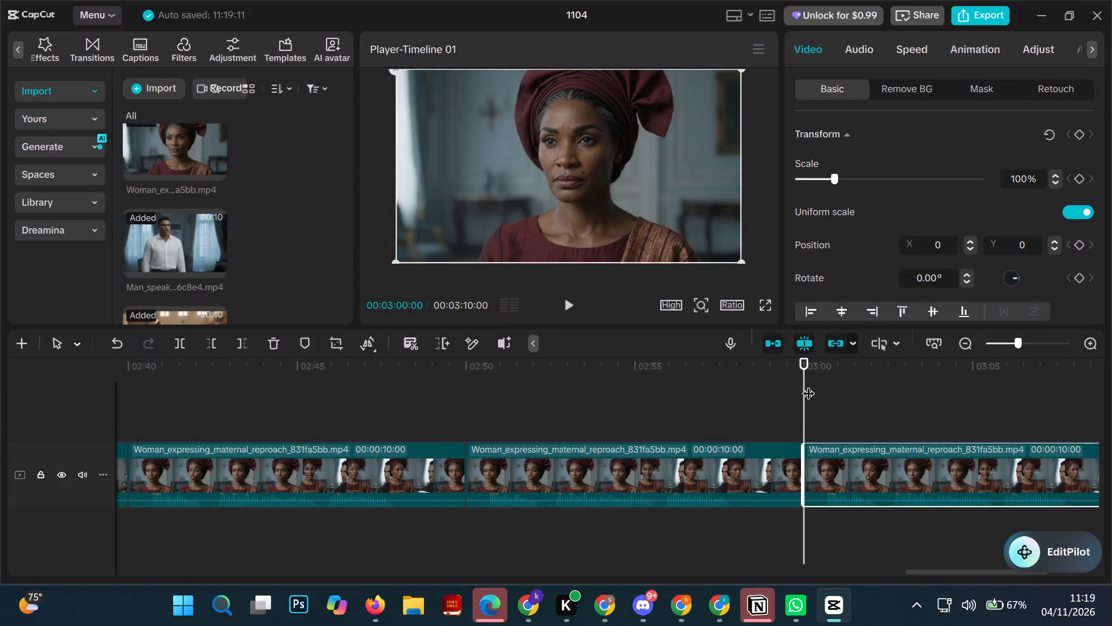
Move the playhead to the timeline's end at 00:03:10:00.
left_click_drag(805, 382, 1111, 514)
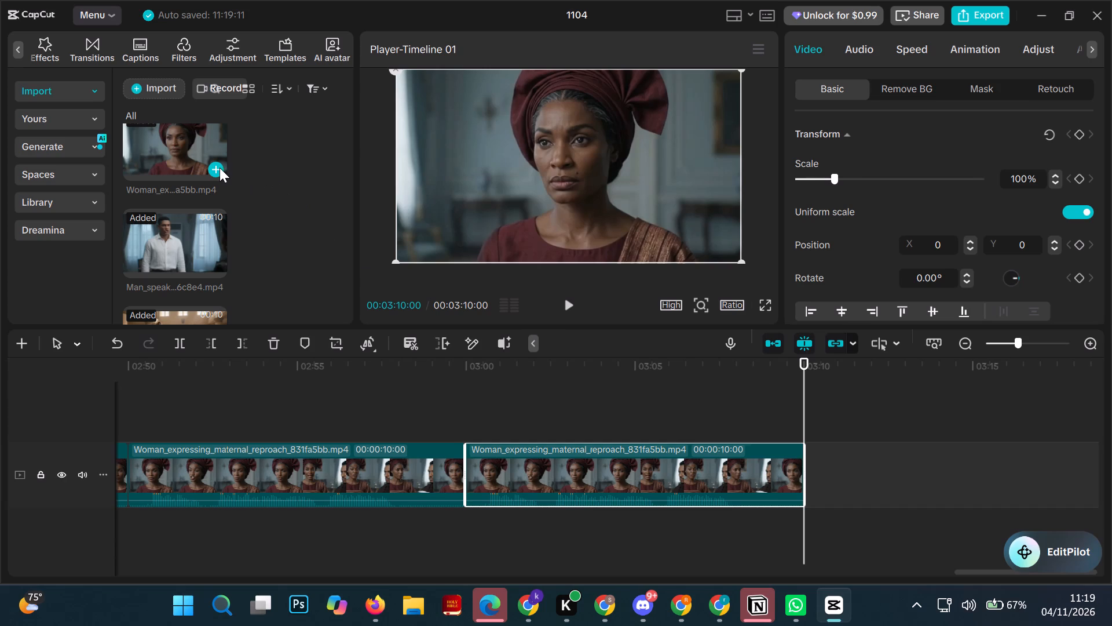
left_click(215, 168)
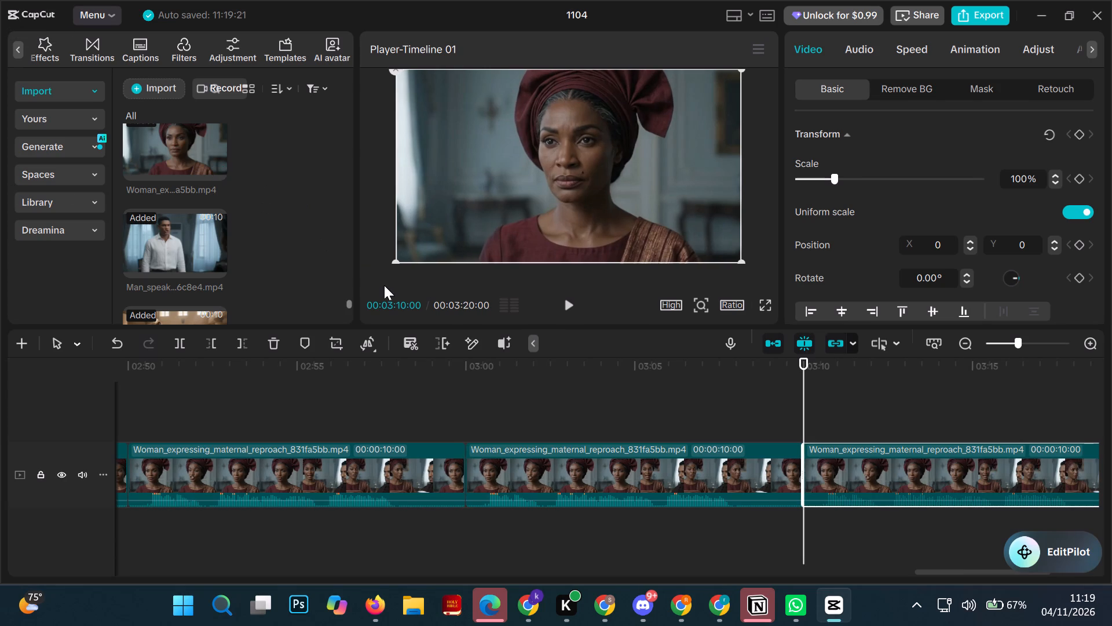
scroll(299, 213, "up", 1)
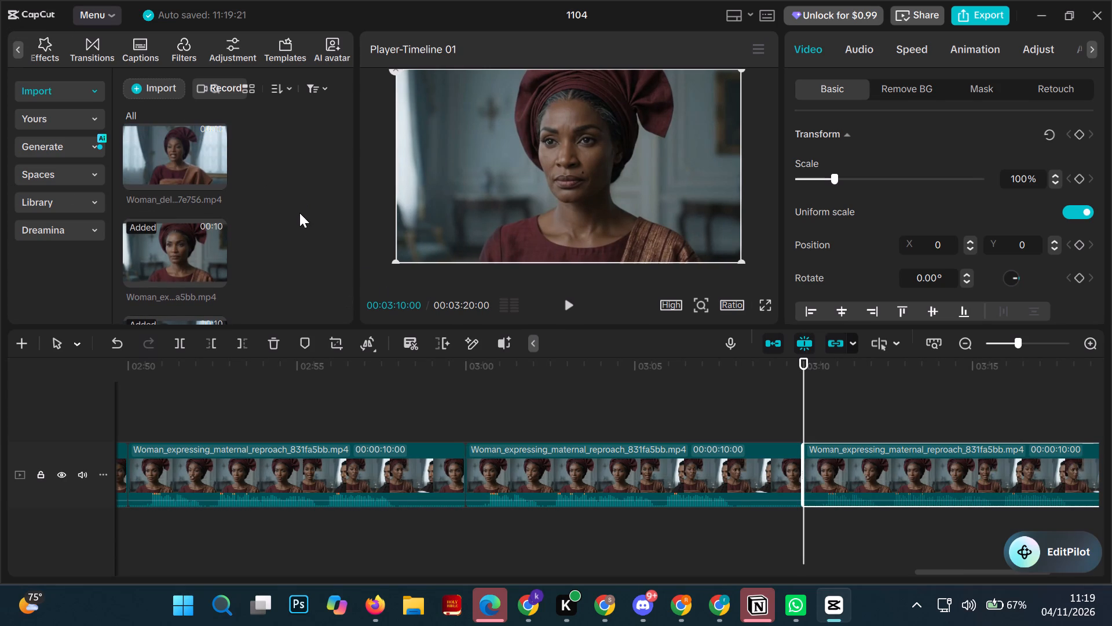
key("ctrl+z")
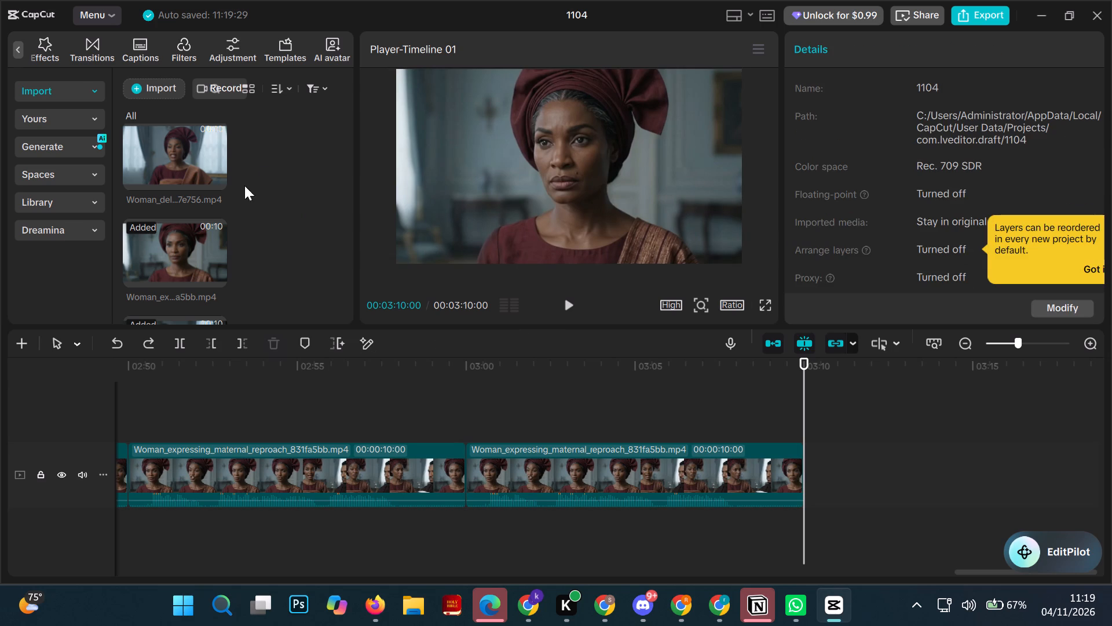
Add the Woman_delivering_festival_deadli… clip (8677e756) to the timeline at 00:03:10:00.
scroll(286, 183, "up", 2)
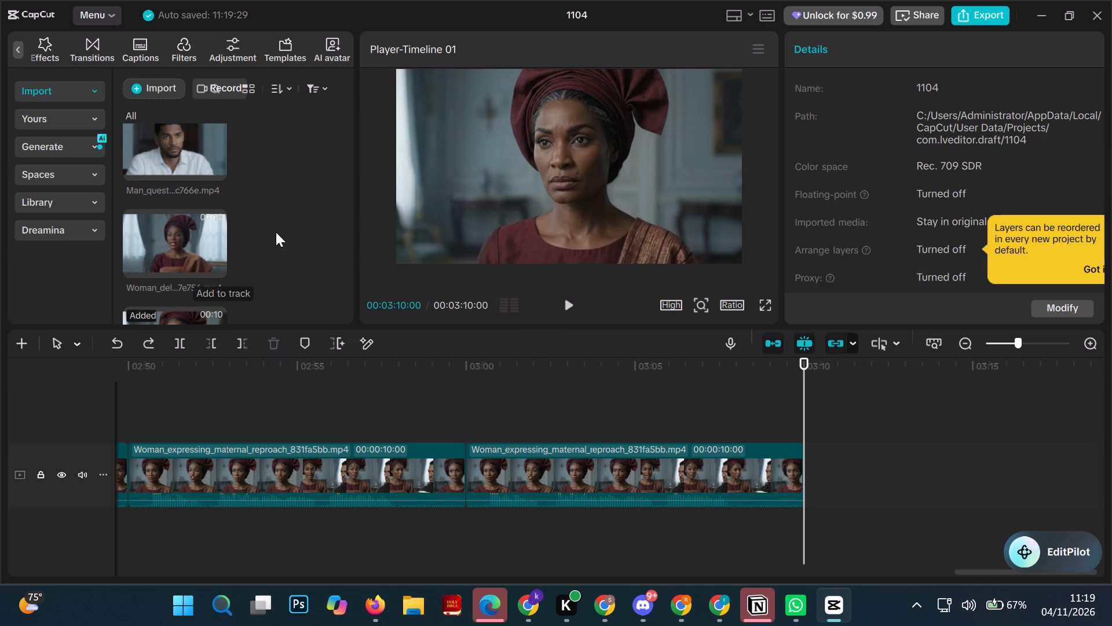
scroll(277, 231, "down", 1)
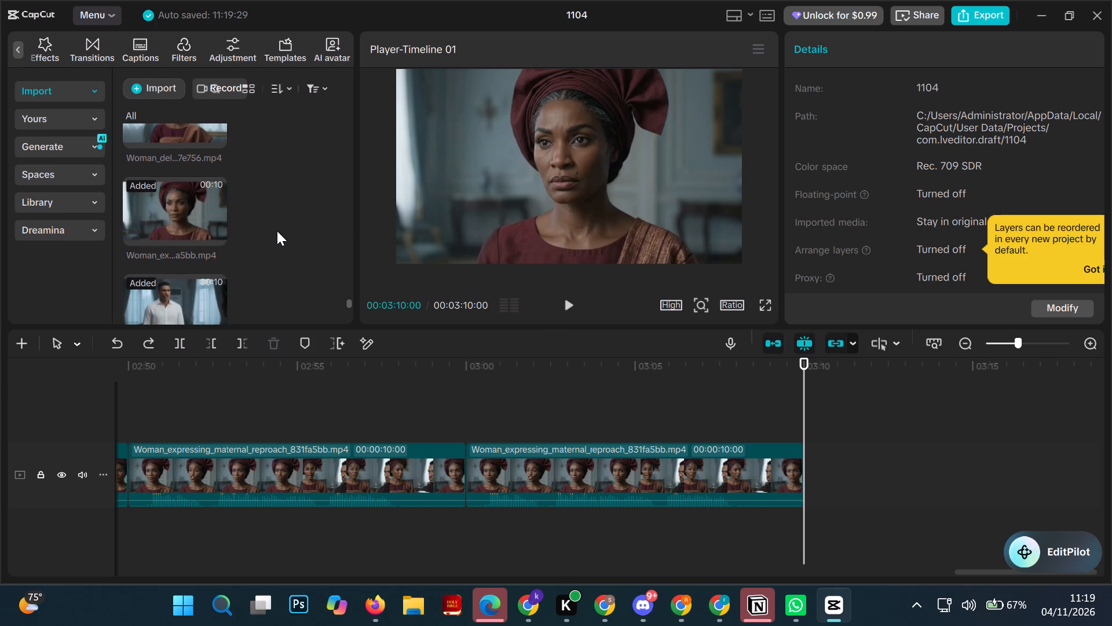
left_click(215, 139)
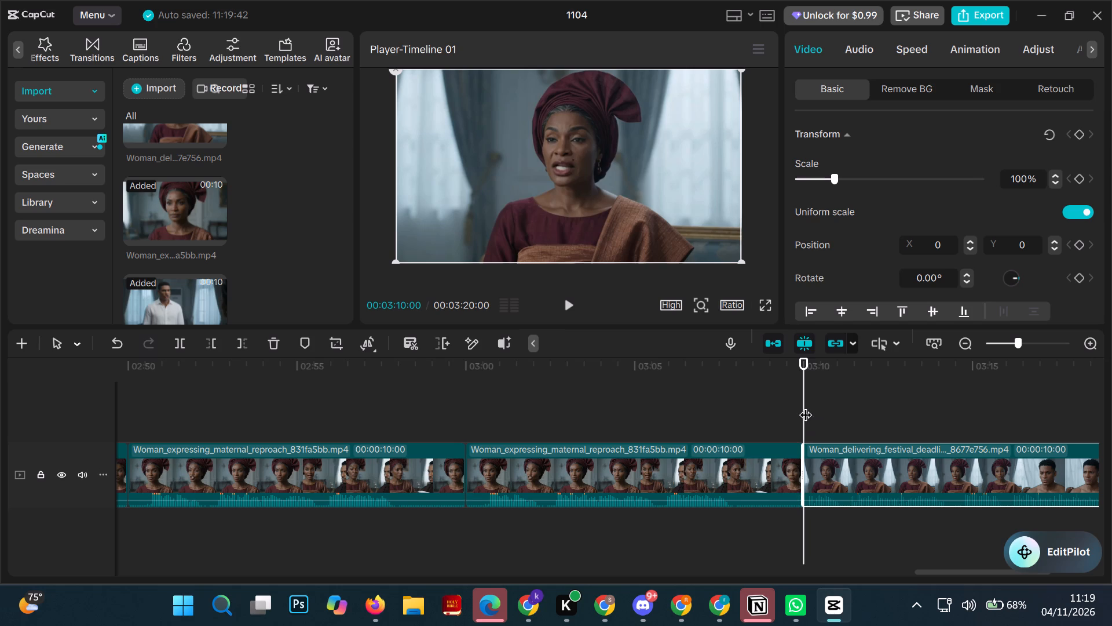
Move the playhead to the timeline's end at 00:03:20:00 and add the Man_questioning_timetable_in_room clip there.
left_click_drag(805, 406, 1111, 500)
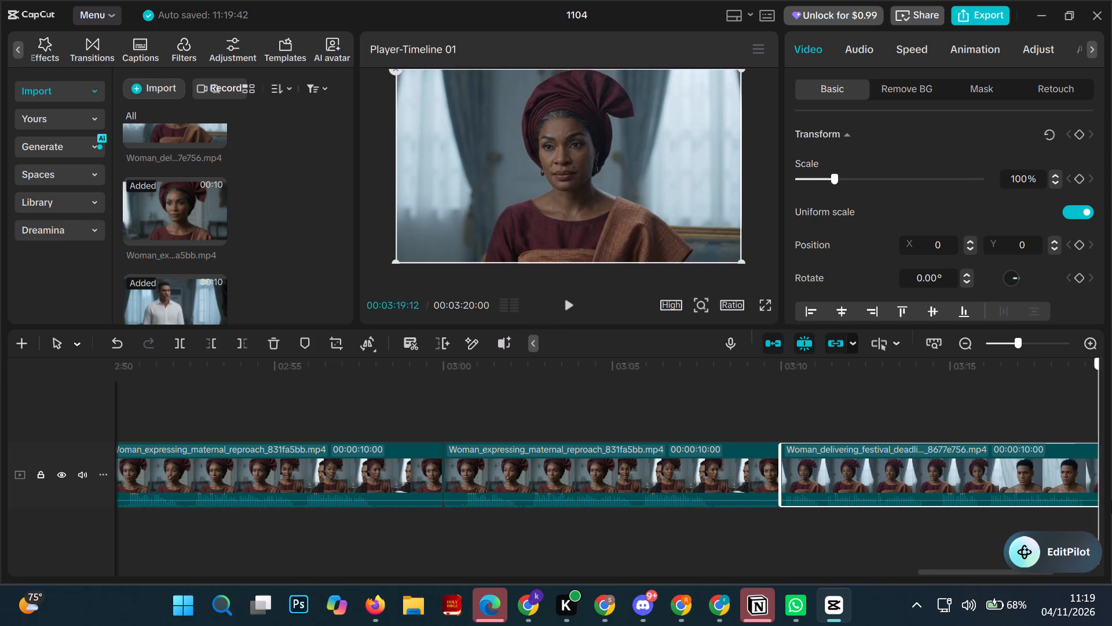
left_click_drag(1111, 500, 1111, 527)
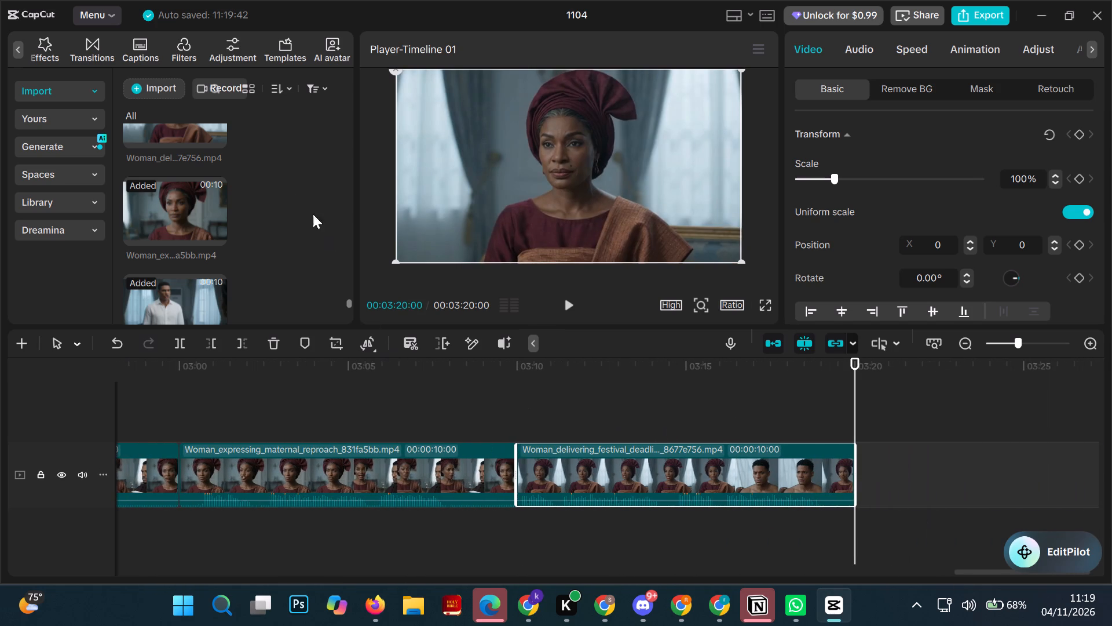
scroll(288, 181, "up", 1)
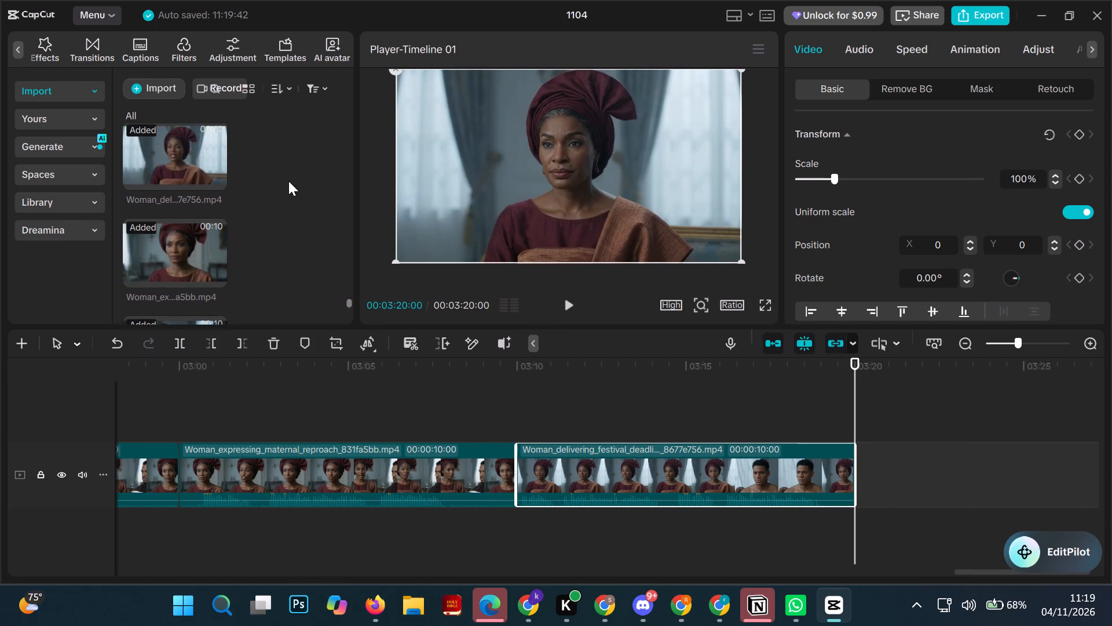
scroll(288, 181, "up", 2)
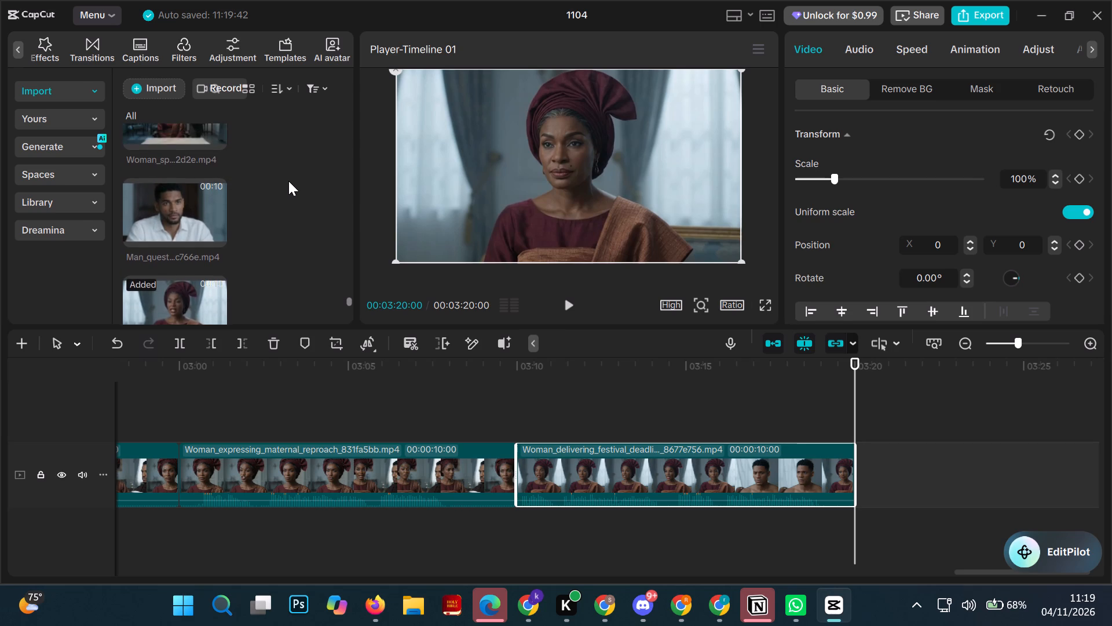
scroll(288, 181, "up", 1)
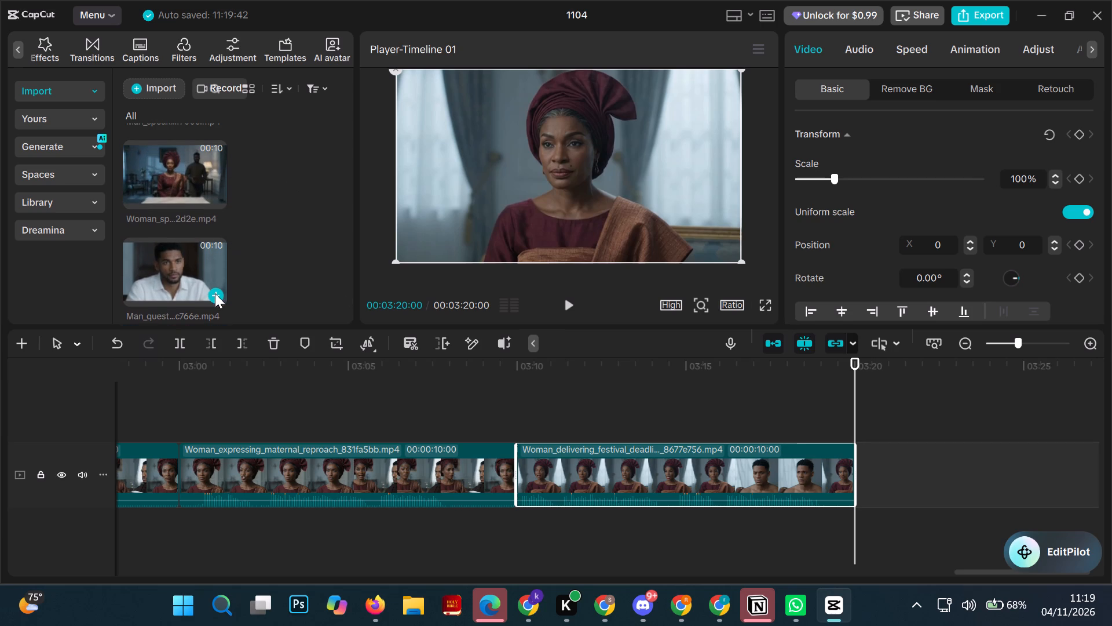
left_click(215, 293)
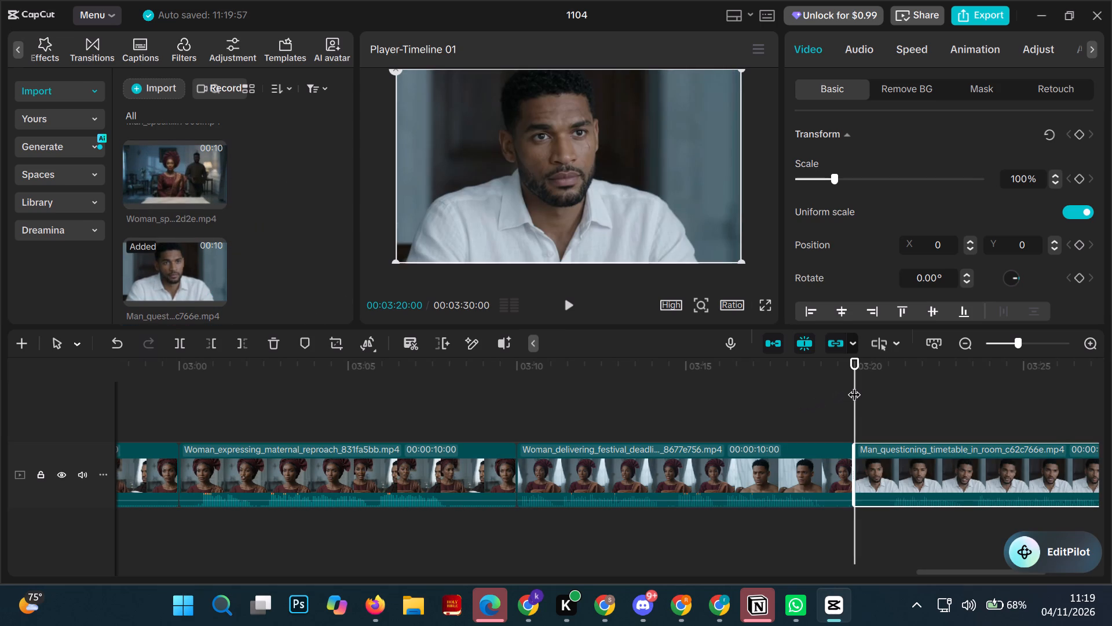
Move the playhead to the timeline's end at 00:03:30:00 and add the Woman_speaking_in_palace_room clip there.
left_click_drag(855, 385, 1111, 489)
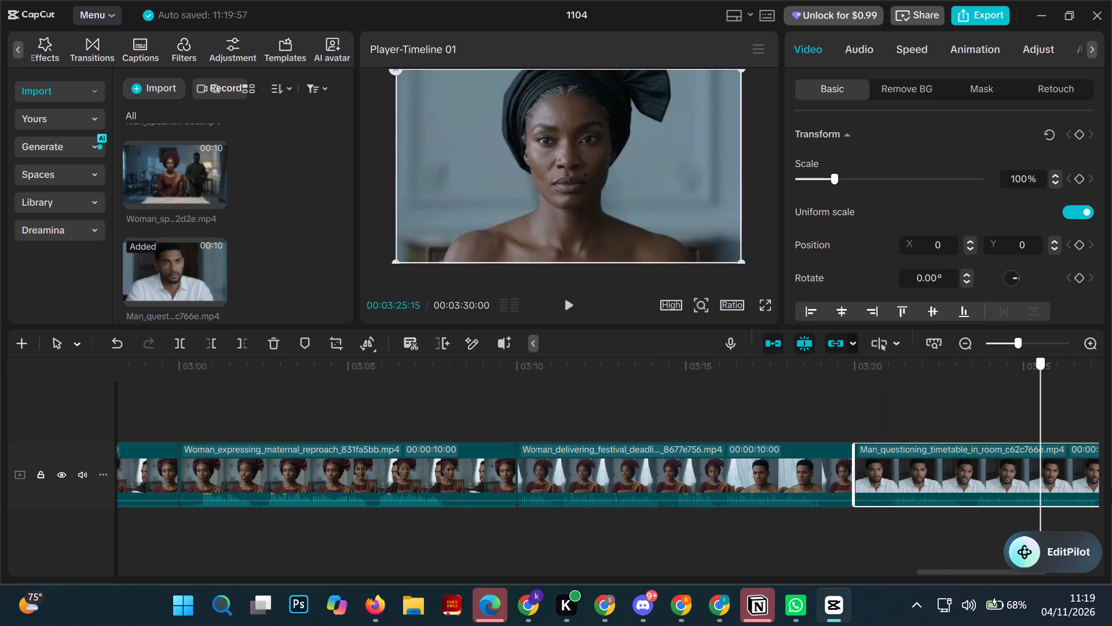
left_click_drag(1111, 489, 1111, 516)
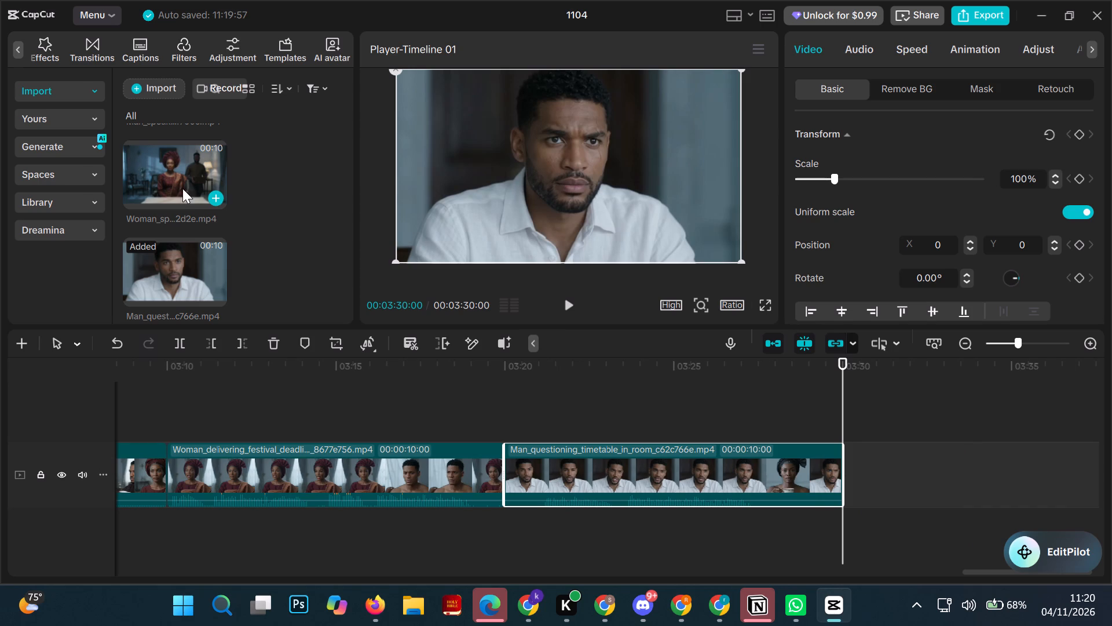
left_click(218, 198)
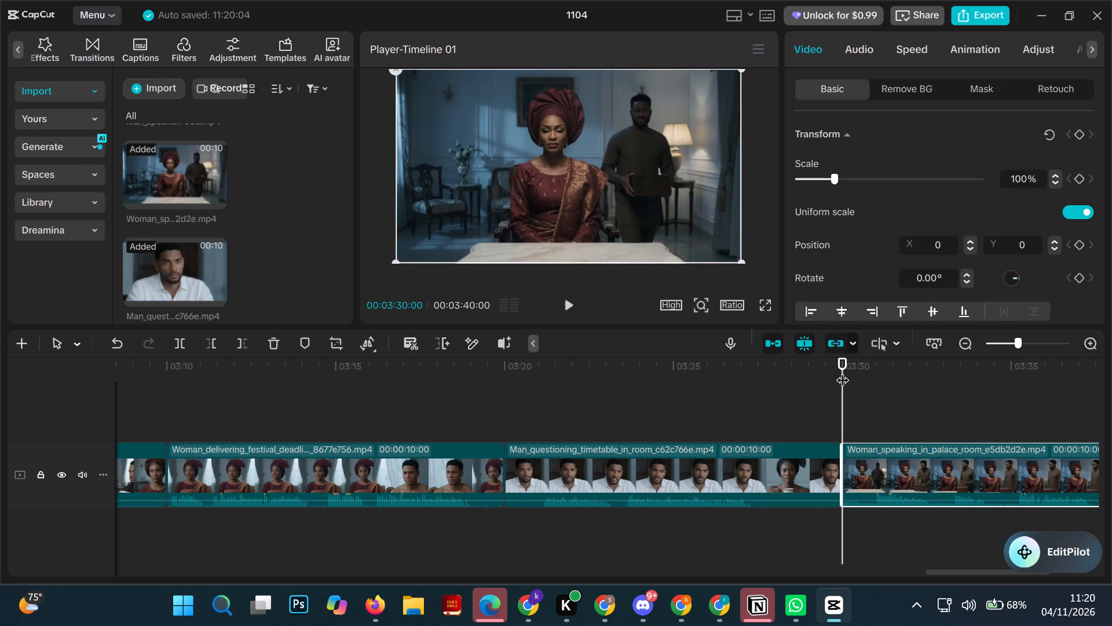
Move the playhead to the timeline's end at 00:03:40:00 and add the Man_speaking_in_palace_room clip there.
left_click_drag(842, 371, 1111, 446)
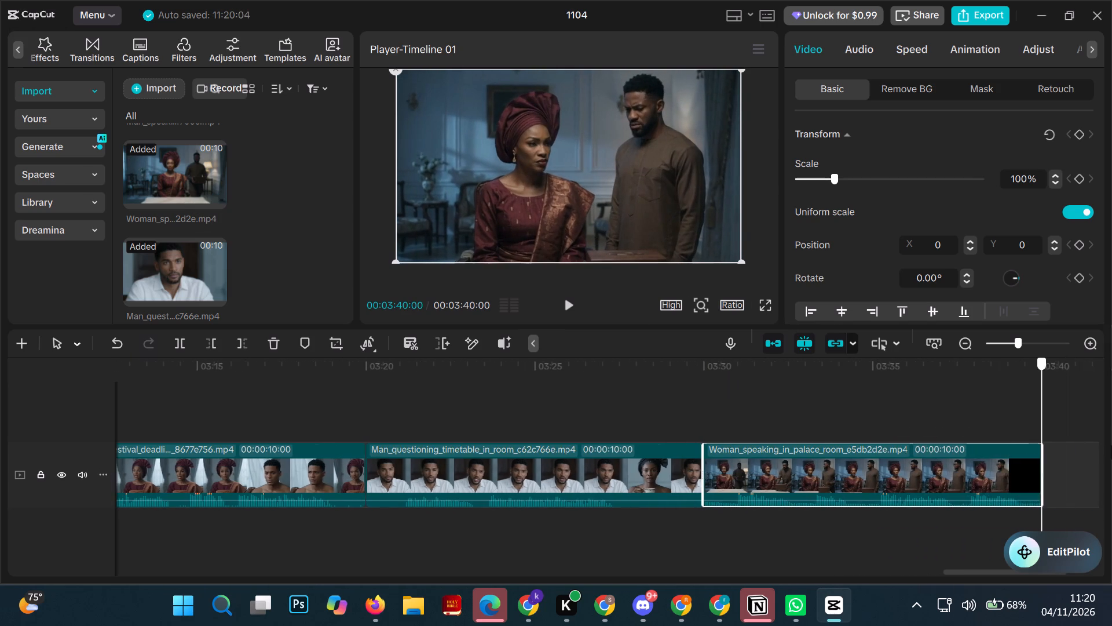
left_click_drag(1111, 446, 1111, 447)
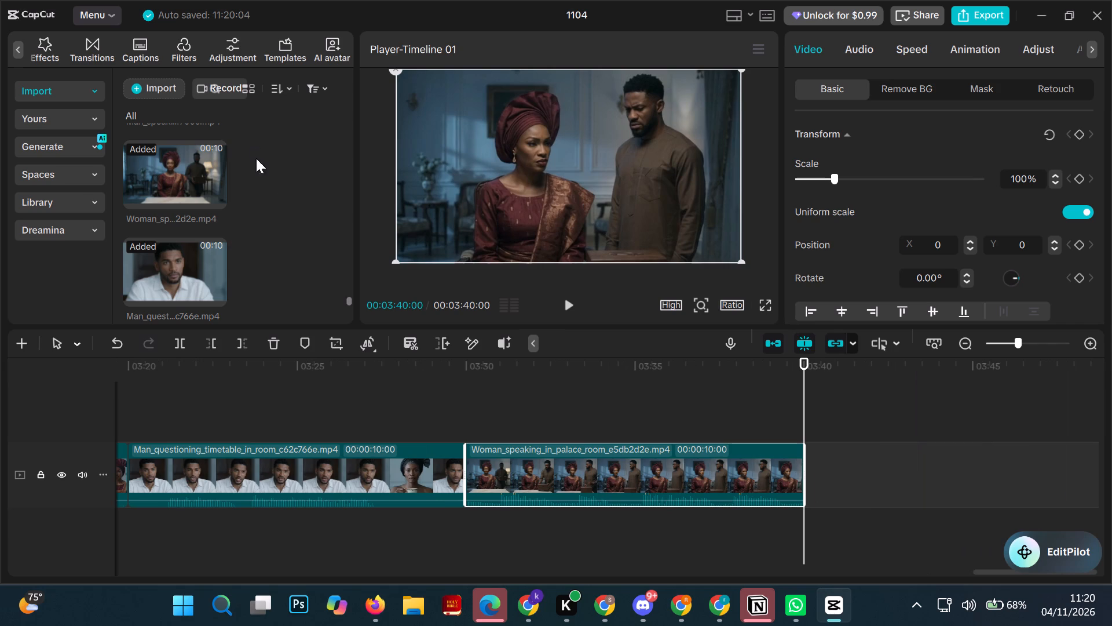
scroll(268, 187, "up", 1)
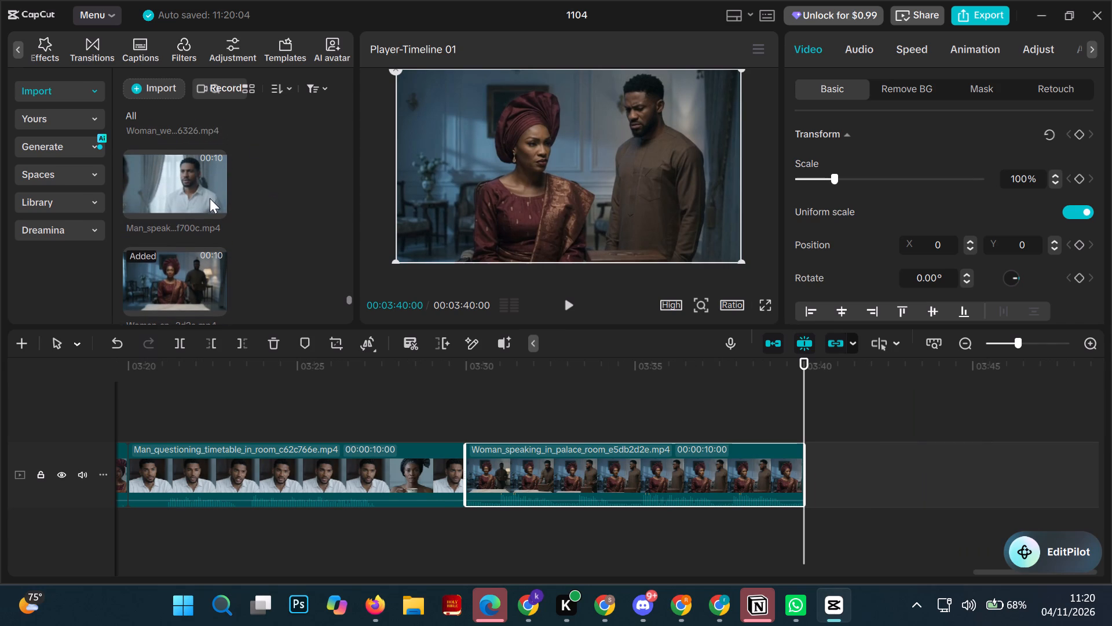
left_click(214, 205)
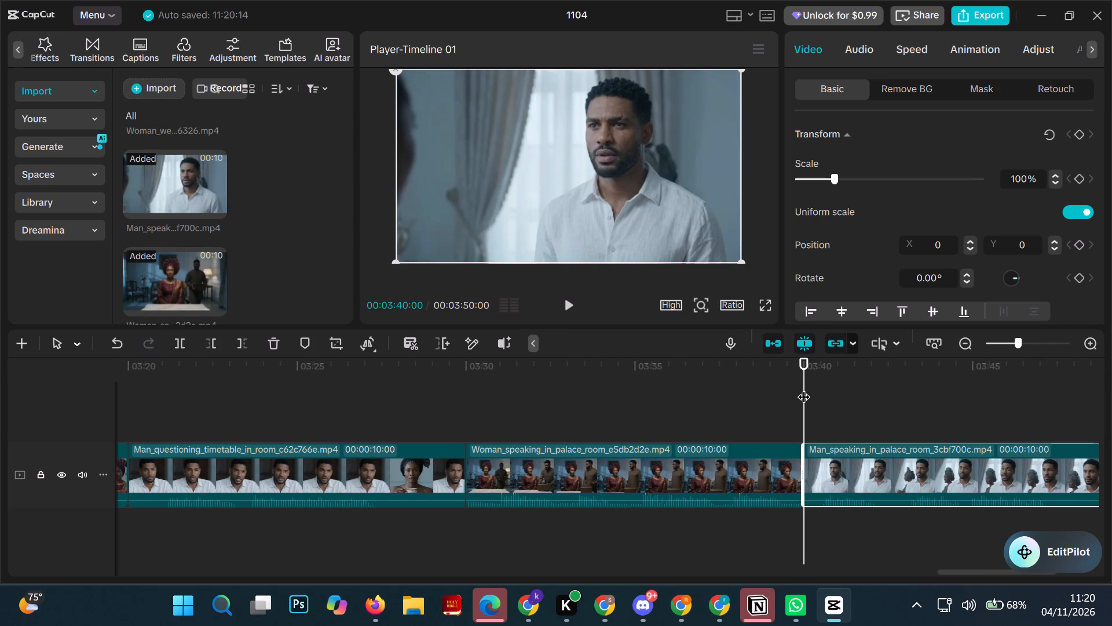
Move the playhead to the timeline's end at 00:03:50:00 and add the Woman_welcoming_guest_in_palace clip there.
left_click_drag(803, 388, 1077, 475)
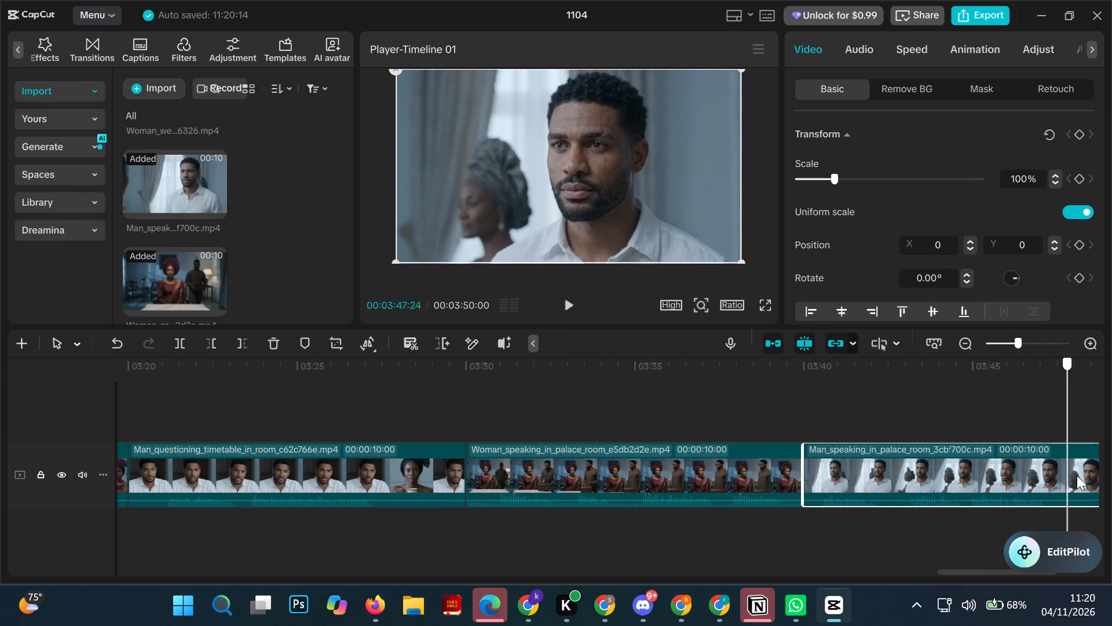
left_click_drag(1077, 475, 1111, 509)
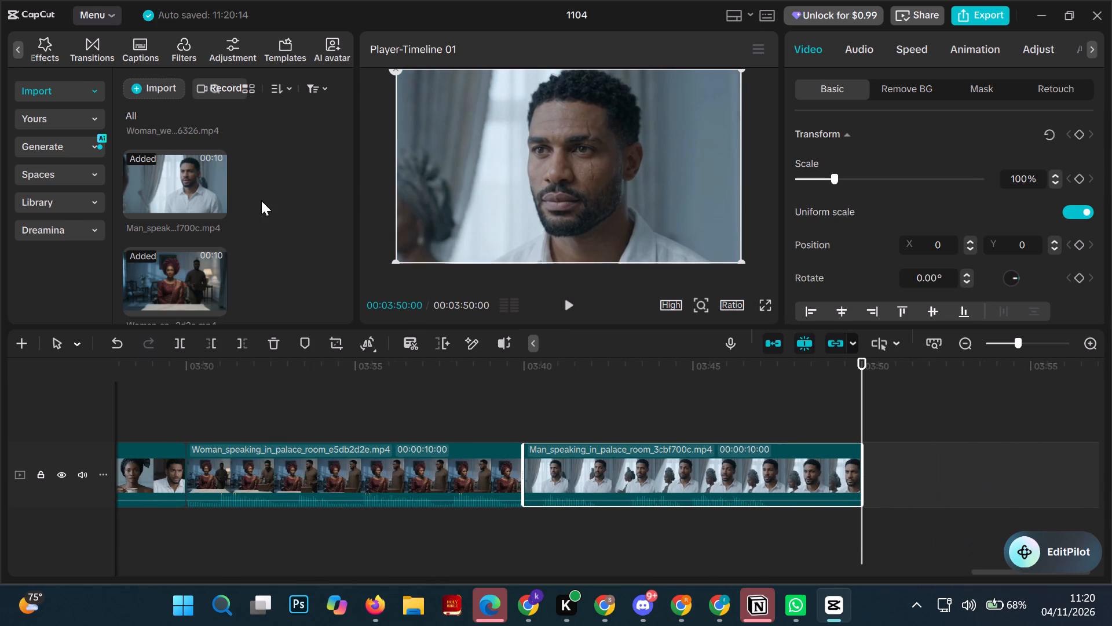
scroll(261, 201, "up", 2)
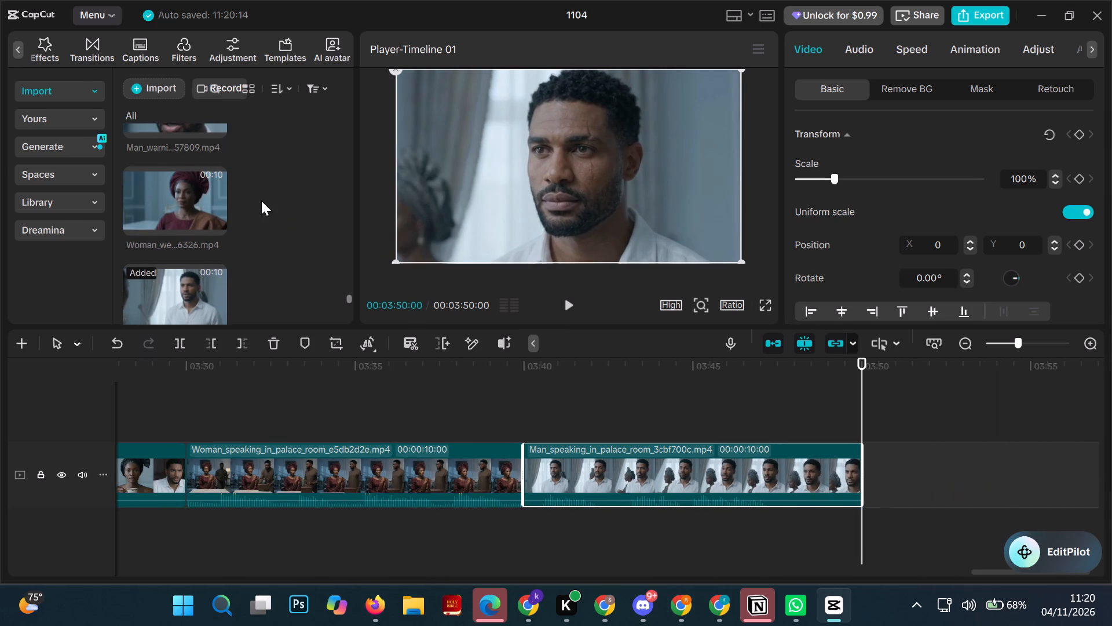
left_click(217, 224)
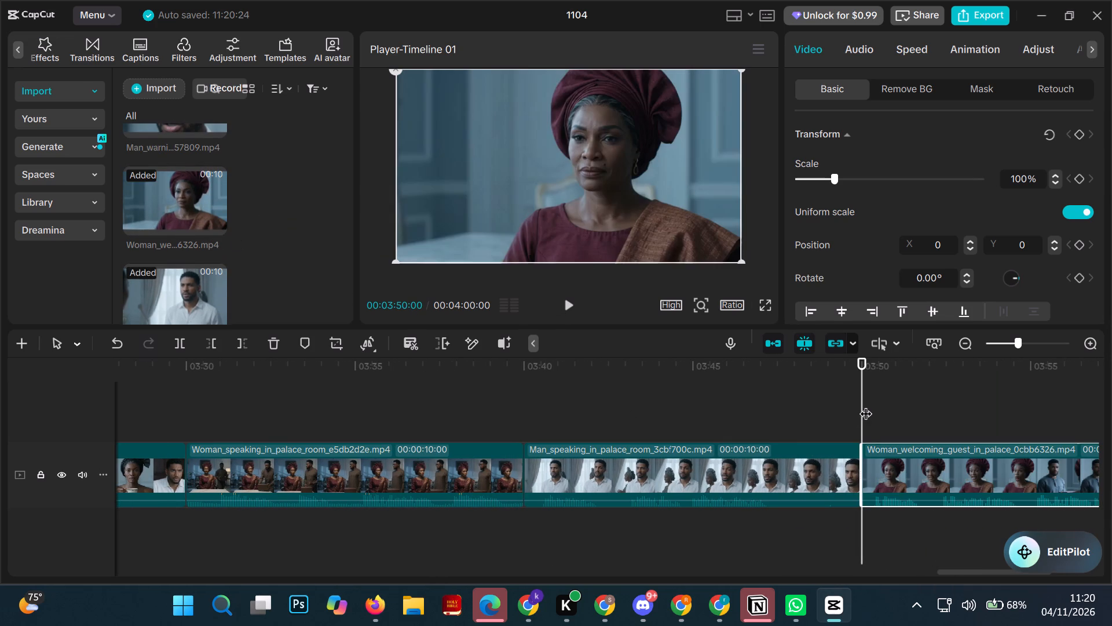
Move the playhead to the timeline's end at 00:04:00:00 and add the Man_warning_in_palace_reception clip there.
left_click_drag(863, 406, 1065, 465)
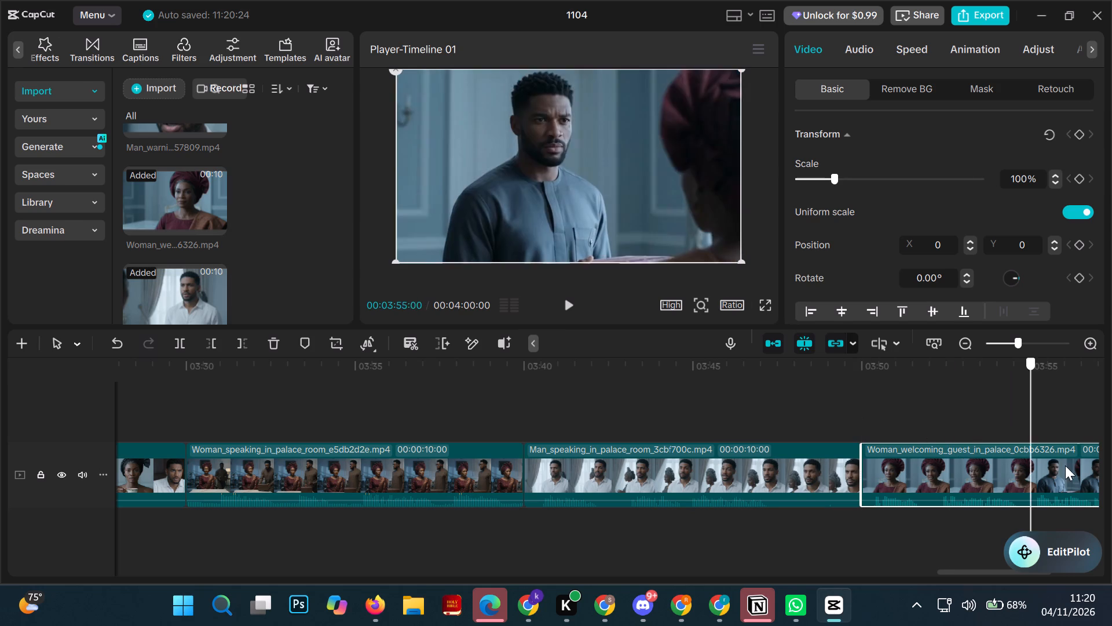
left_click_drag(1065, 465, 1111, 516)
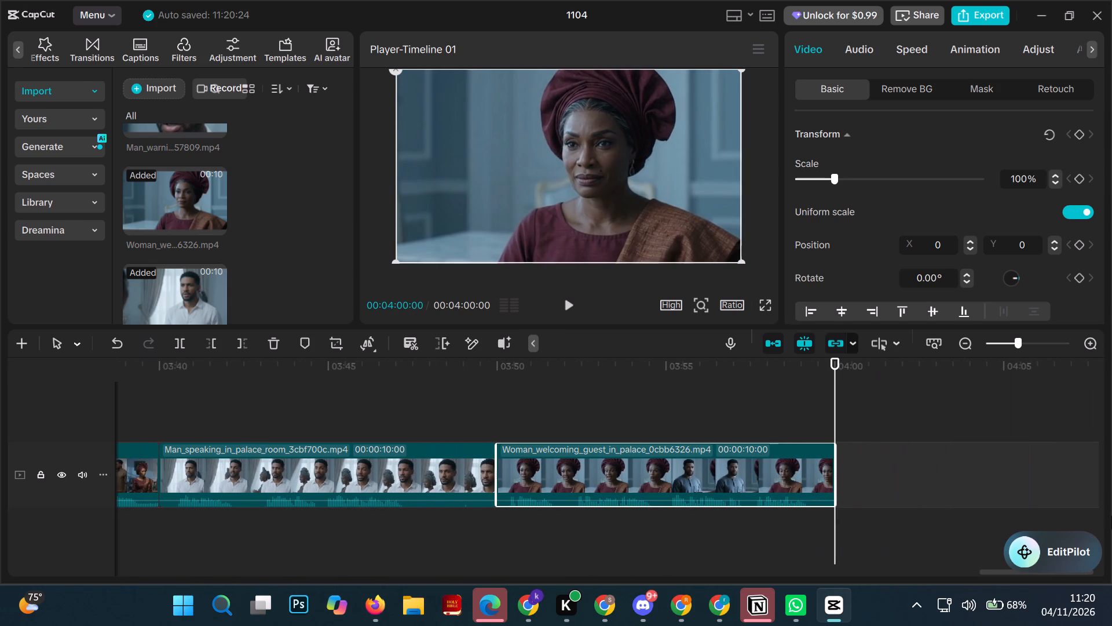
scroll(303, 227, "up", 1)
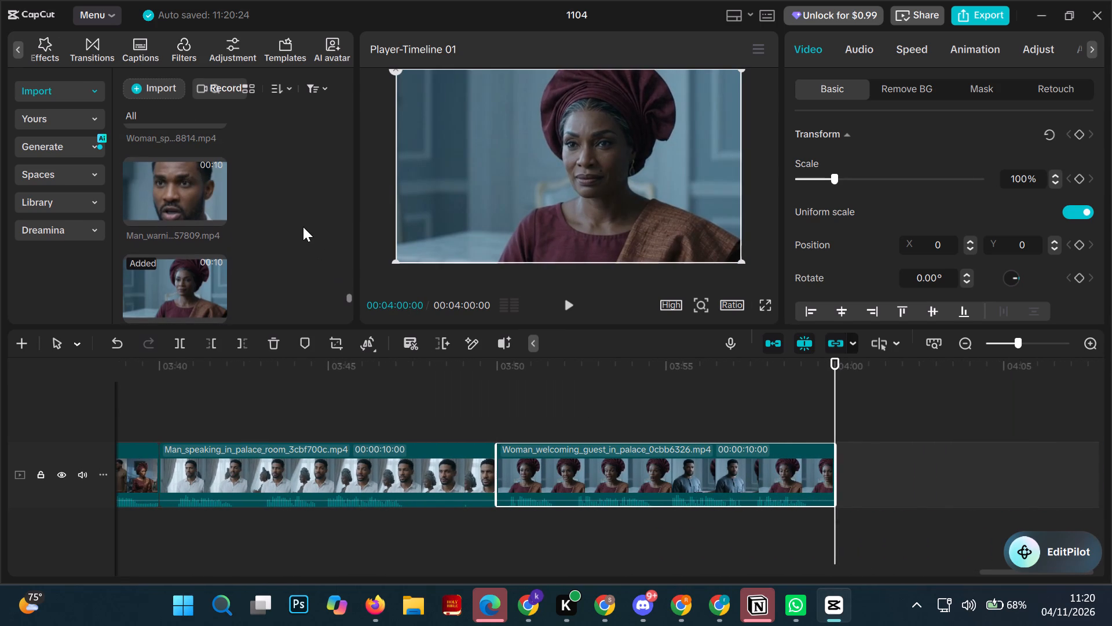
scroll(303, 227, "up", 1)
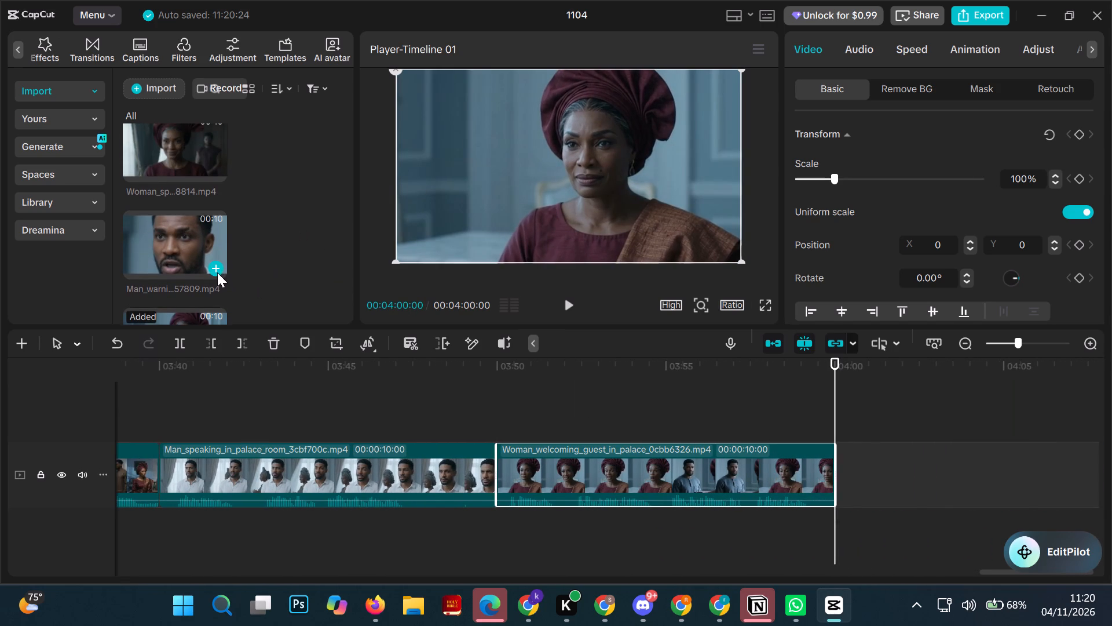
left_click(215, 270)
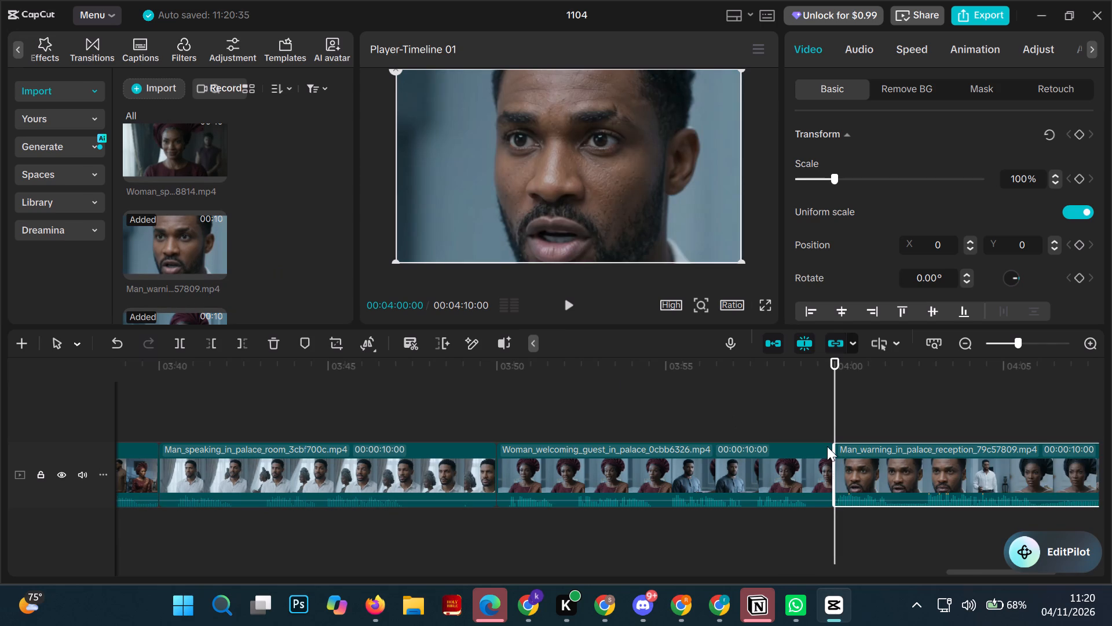
Move the playhead to the timeline's end at 00:04:10:00 and add the Woman_speaking_in_palace_room clip (dae48814) there.
left_click_drag(837, 410, 1001, 446)
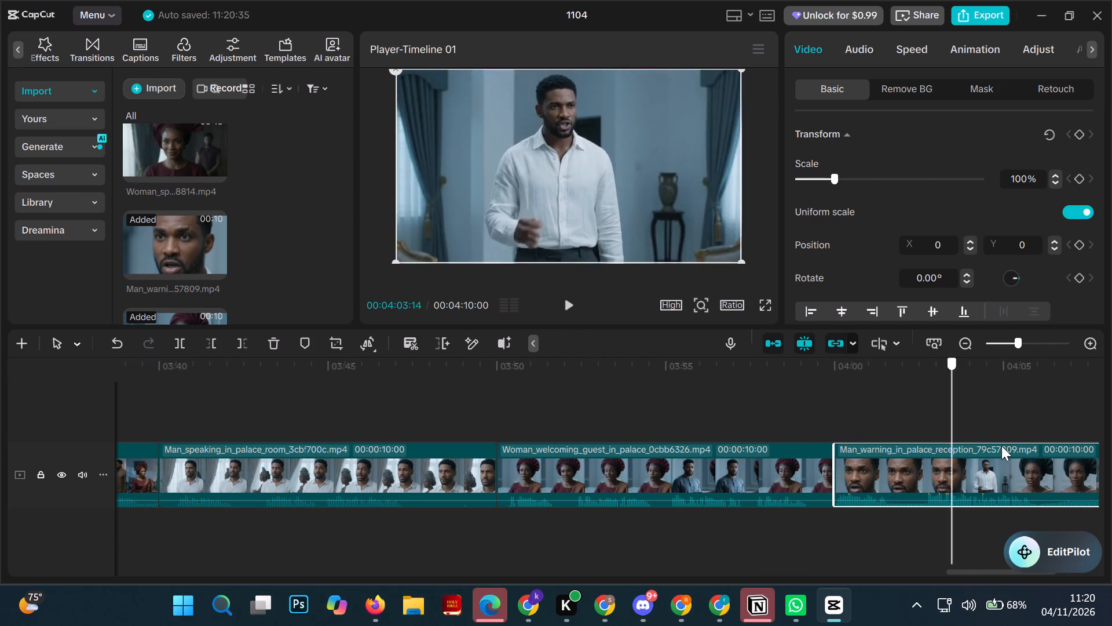
left_click_drag(1001, 446, 1111, 481)
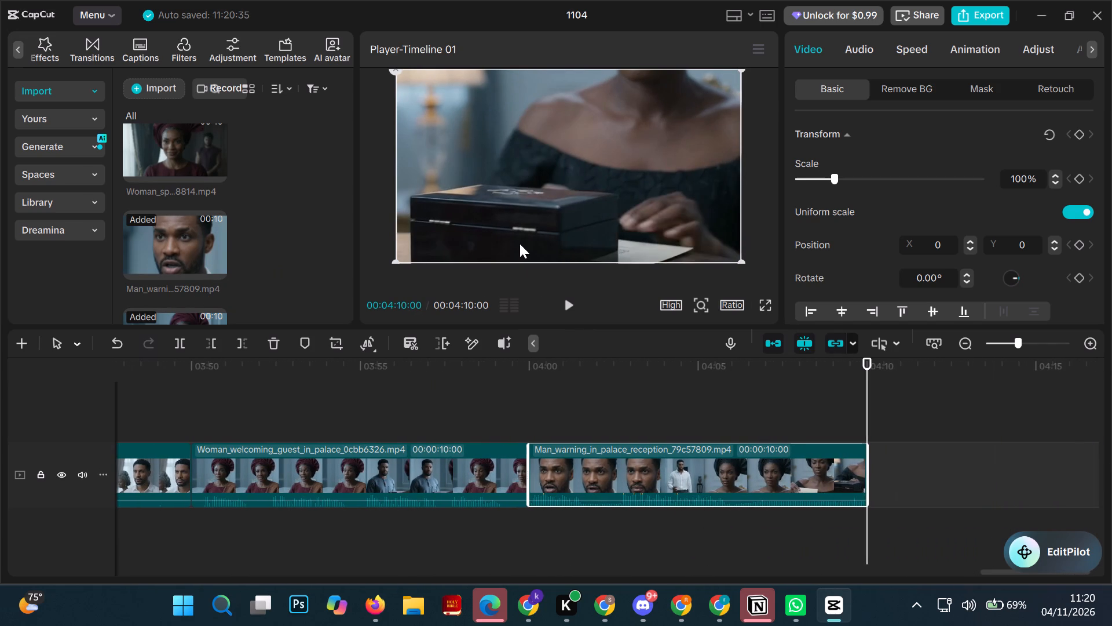
left_click(214, 169)
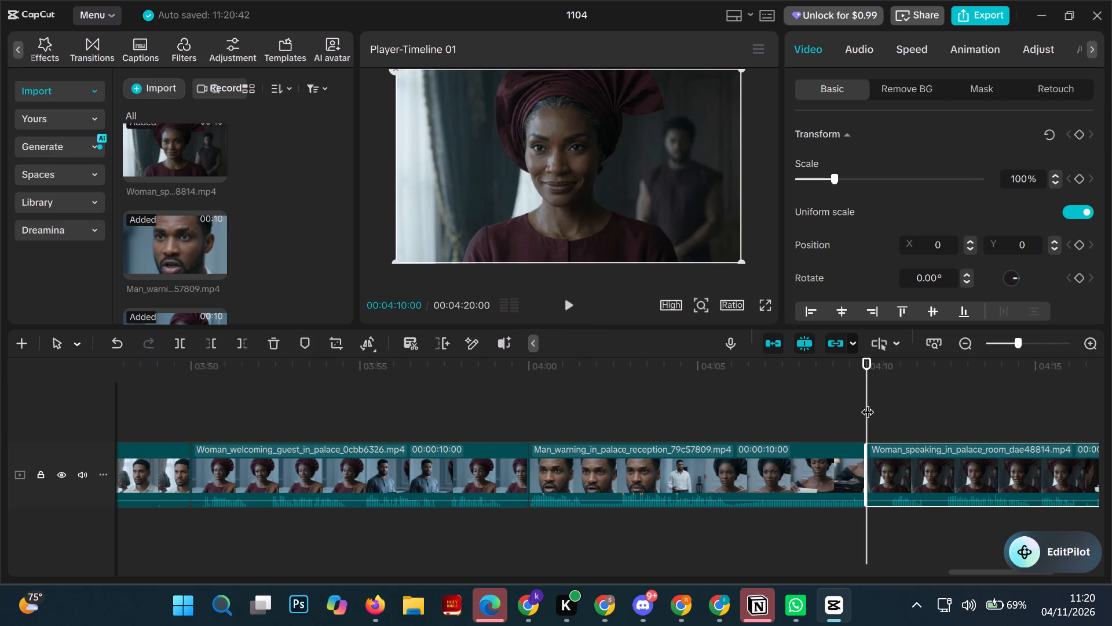
Move the playhead to the timeline's end at 00:04:20:00 and add the Jewelry_box_and_hidden_paper clip there.
left_click_drag(867, 403, 1111, 471)
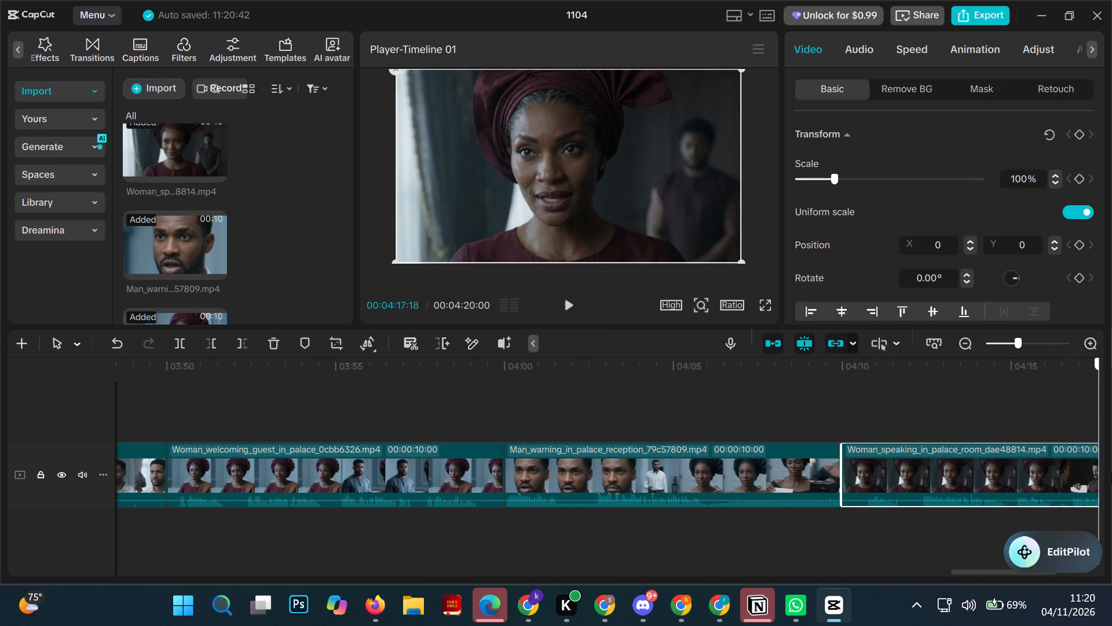
left_click_drag(1111, 471, 1111, 496)
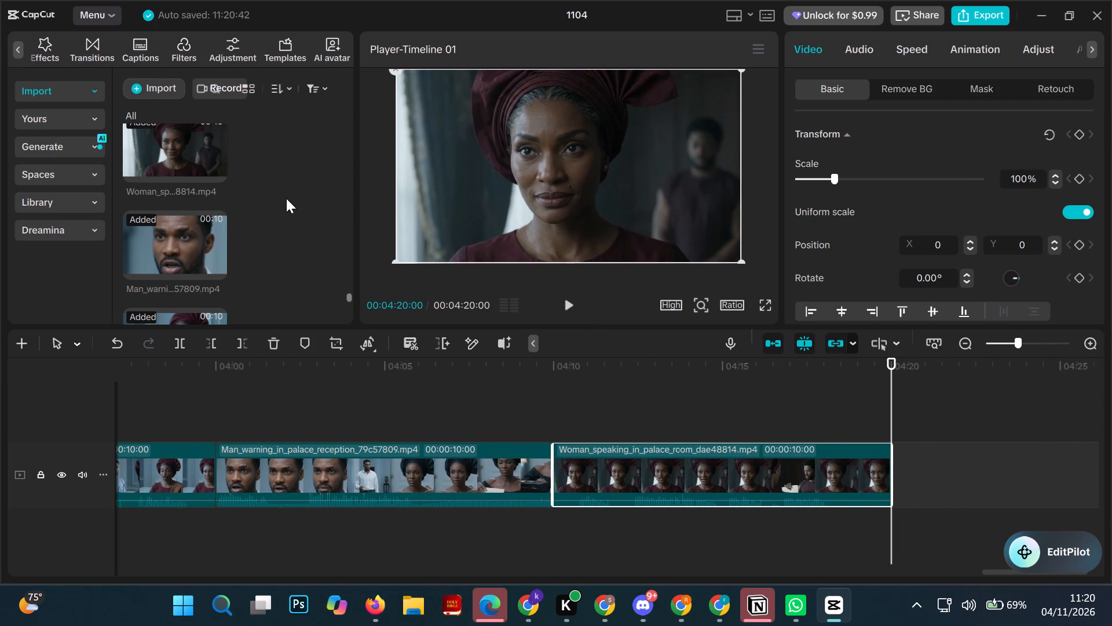
scroll(286, 198, "up", 1)
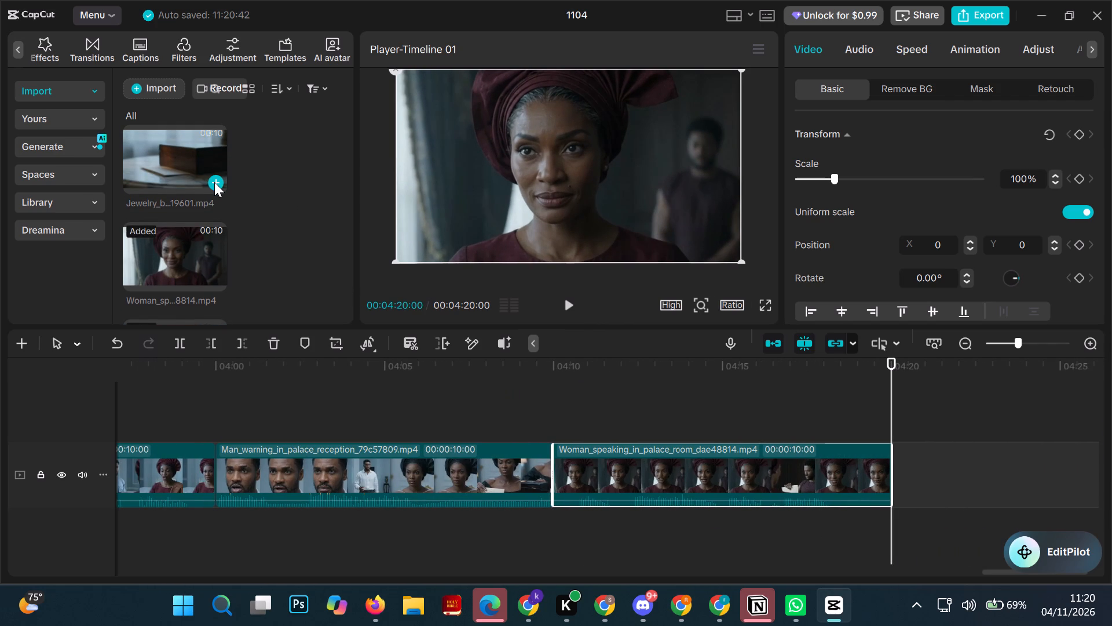
left_click(214, 182)
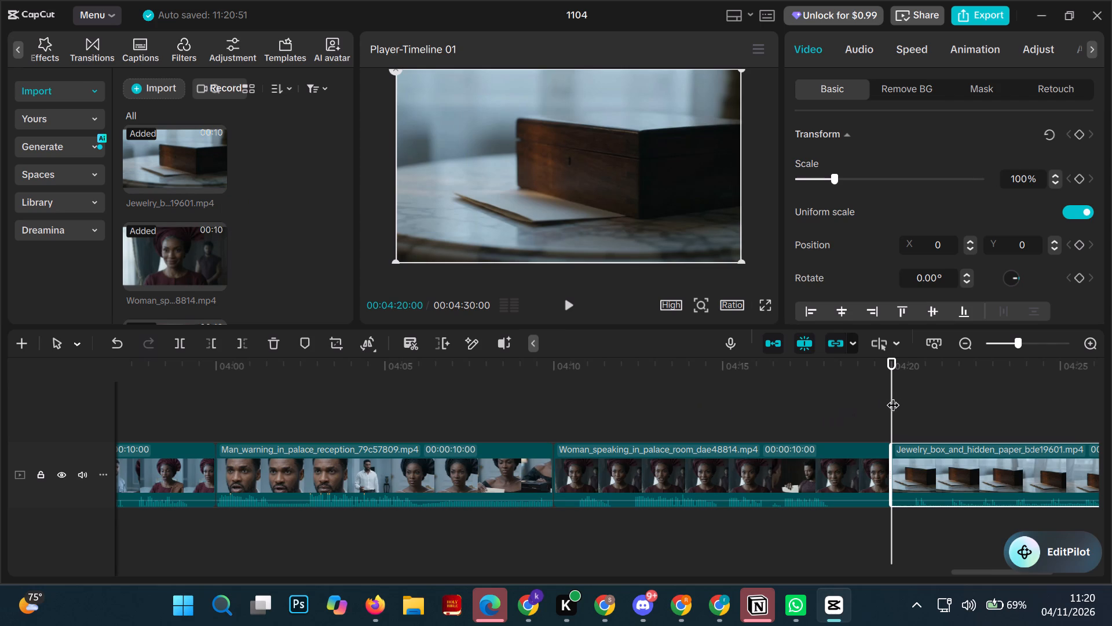
Move the playhead to the timeline's end at 00:04:30:00 and add the Ogechi_offers_protection_to_Ekemma clip there.
left_click_drag(891, 396, 1038, 421)
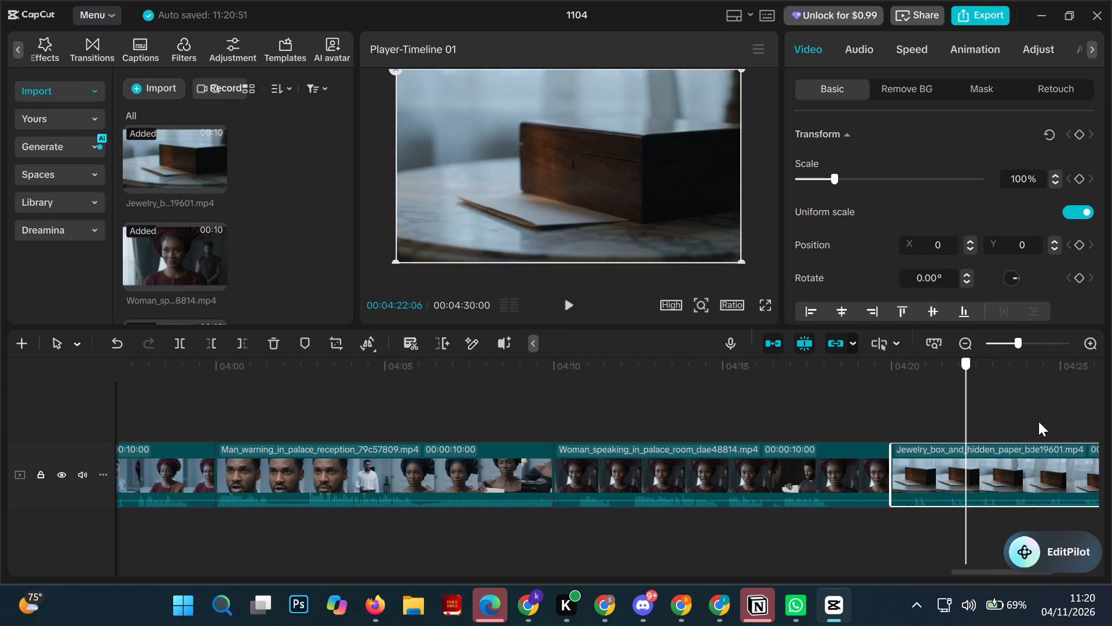
left_click_drag(1038, 421, 1111, 457)
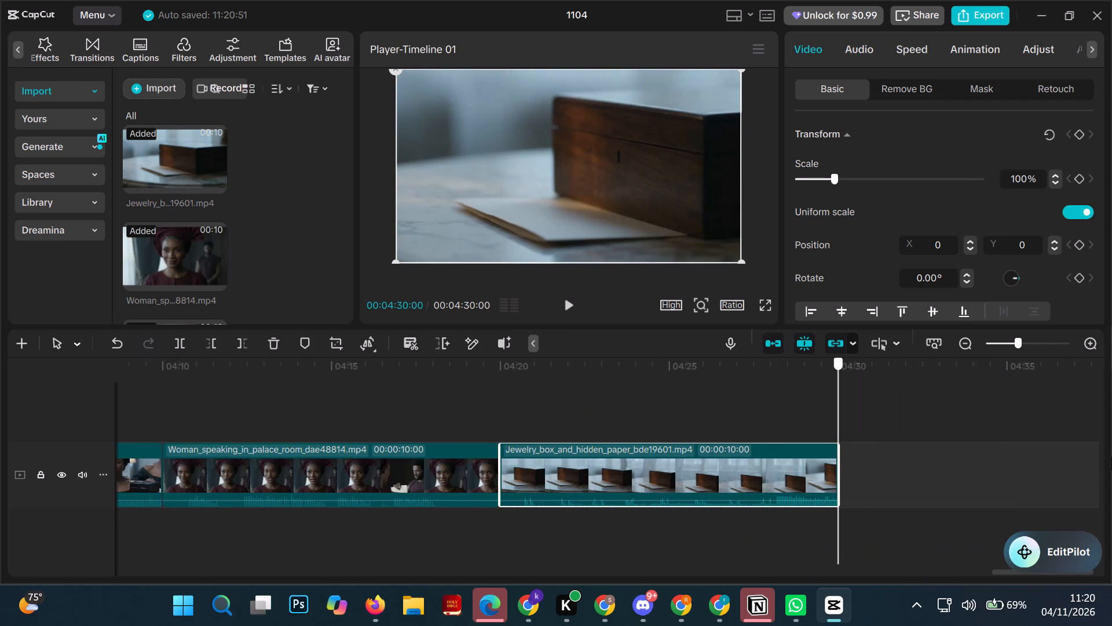
scroll(294, 228, "up", 1)
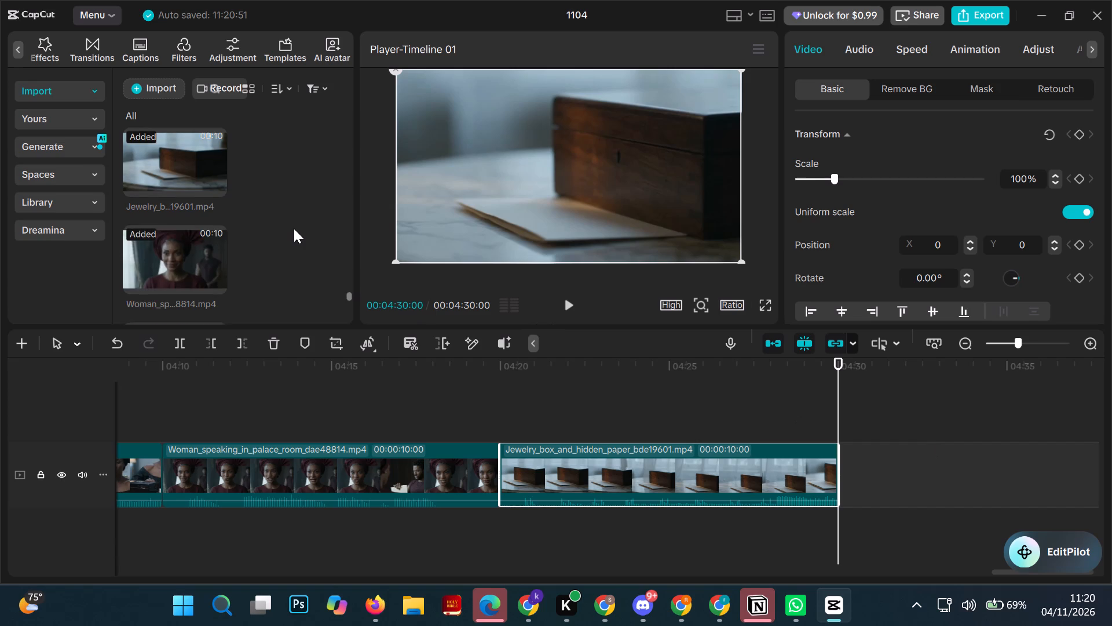
scroll(294, 228, "up", 2)
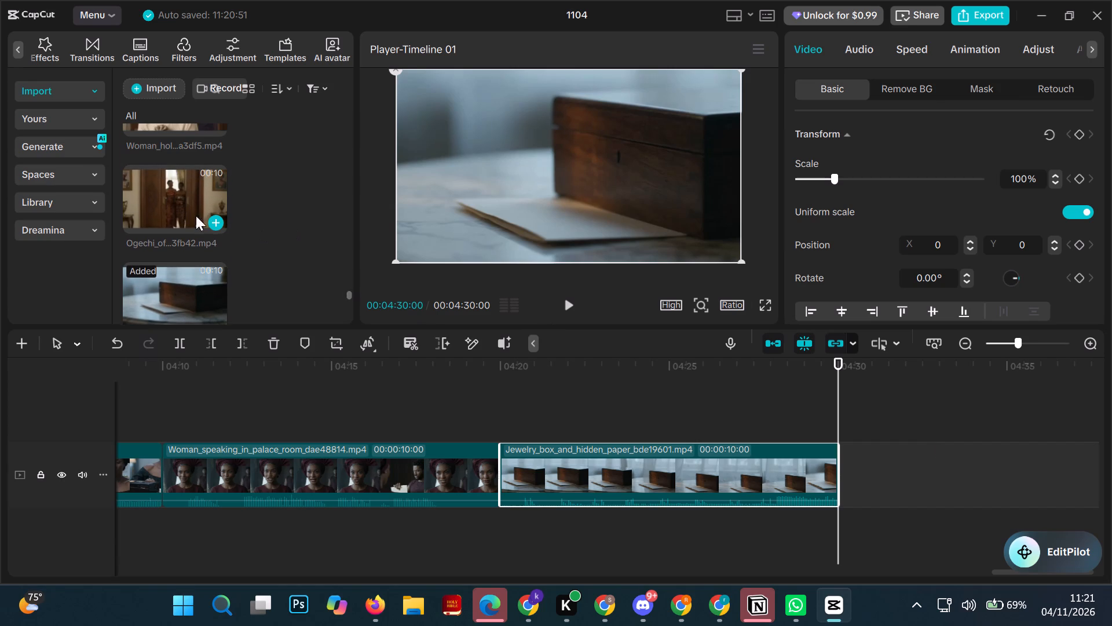
left_click(215, 219)
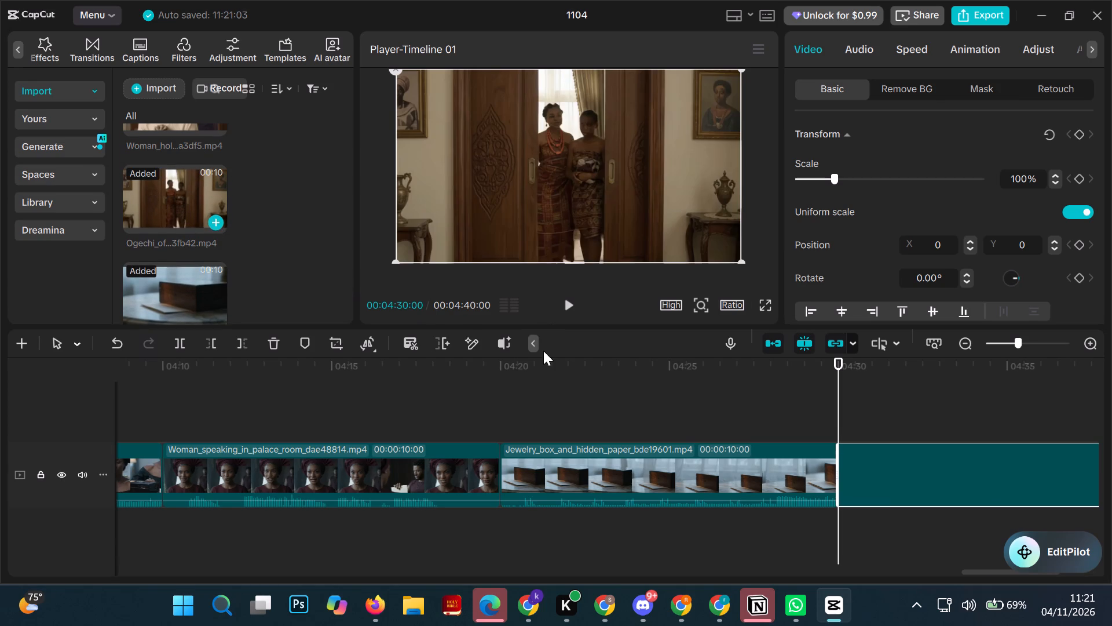
Move the playhead to the timeline's end at 00:04:40:00 and add the Woman_holding_cloth_pouch clip there.
left_click_drag(839, 395, 921, 423)
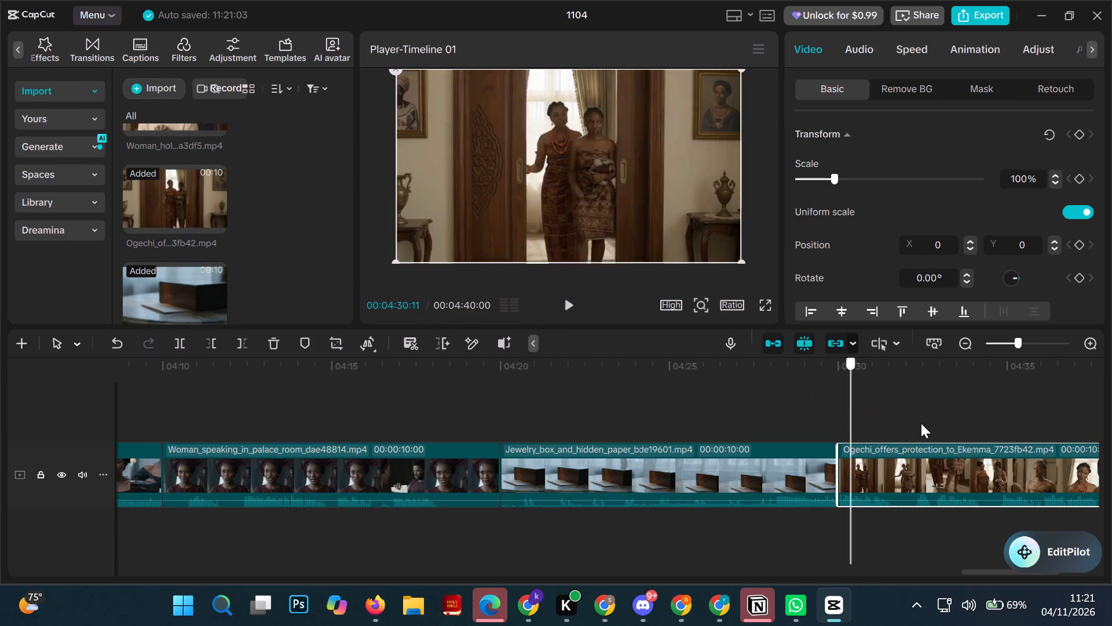
left_click_drag(921, 423, 1111, 530)
scroll(294, 234, "up", 1)
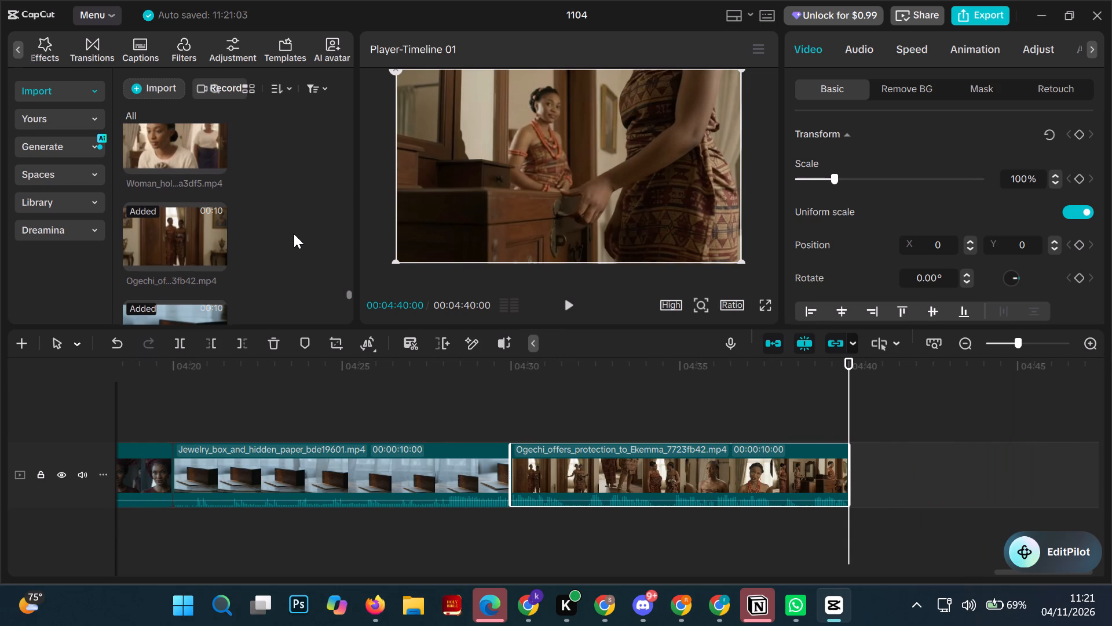
scroll(294, 234, "up", 1)
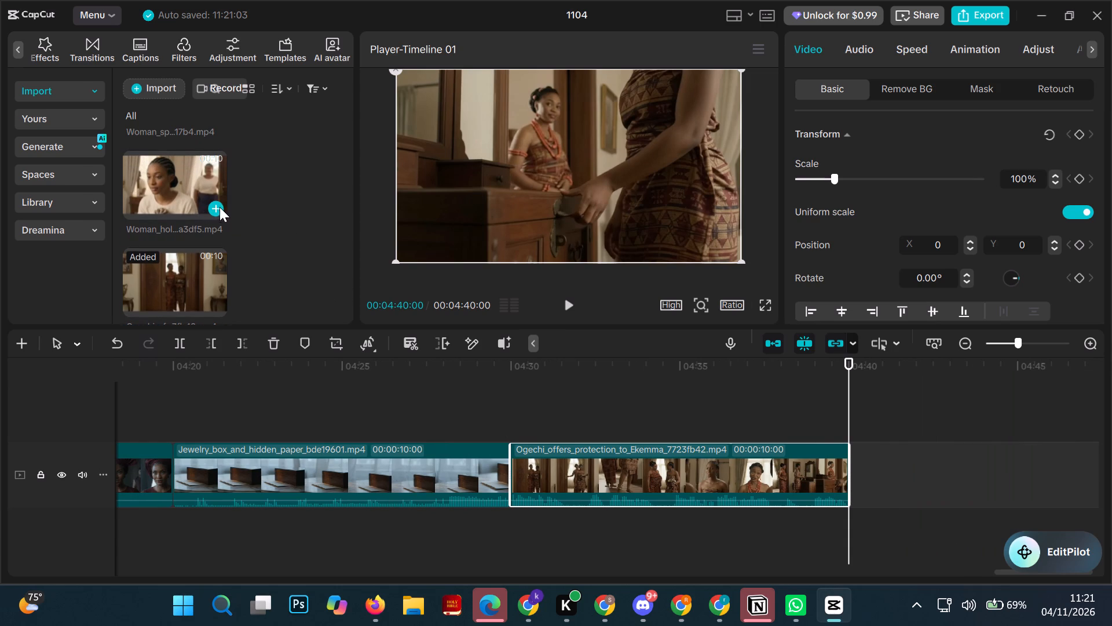
left_click(218, 206)
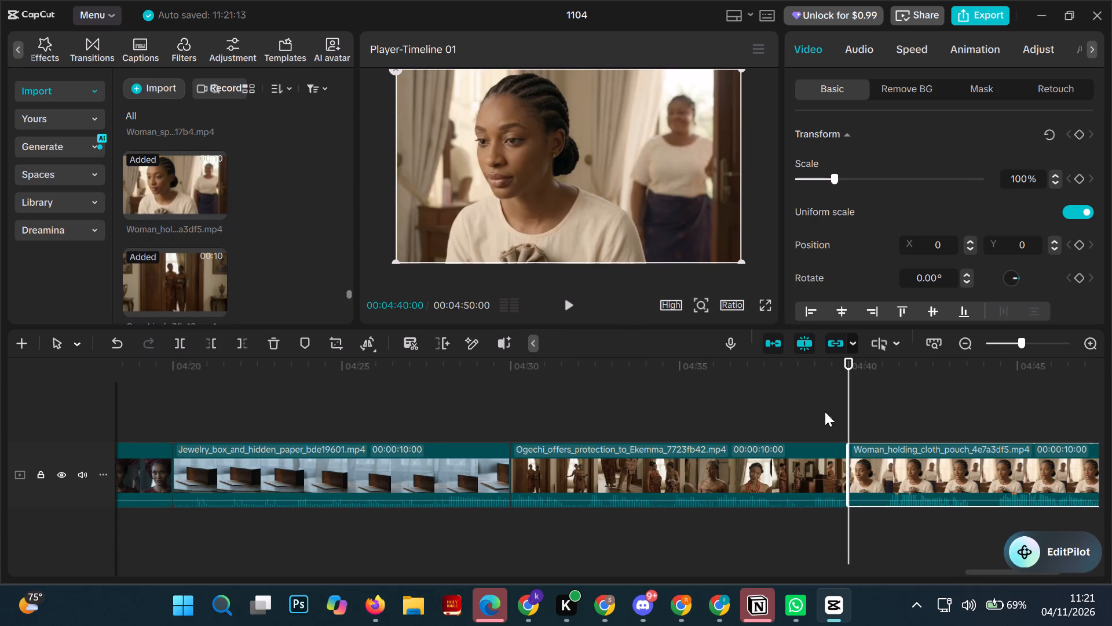
Move the playhead to the timeline's end at 00:04:50:00 and add the Woman_speaking_in_guest_suite clip there.
left_click_drag(848, 407, 1036, 449)
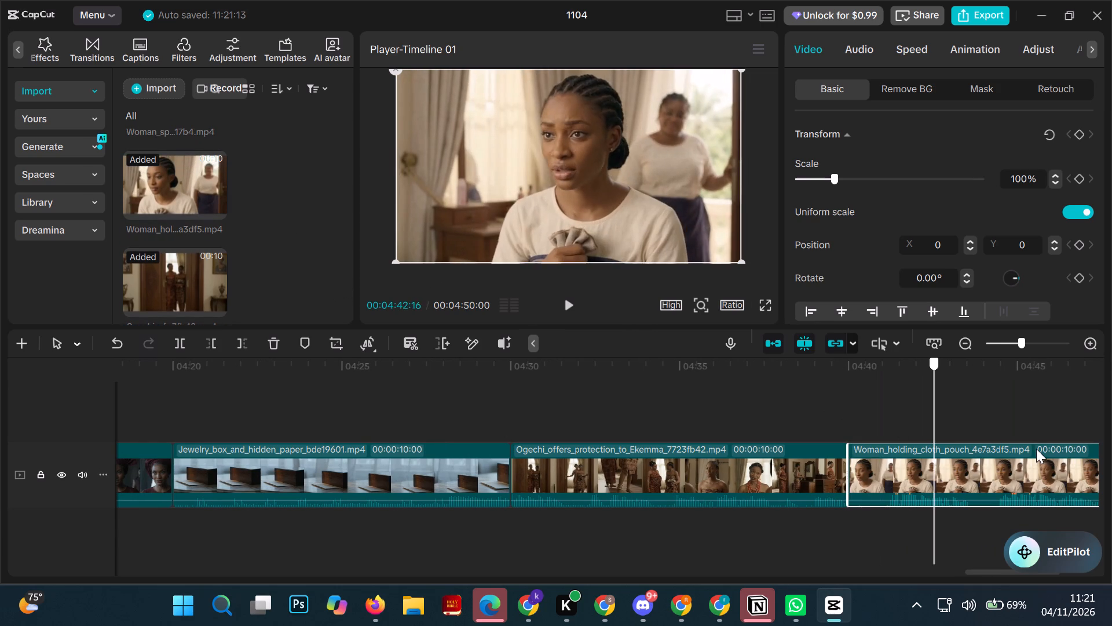
left_click_drag(1036, 449, 1111, 514)
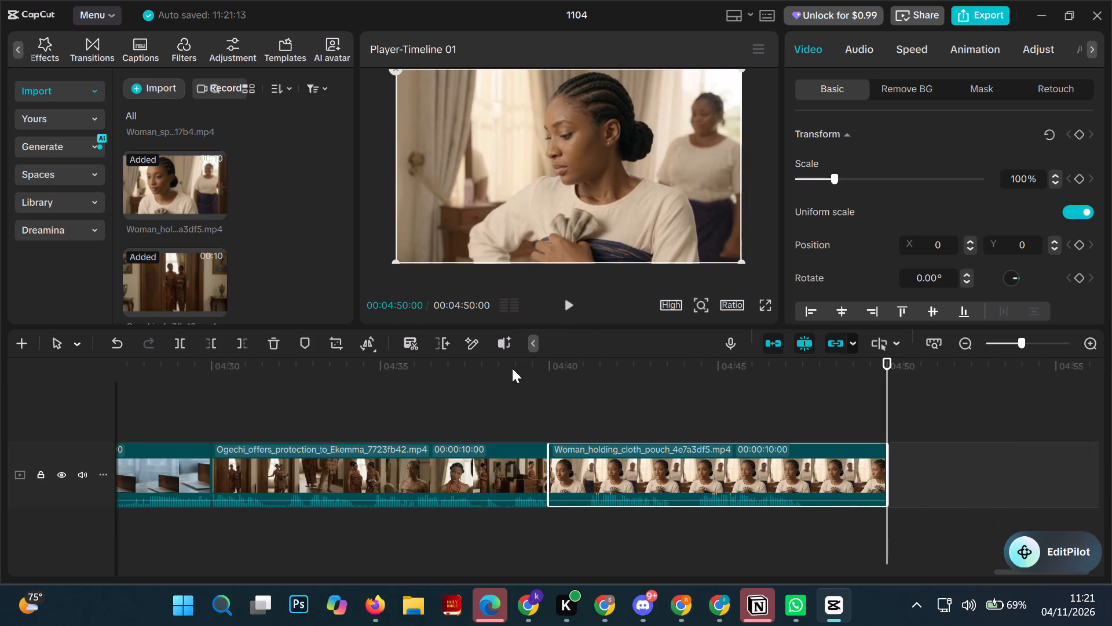
scroll(330, 246, "up", 1)
left_click(330, 246)
scroll(330, 246, "up", 1)
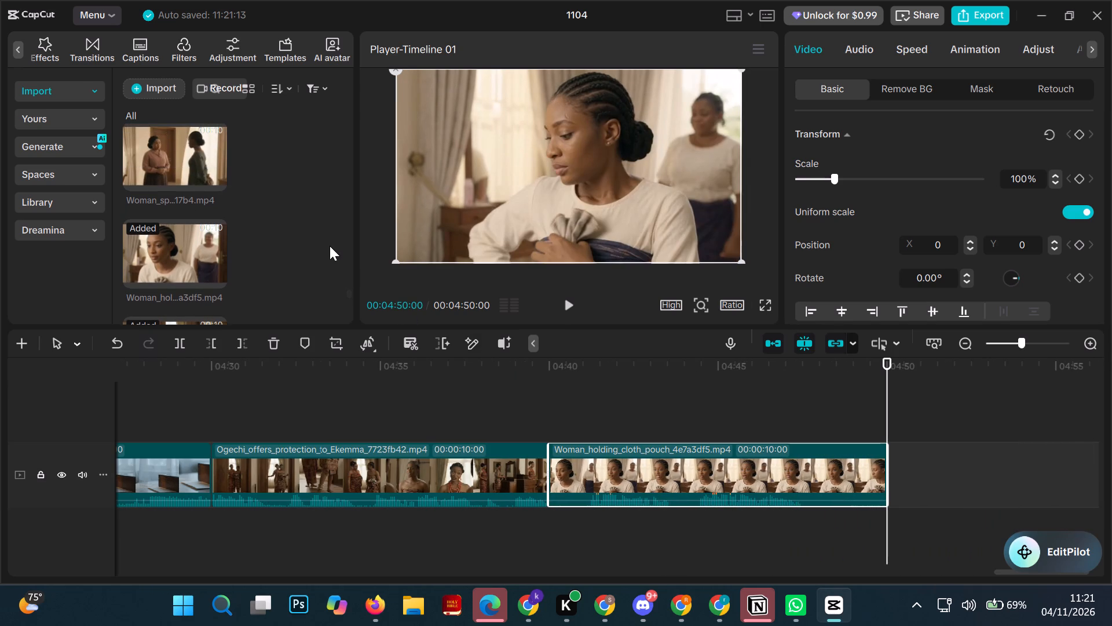
scroll(330, 246, "up", 1)
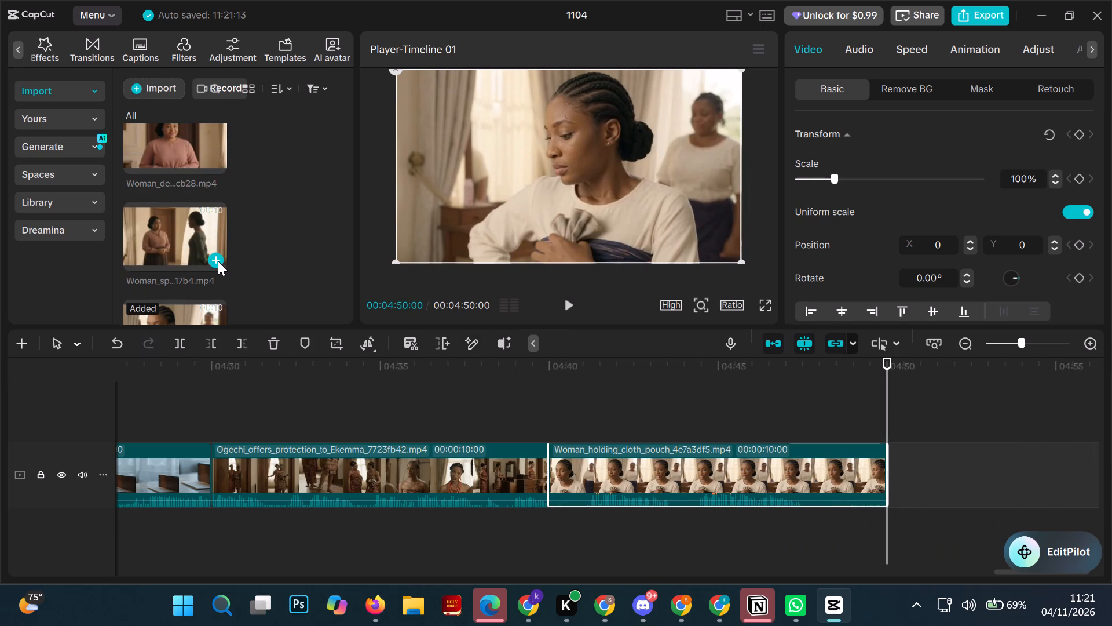
left_click(218, 261)
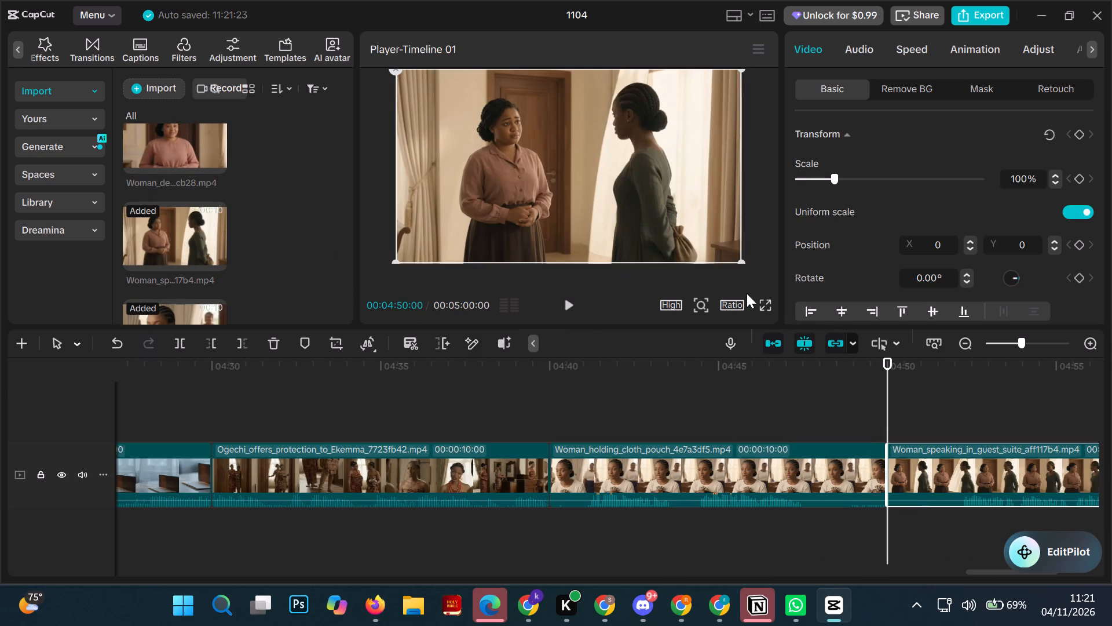
Move the playhead to the timeline's end at 00:05:00:00 and add the Woman_delivering_palace_news clip there.
left_click_drag(887, 395, 1111, 467)
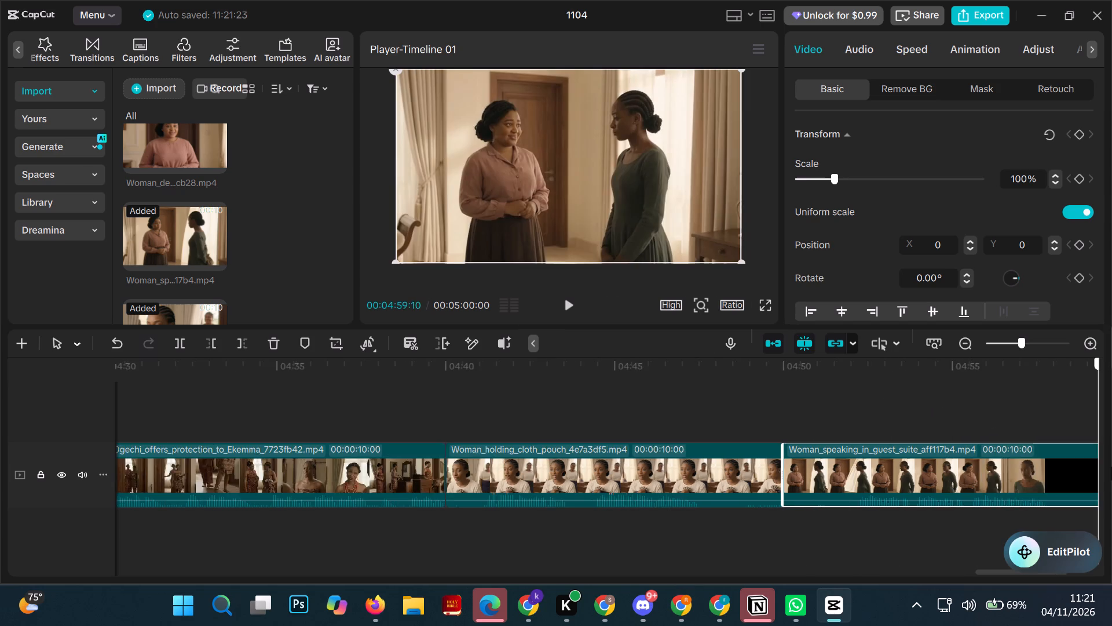
left_click_drag(1111, 467, 1111, 509)
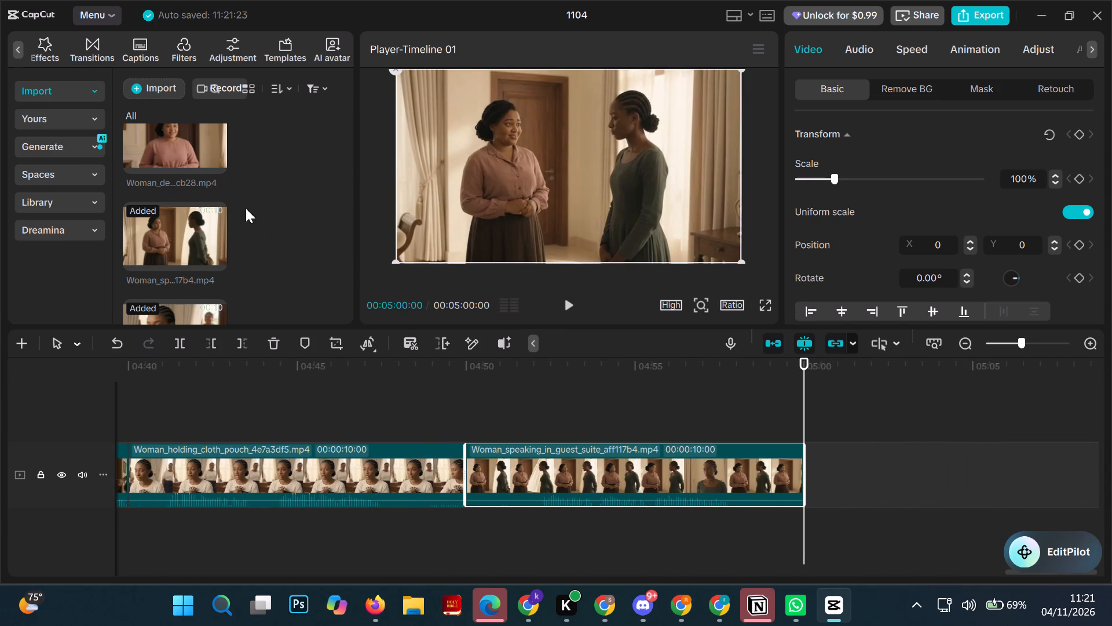
scroll(278, 195, "up", 2)
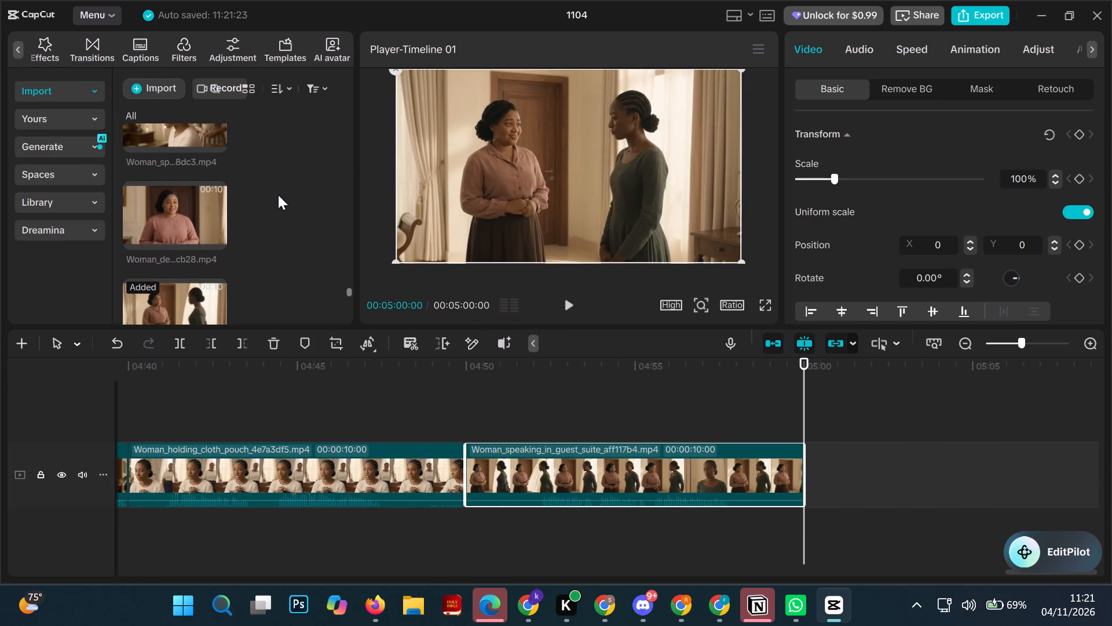
scroll(278, 195, "up", 1)
left_click(218, 256)
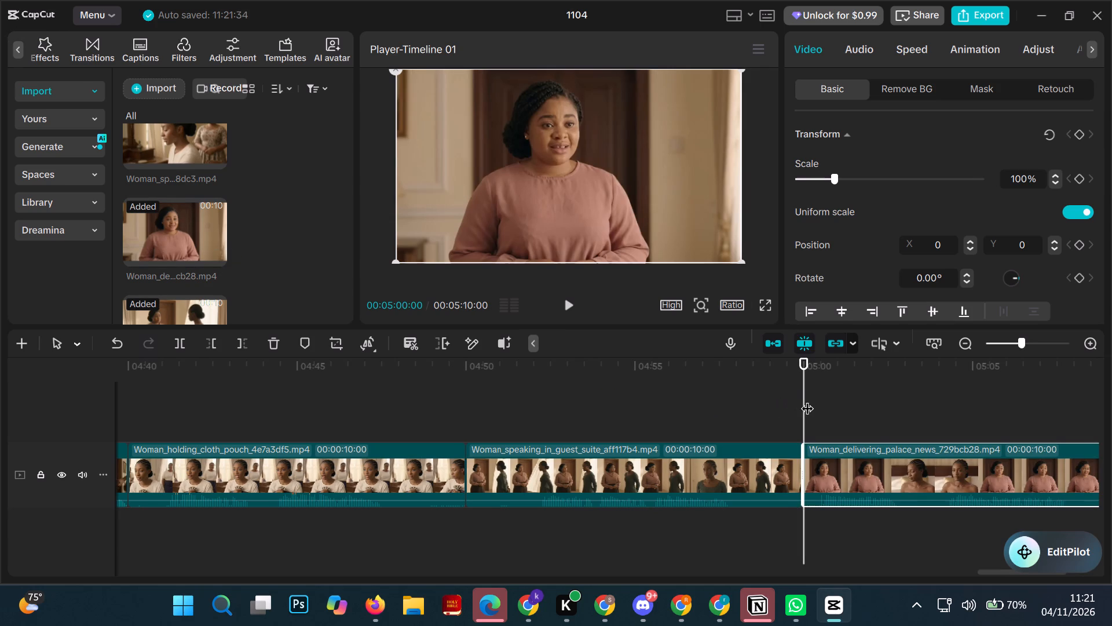
Move the playhead to the timeline's end at 00:05:10:00 and add the Woman_speaking_in_palace_suite clip there.
left_click_drag(807, 399, 1111, 526)
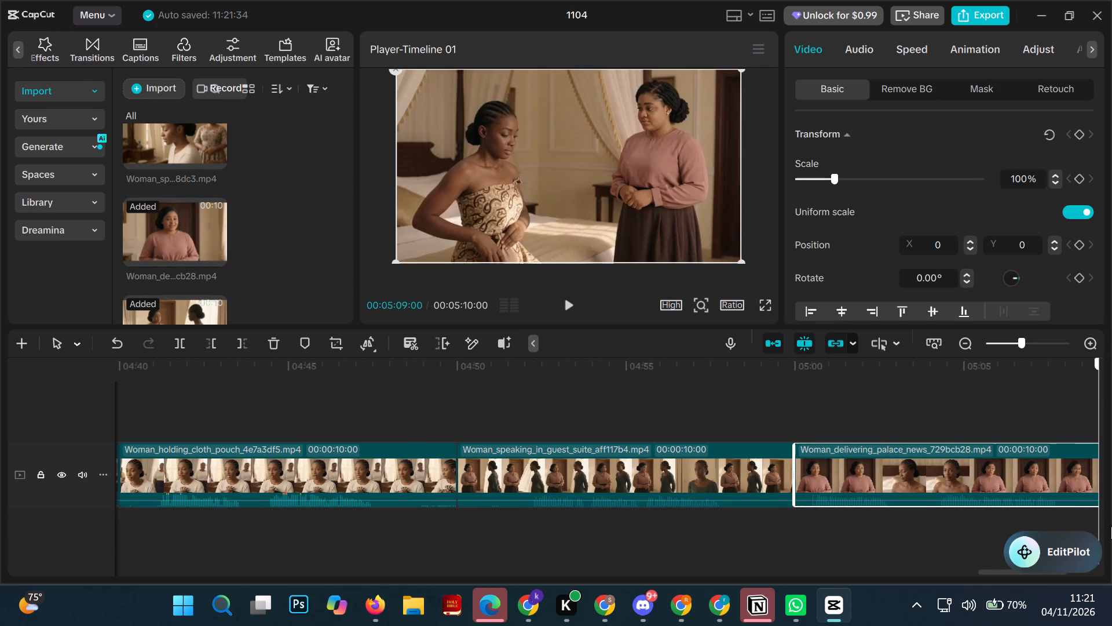
left_click_drag(1111, 526, 1111, 559)
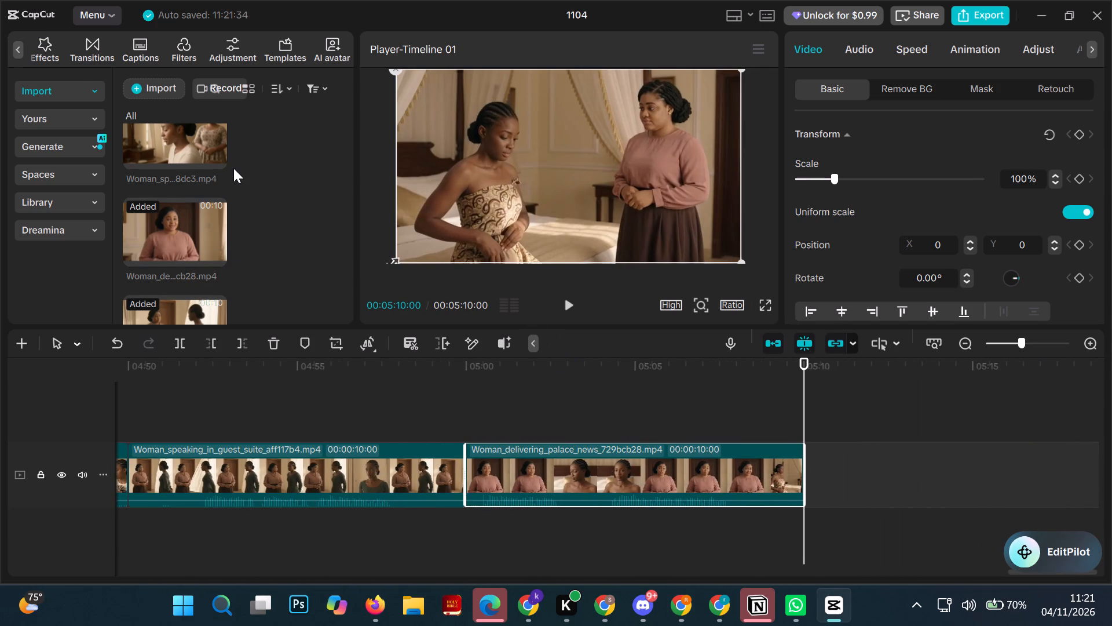
scroll(264, 185, "up", 1)
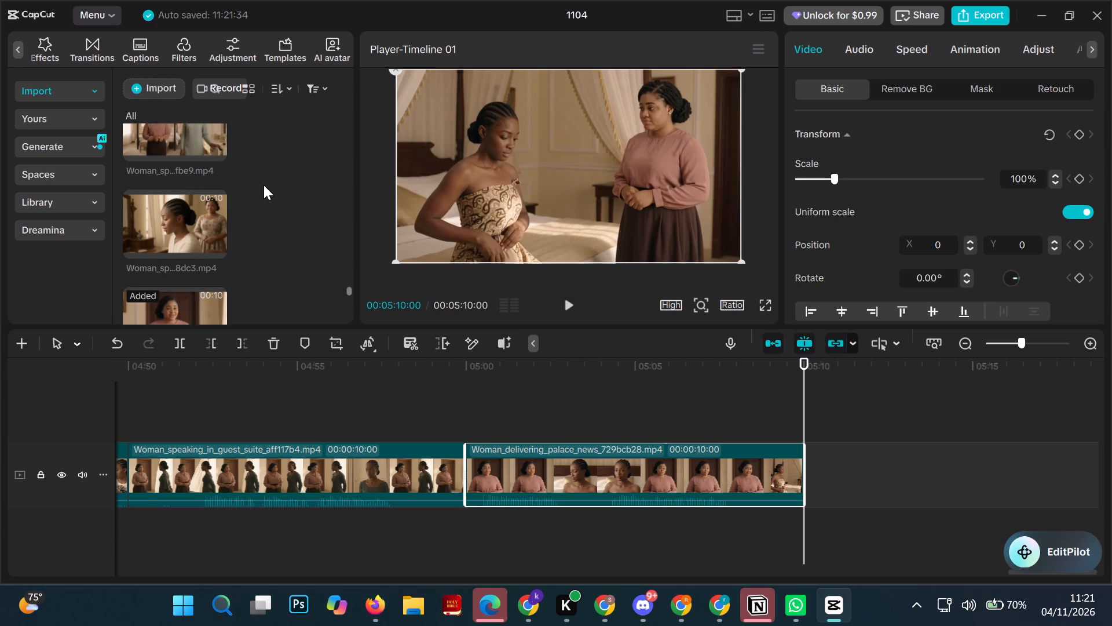
left_click(215, 272)
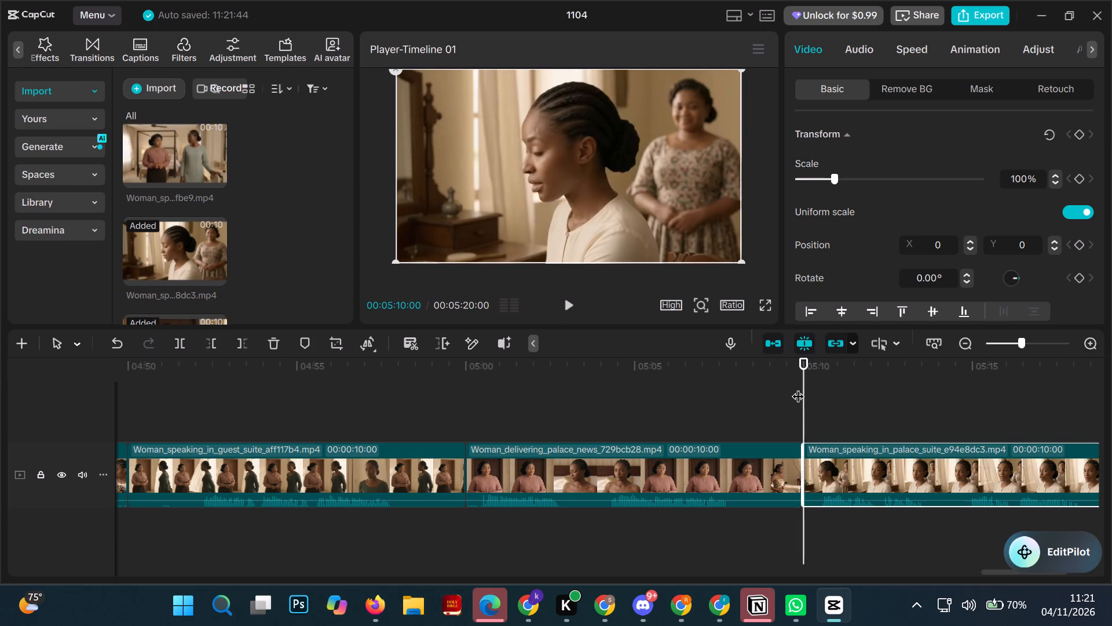
Move the playhead to the timeline's end at 00:05:20:00 and add the Woman_speaking_in_guest_suite clip ending in fbe9 there.
left_click_drag(800, 390, 998, 484)
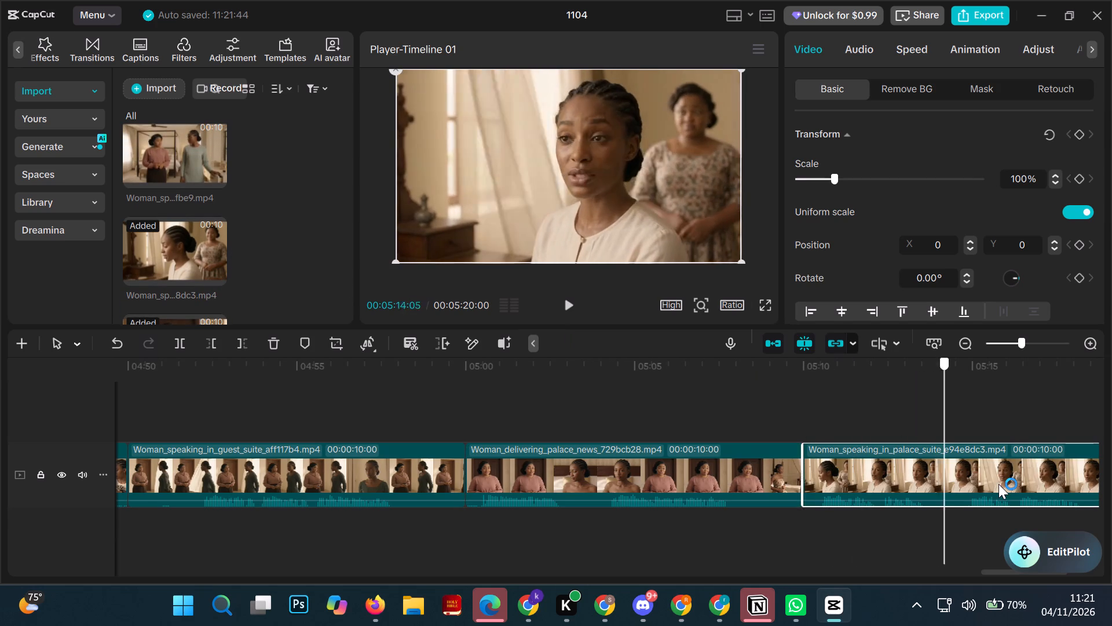
left_click_drag(998, 484, 1111, 536)
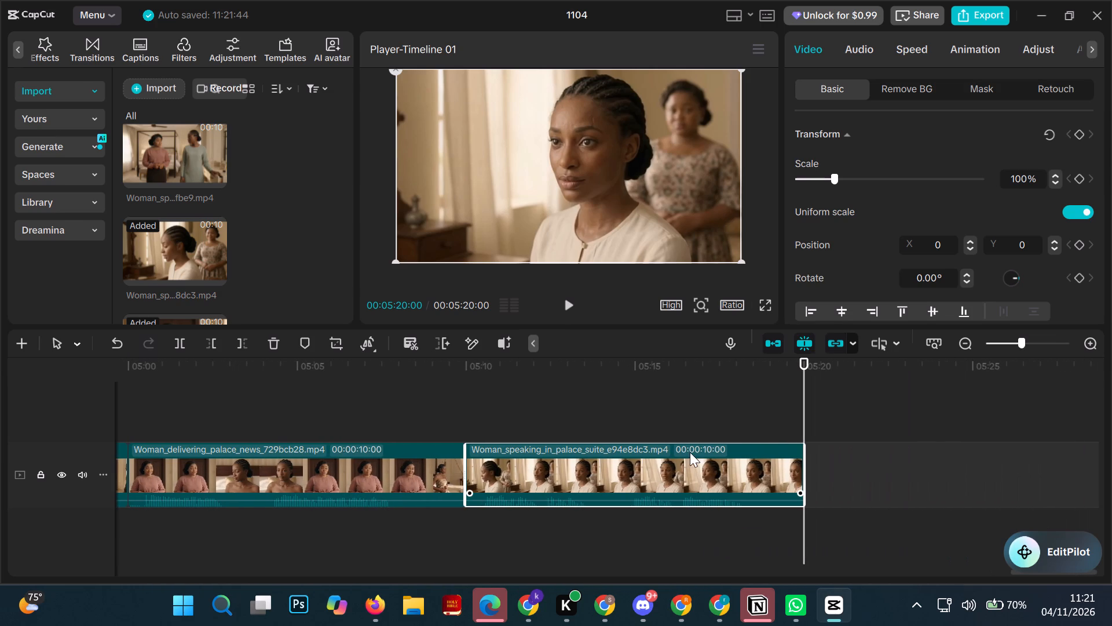
scroll(272, 213, "up", 1)
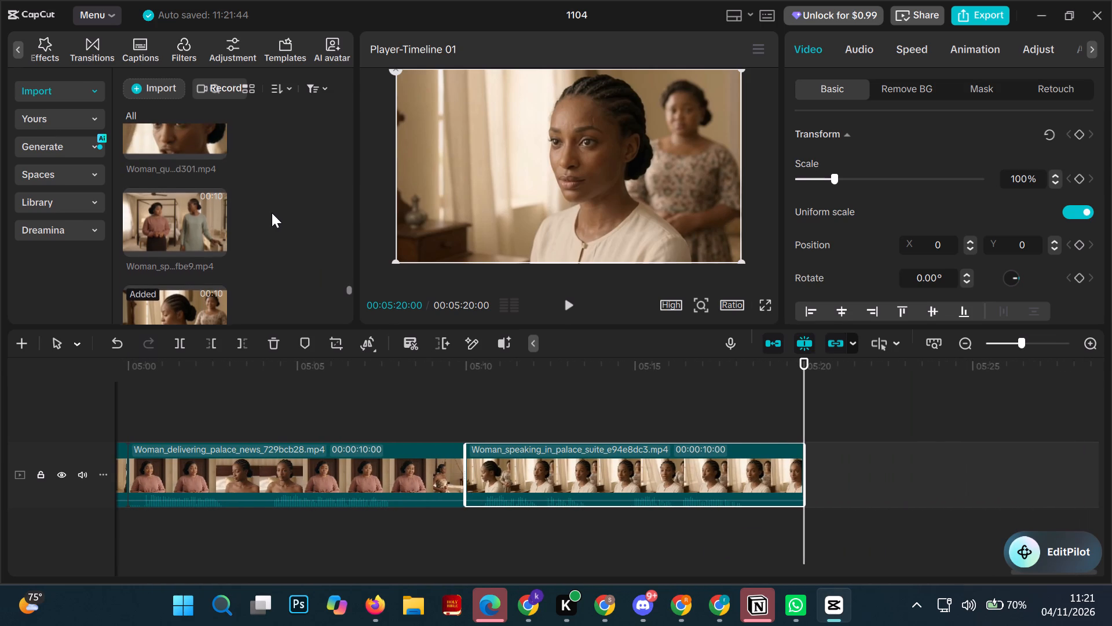
scroll(272, 213, "up", 1)
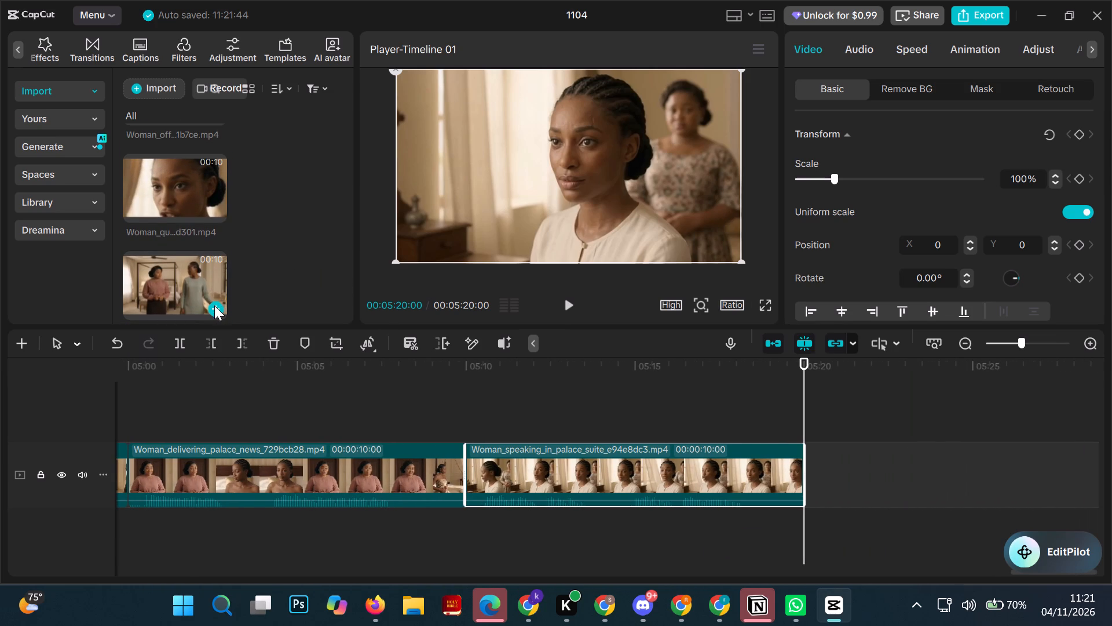
left_click(214, 305)
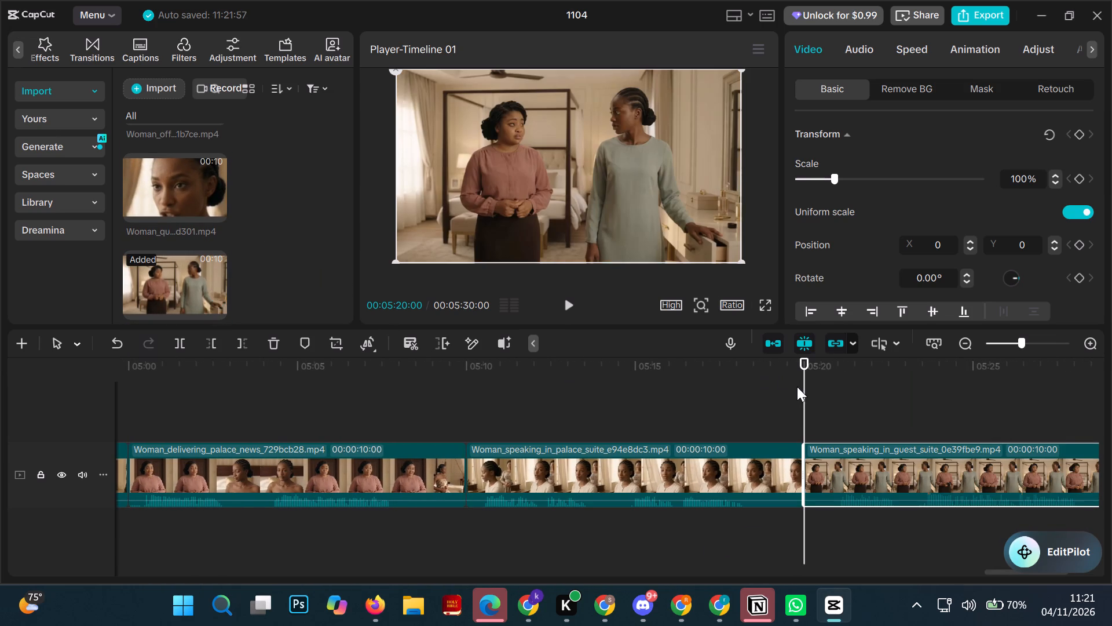
Move the playhead to the timeline's end at 00:05:30:00 and add the Woman_questioning_palace_guest clip there.
left_click_drag(800, 389, 1052, 496)
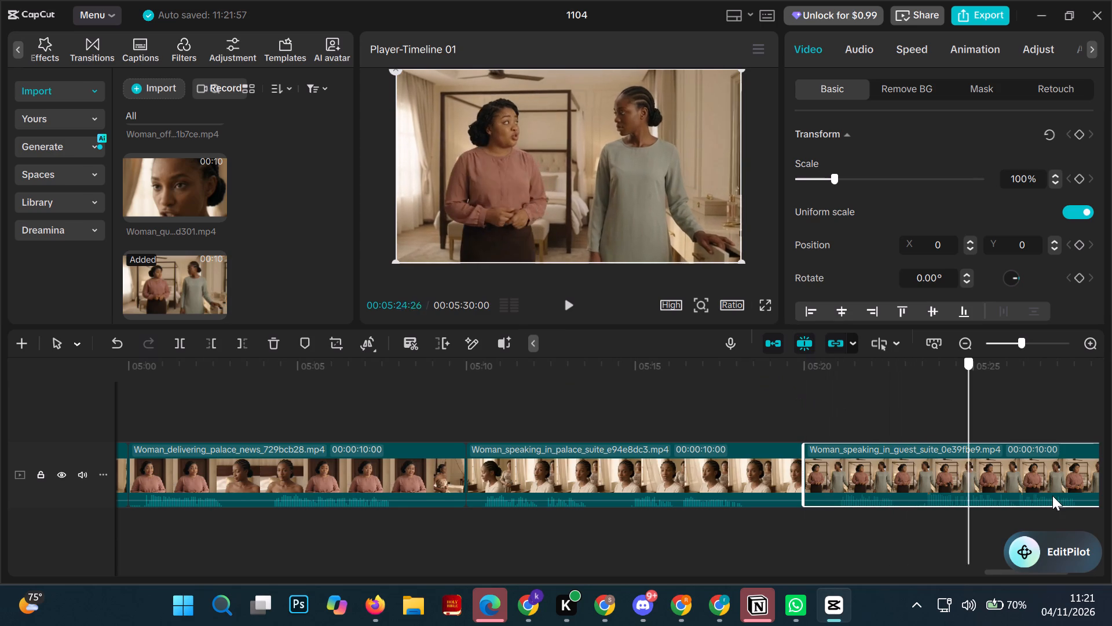
left_click_drag(1052, 496, 1111, 533)
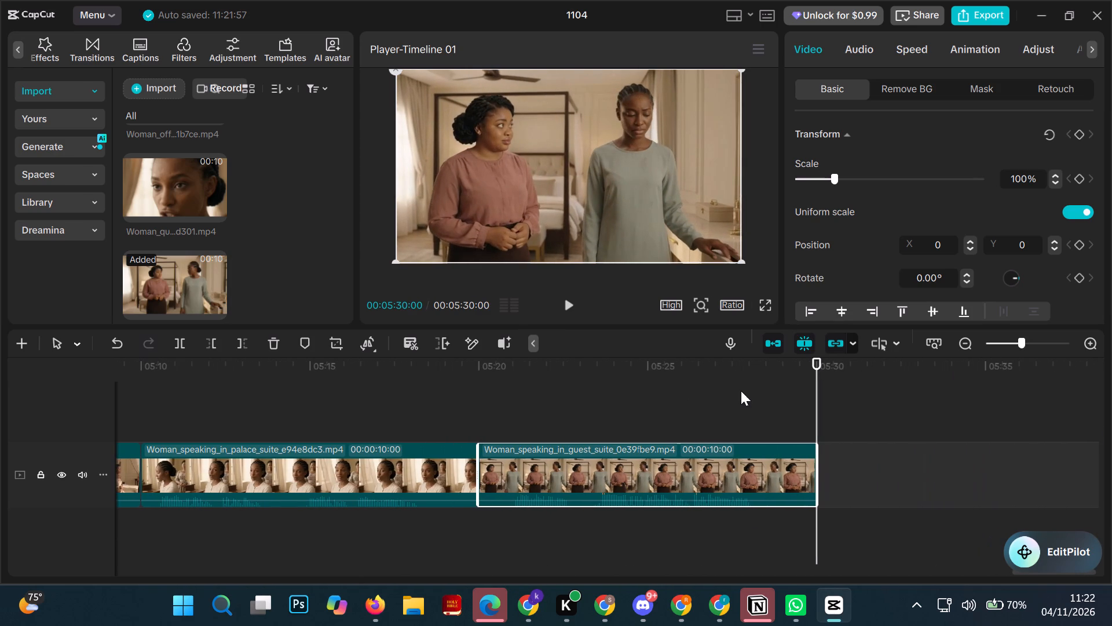
left_click(213, 204)
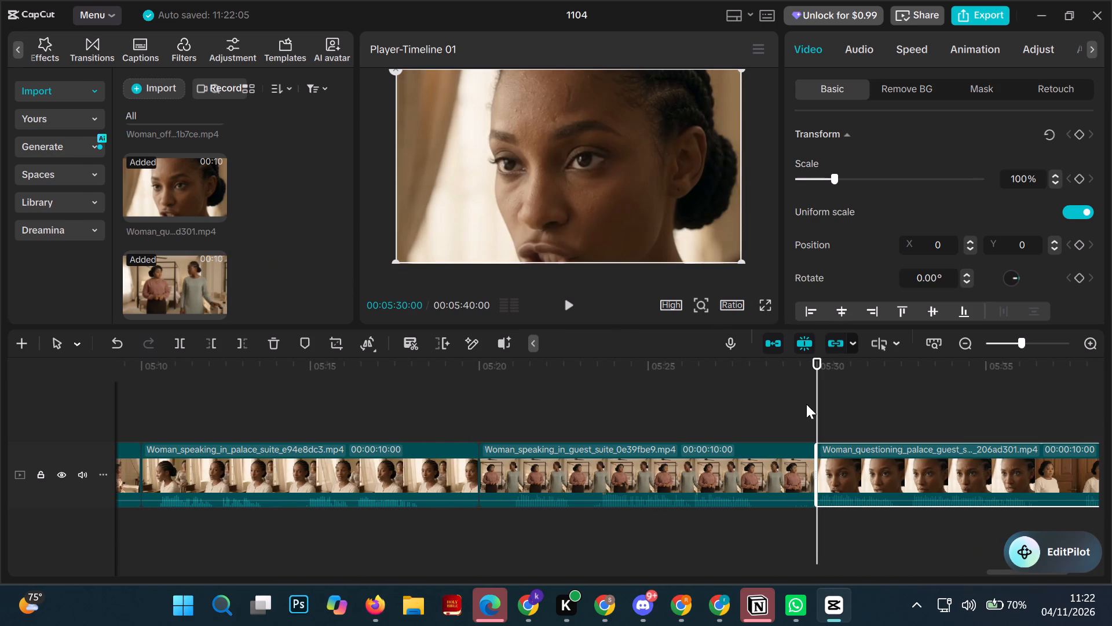
Move the playhead to the timeline's end at 00:05:40:00 and add the Woman_offering_pouch_in_room clip there.
left_click_drag(814, 405, 906, 431)
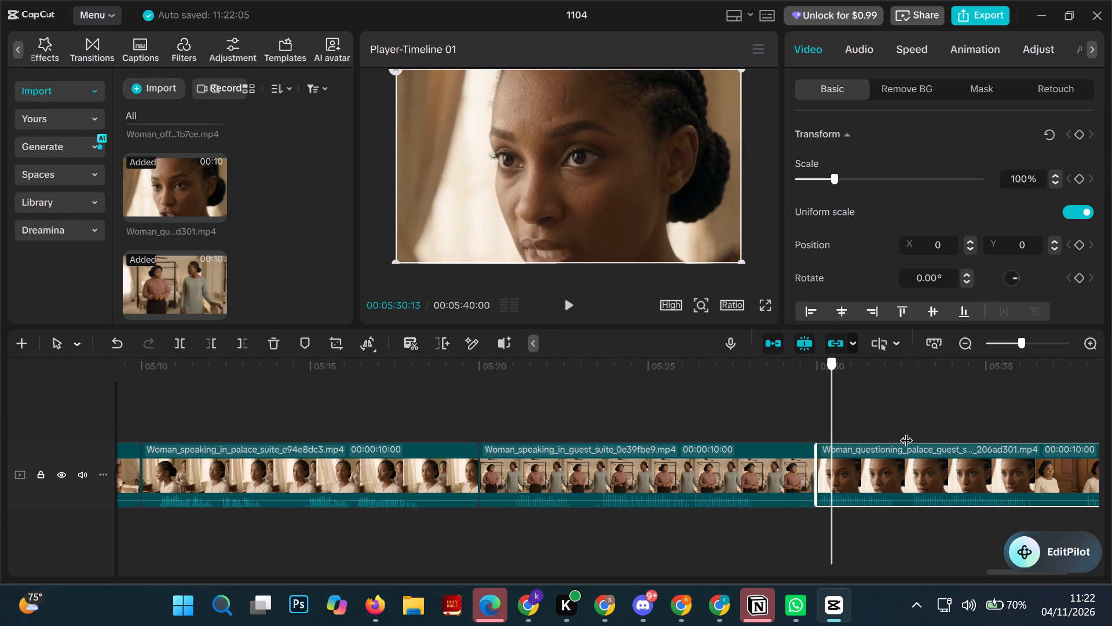
left_click_drag(906, 431, 1111, 497)
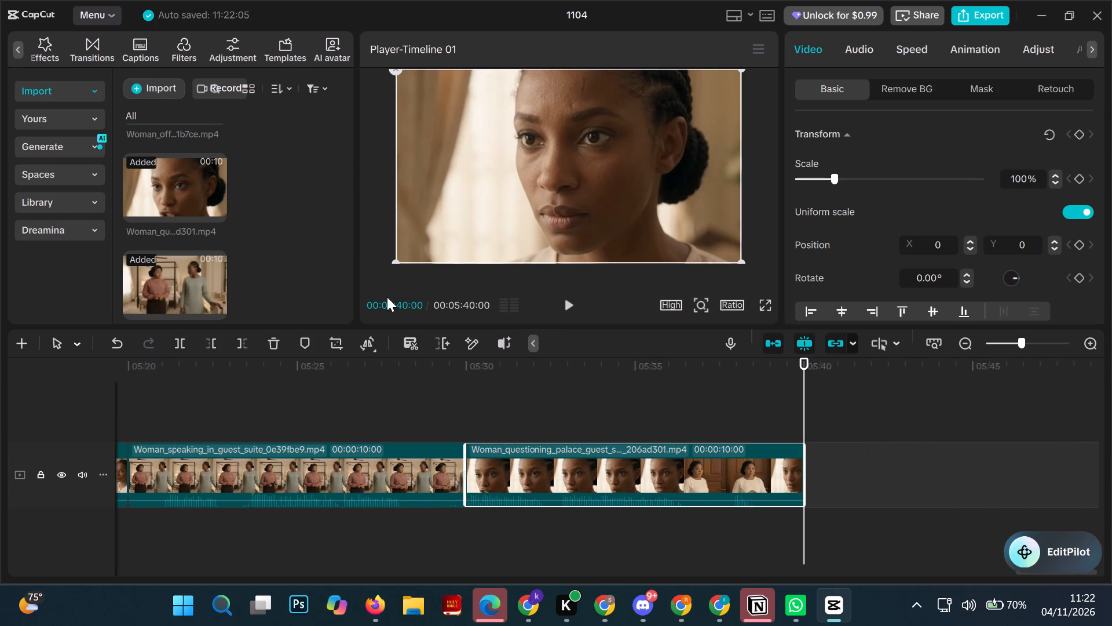
scroll(301, 225, "up", 1)
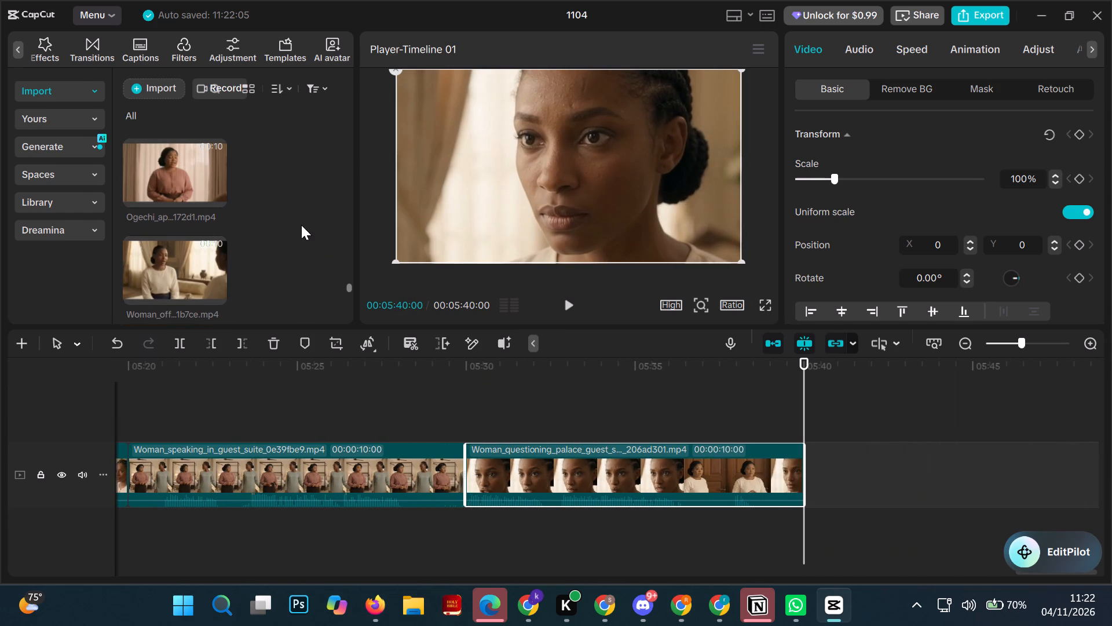
scroll(301, 225, "down", 1)
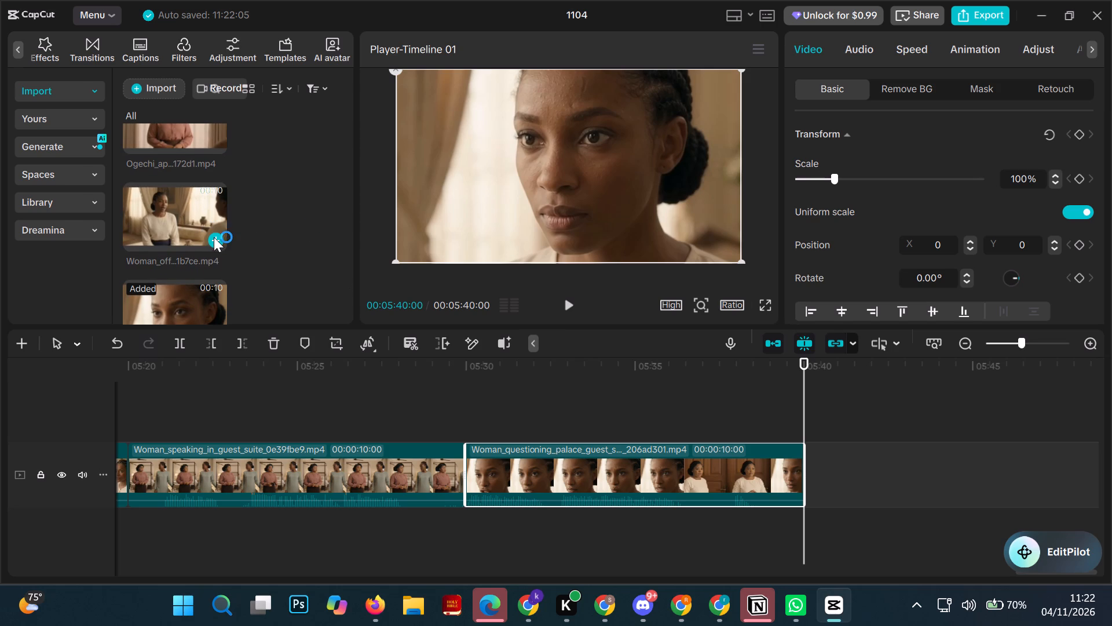
left_click(216, 237)
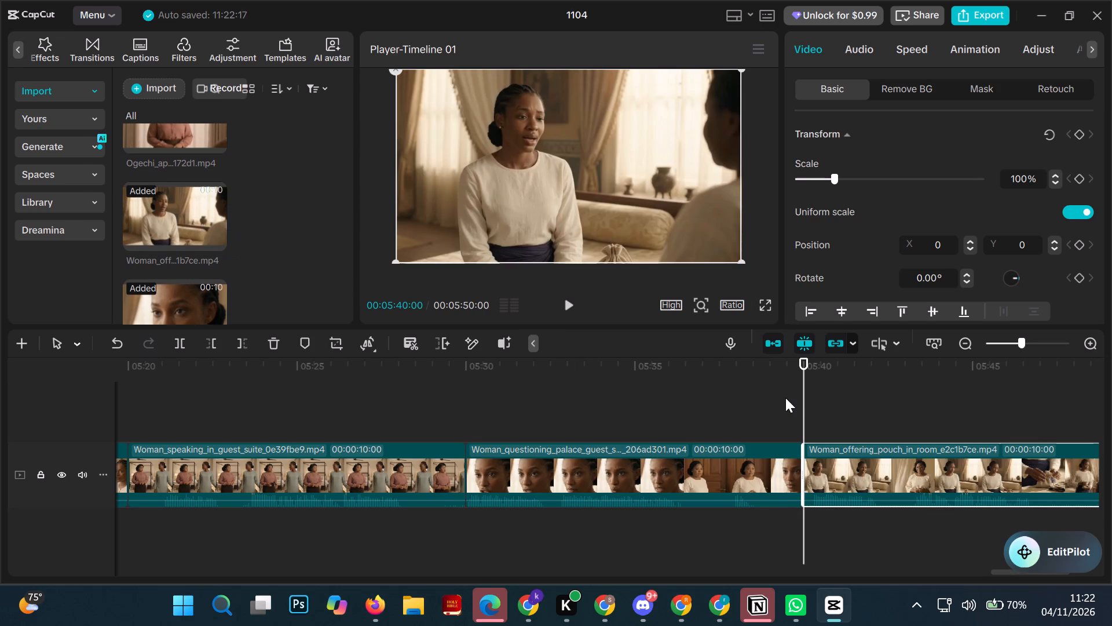
Move the playhead to the timeline's end at 00:05:50:00 and add the Ogechi_apologizing_in_palace_suite clip there.
left_click_drag(802, 398, 927, 432)
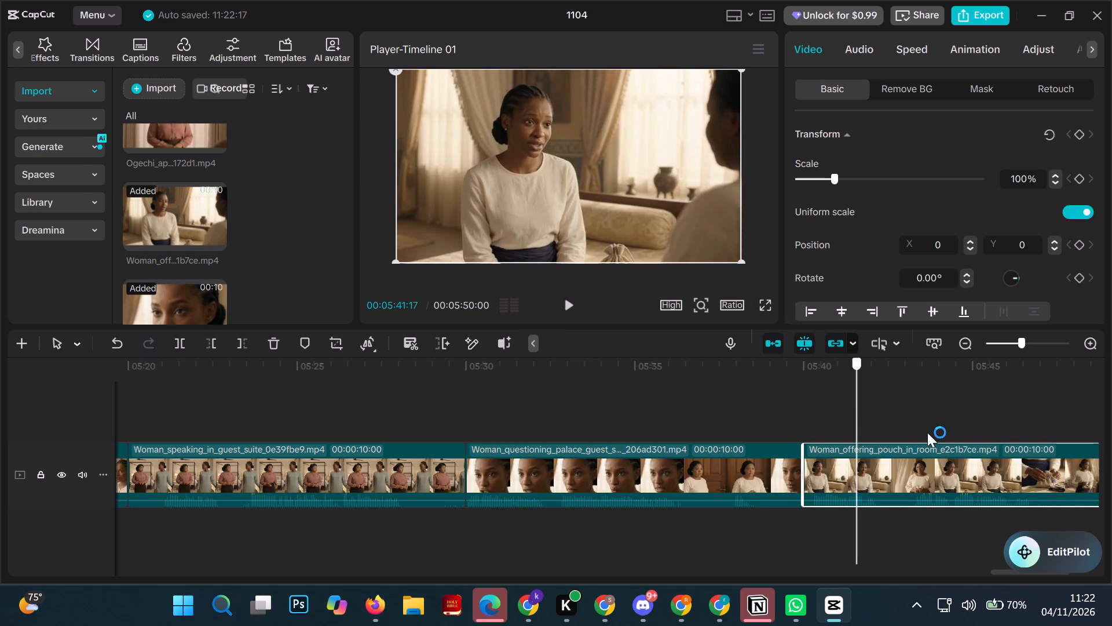
left_click_drag(927, 432, 1110, 463)
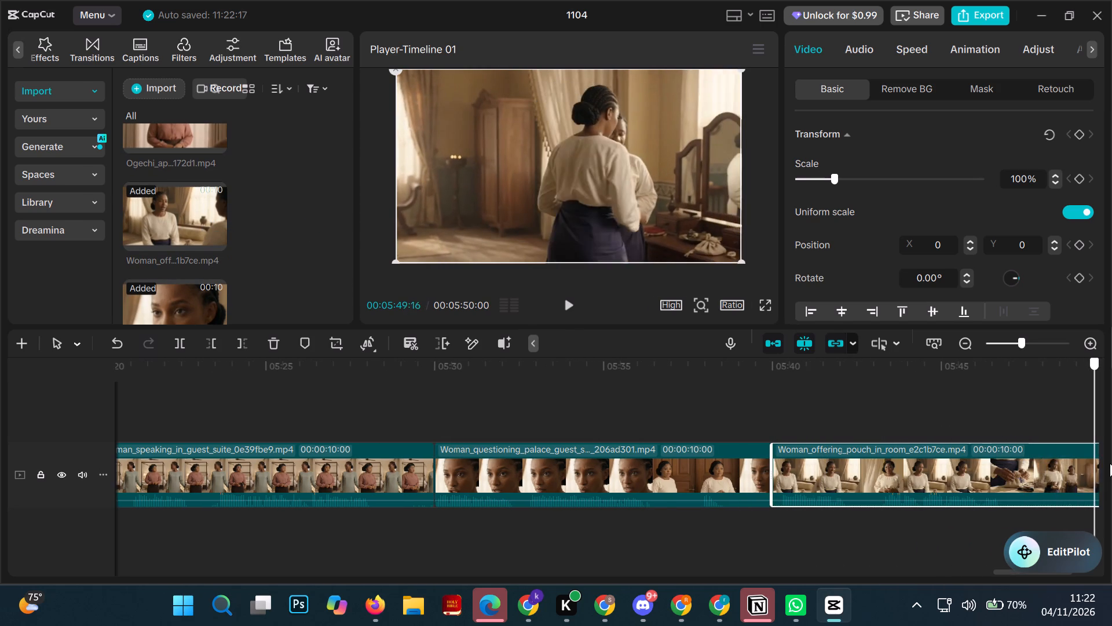
left_click_drag(1110, 463, 1111, 466)
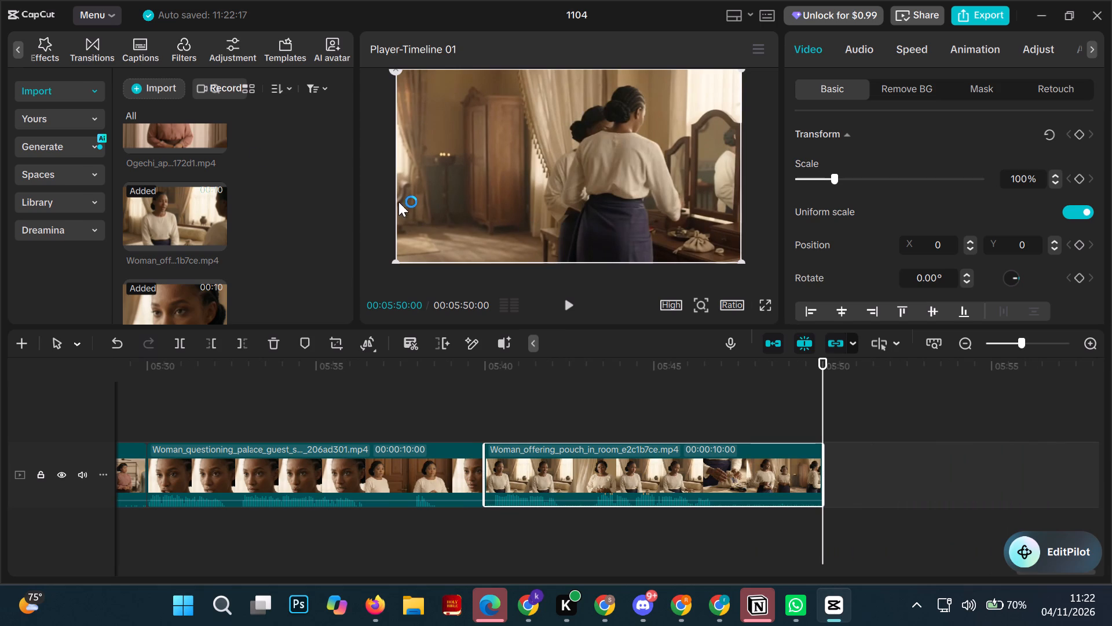
scroll(232, 151, "up", 1)
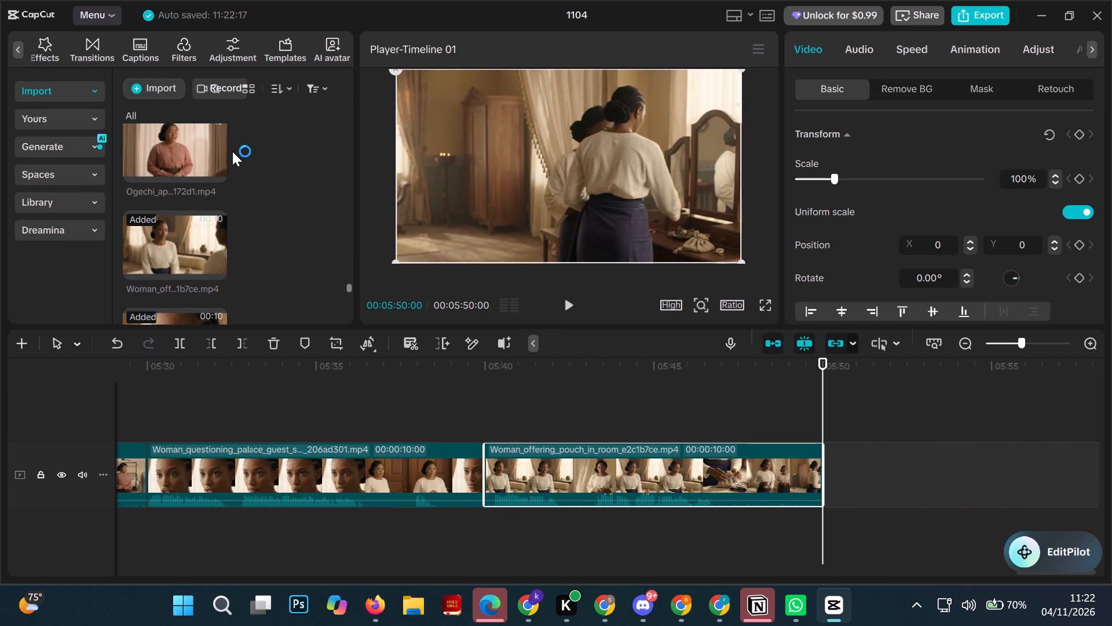
scroll(232, 151, "up", 1)
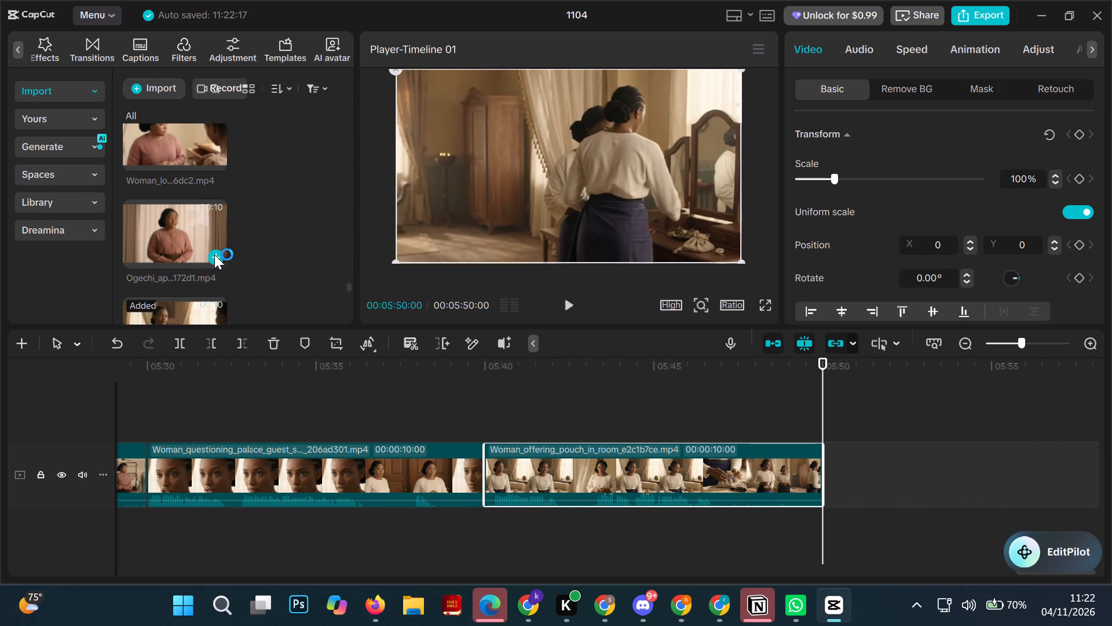
left_click(219, 254)
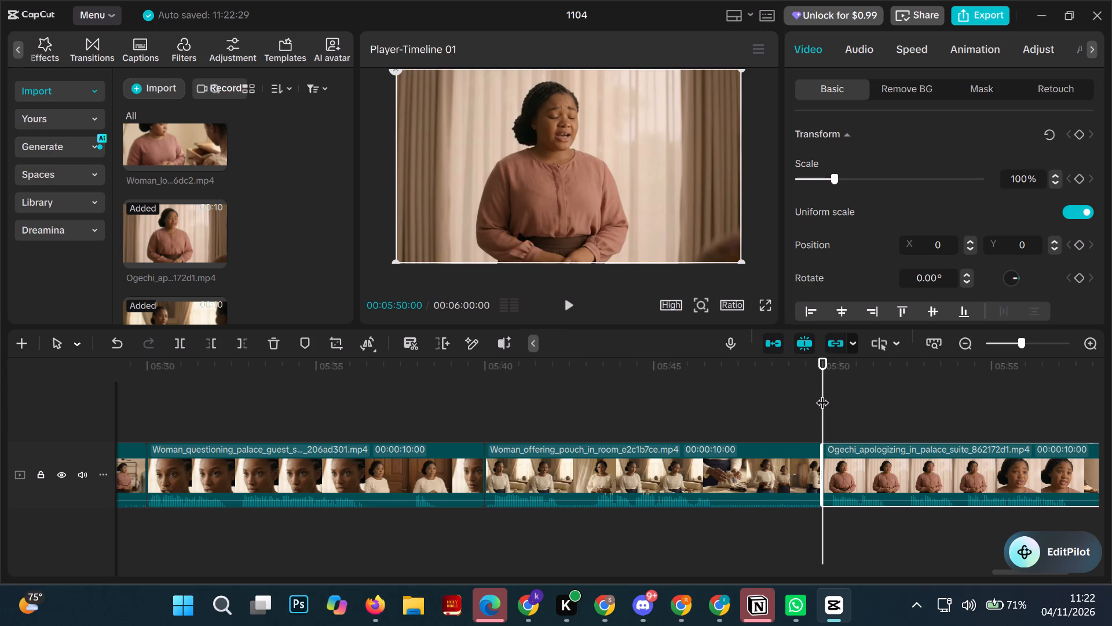
Move the playhead to the timeline's end at 00:06:00:00 and add the Woman_looking_at_drawer clip there.
left_click_drag(822, 394, 1111, 514)
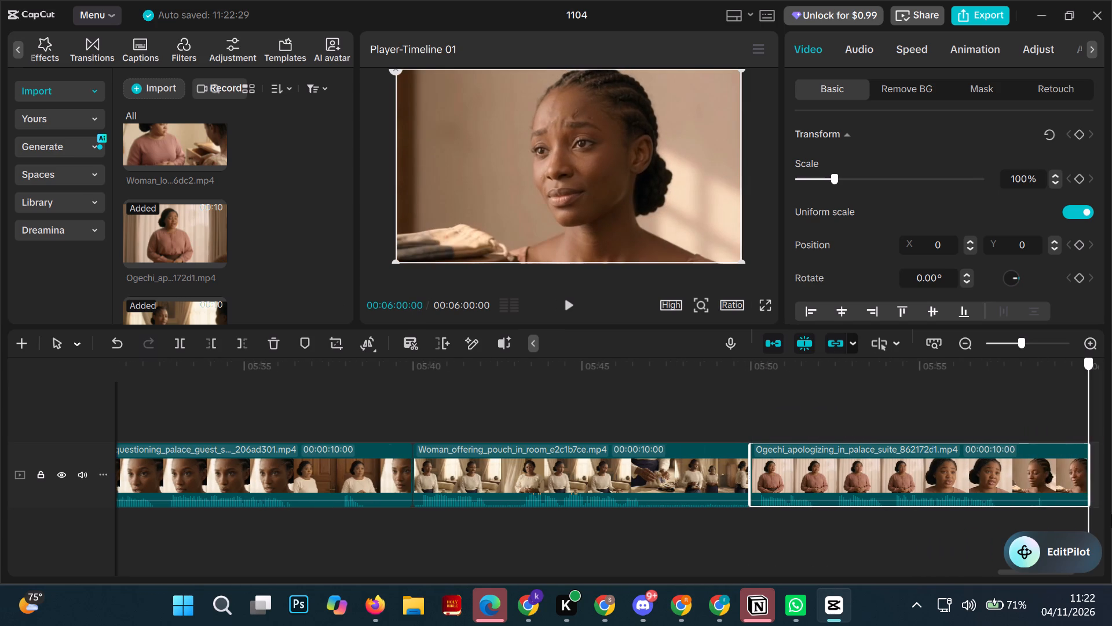
left_click_drag(1111, 514, 1111, 548)
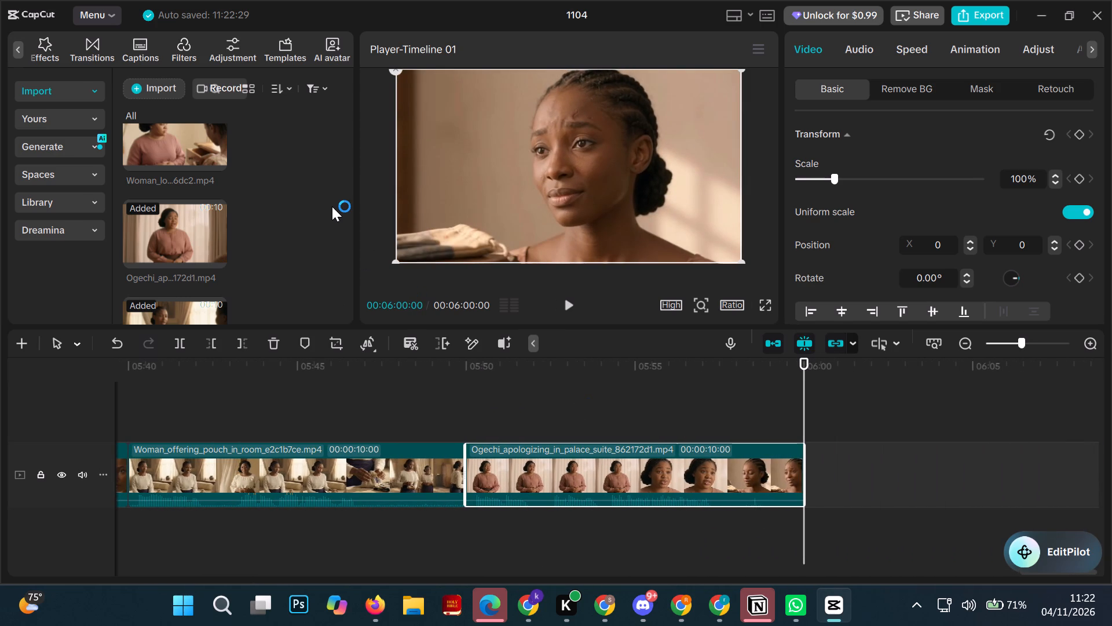
scroll(332, 206, "up", 1)
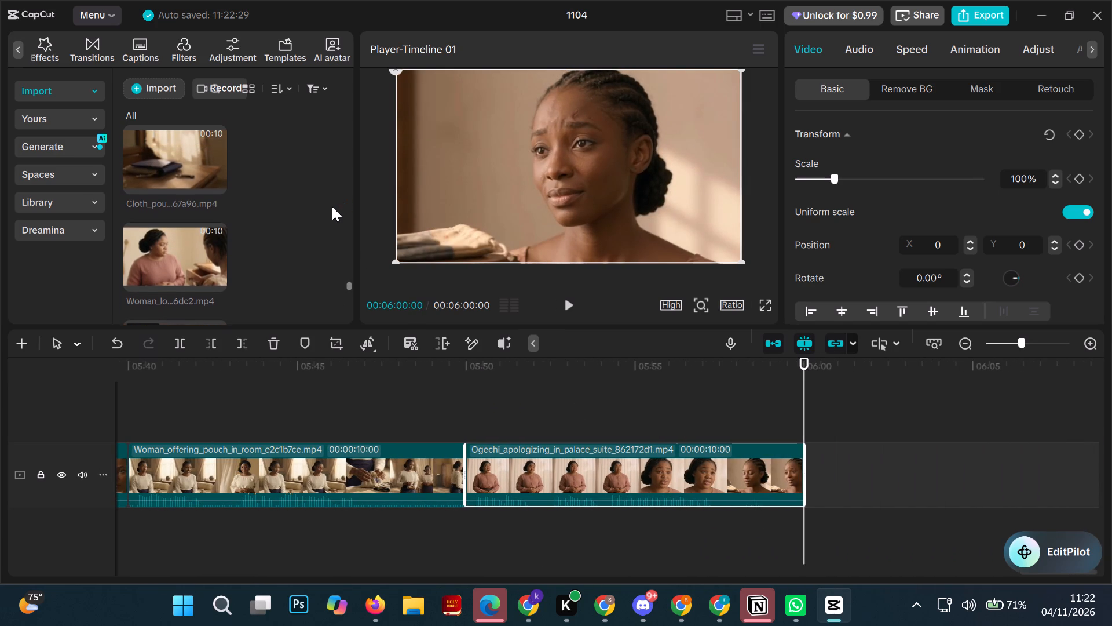
left_click(214, 273)
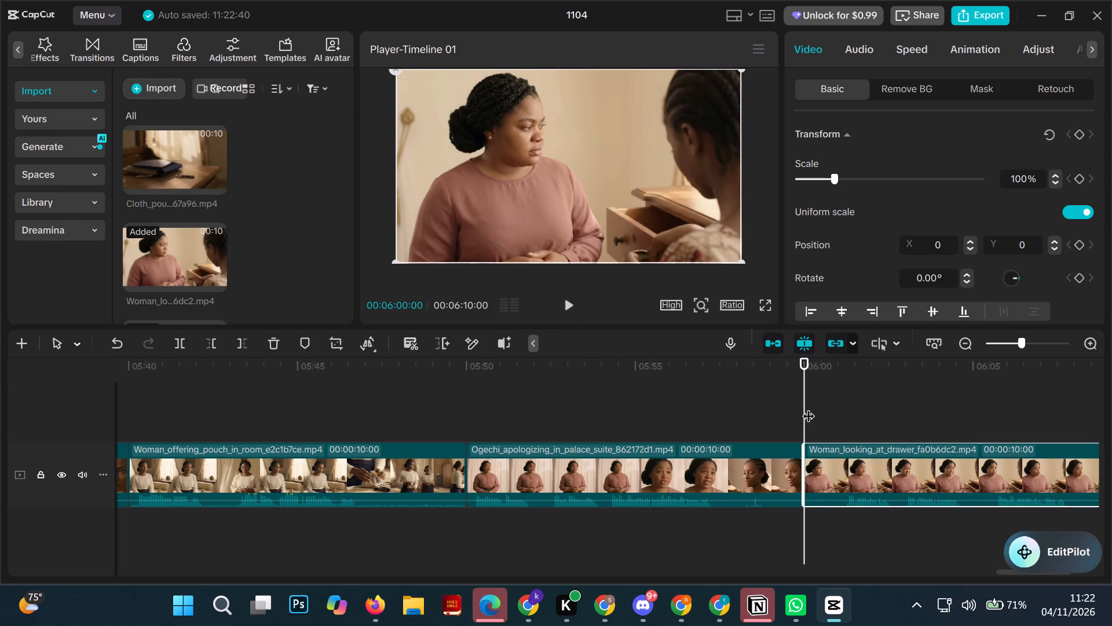
Move the playhead to the timeline's end at 00:06:10:00 and add the Cloth_pouch_and_key_on clip there.
left_click_drag(800, 399, 961, 428)
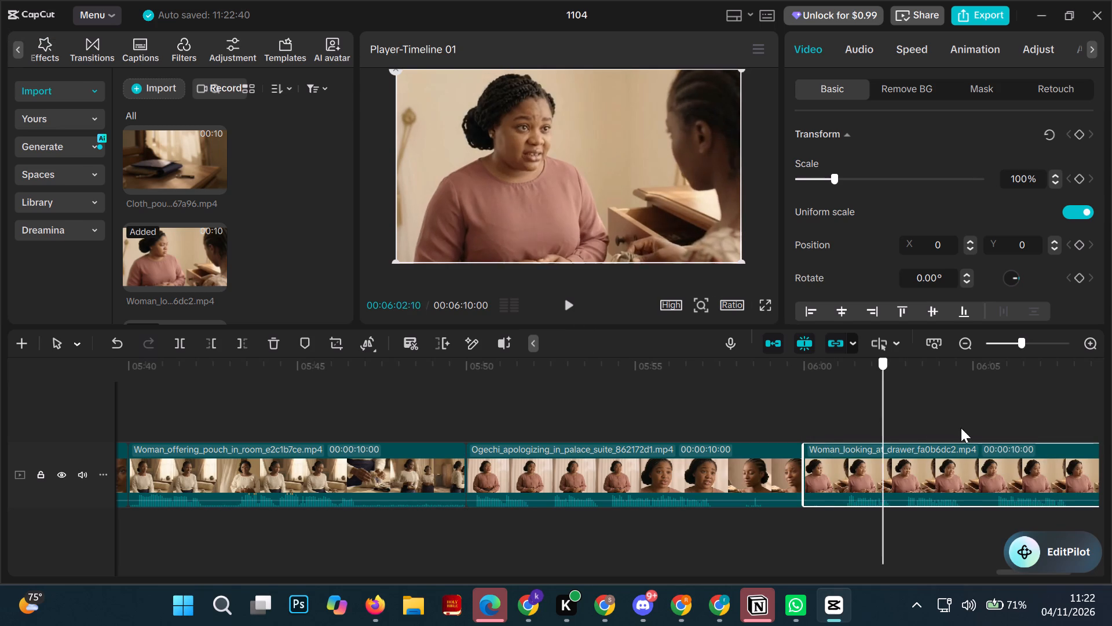
left_click_drag(961, 428, 1111, 496)
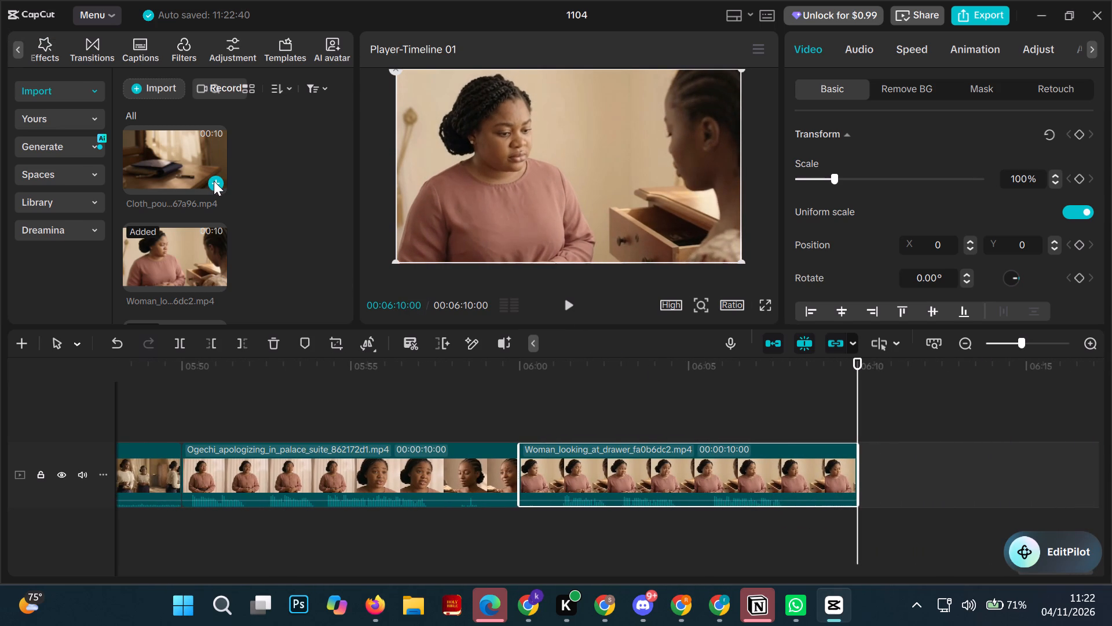
left_click(214, 181)
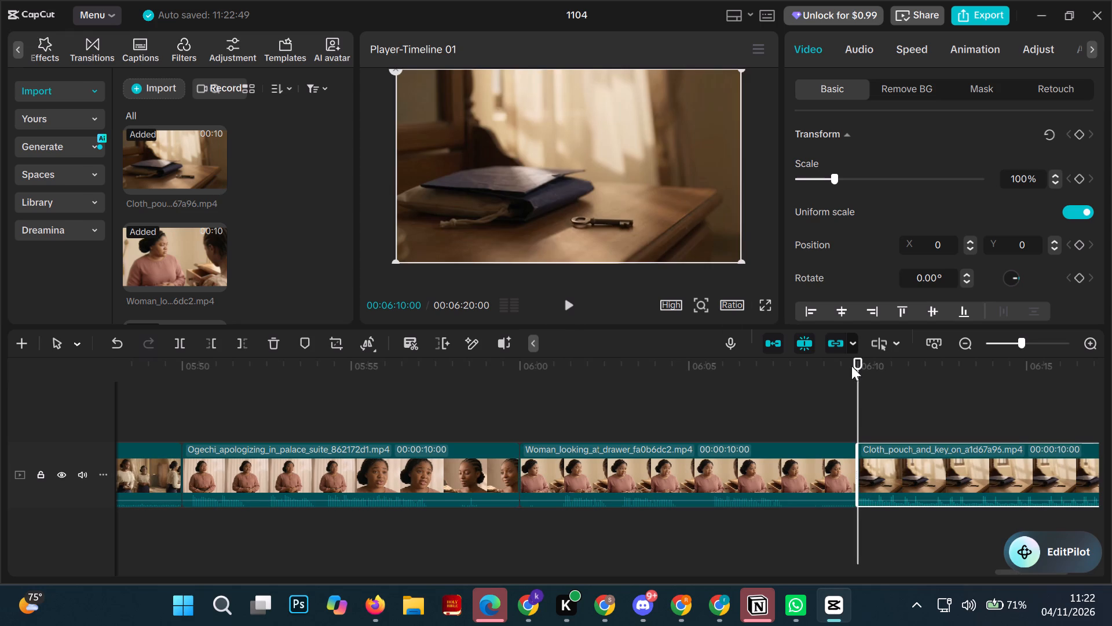
Move the playhead to the timeline's end at 00:06:20:00 and add the Ekemma_confronts_Nneka_at_palace clip there.
left_click_drag(857, 376, 1015, 419)
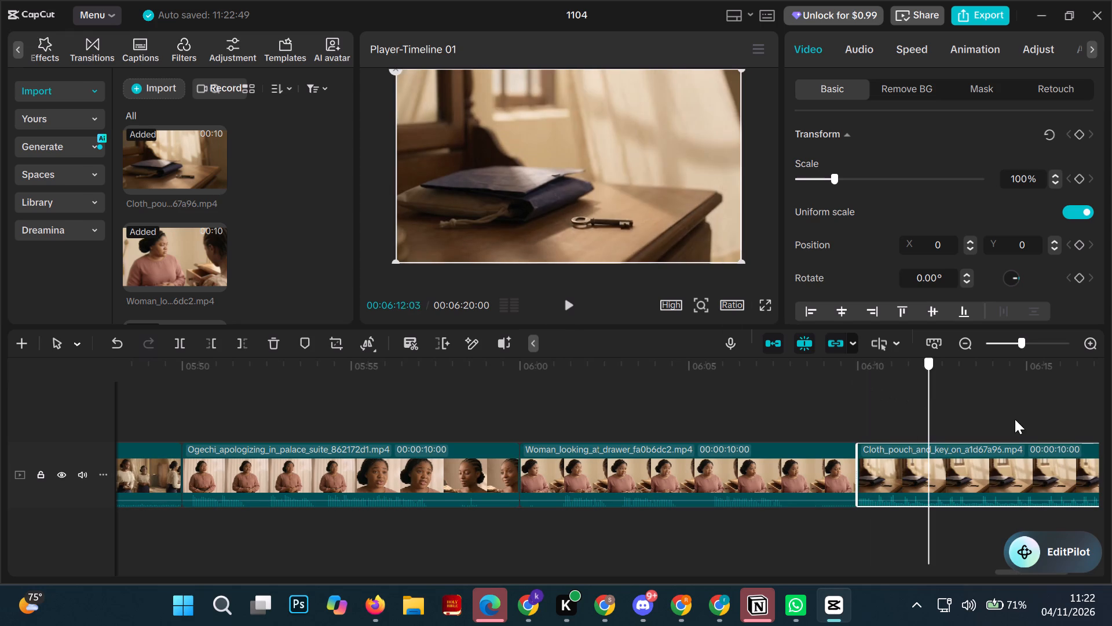
left_click_drag(1015, 419, 1111, 477)
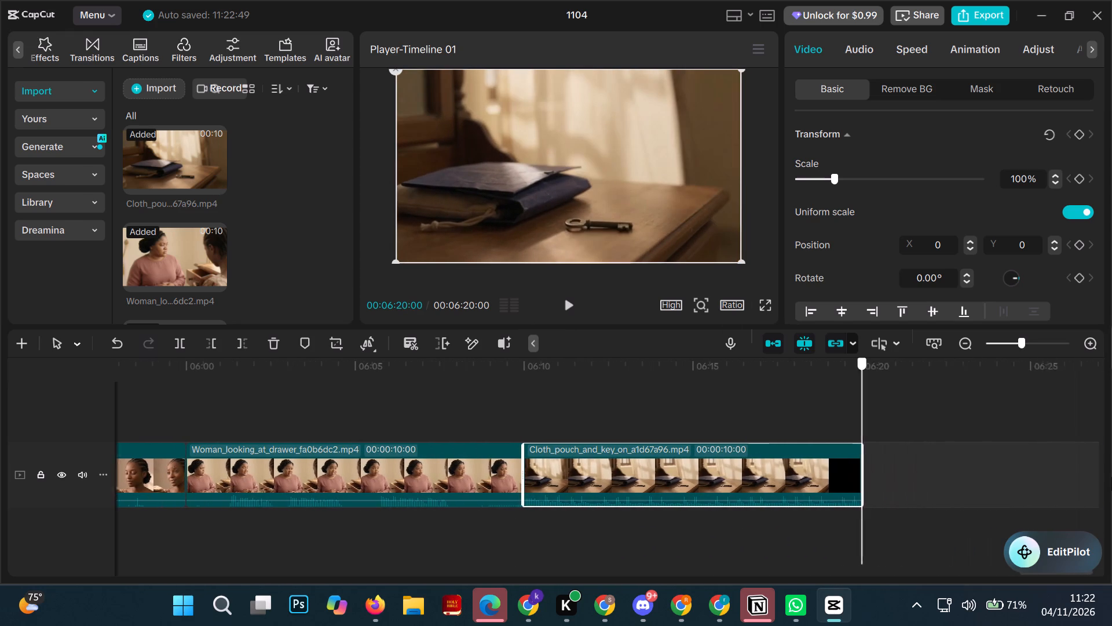
scroll(290, 188, "up", 1)
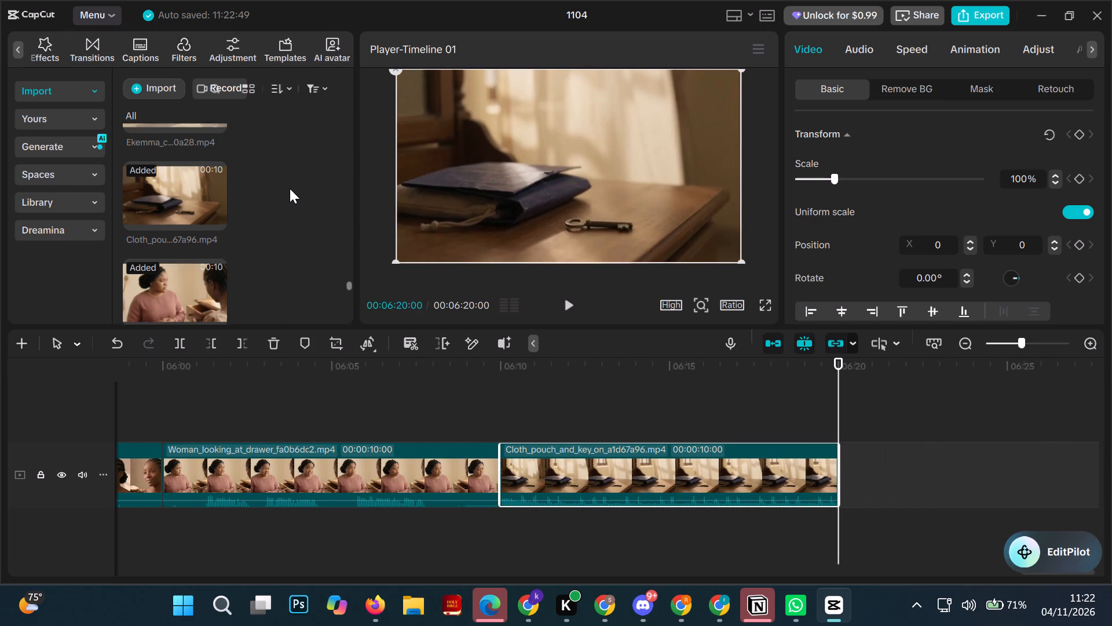
scroll(290, 188, "up", 2)
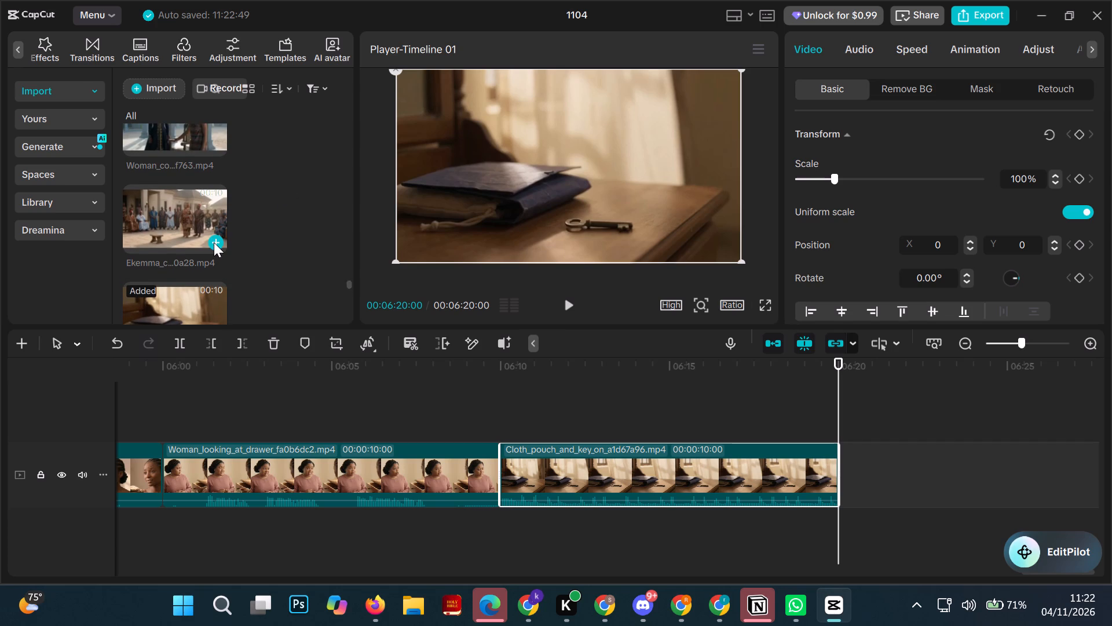
left_click(214, 242)
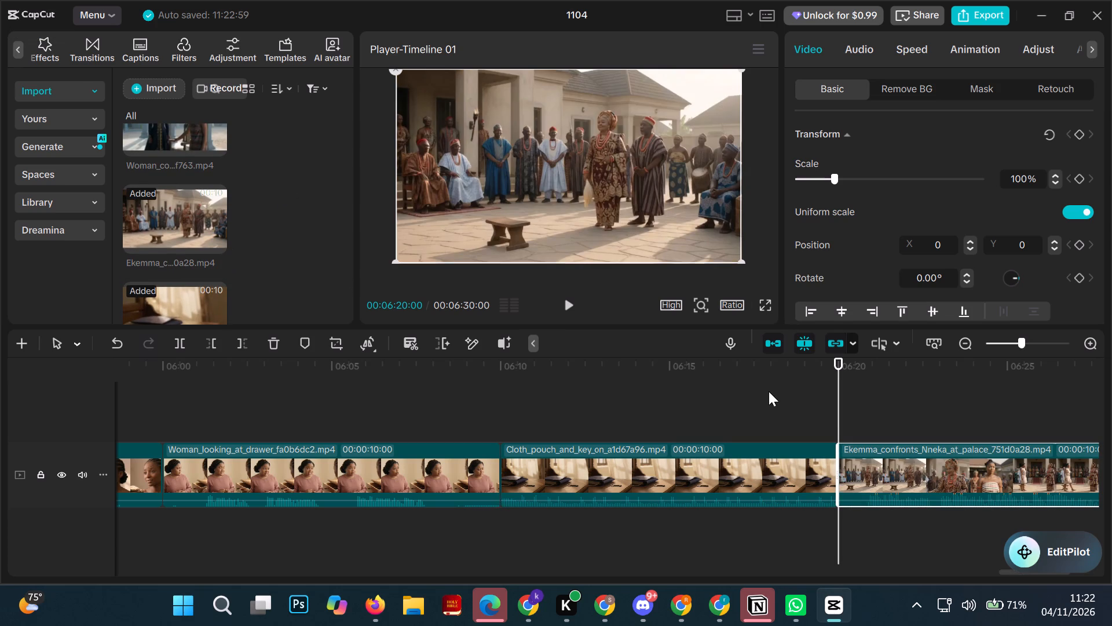
Move the playhead to the timeline's end at 00:06:30:00 and add the Woman_commanding_in_palace_arrival clip there.
left_click(841, 388)
left_click_drag(841, 388, 1111, 544)
scroll(299, 219, "up", 1)
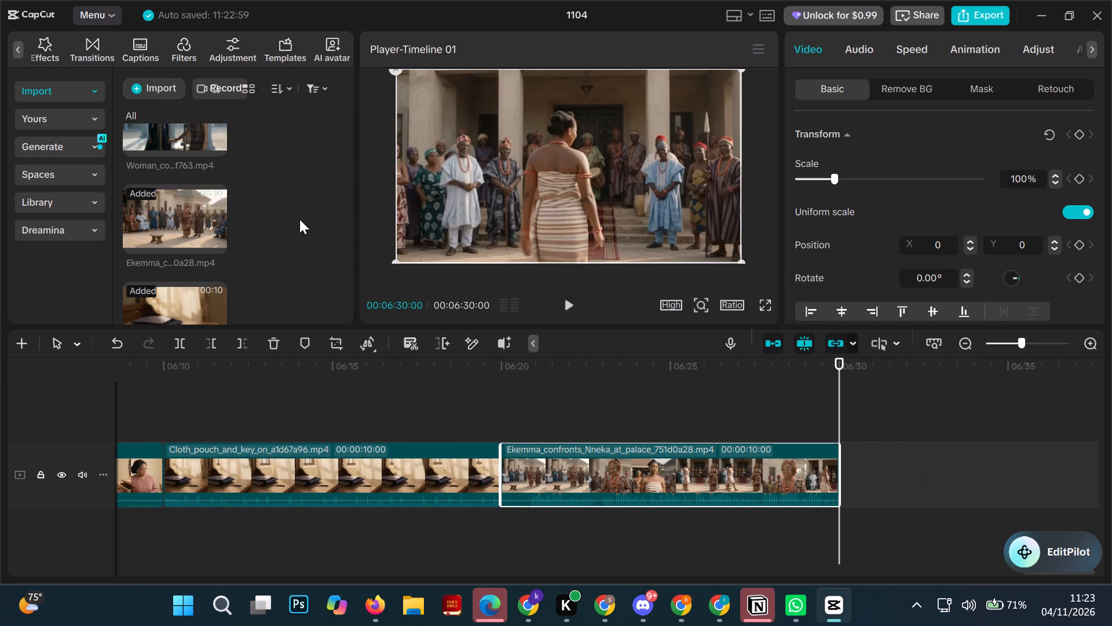
scroll(299, 219, "up", 1)
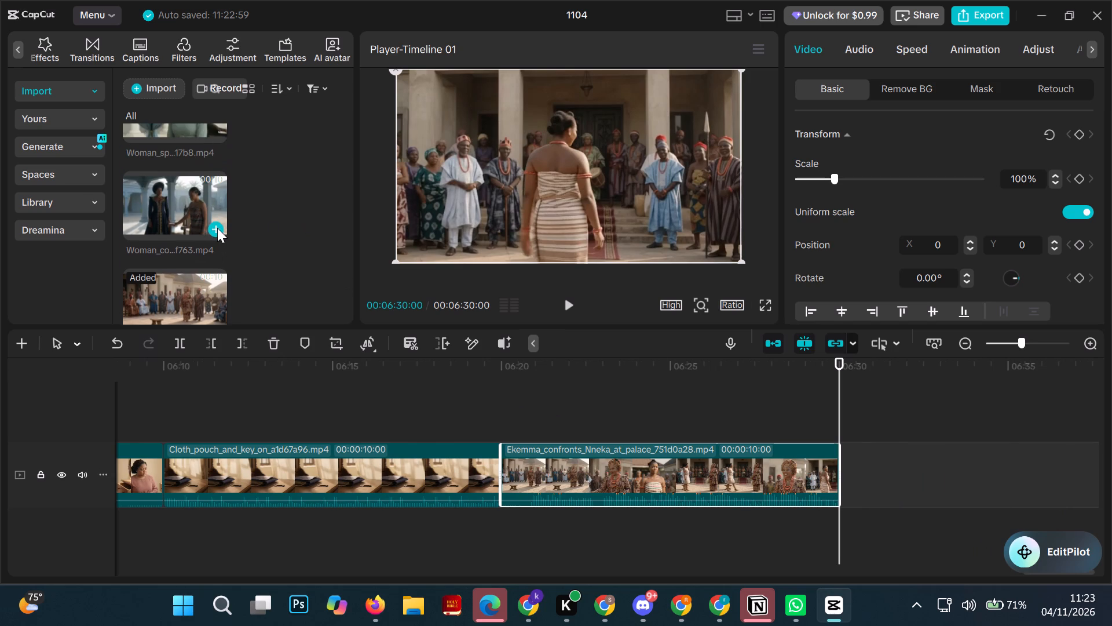
left_click(217, 228)
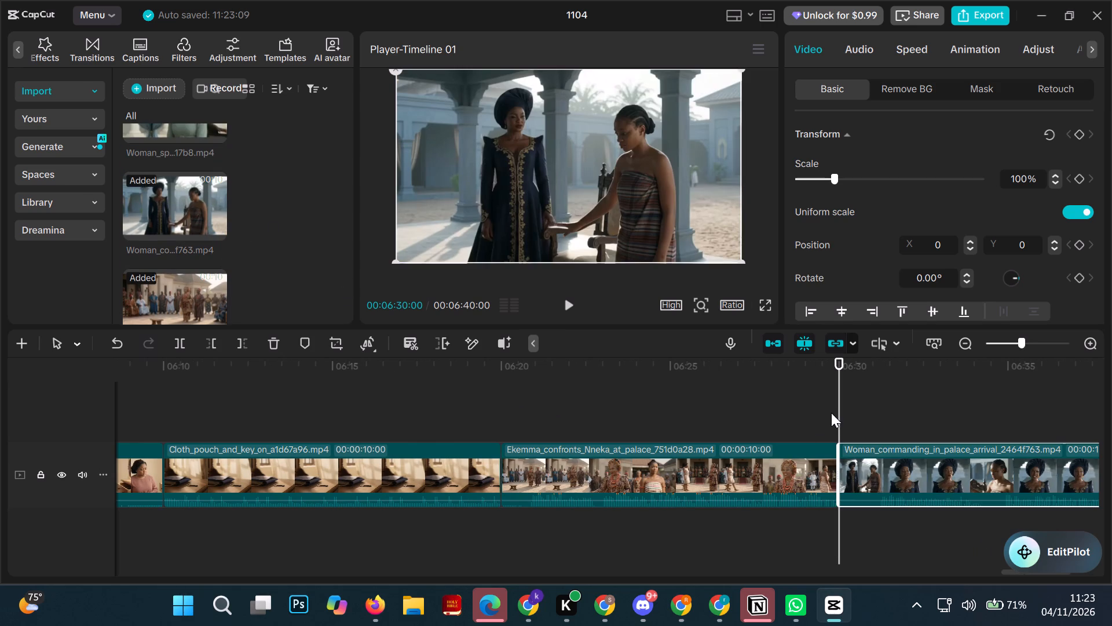
Move the playhead to the timeline's end at 00:06:40:00 and add the Woman_speaking_at_arrival_court clip there.
left_click_drag(836, 410, 1026, 445)
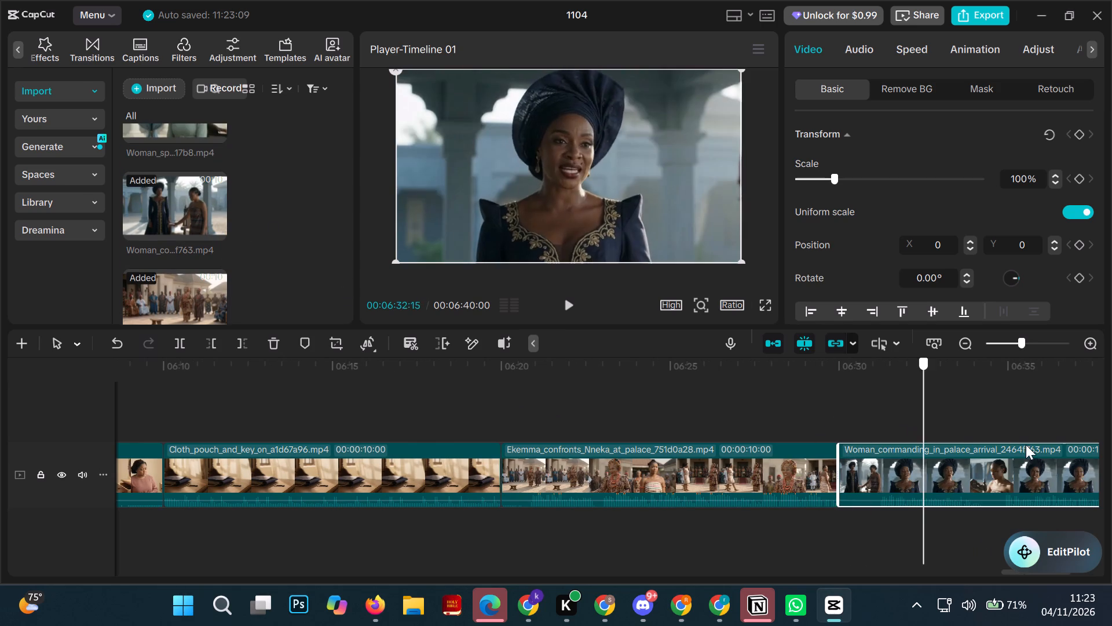
left_click_drag(1026, 445, 1111, 493)
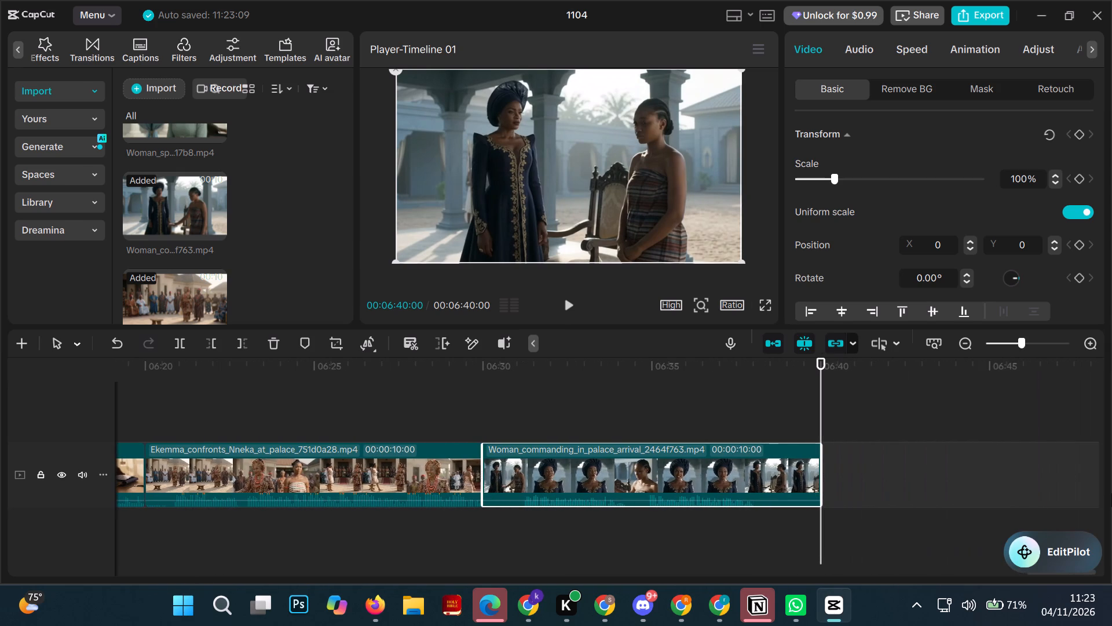
scroll(304, 194, "up", 1)
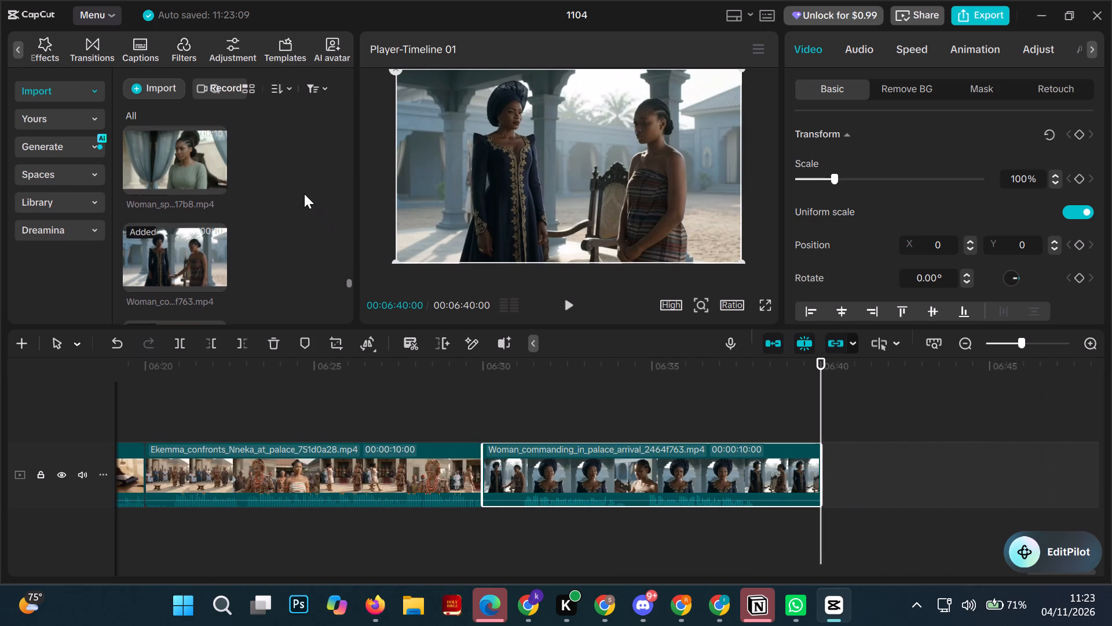
scroll(304, 194, "up", 1)
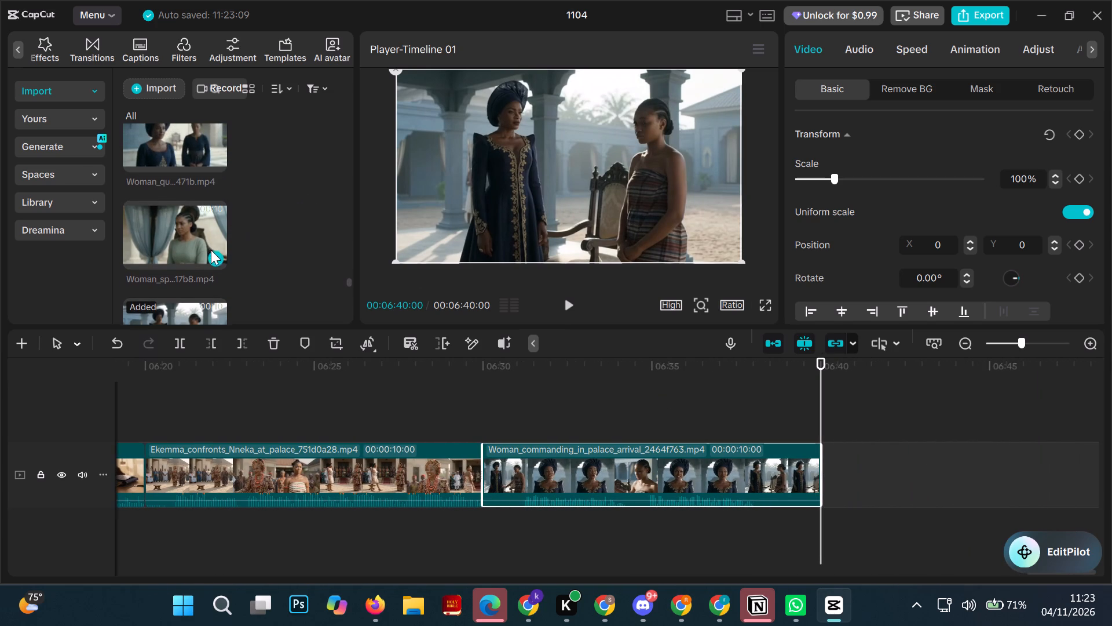
left_click(214, 256)
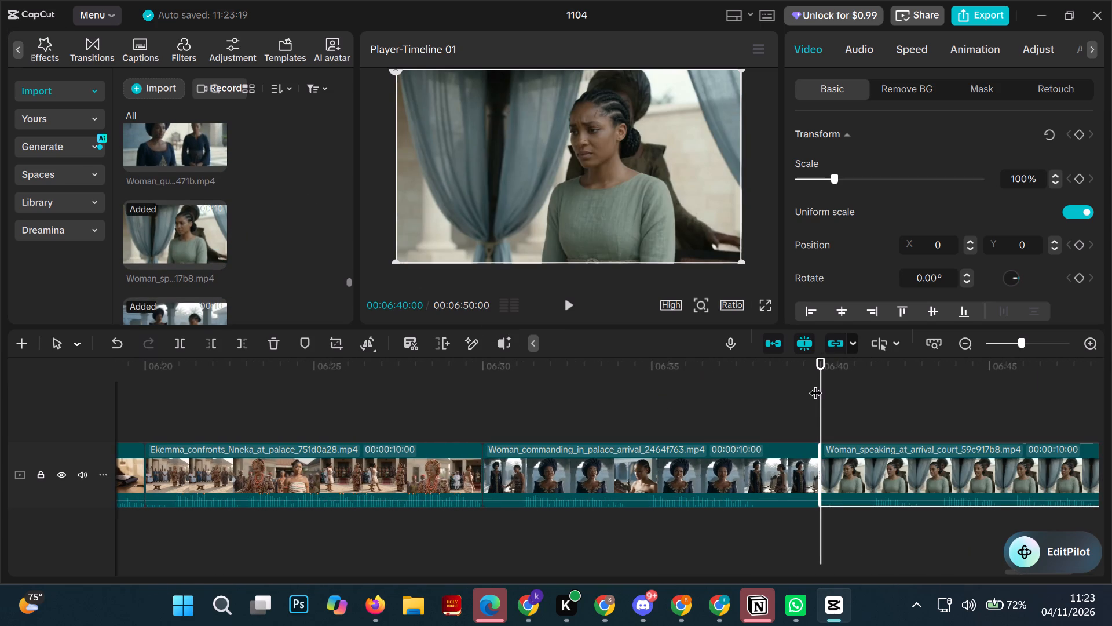
Move the playhead to the timeline's end at 00:06:50:00 and add the Woman_questioning_about_anklet clip there.
left_click_drag(821, 387, 930, 409)
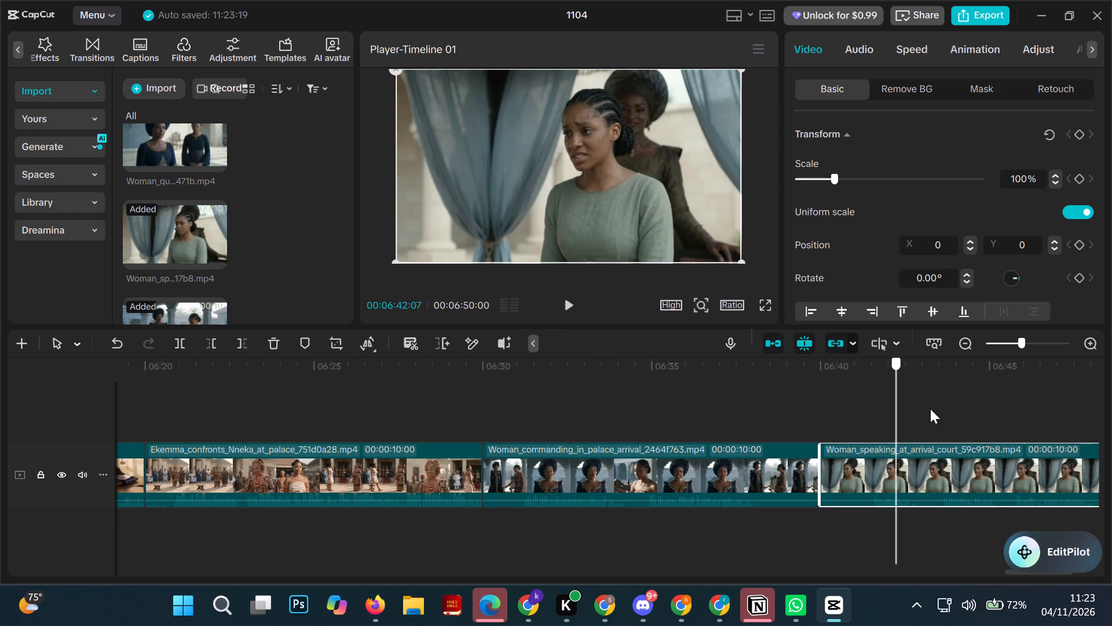
left_click_drag(930, 409, 1111, 503)
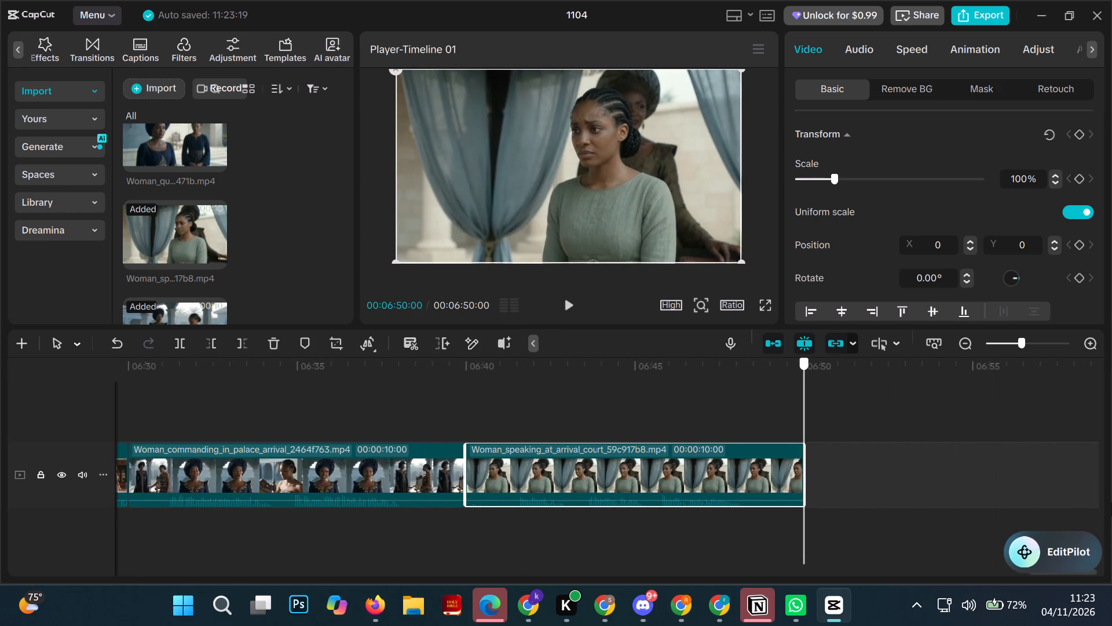
left_click_drag(1111, 503, 1111, 505)
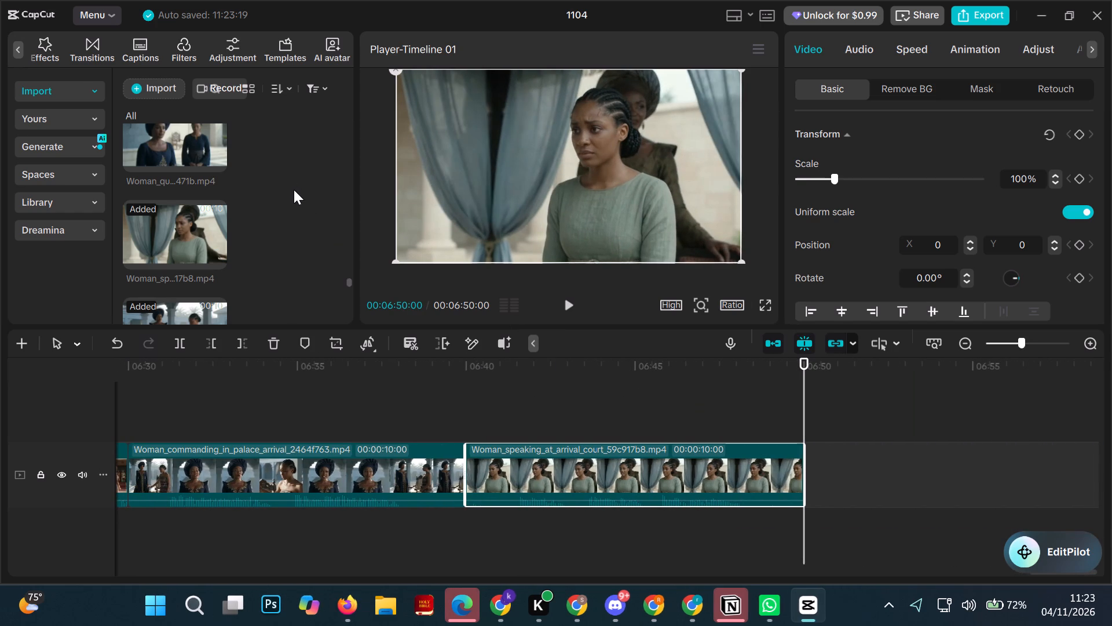
scroll(294, 190, "up", 1)
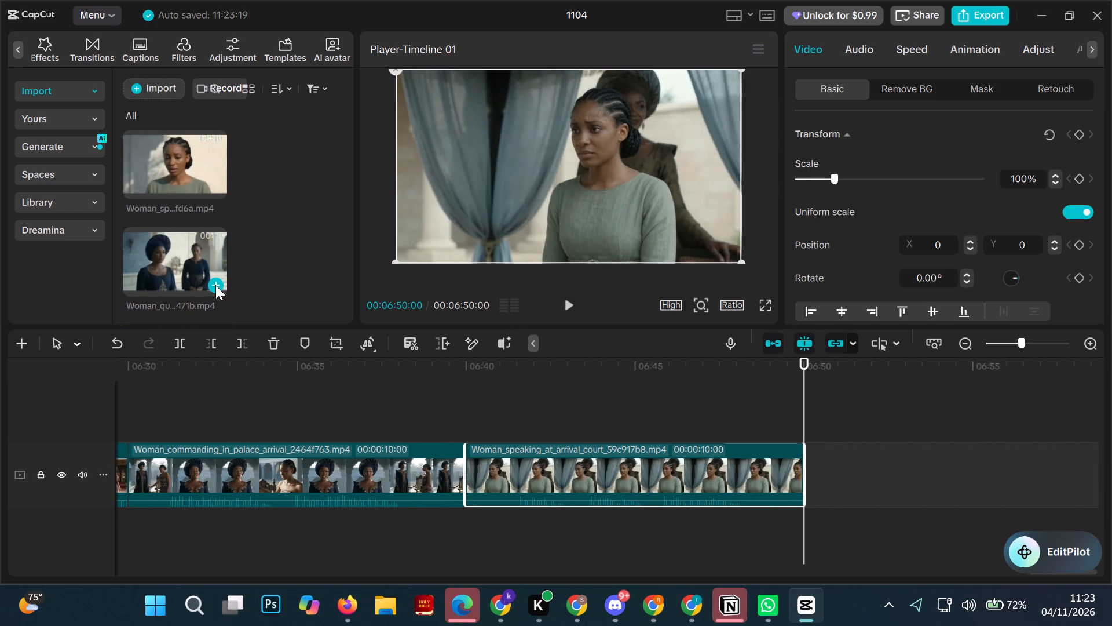
left_click(214, 285)
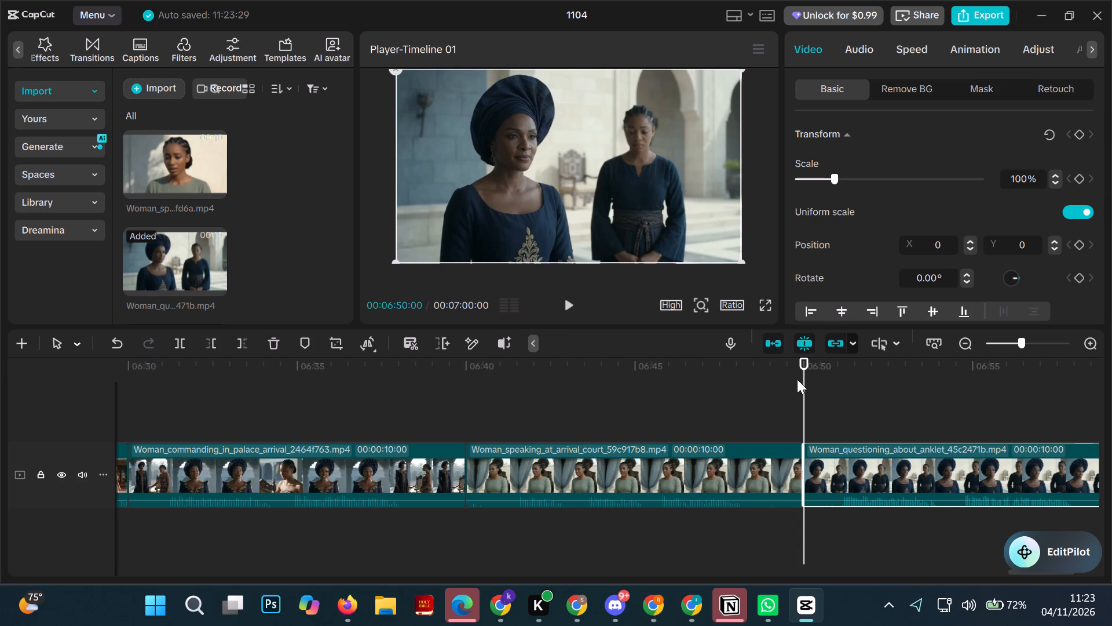
Move the playhead to the timeline's end at 00:07:00:00 and add the Woman_speaking_cautiously_in_court clip there.
left_click_drag(807, 379, 994, 436)
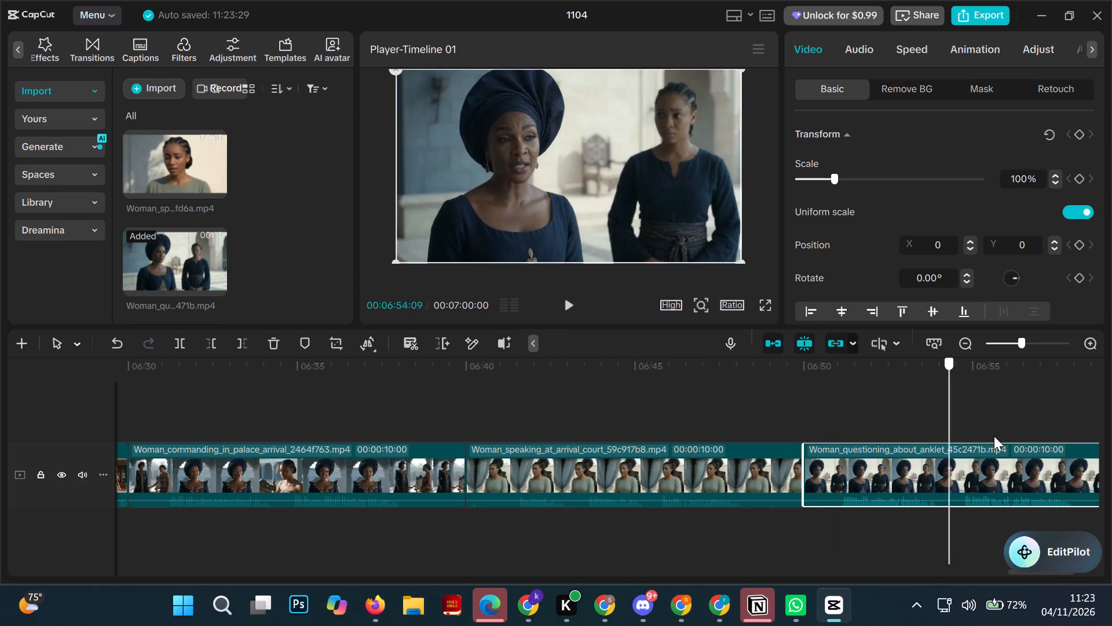
left_click_drag(994, 436, 1111, 523)
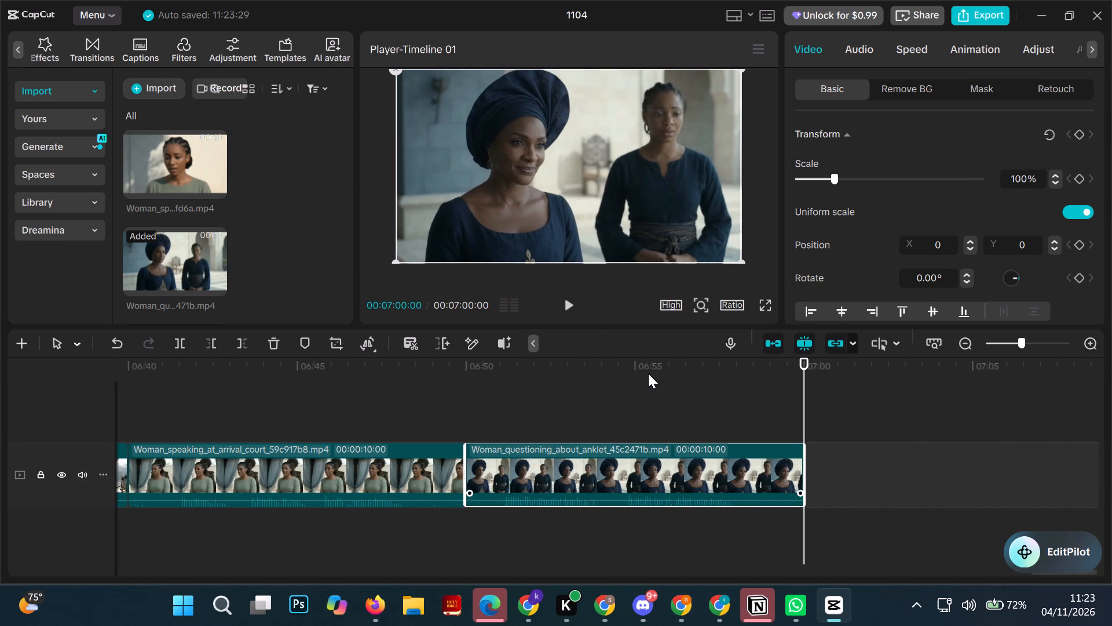
left_click(215, 192)
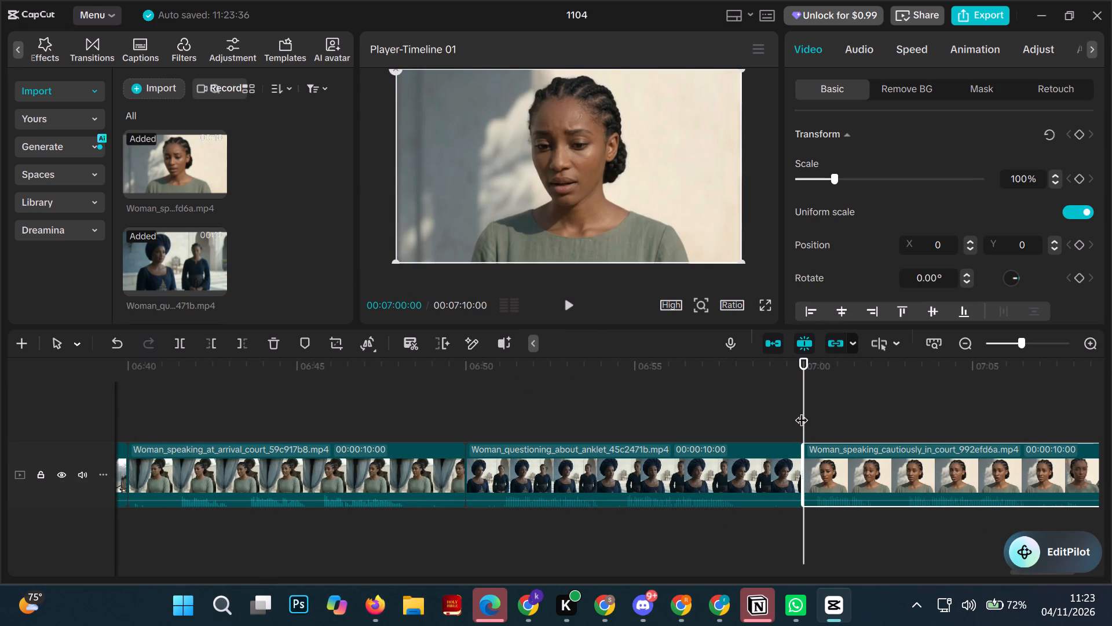
Move the playhead to the timeline's end at 00:07:10:00 and add the Woman_expressing_public_disappoi... clip ending in a48b there.
left_click_drag(801, 411, 1111, 514)
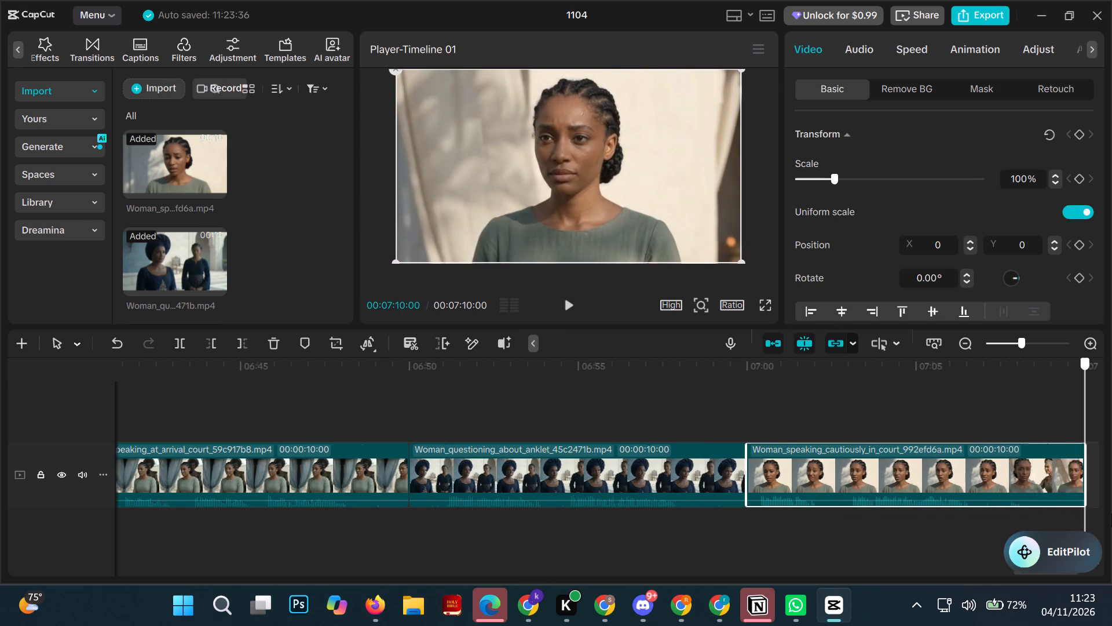
left_click_drag(1111, 514, 1111, 529)
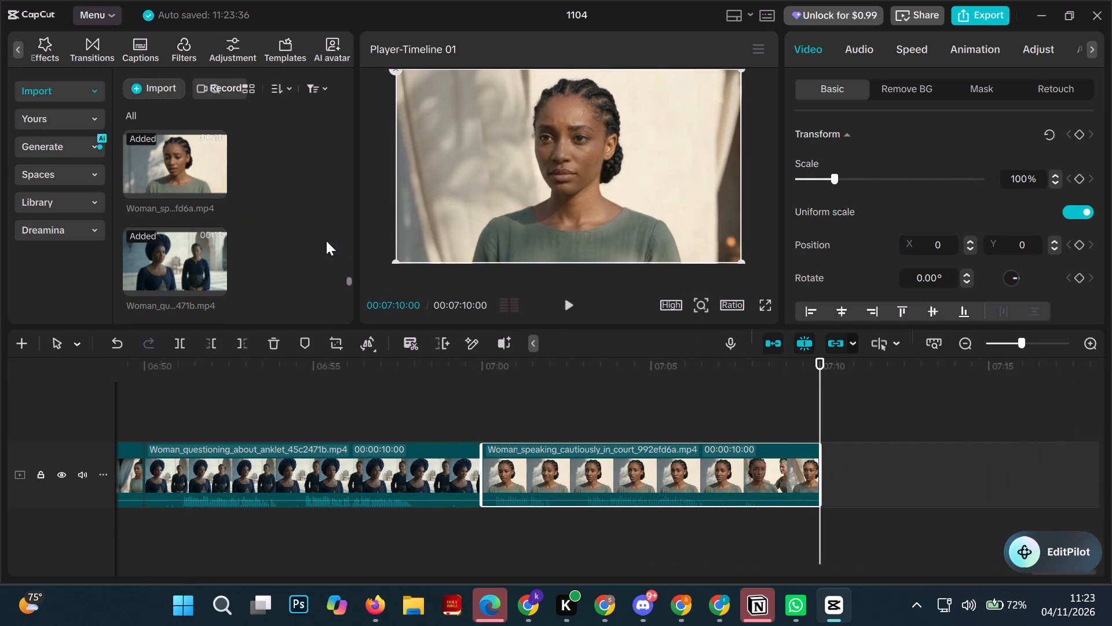
scroll(326, 241, "up", 2)
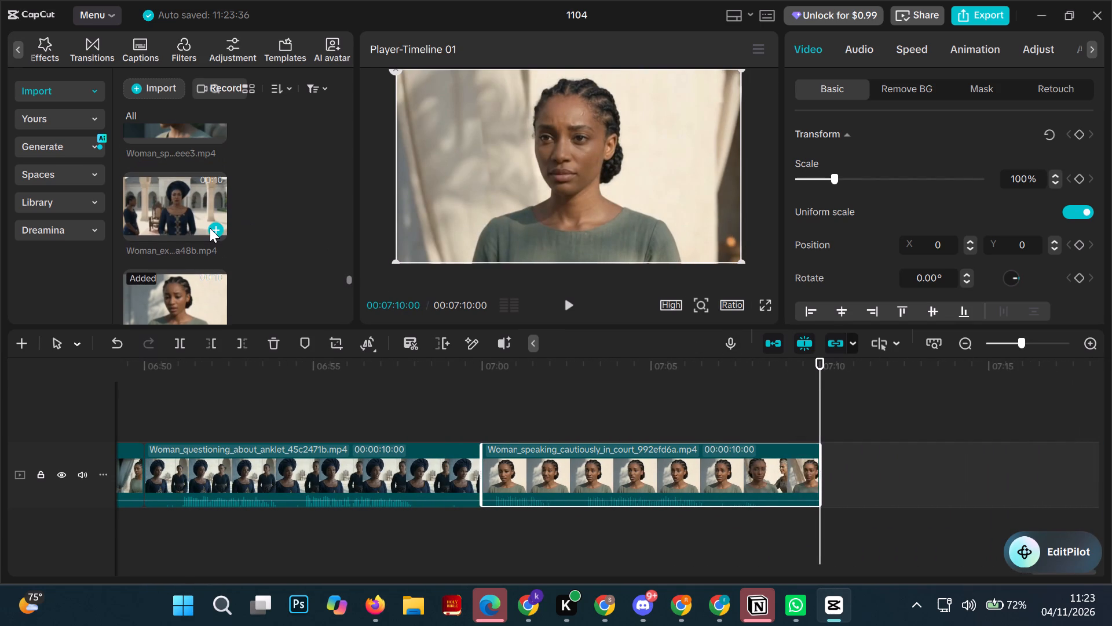
left_click(218, 228)
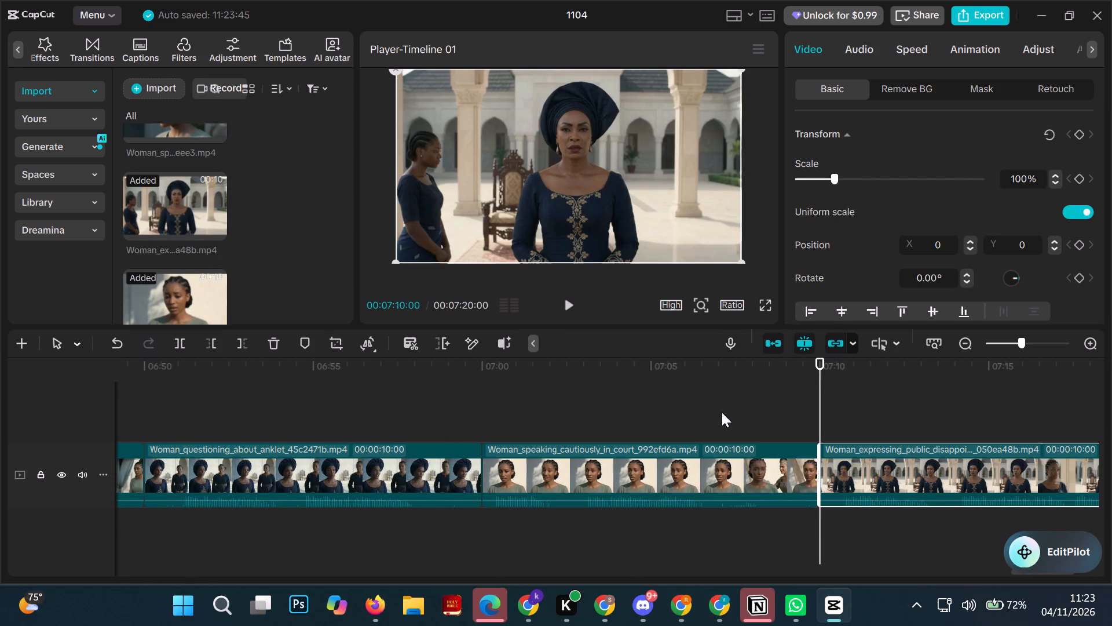
Move the playhead to the timeline's end at 00:07:20:00 and add the Woman_speaking_truth_standing clip there.
left_click_drag(821, 407, 1111, 529)
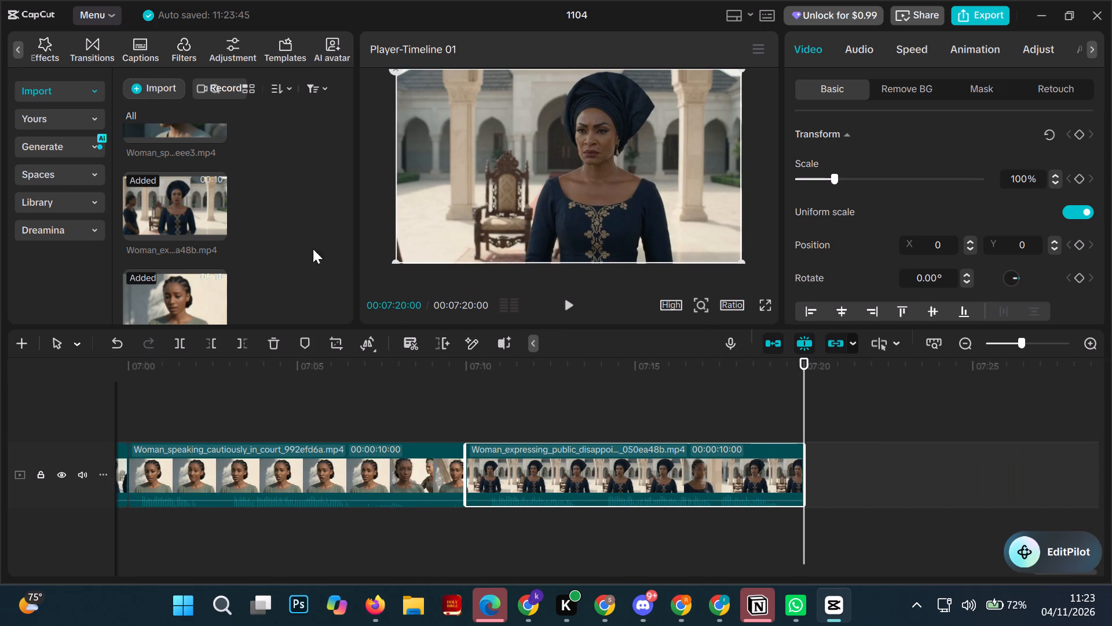
scroll(281, 224, "up", 2)
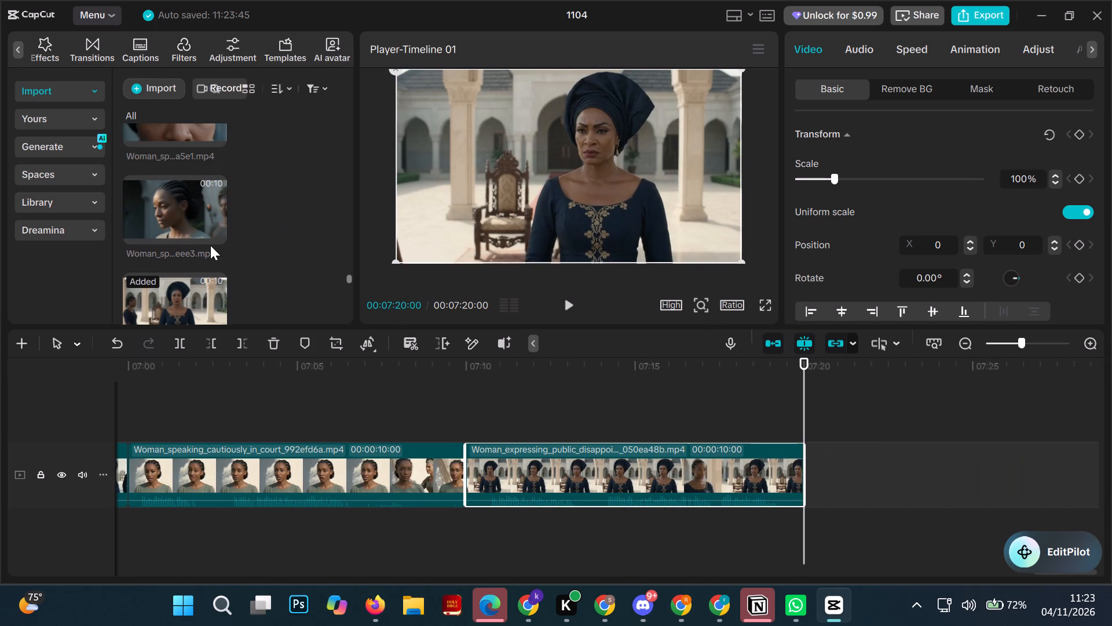
left_click(217, 231)
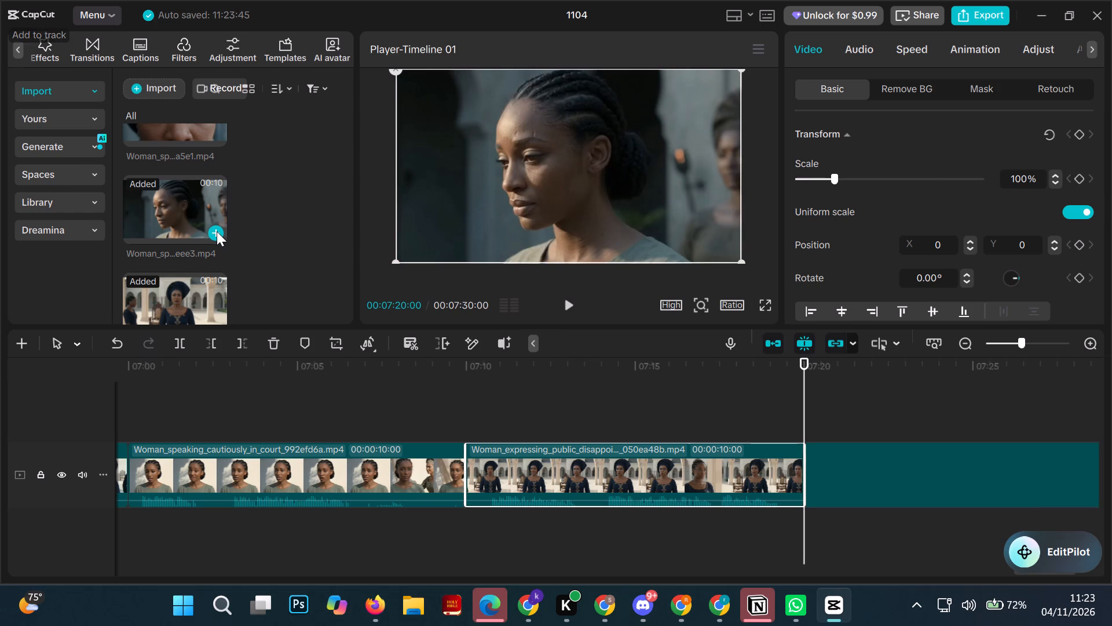
Move the playhead to the timeline's end at 00:07:30:00 and add the Woman_speaking_with_concealed_ir... clip ending in a5e1 there.
left_click_drag(803, 391, 1111, 525)
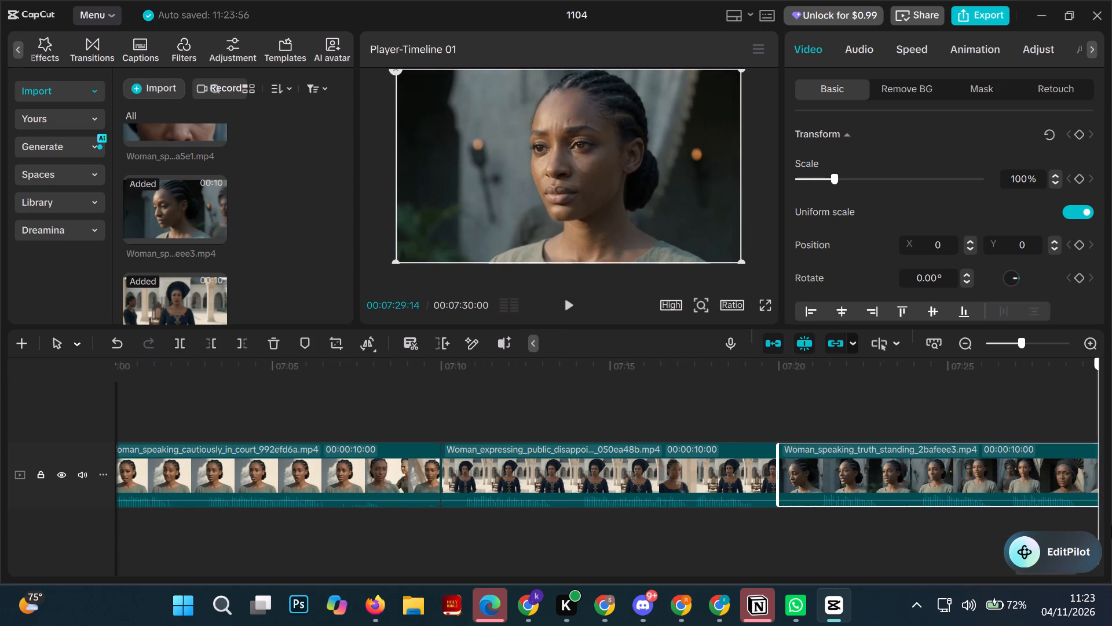
left_click_drag(1111, 525, 1111, 541)
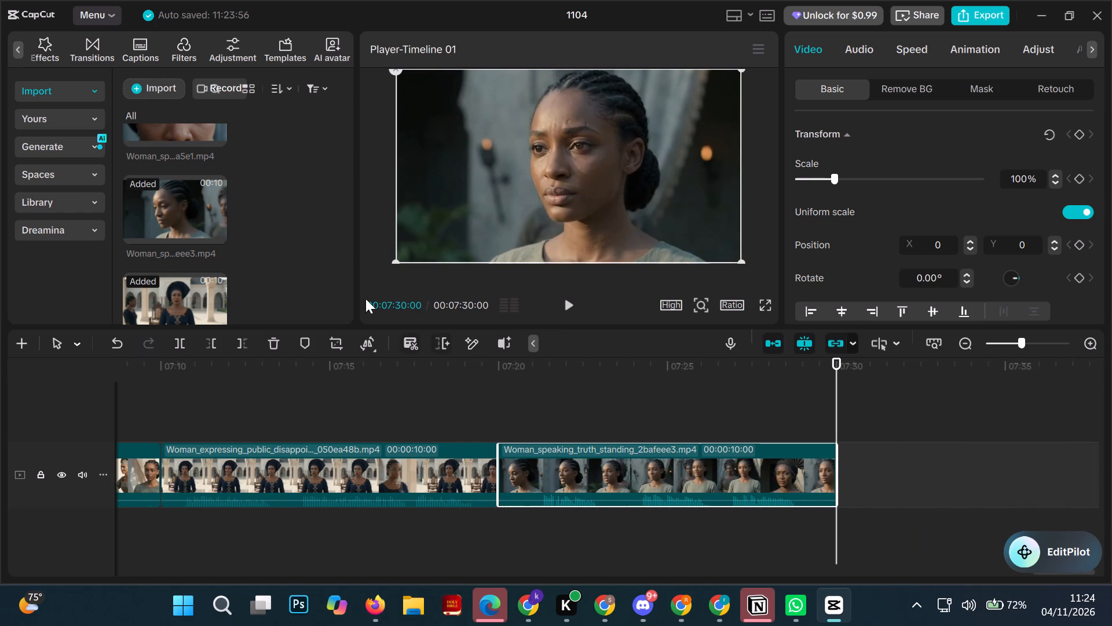
scroll(308, 229, "up", 2)
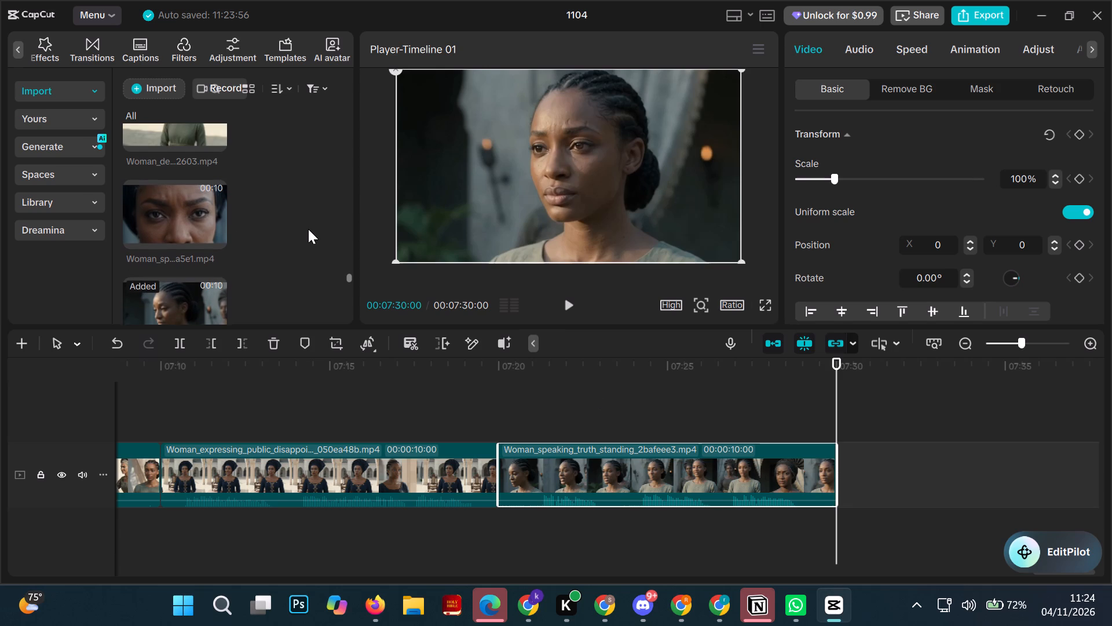
left_click(216, 238)
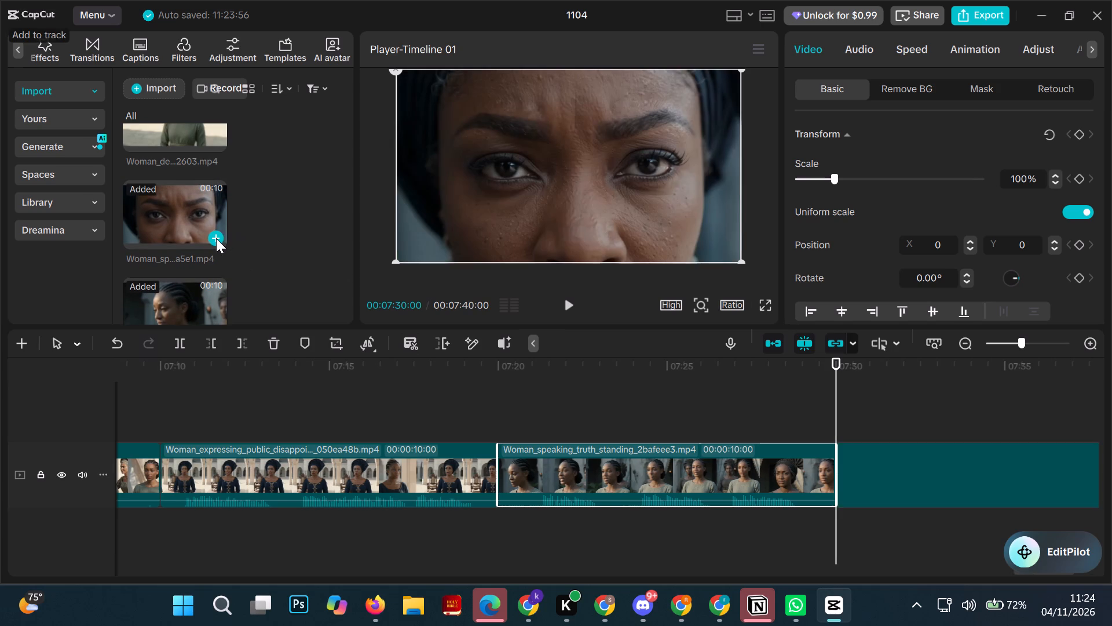
Move the playhead to the timeline's end at 00:07:40:00 and add the Woman_delivering_measured_challenge clip there.
left_click_drag(836, 398, 1111, 514)
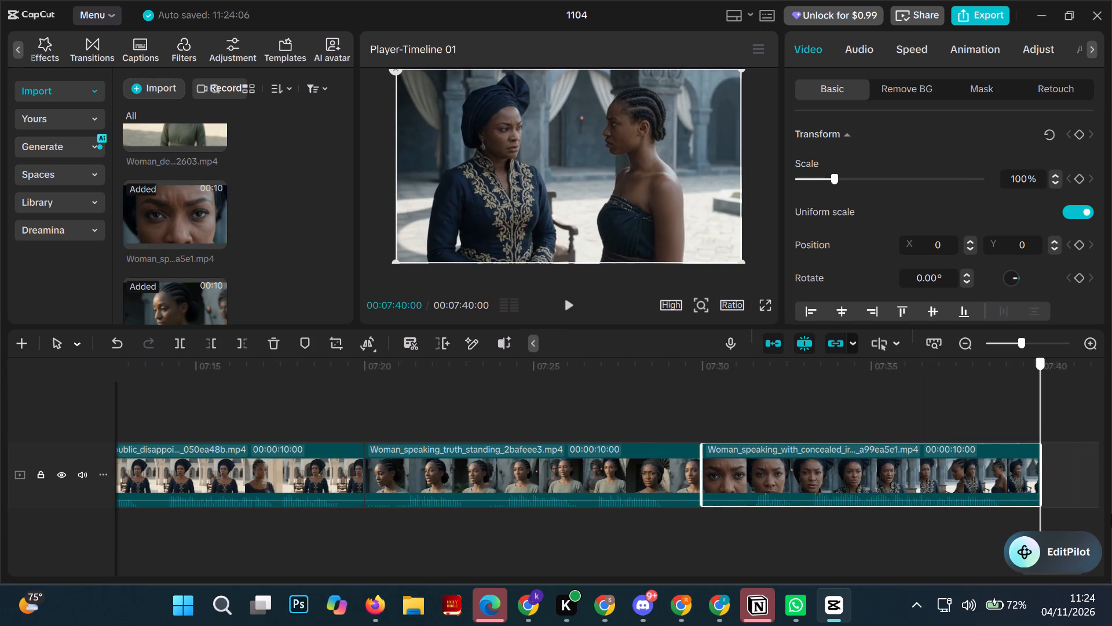
left_click_drag(1111, 514, 1111, 534)
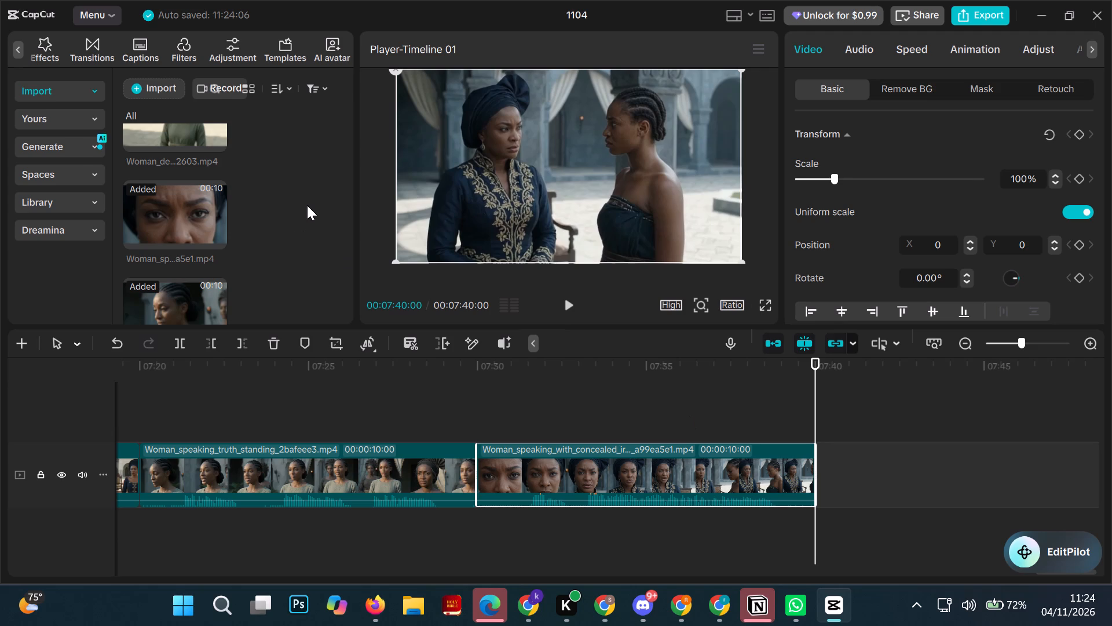
scroll(307, 205, "up", 1)
left_click(217, 297)
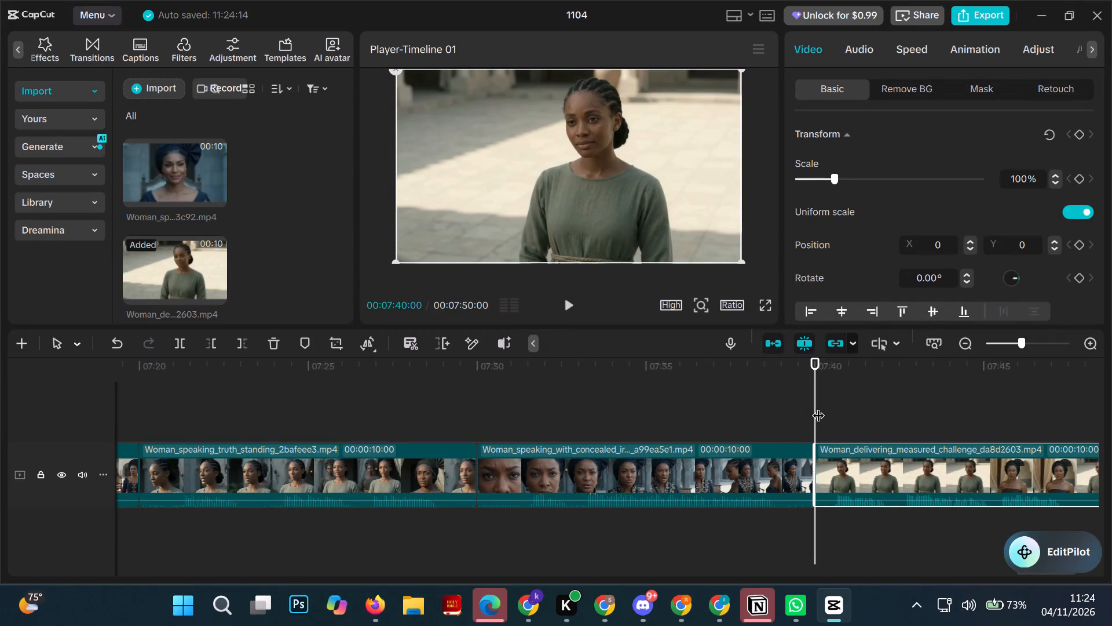
Move the playhead to the timeline's end at 00:07:50:00 and add the Woman_speaking_with_quiet_threat clip there.
left_click_drag(818, 406, 1111, 526)
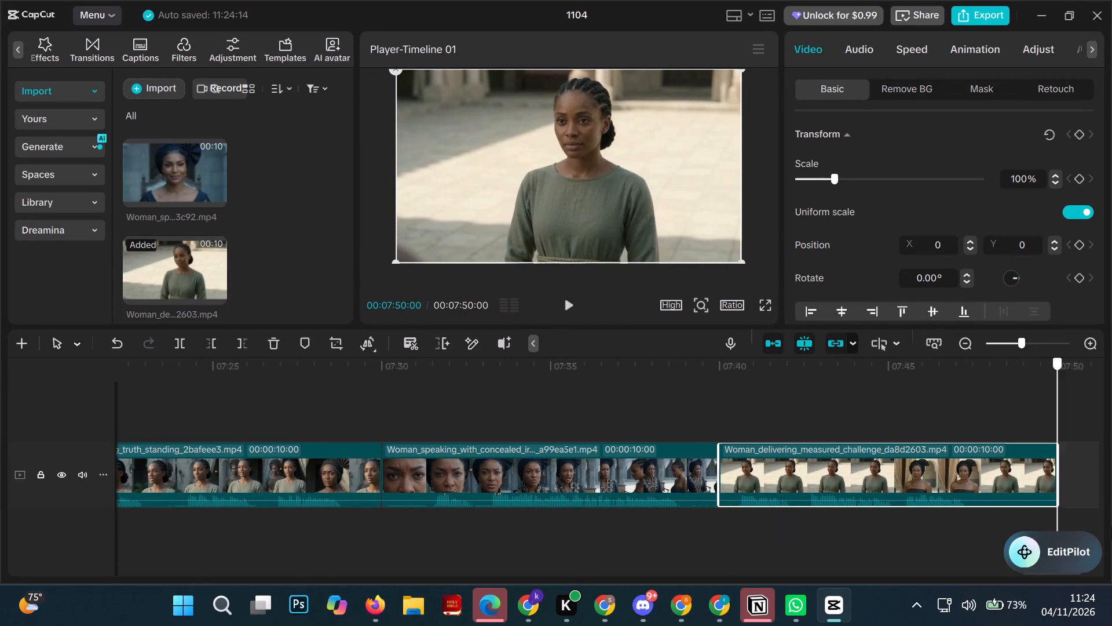
left_click_drag(1111, 526, 1111, 548)
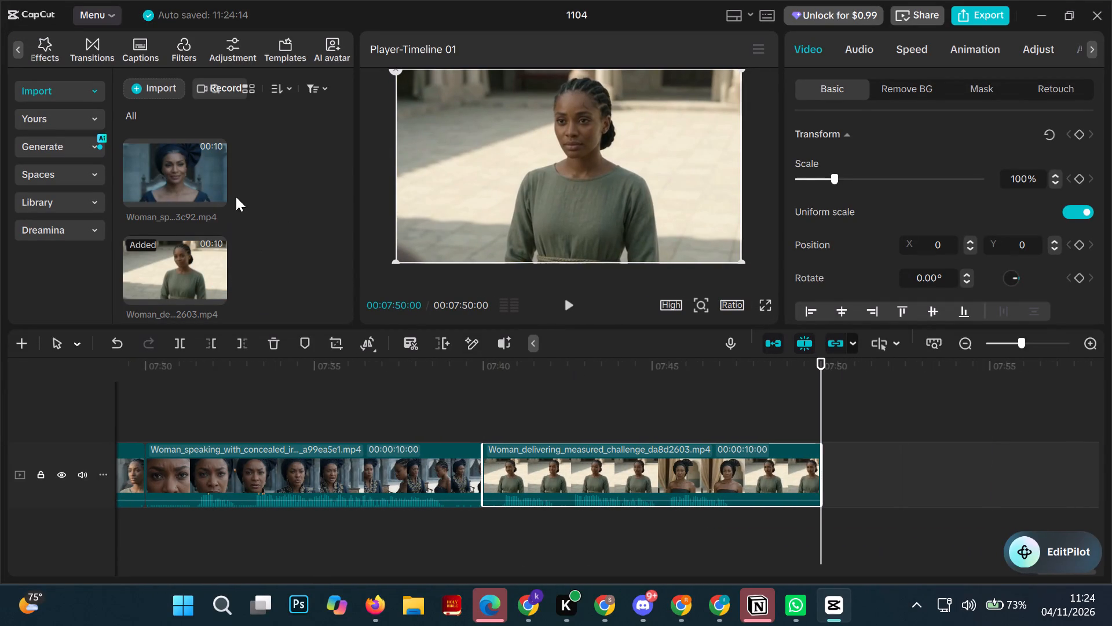
left_click(216, 196)
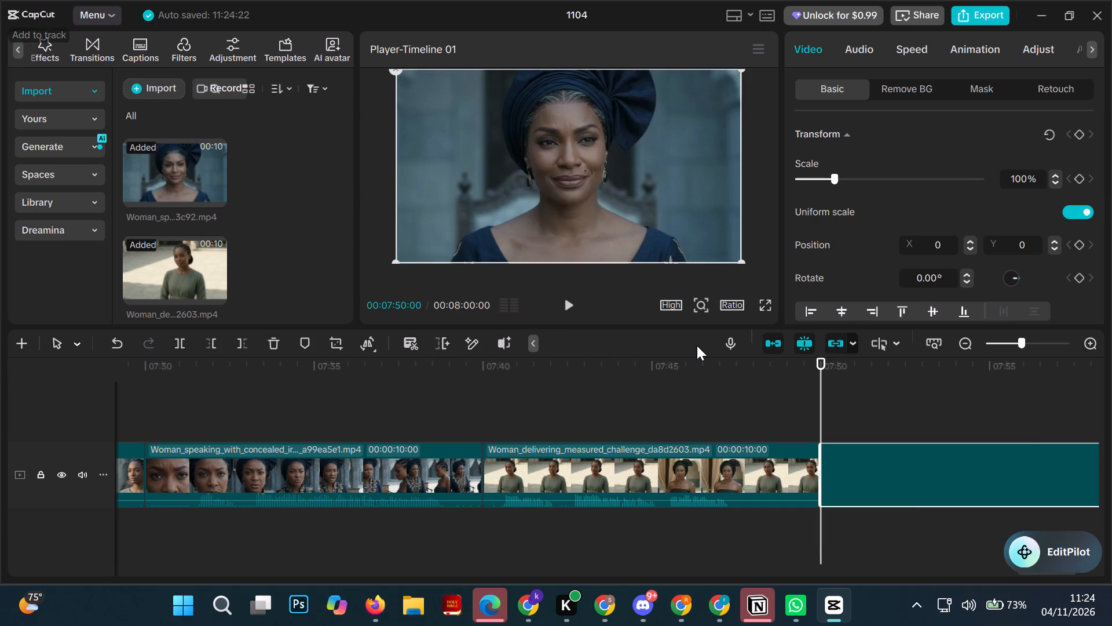
Move the playhead to the timeline's end at 00:08:00:00 and add the Empty_carved_chair_at_palace clip there.
left_click_drag(820, 388, 980, 439)
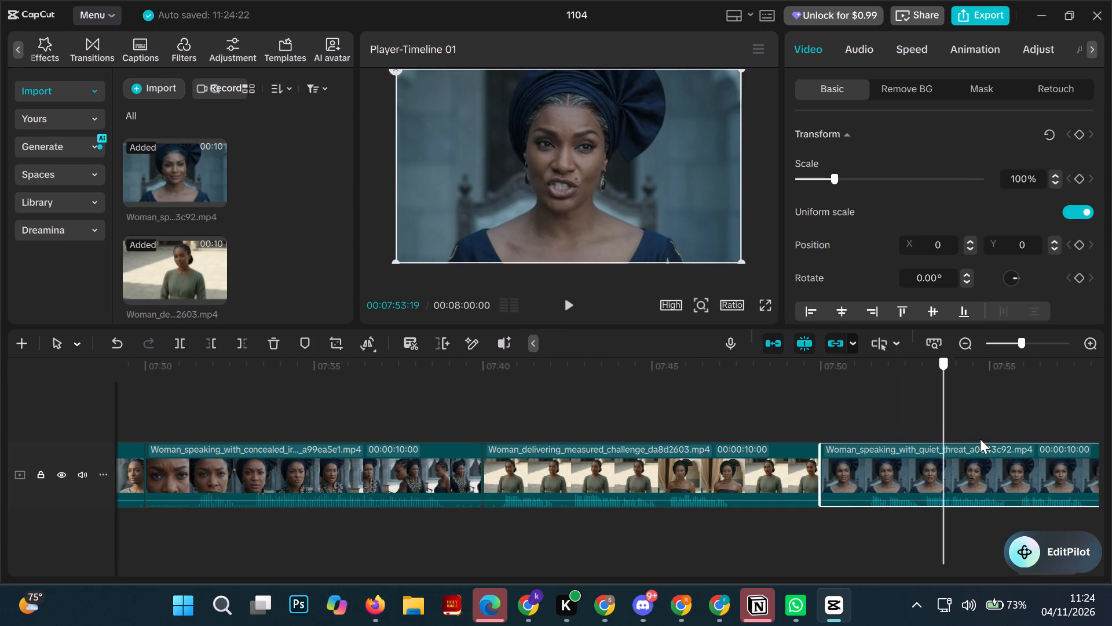
left_click_drag(980, 439, 1111, 541)
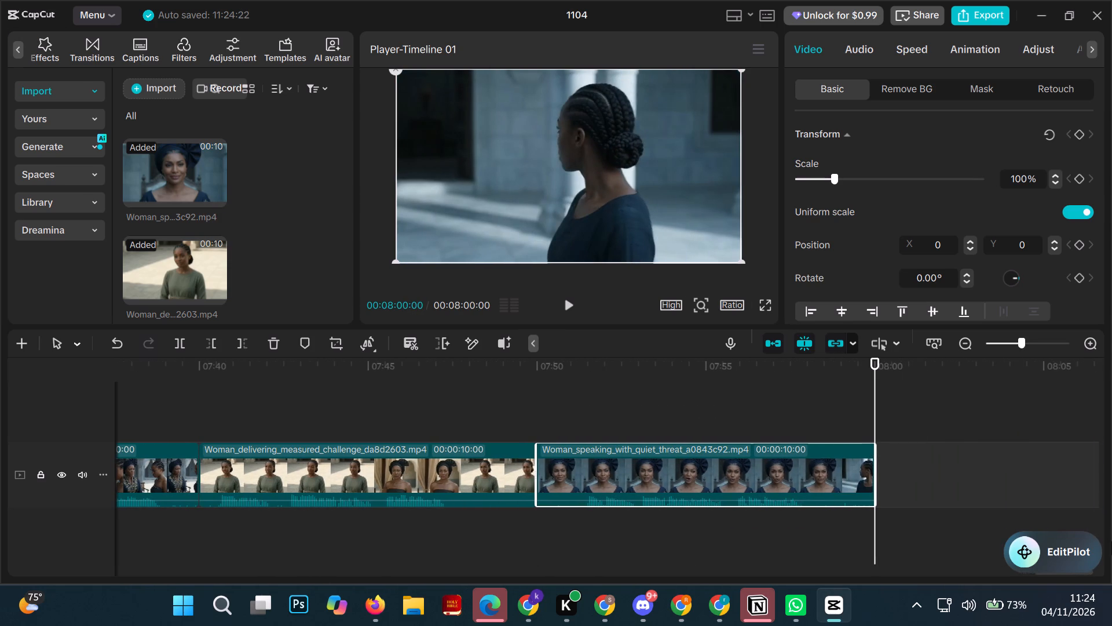
scroll(271, 191, "up", 1)
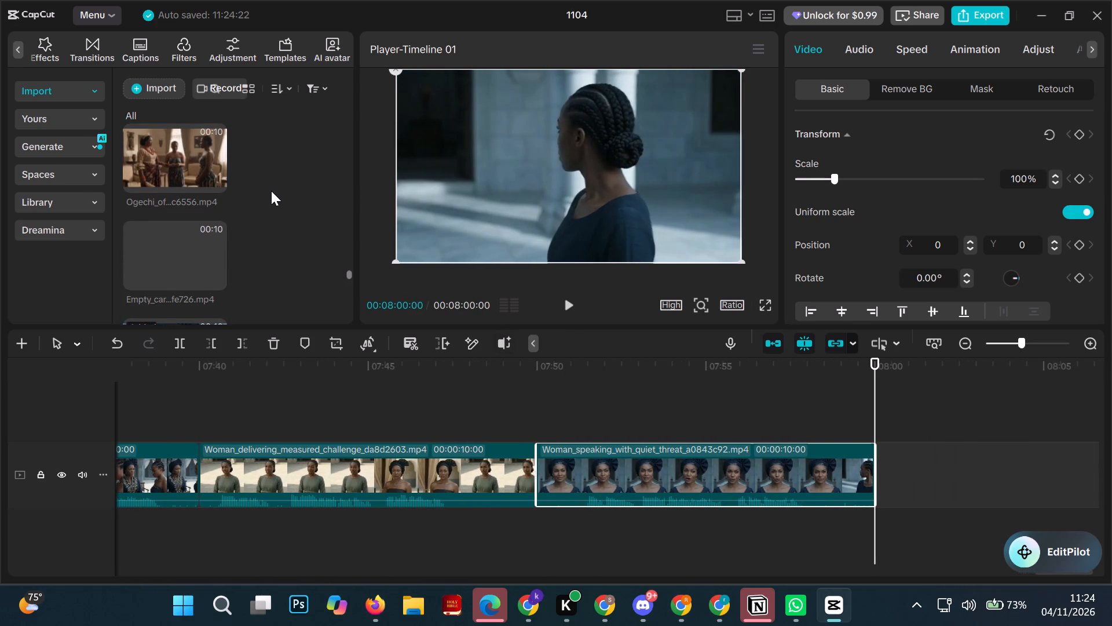
left_click(218, 278)
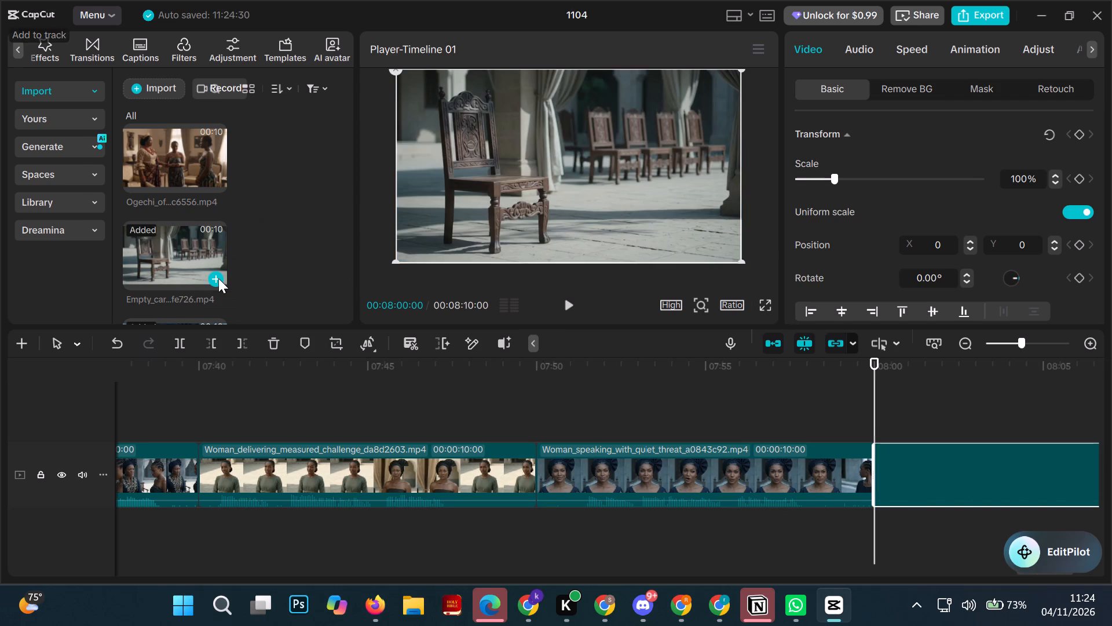
Move the playhead to the timeline's end at 00:08:10:00 and add the Ogechi_offers_false_witness_account clip there.
left_click_drag(873, 377, 1111, 508)
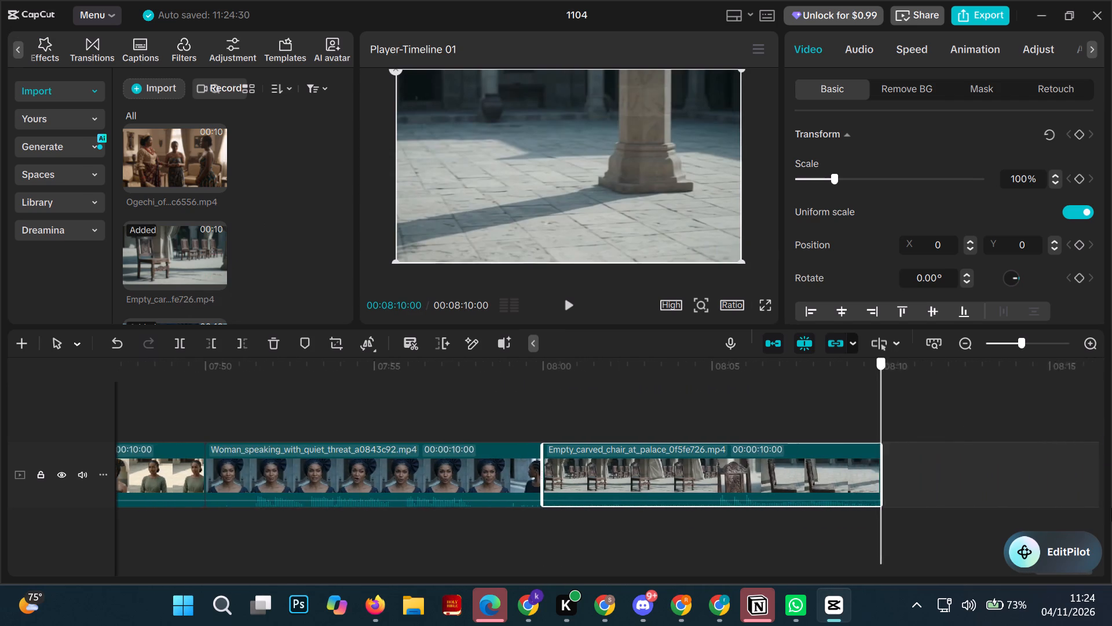
left_click_drag(1111, 508, 1111, 534)
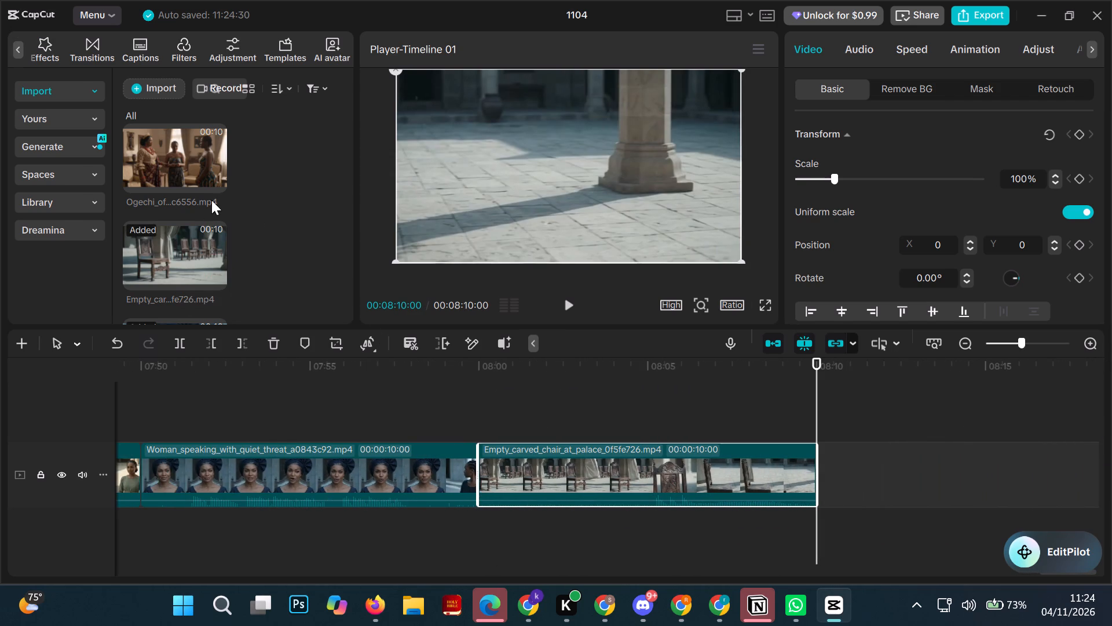
left_click(217, 183)
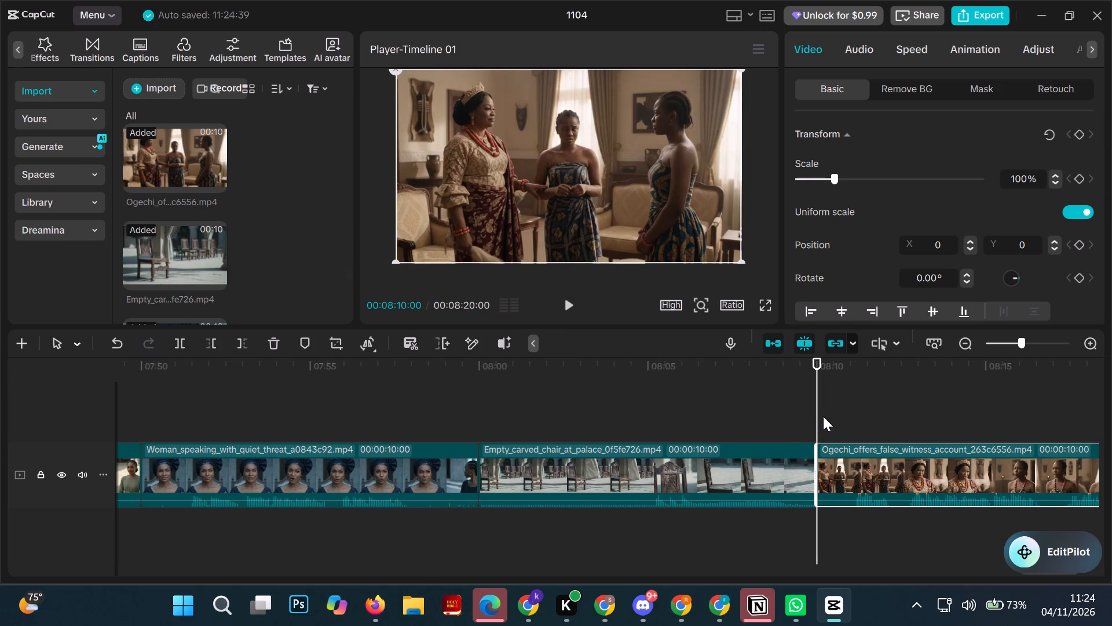
Move the playhead to the timeline's end at 00:08:20:00 and add the Woman_questioning_empty_cloth_pouch clip there.
left_click_drag(818, 414, 1046, 457)
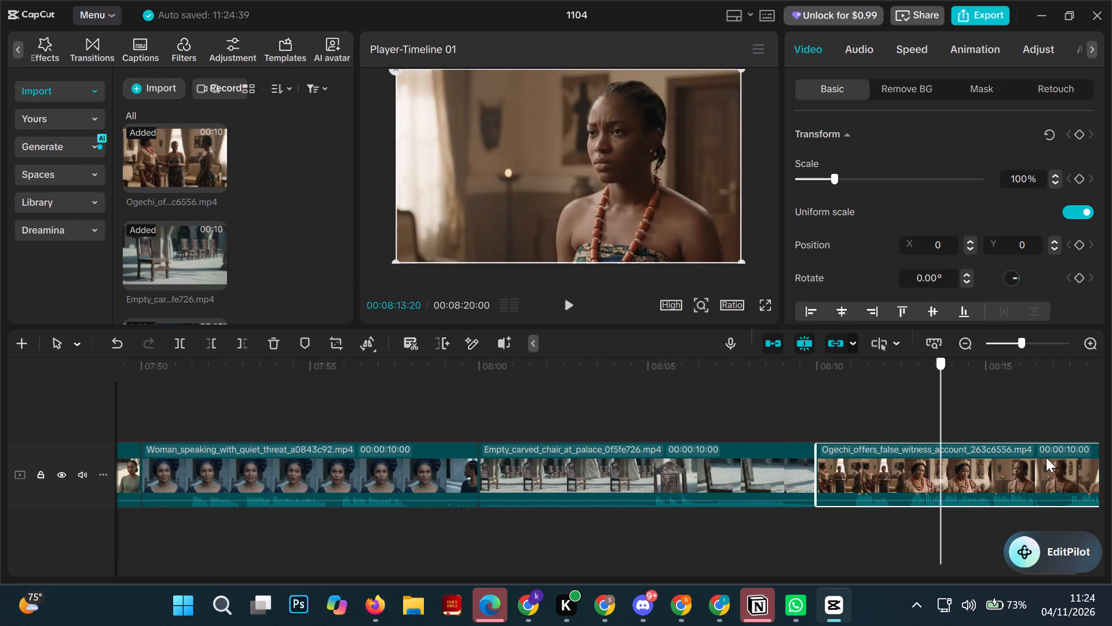
left_click_drag(1046, 457, 1111, 515)
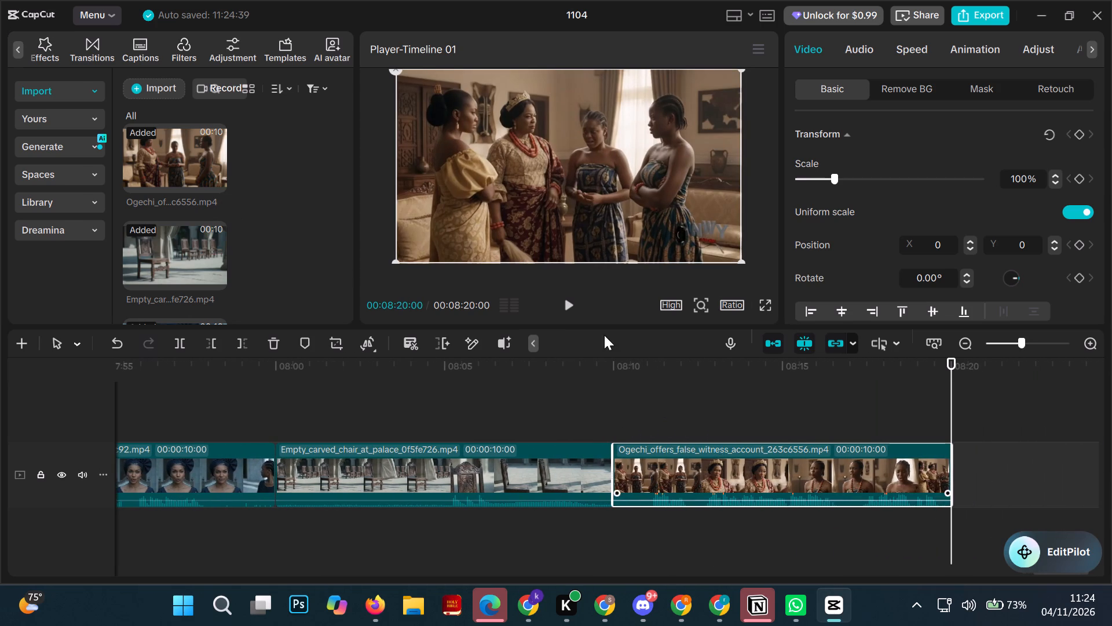
scroll(304, 202, "up", 1)
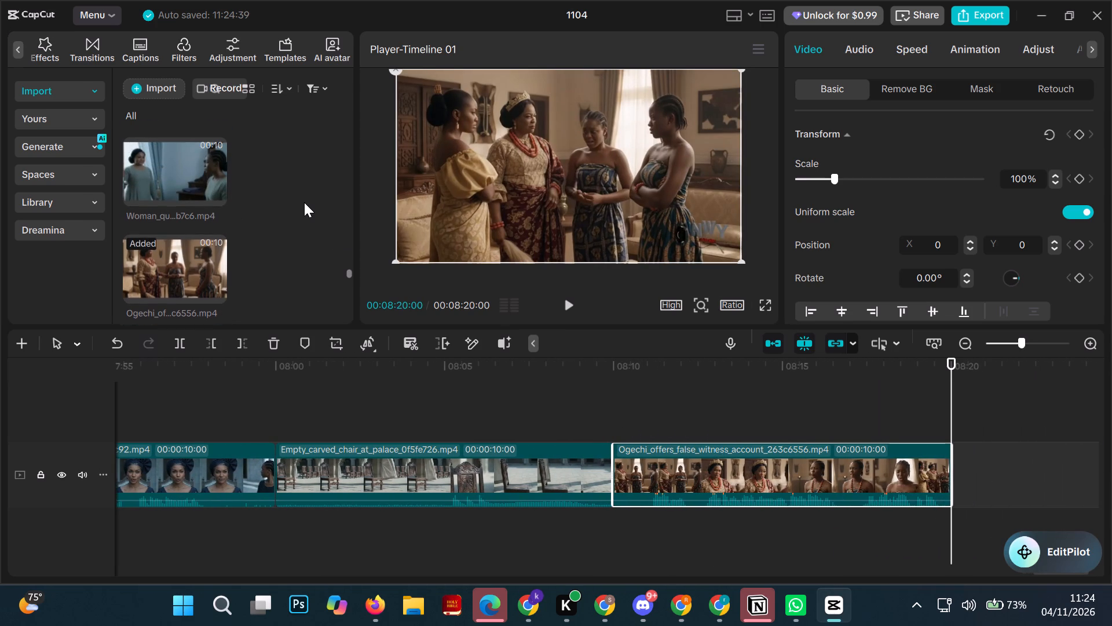
scroll(304, 202, "up", 1)
left_click(220, 239)
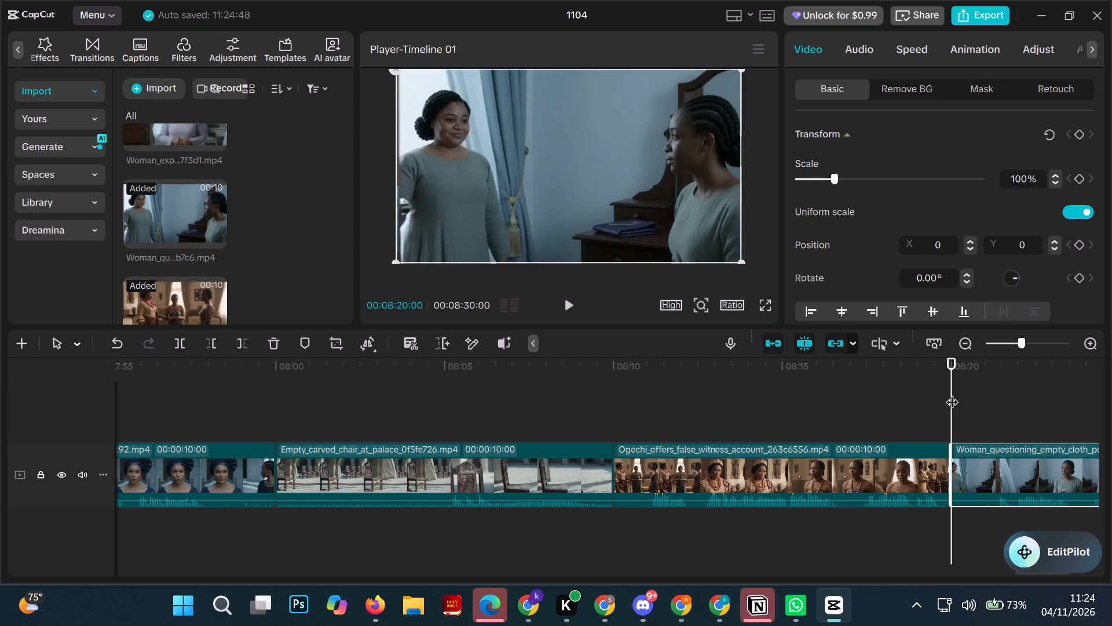
Move the playhead to the timeline's end at 00:08:30:00 and add the Woman_expressing_concern_in_room clip there.
left_click_drag(952, 393, 1111, 453)
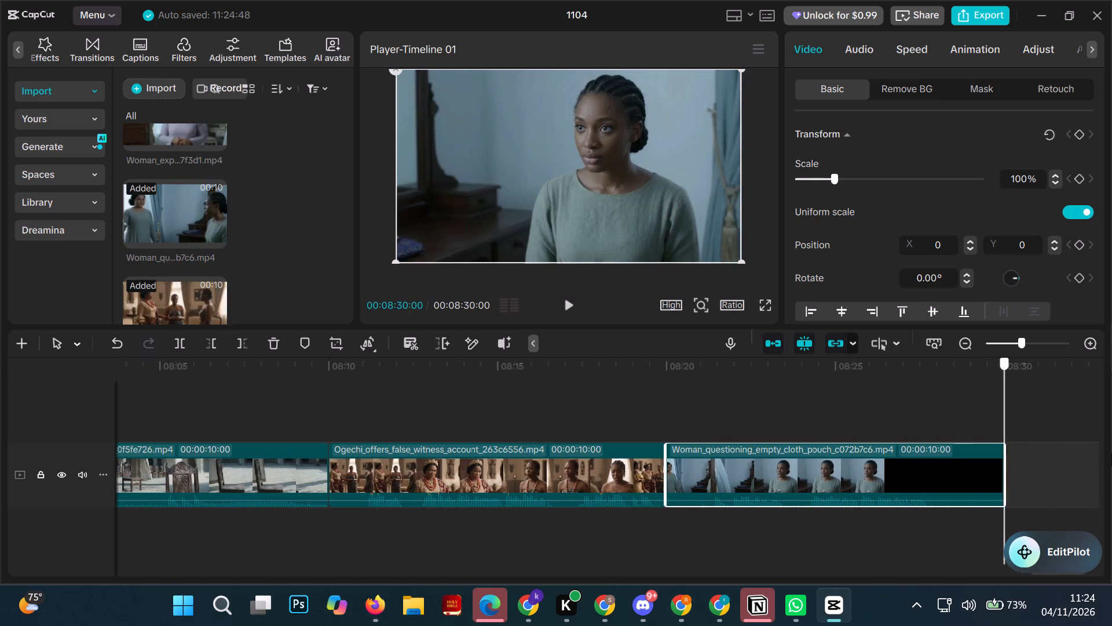
left_click_drag(1111, 453, 1111, 456)
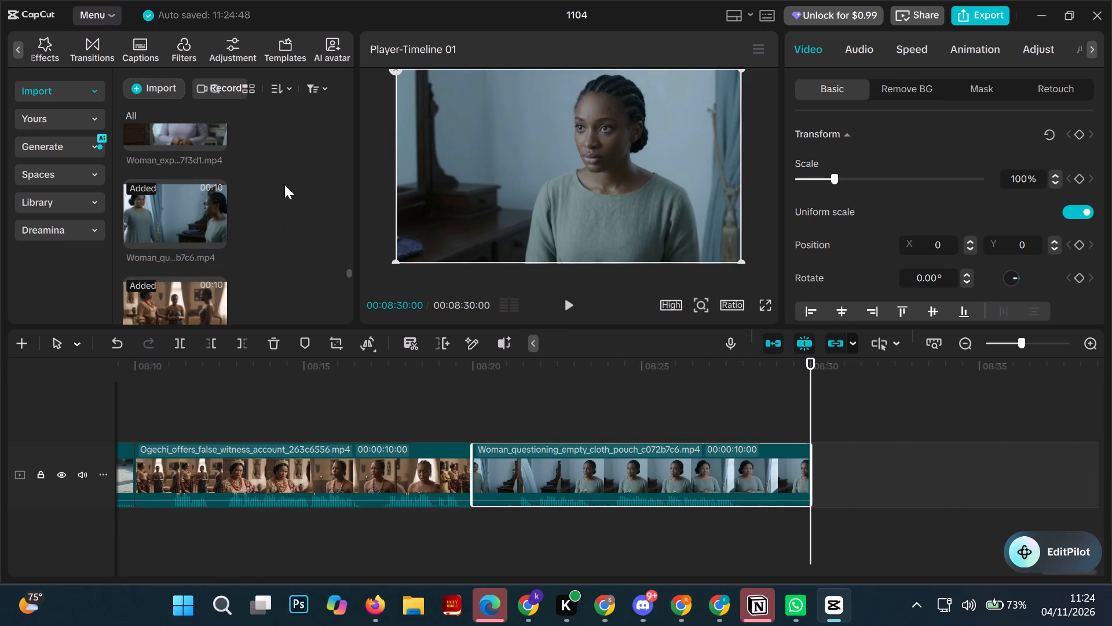
scroll(284, 184, "up", 1)
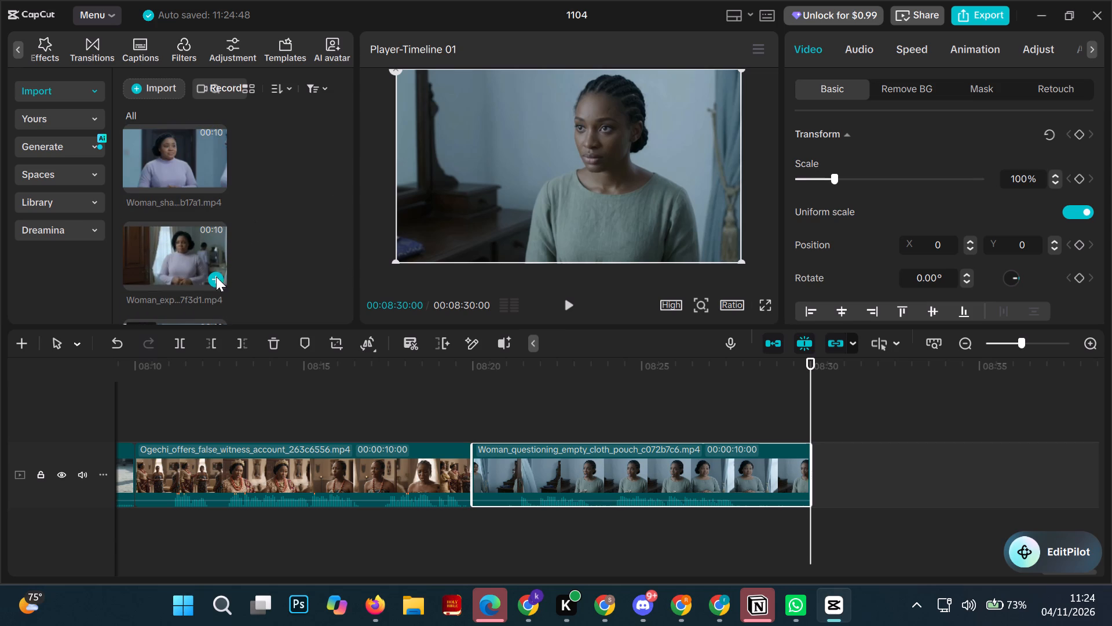
left_click(215, 280)
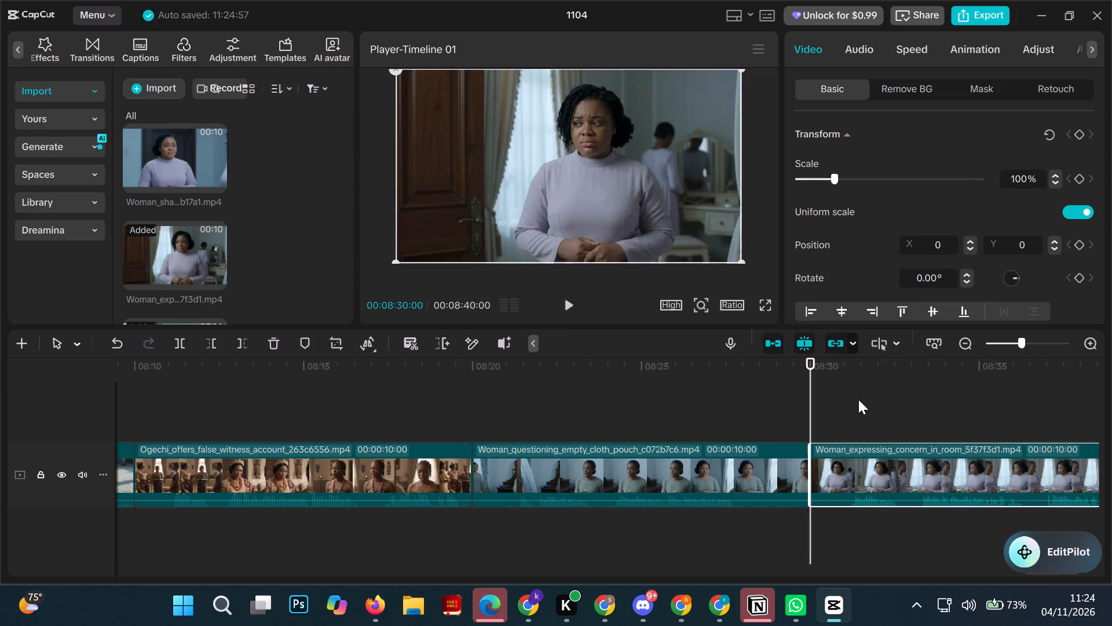
Move the playhead to the timeline's end at 00:08:40:00 and add the Woman_shares_suspicious_sighting... clip ending in 17a1 there.
left_click_drag(813, 403, 887, 418)
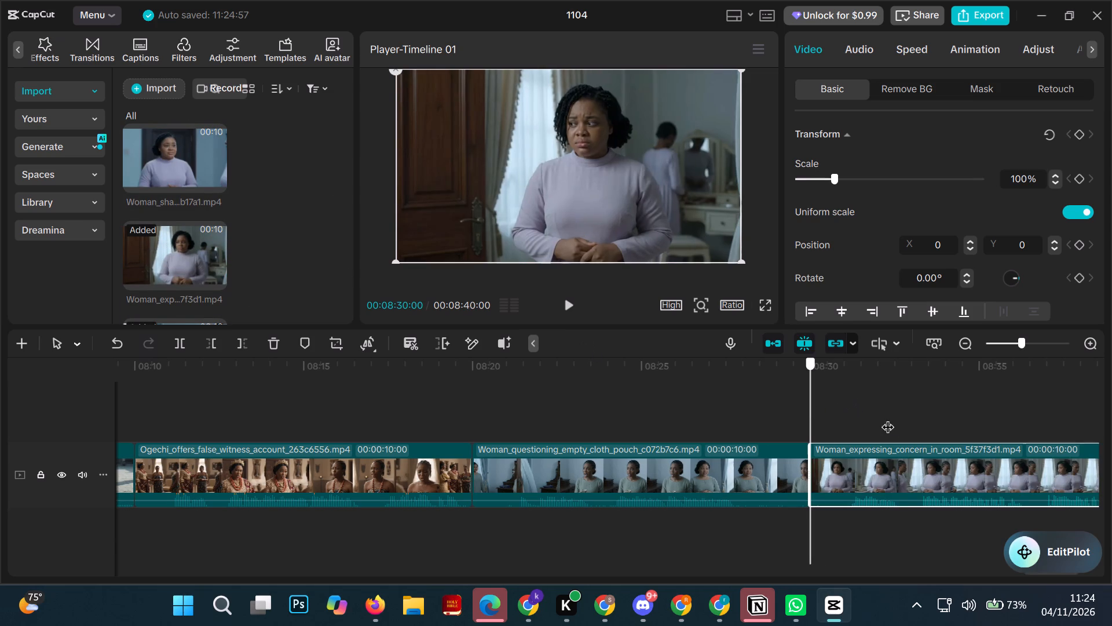
left_click_drag(887, 418, 1111, 487)
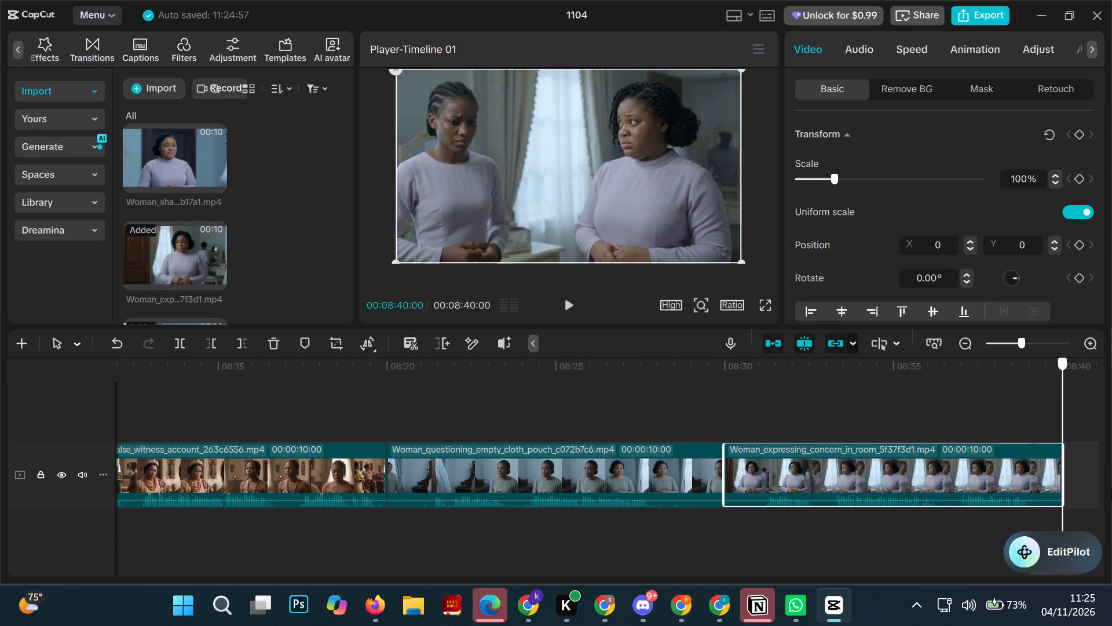
left_click_drag(1111, 487, 1111, 488)
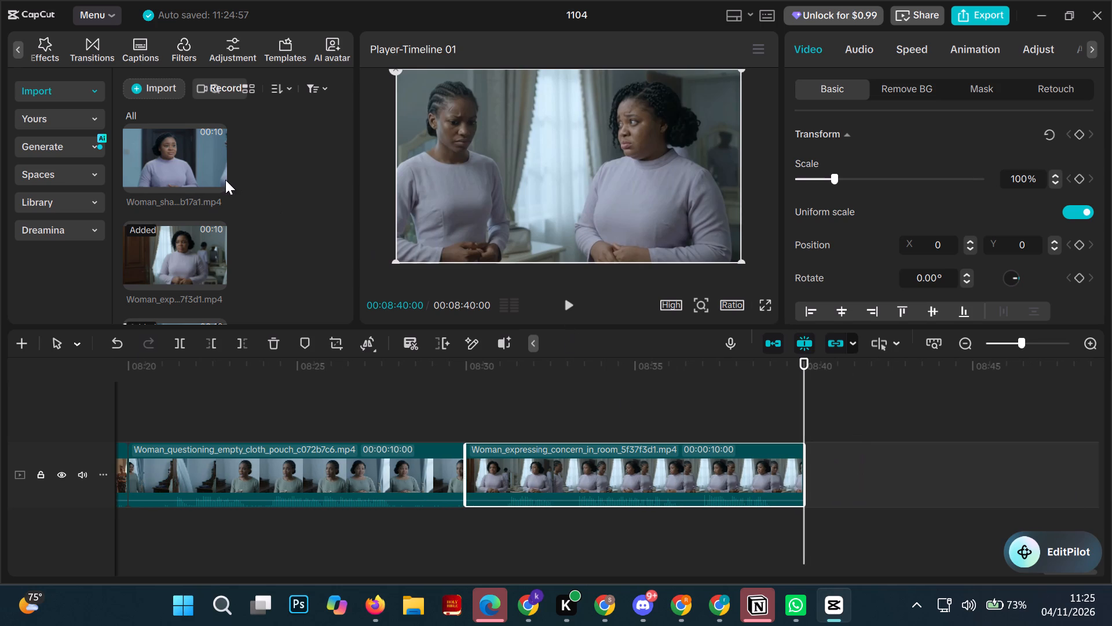
left_click(218, 178)
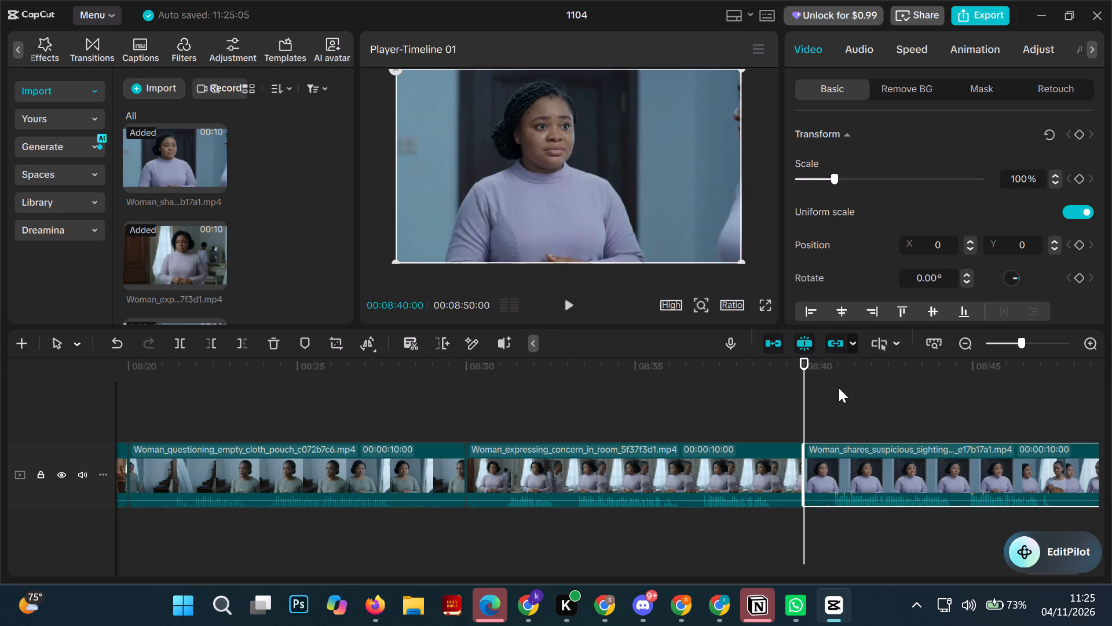
Move the playhead to the timeline's end at 00:08:50:00 and add the Woman_questioning_about_entered... clip ending in c7e1 there.
left_click_drag(805, 388, 998, 445)
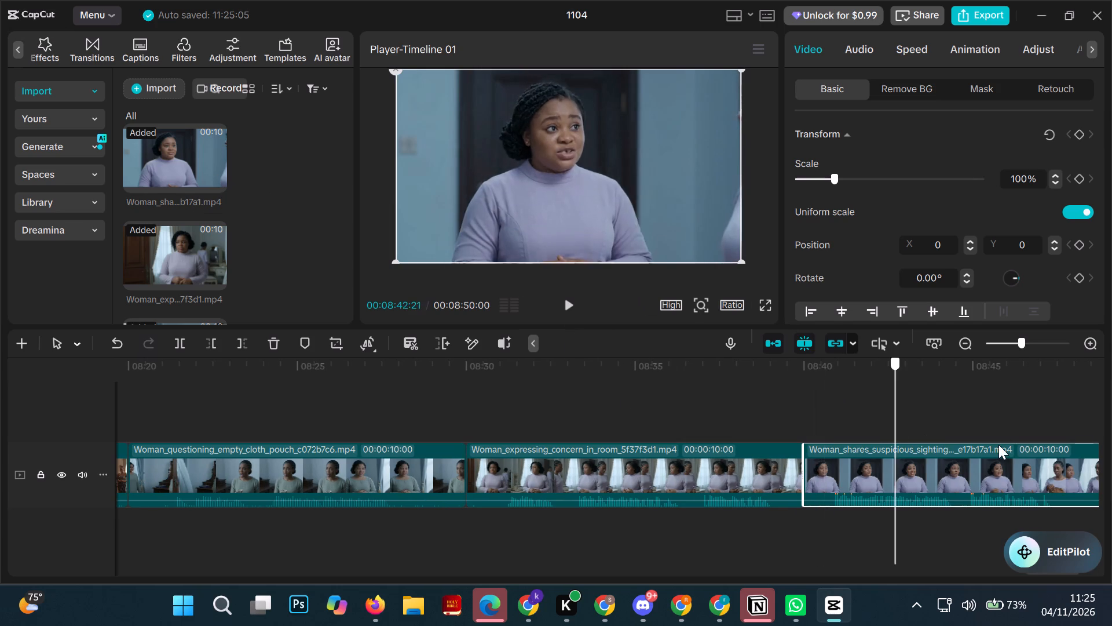
left_click_drag(998, 445, 1111, 509)
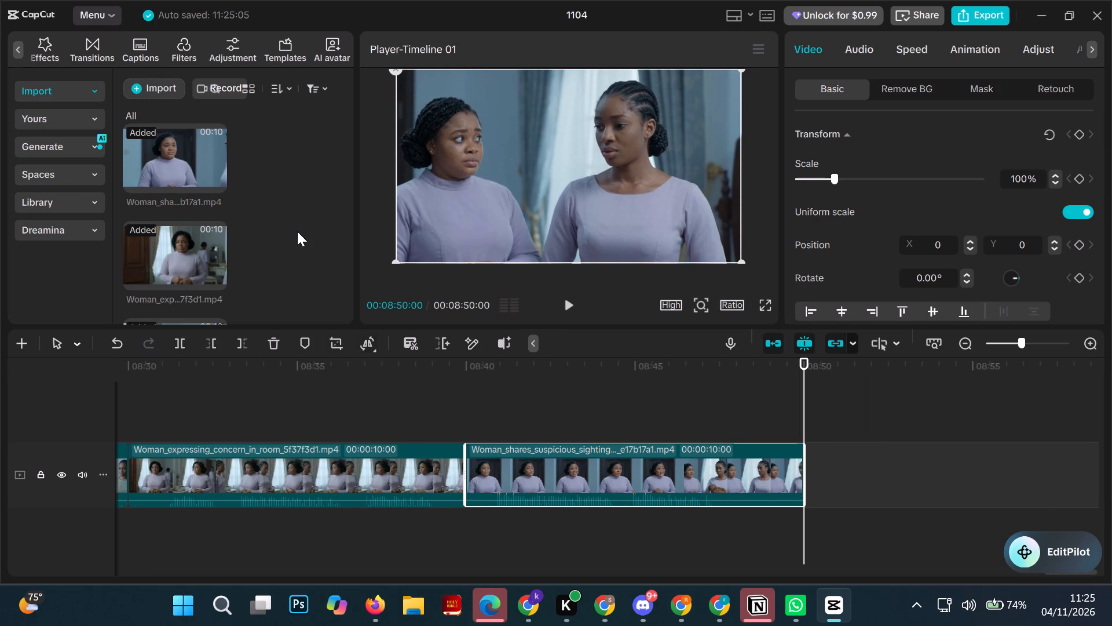
scroll(297, 231, "up", 1)
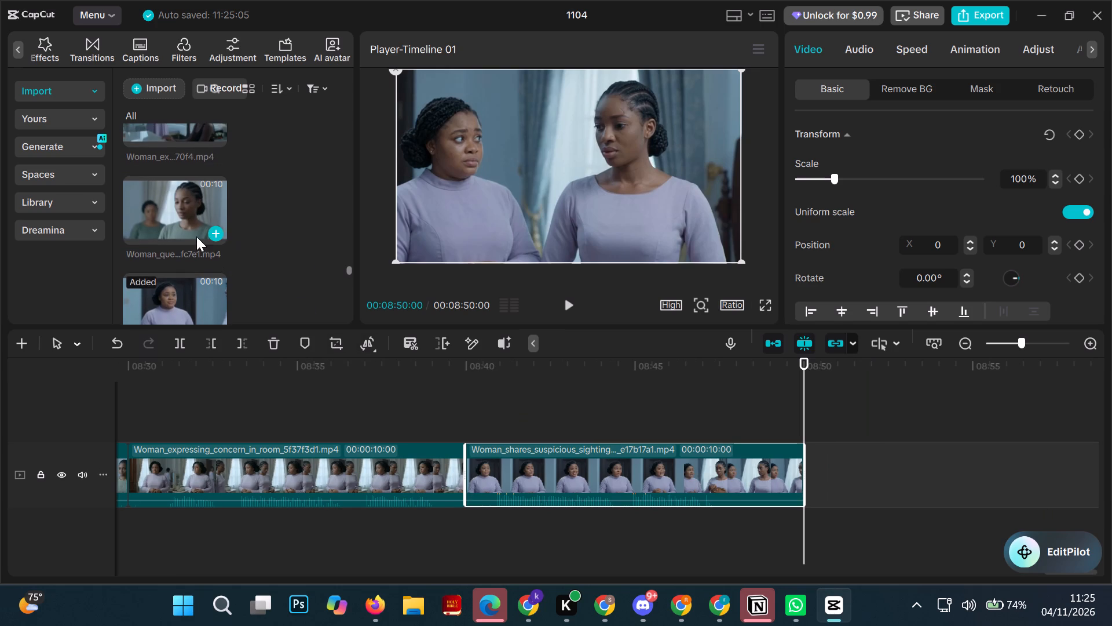
left_click(215, 235)
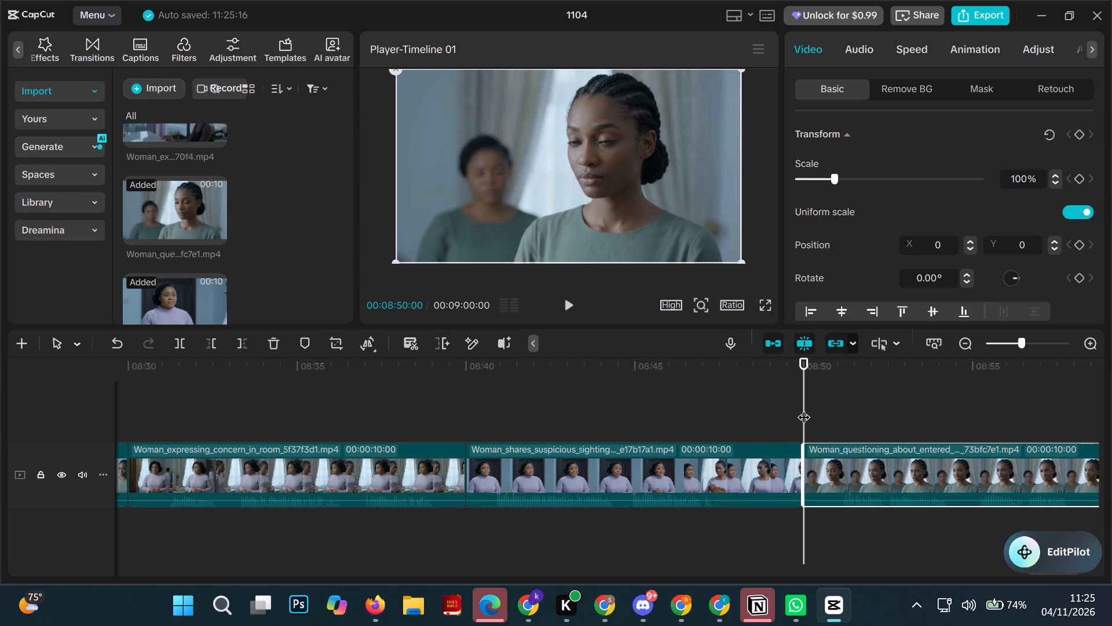
Move the playhead to the timeline's end at 00:09:00:00 and add the Woman_expressing_evasive_concern... clip ending in 70f4 there.
left_click_drag(803, 408, 1111, 465)
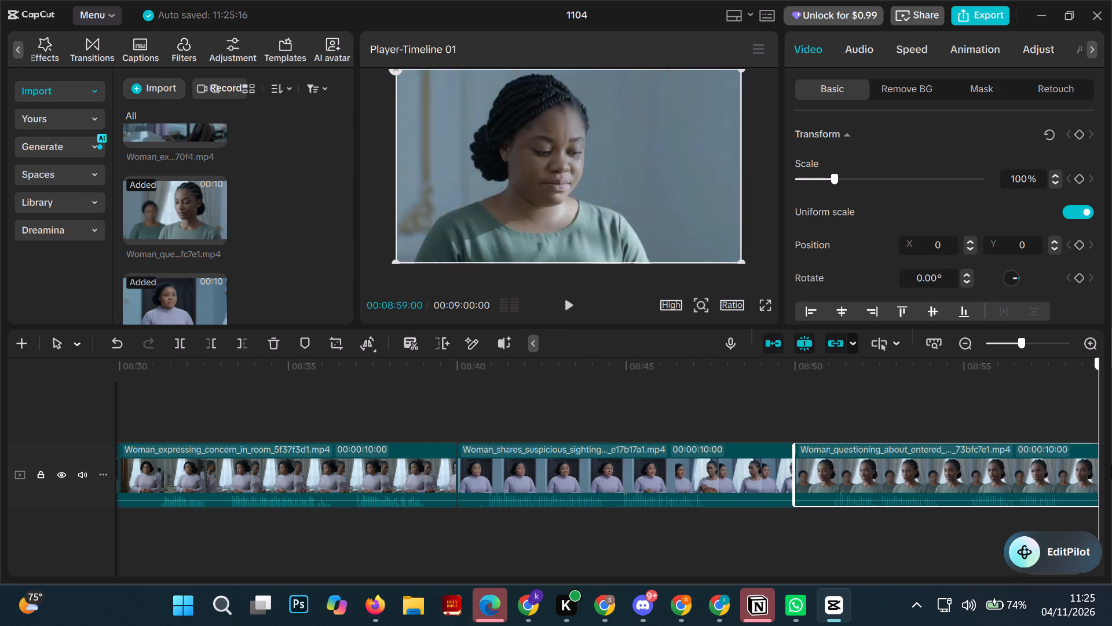
left_click_drag(1111, 465, 1111, 490)
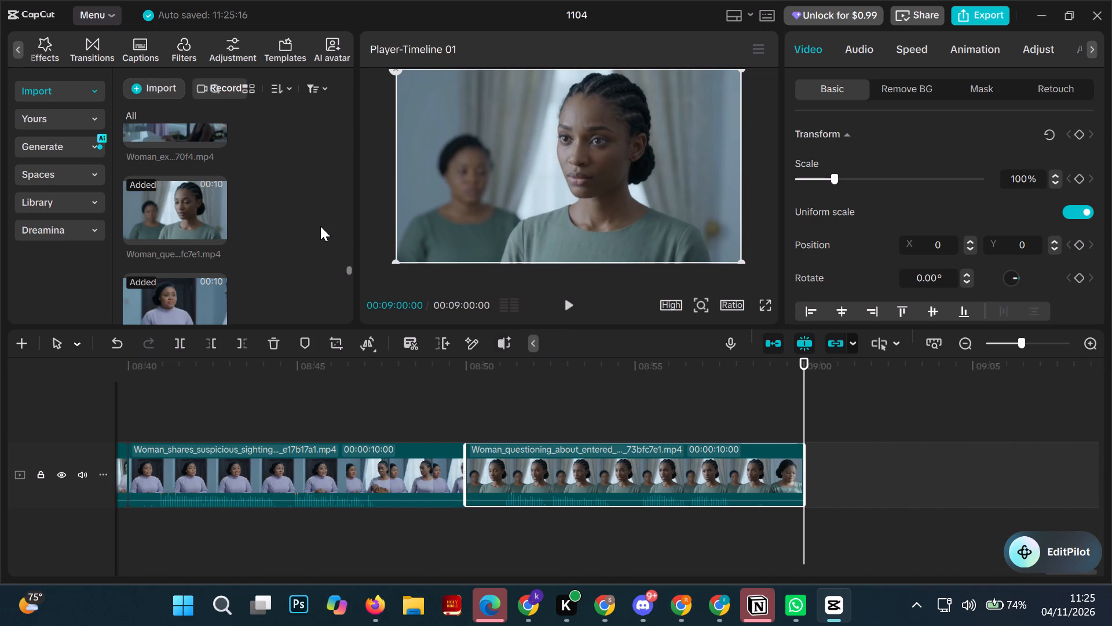
scroll(320, 226, "up", 1)
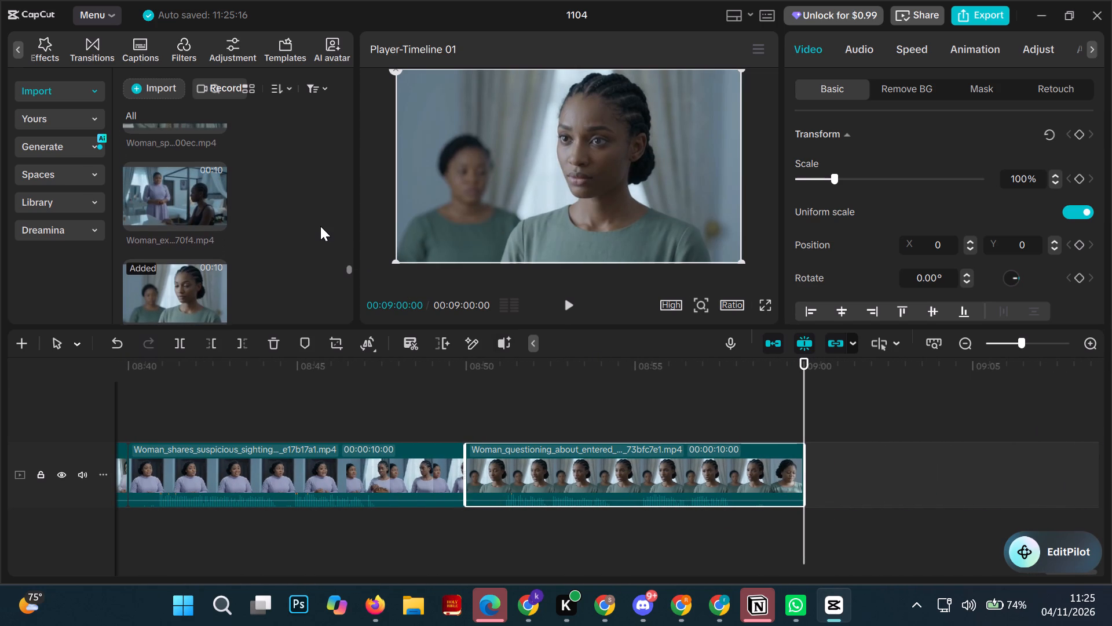
left_click(215, 219)
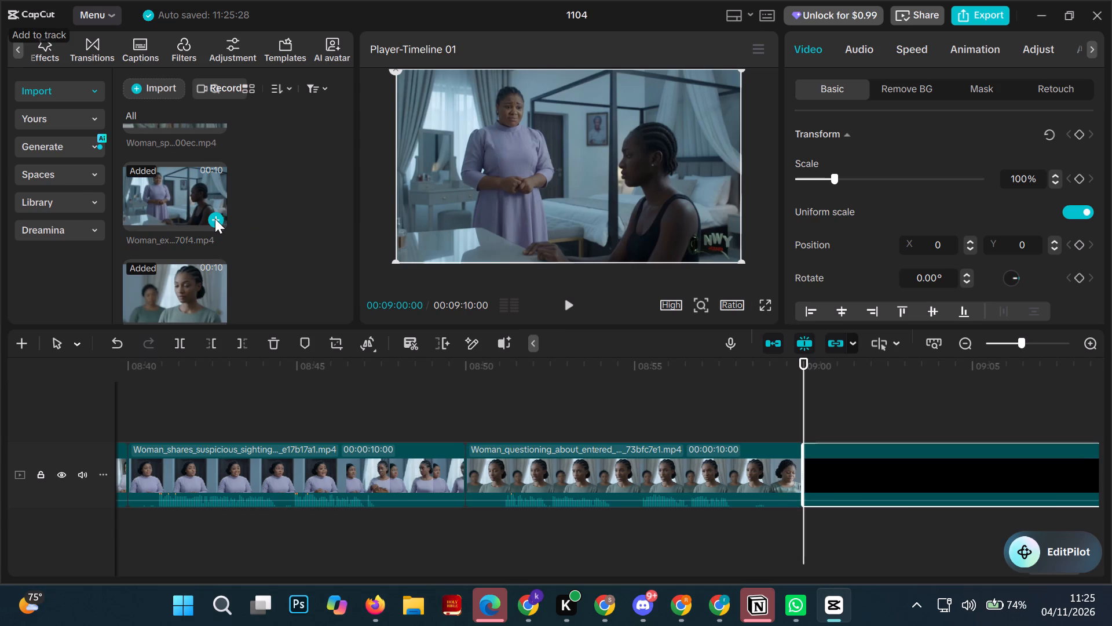
Move the playhead to the timeline's end at 00:09:10:00 and add the Woman_speaks_with_firm_resolve clip there.
left_click_drag(802, 389, 1093, 504)
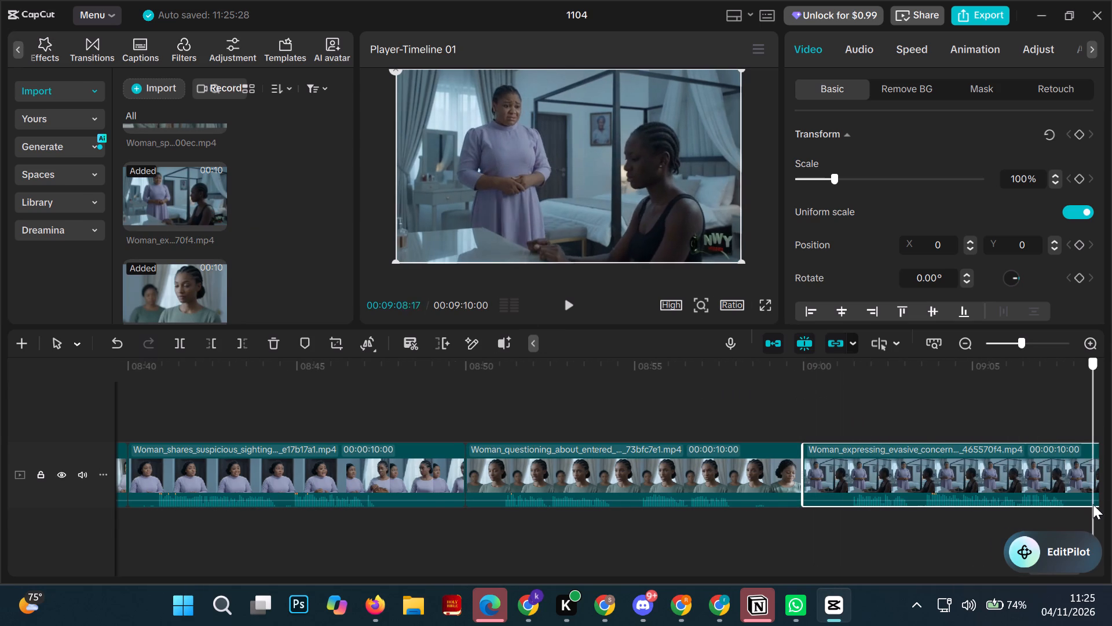
left_click_drag(1093, 504, 1111, 501)
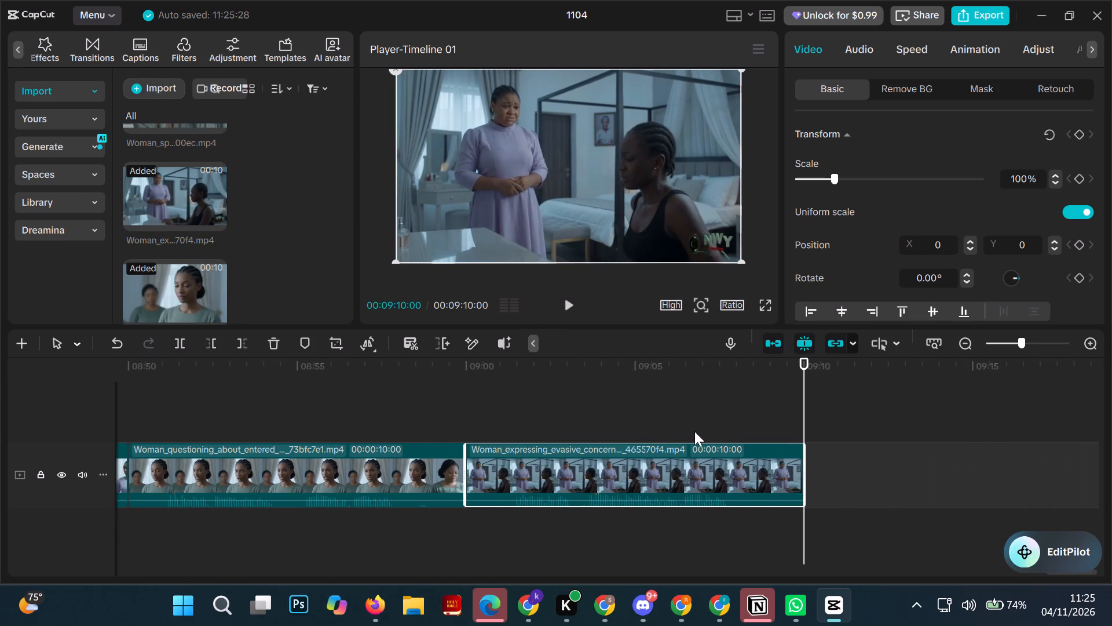
scroll(297, 225, "up", 2)
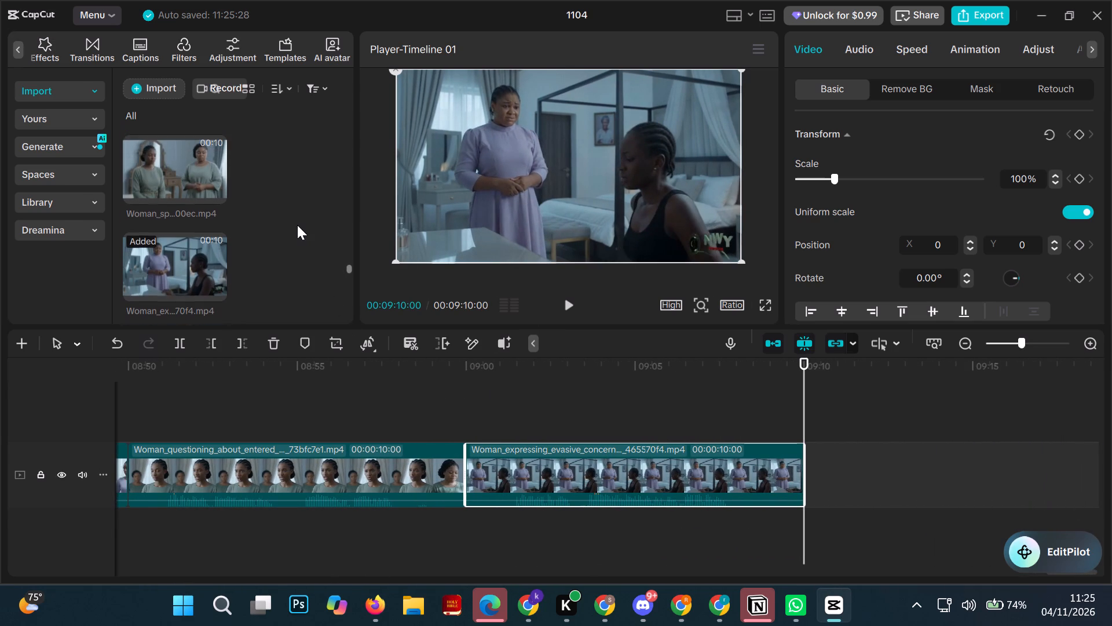
scroll(297, 225, "up", 1)
left_click(217, 253)
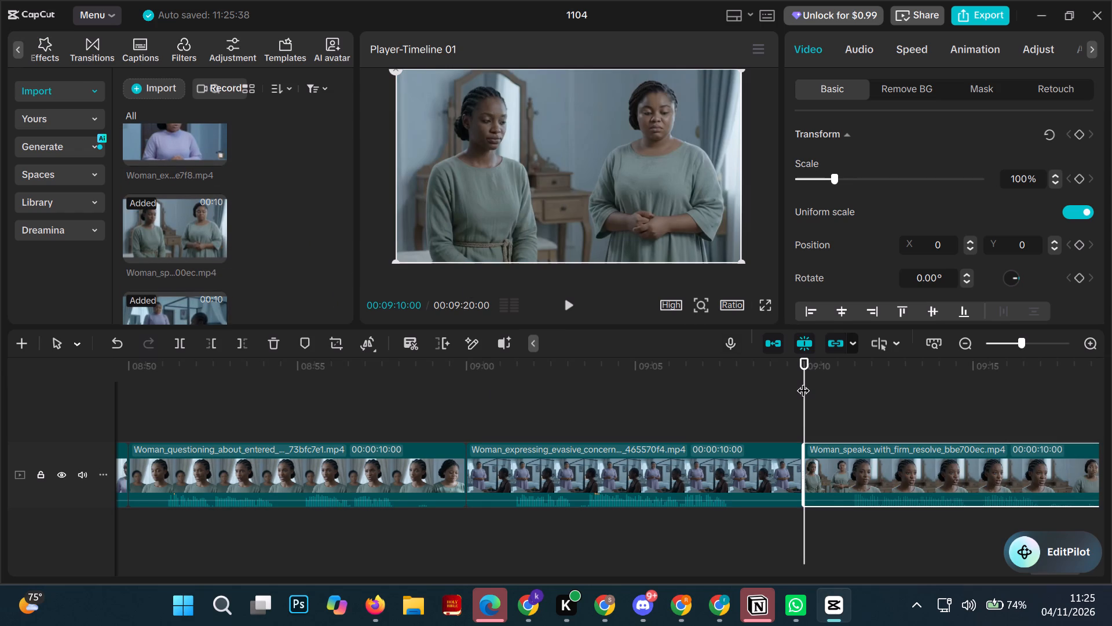
Move the playhead to the timeline's end at 00:09:20:00 and add the Woman_expressing_urgent_persuasion clip there.
left_click_drag(803, 381, 1111, 507)
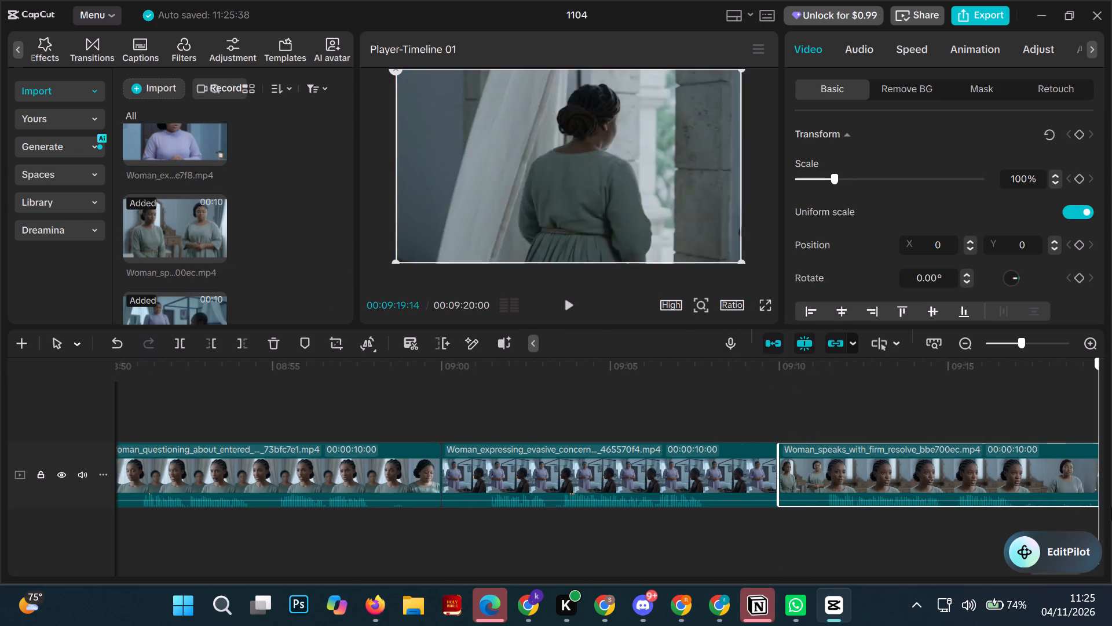
left_click_drag(1111, 507, 1111, 529)
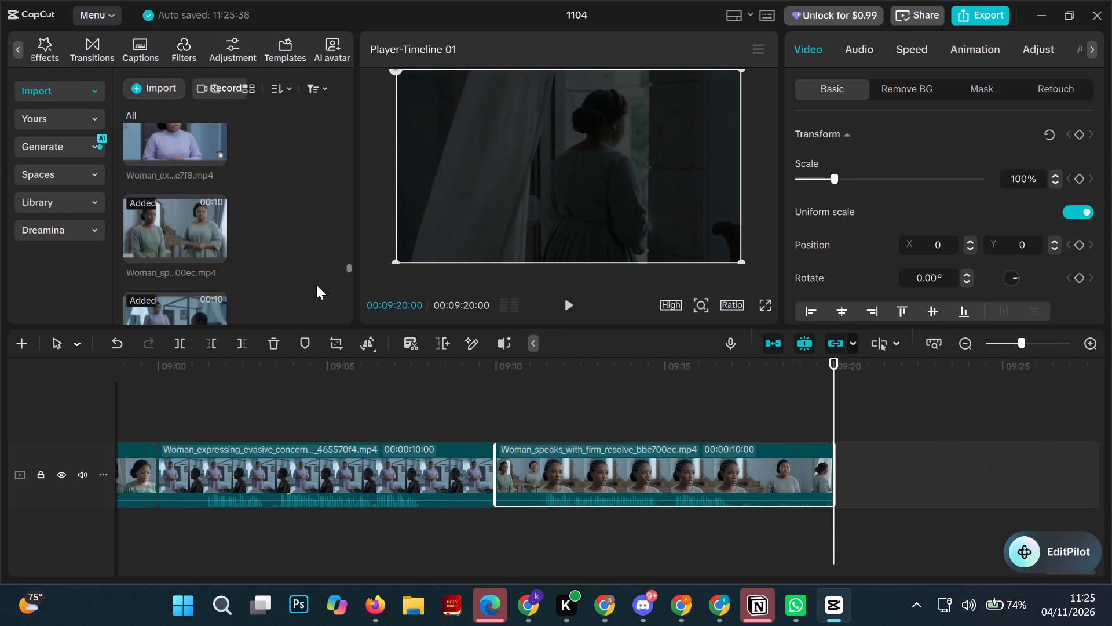
scroll(293, 216, "up", 2)
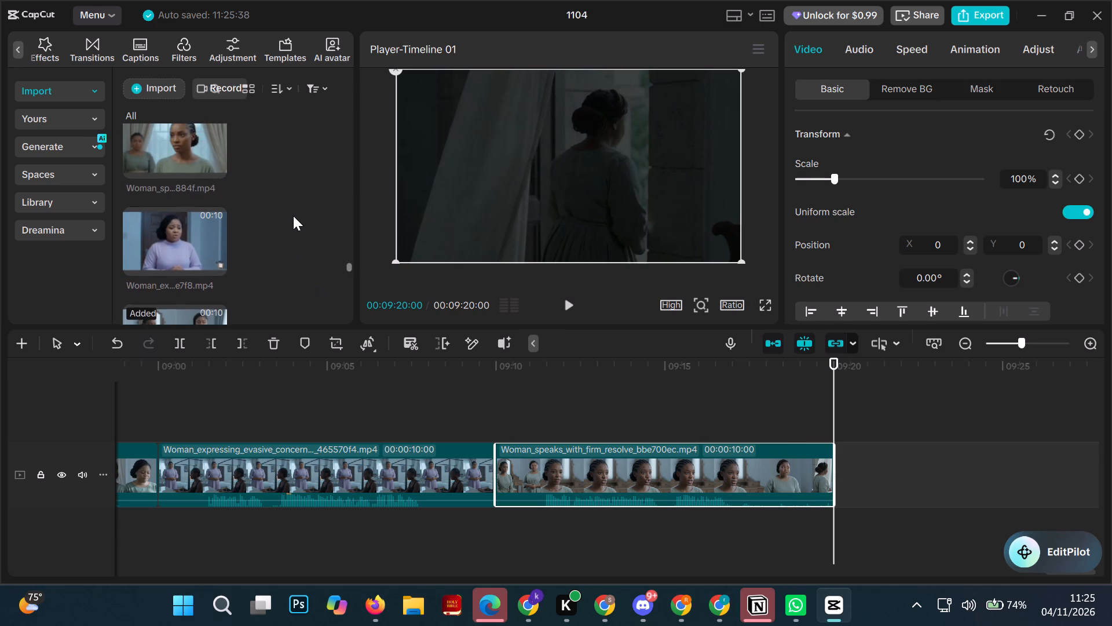
left_click(215, 268)
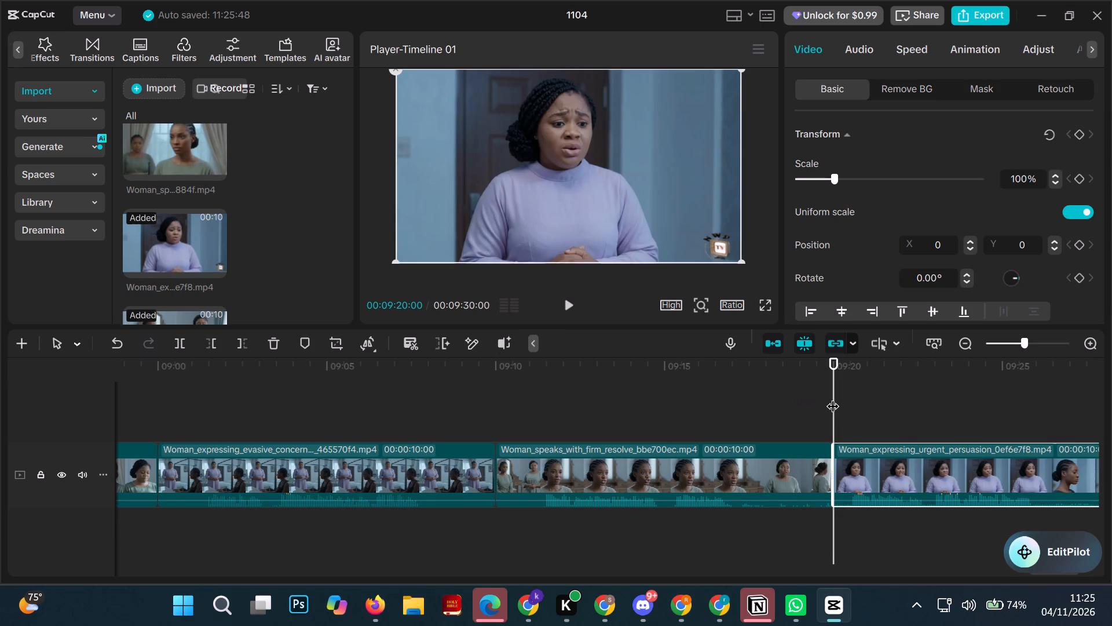
Move the playhead to the timeline's end at 00:09:30:00 and add the Woman_speaking_with_determined_e... clip ending in 884f there.
left_click_drag(832, 397, 1107, 517)
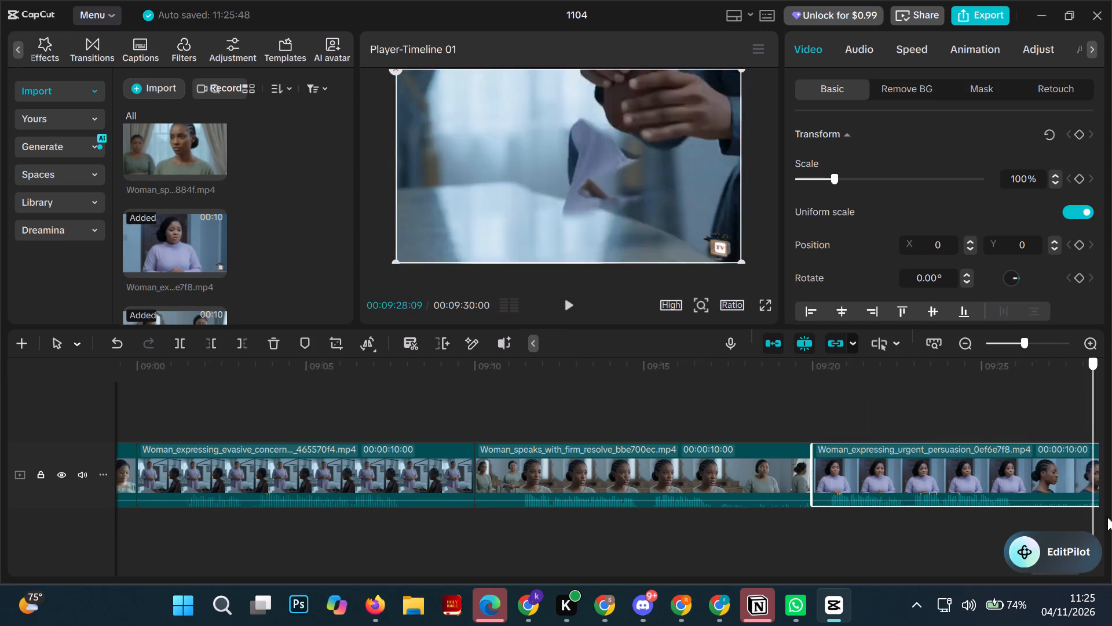
left_click_drag(1107, 517, 1111, 516)
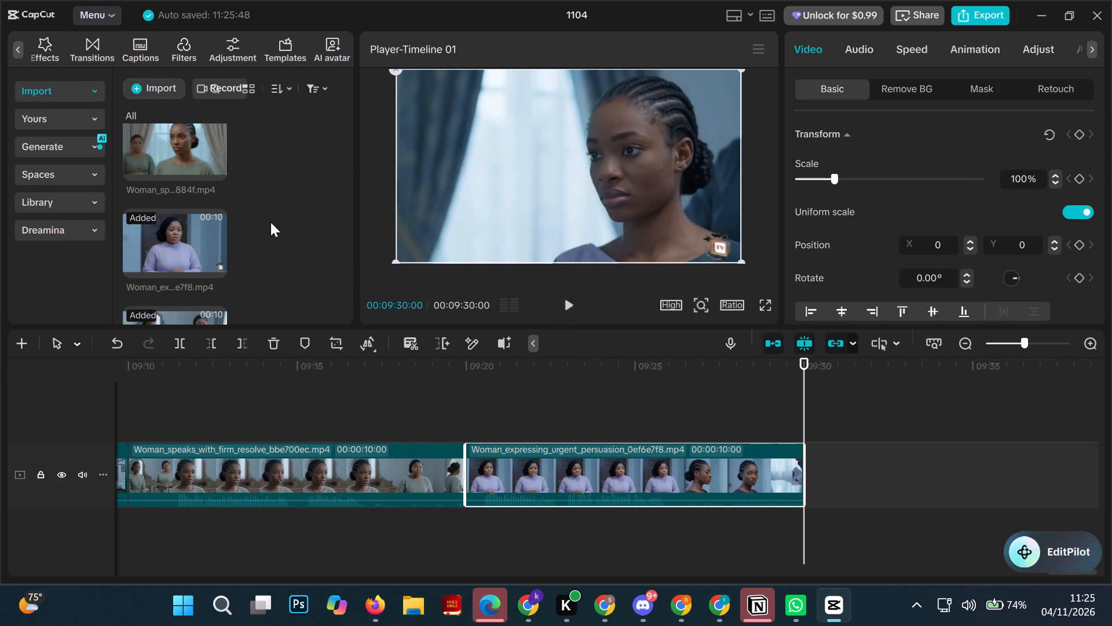
left_click(213, 165)
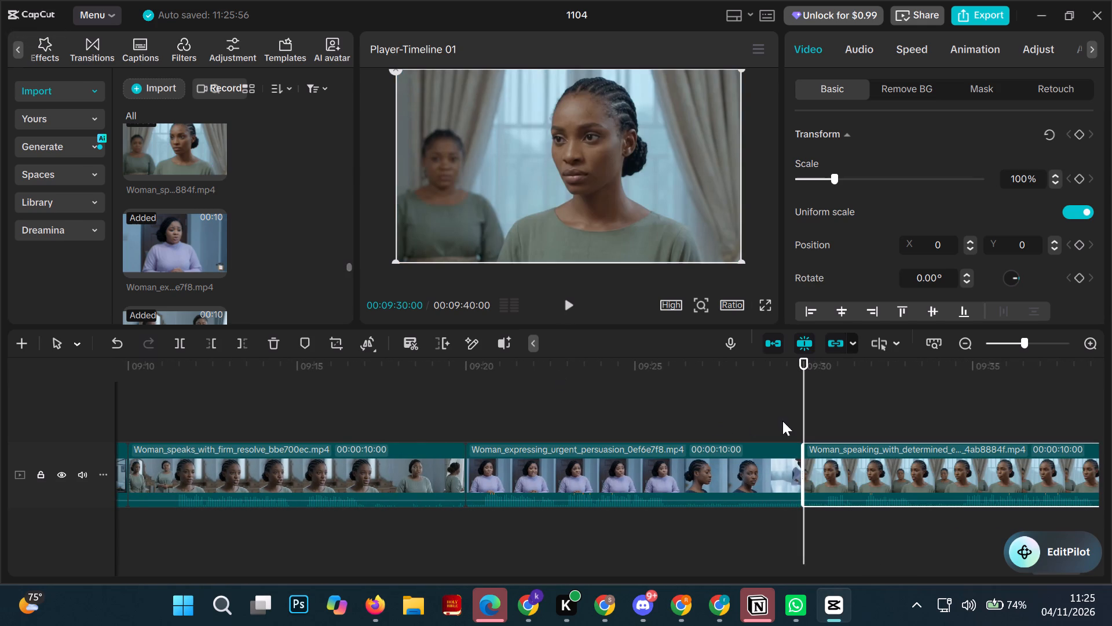
Move the playhead to the timeline's end at 00:09:40:00 and add the Woman_gives_reluctant_warning clip there.
left_click_drag(803, 414, 1111, 441)
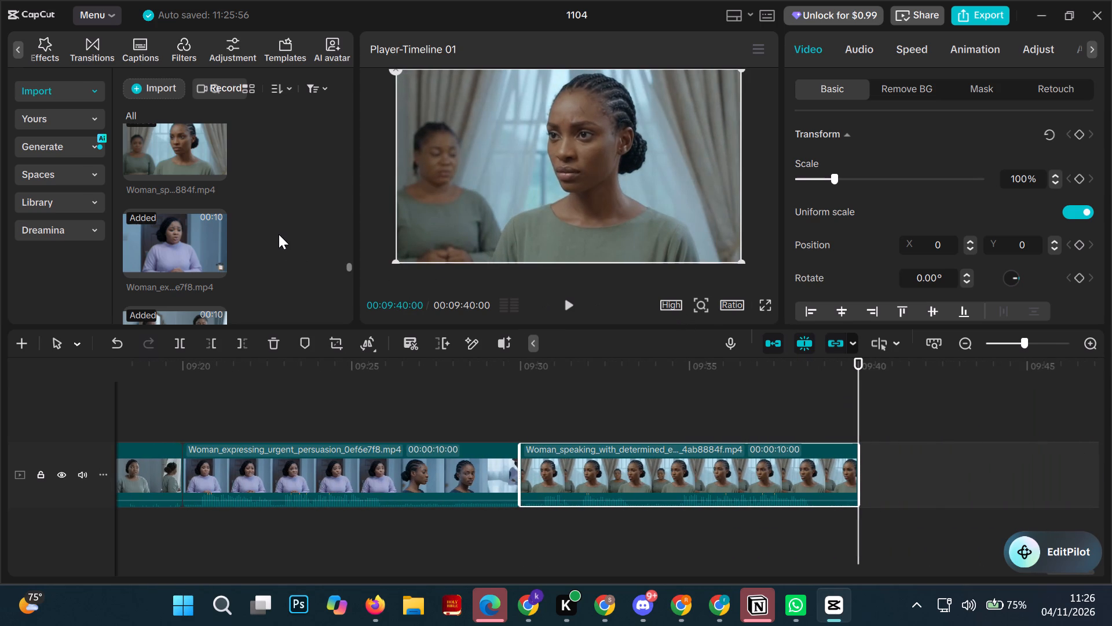
scroll(279, 234, "up", 1)
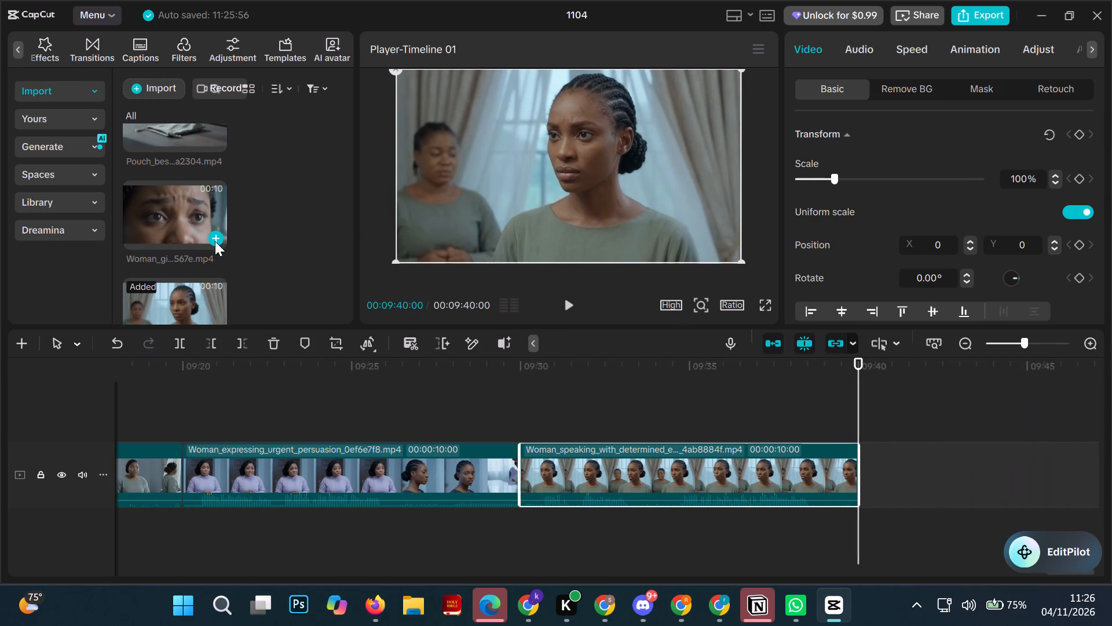
left_click(214, 238)
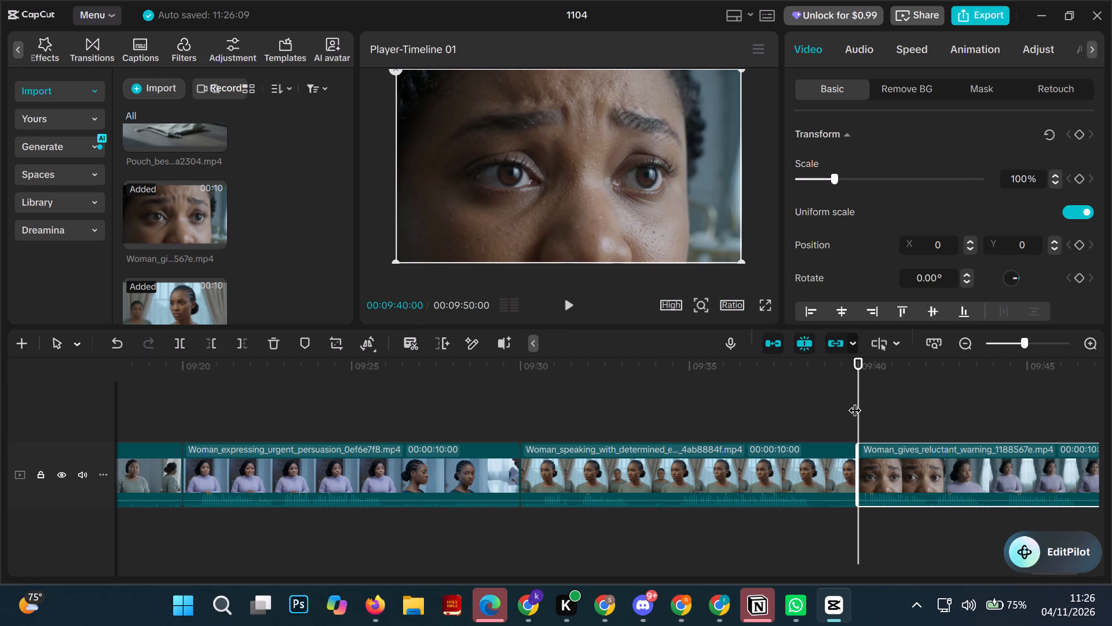
Move the playhead to the timeline's end at 00:09:50:00 and add the Pouch_beside_open_door clip there.
left_click_drag(854, 401, 1111, 496)
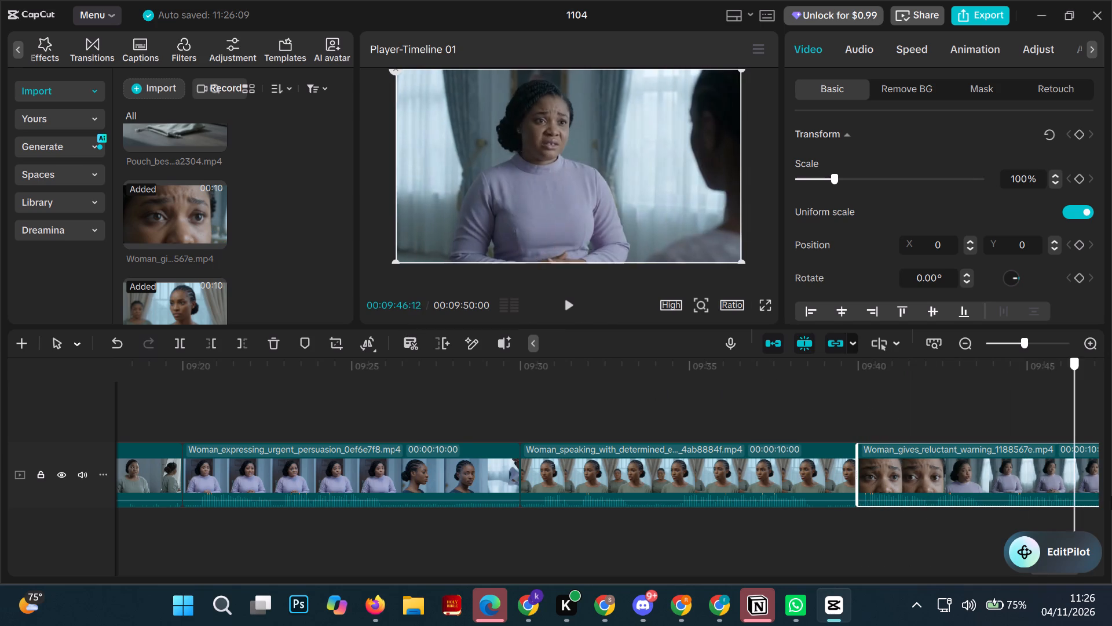
left_click_drag(1111, 496, 1111, 515)
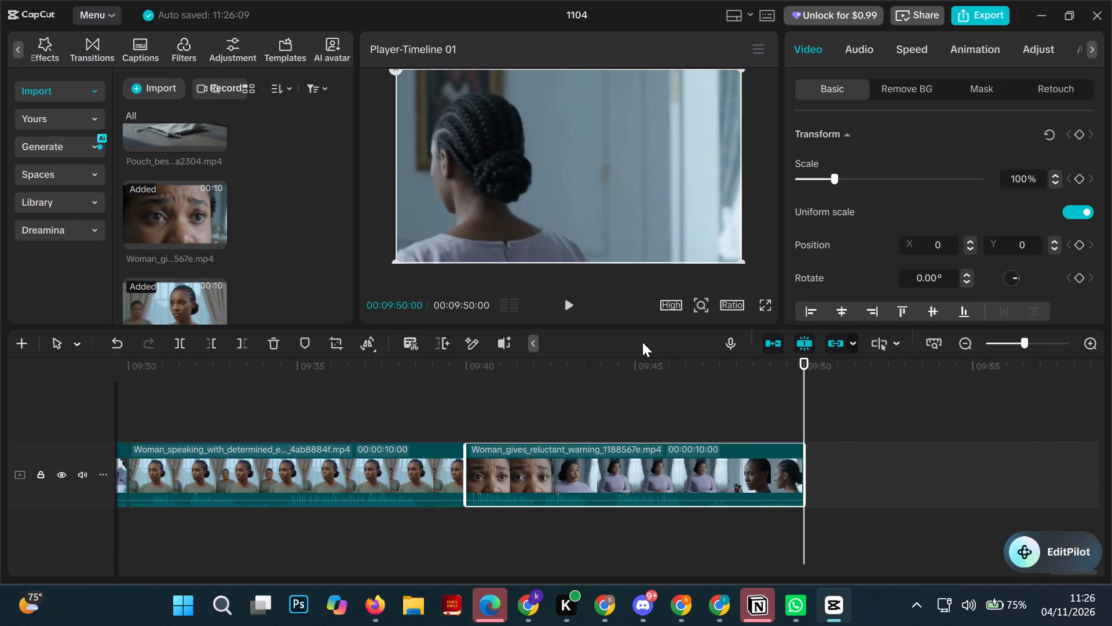
scroll(306, 212, "up", 1)
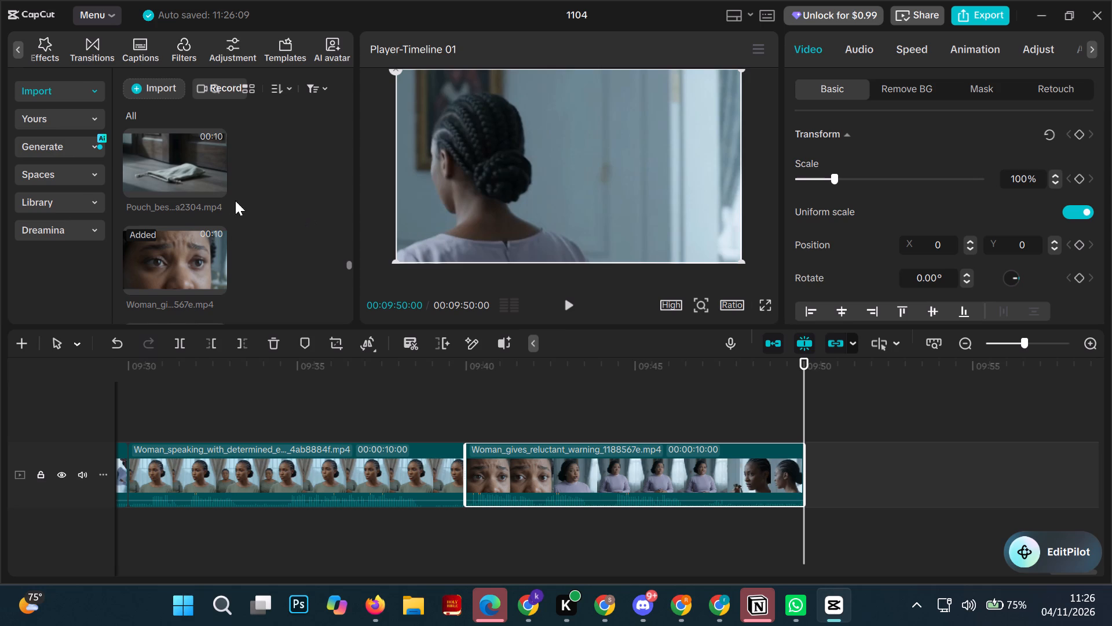
left_click(214, 184)
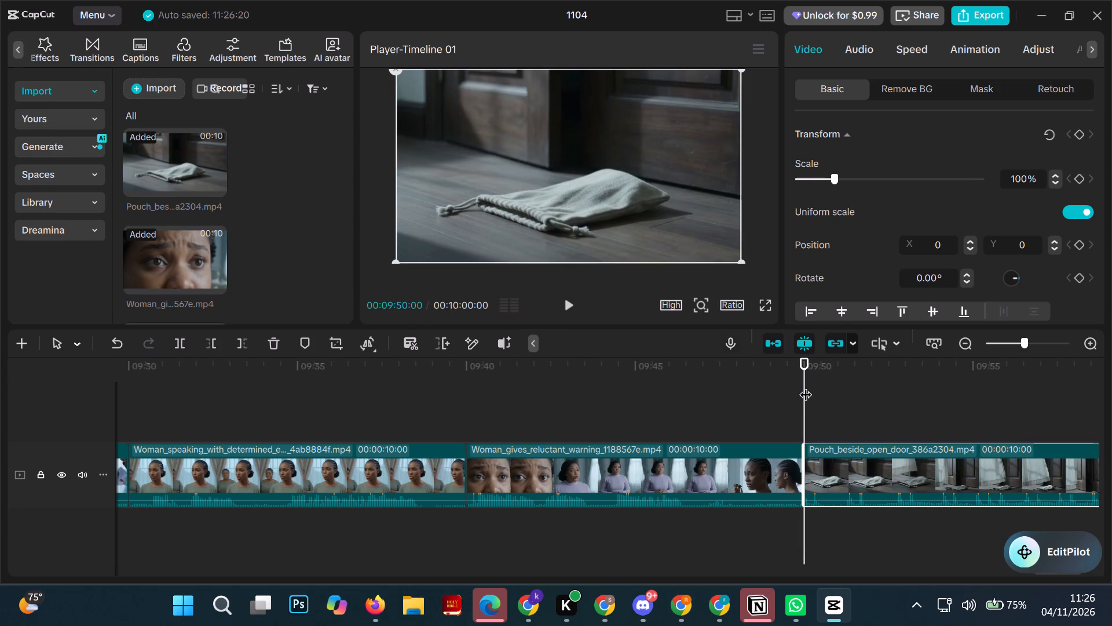
Move the playhead to the timeline's end at 00:10:00:00 and add the Prince_withdraws_from_public_sup... clip ending in 612d there.
left_click_drag(805, 385, 1111, 520)
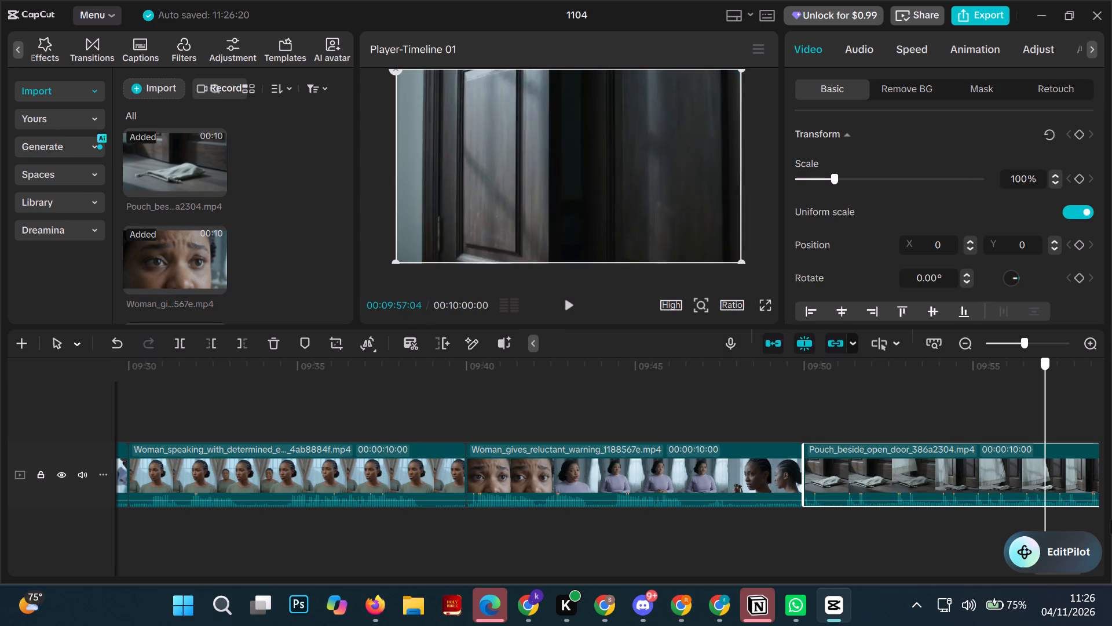
left_click_drag(1111, 520, 1111, 532)
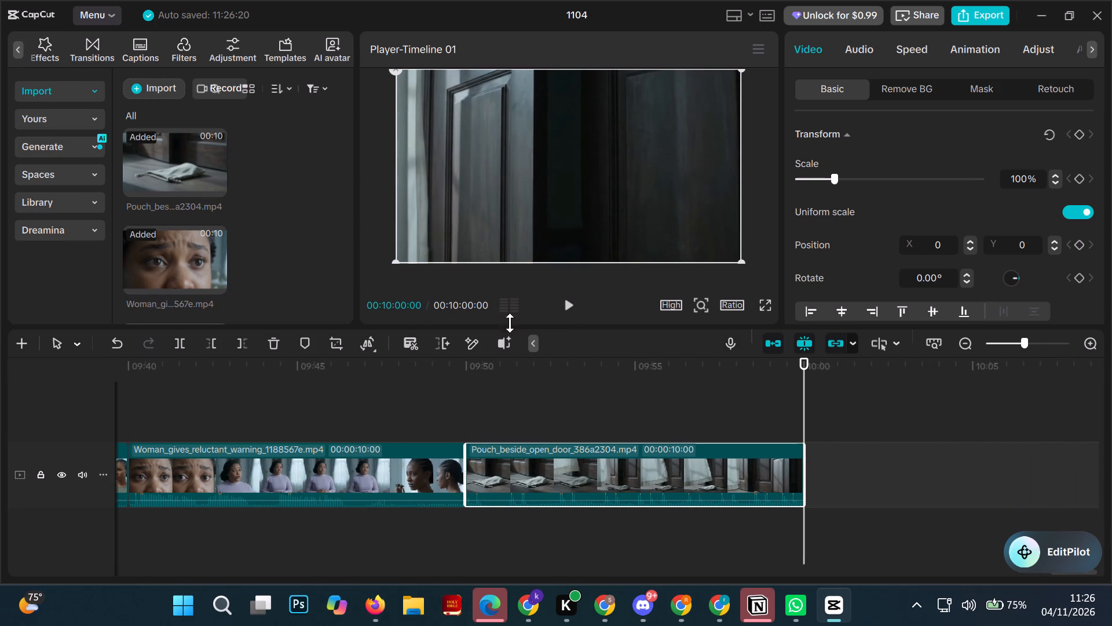
scroll(291, 241, "up", 2)
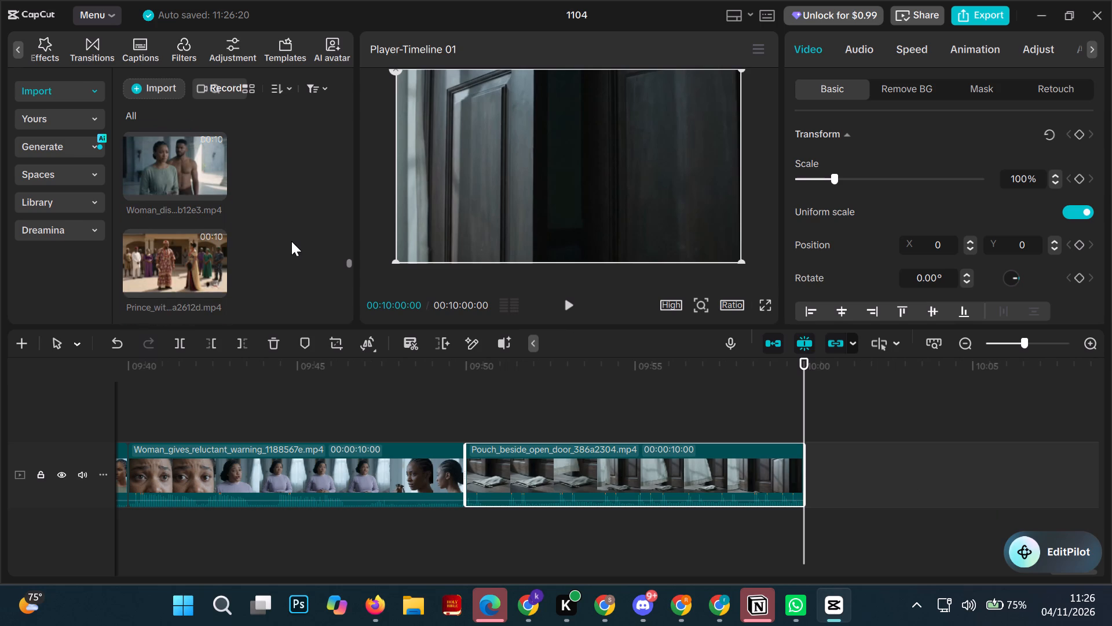
scroll(246, 259, "down", 1)
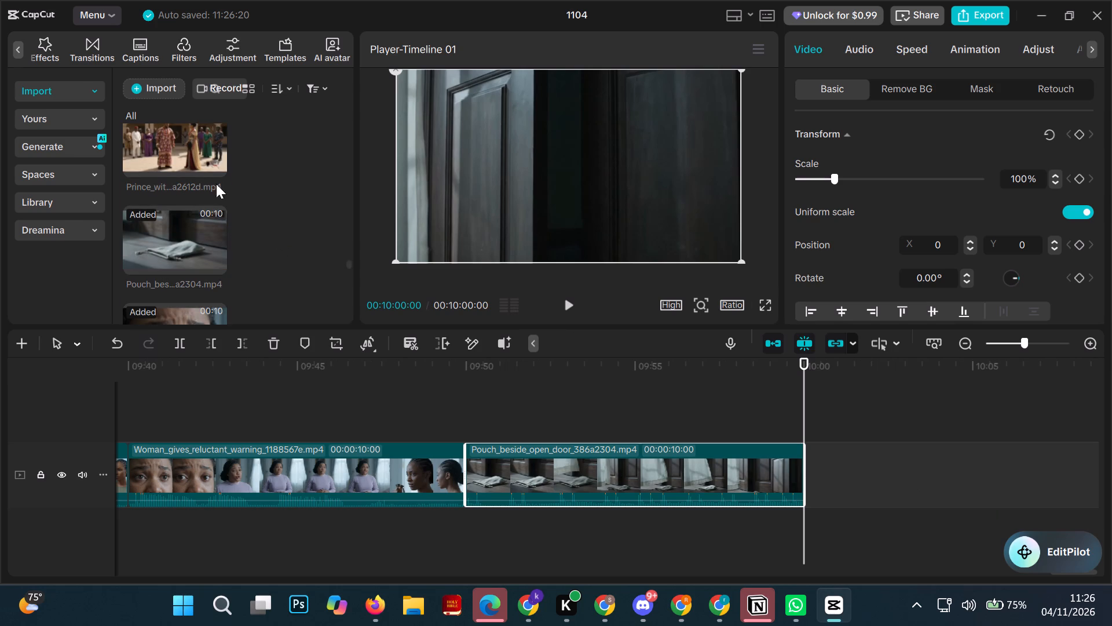
left_click(212, 164)
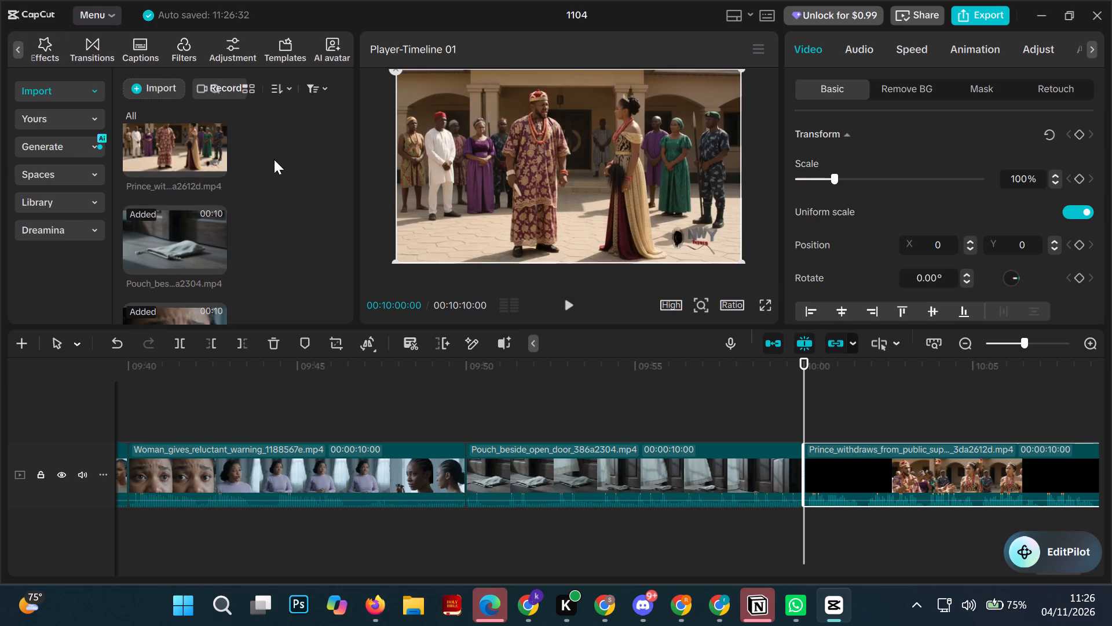
Move the playhead to the timeline's end at 00:10:10:00 and add the Woman_discussing_missing_anklet... clip ending in 12e3 there.
scroll(276, 159, "up", 1)
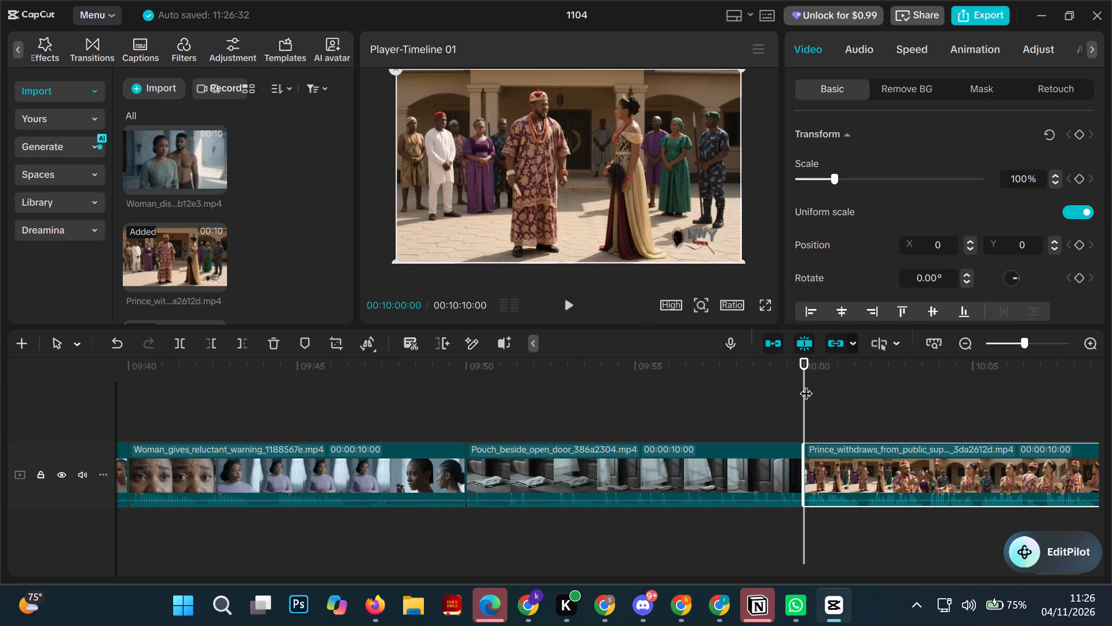
left_click_drag(806, 384, 1111, 464)
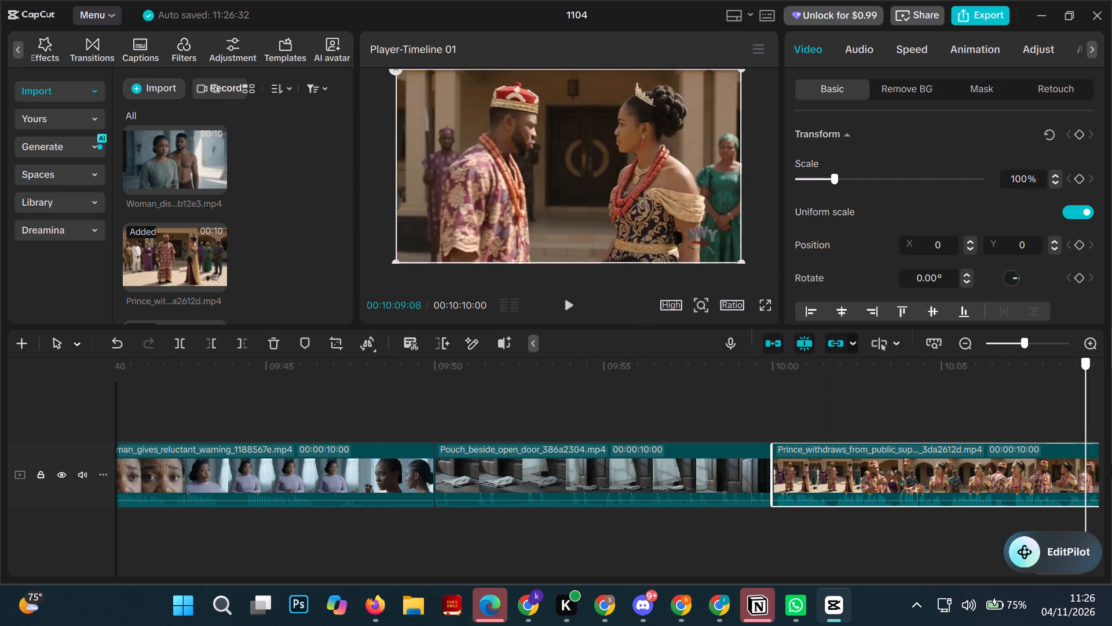
left_click_drag(1111, 464, 1111, 486)
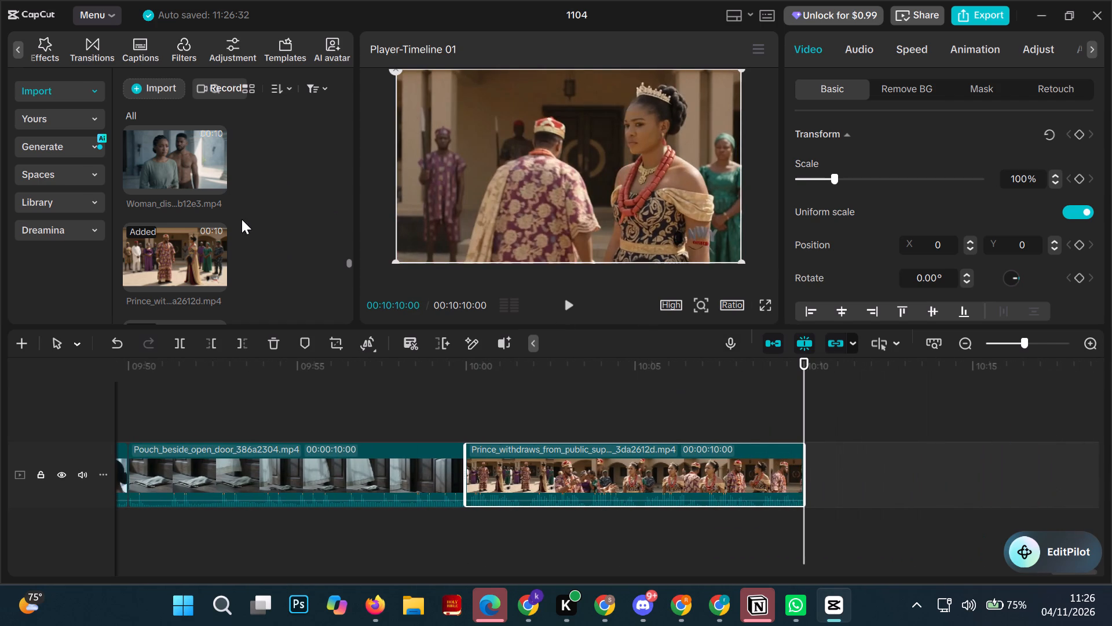
left_click(220, 177)
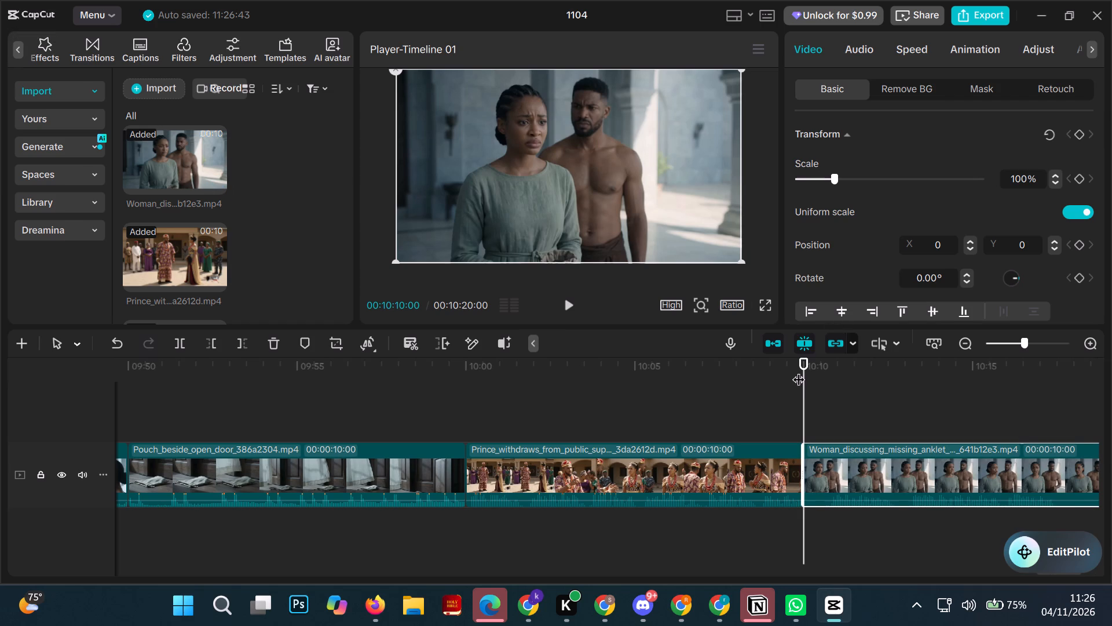
Move the playhead to the timeline's end at 00:10:20:00 and add the Man_investigating_missing_item clip there.
left_click_drag(808, 380, 871, 393)
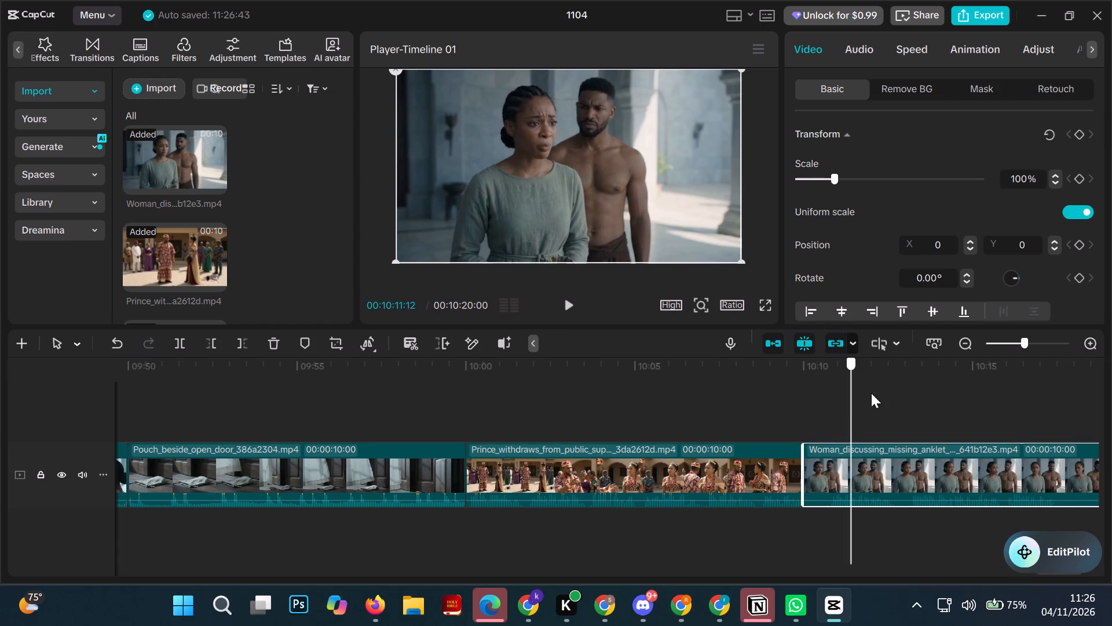
left_click_drag(871, 393, 1111, 479)
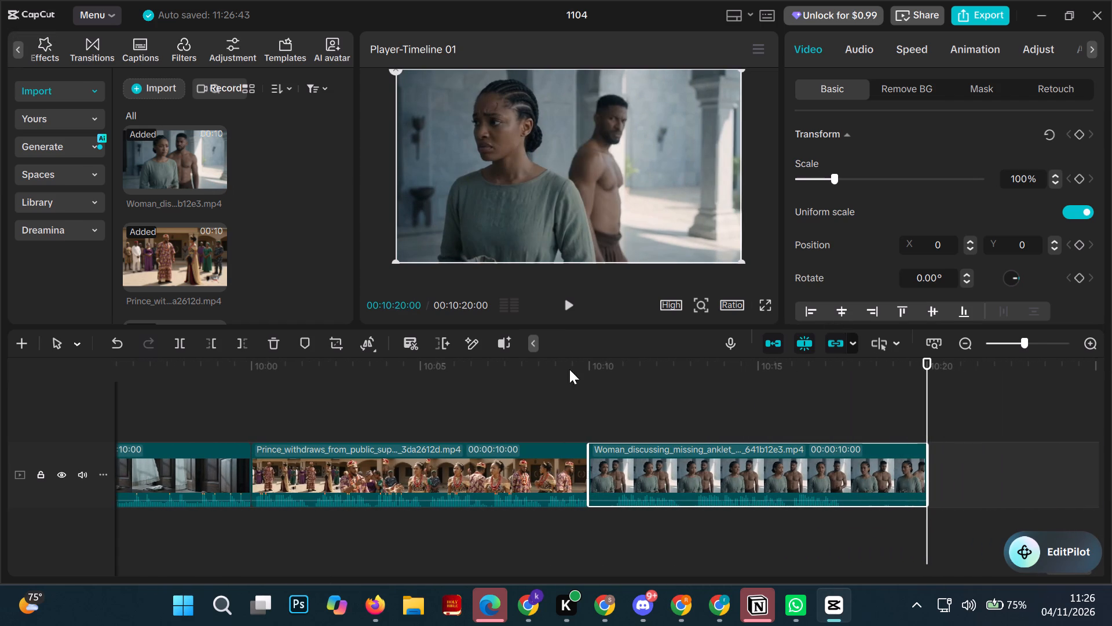
scroll(298, 245, "up", 1)
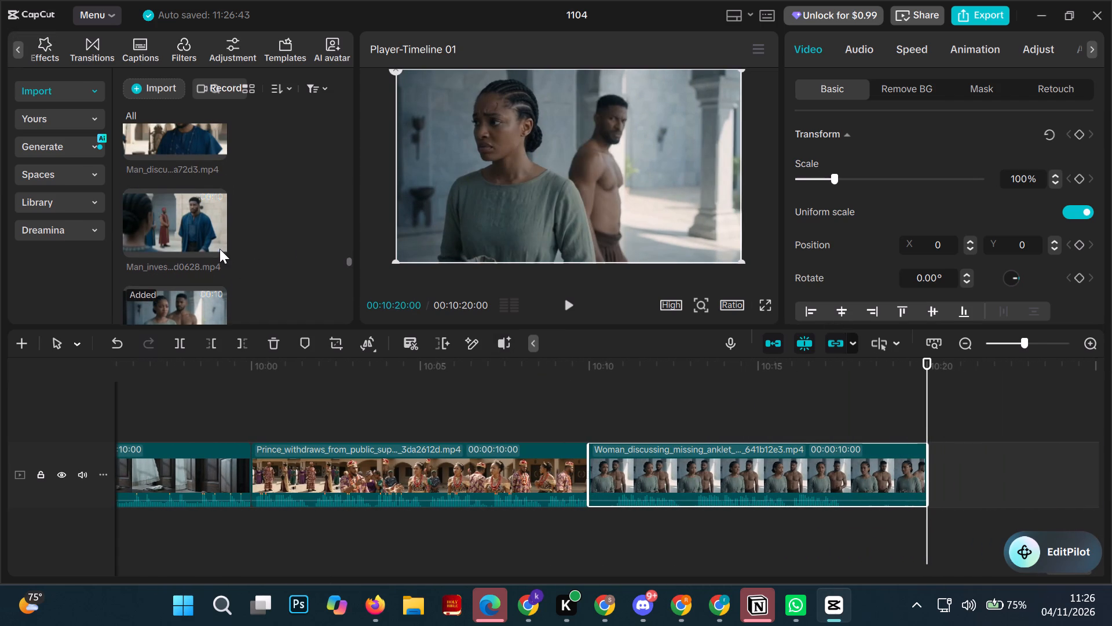
left_click(218, 246)
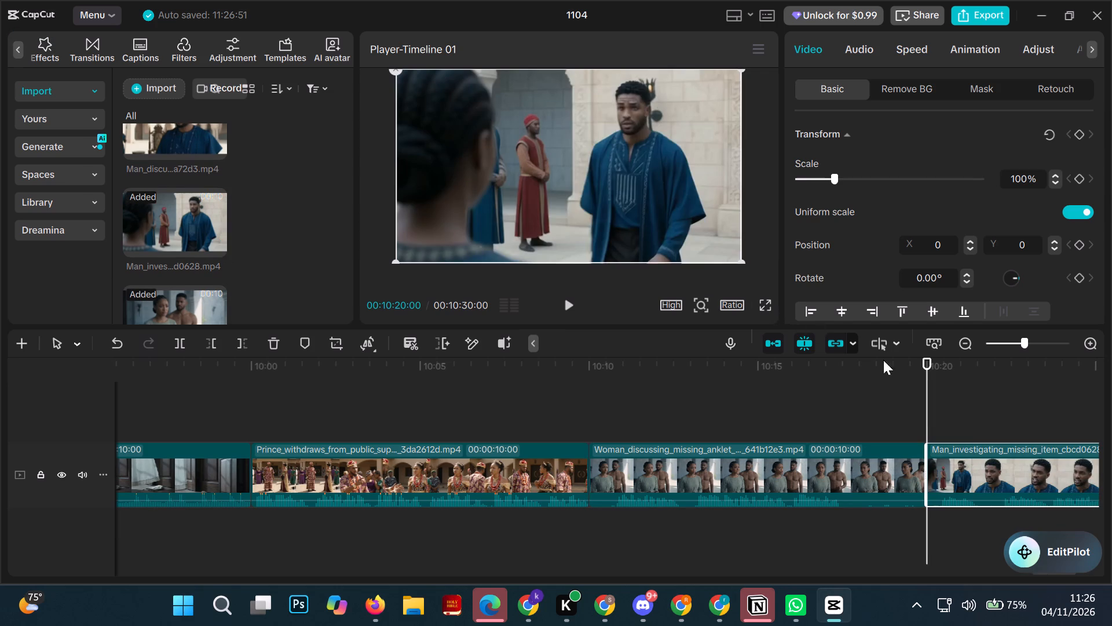
Move the playhead to the timeline's end at 00:10:30:00 and add the Man_discussing_anklet_curse_in clip there.
left_click_drag(928, 391, 1025, 416)
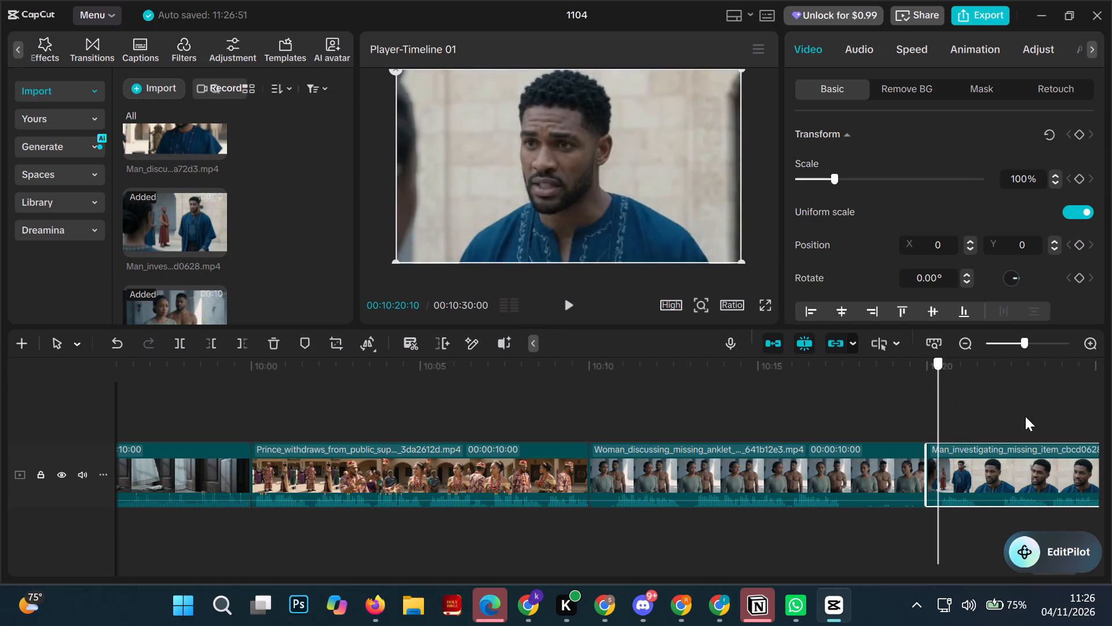
left_click_drag(1025, 416, 1111, 500)
scroll(316, 210, "up", 1)
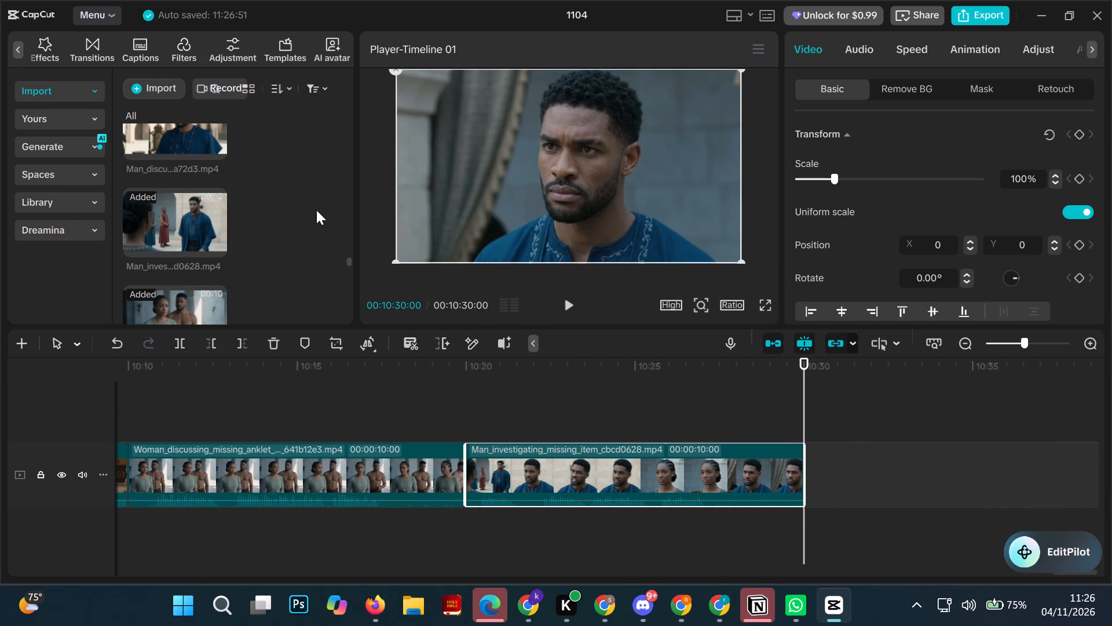
scroll(316, 210, "up", 1)
left_click(213, 185)
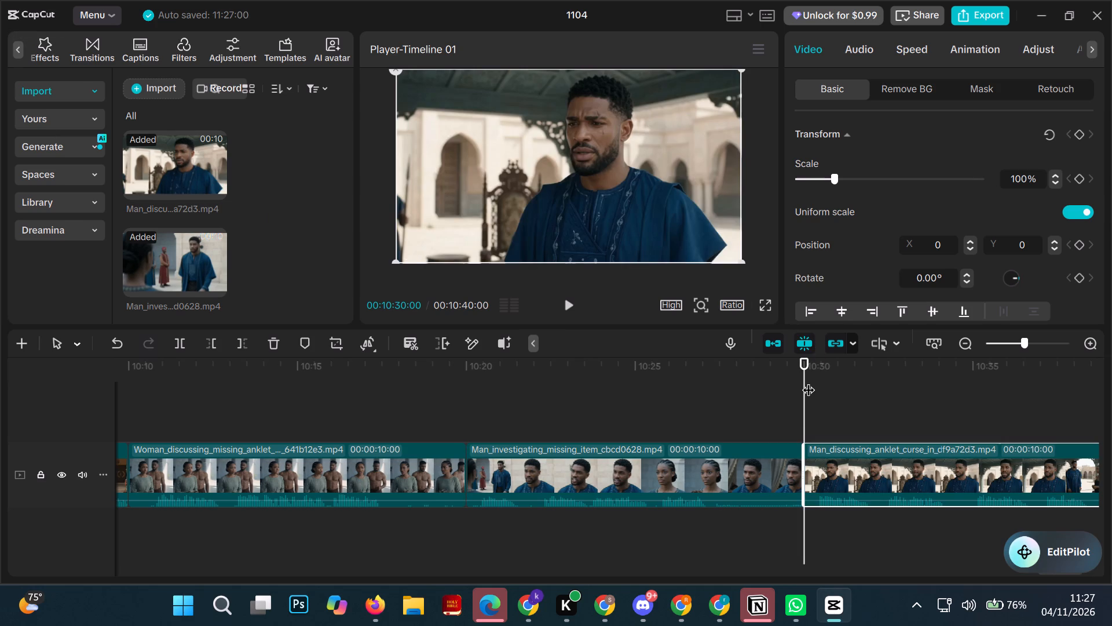
Move the playhead to the timeline's end at 00:10:40:00 and add the Woman_questioning_man_about_river clip there.
left_click_drag(803, 387, 923, 433)
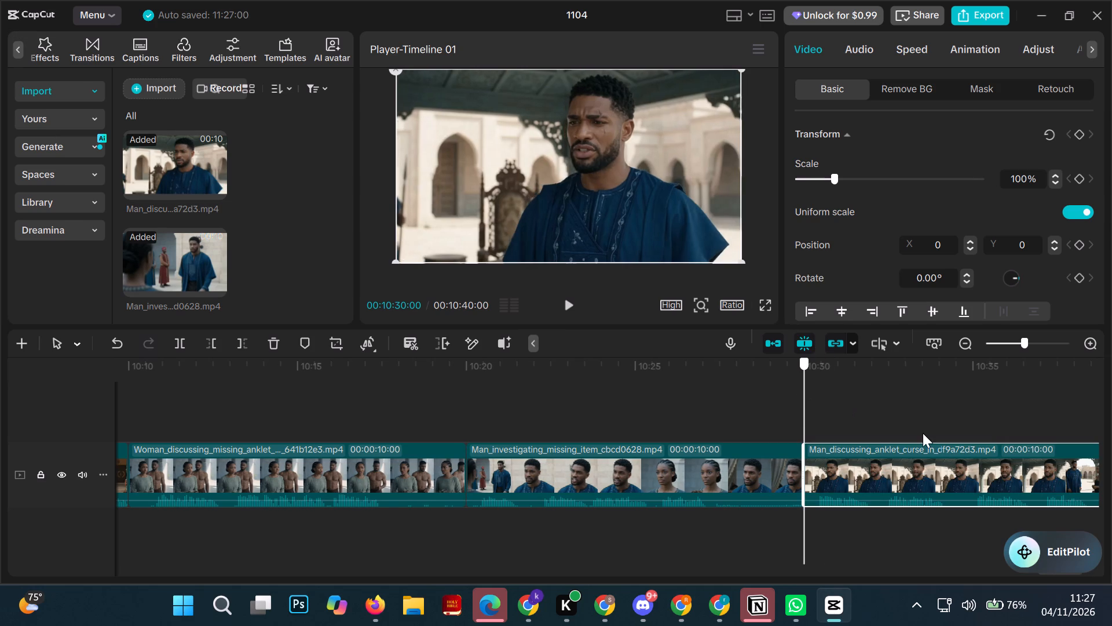
left_click_drag(923, 433, 1111, 525)
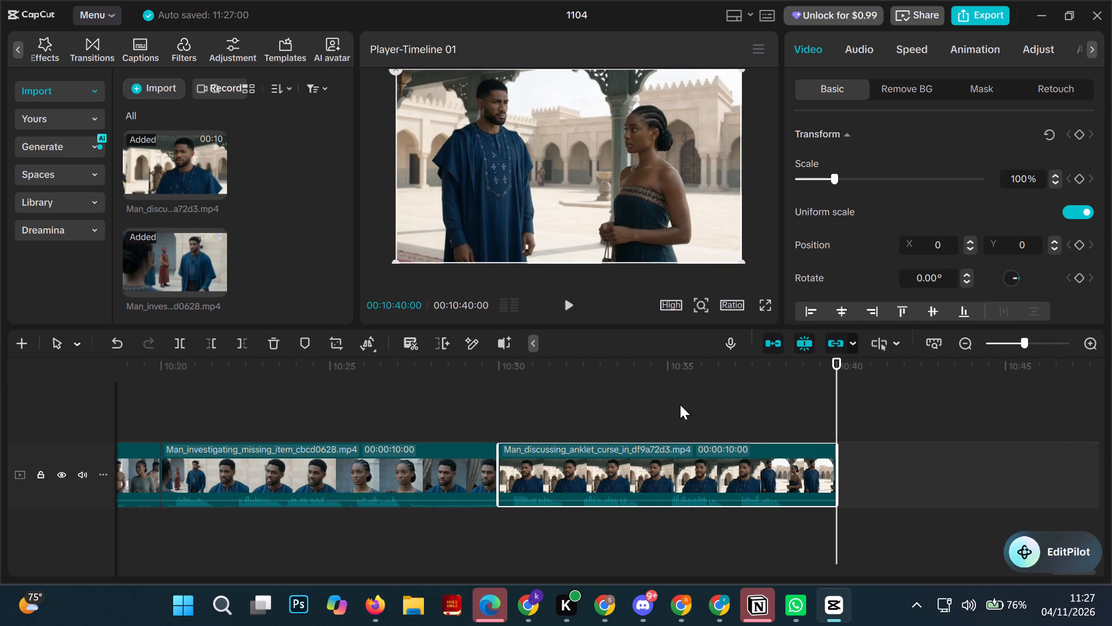
scroll(336, 222, "up", 1)
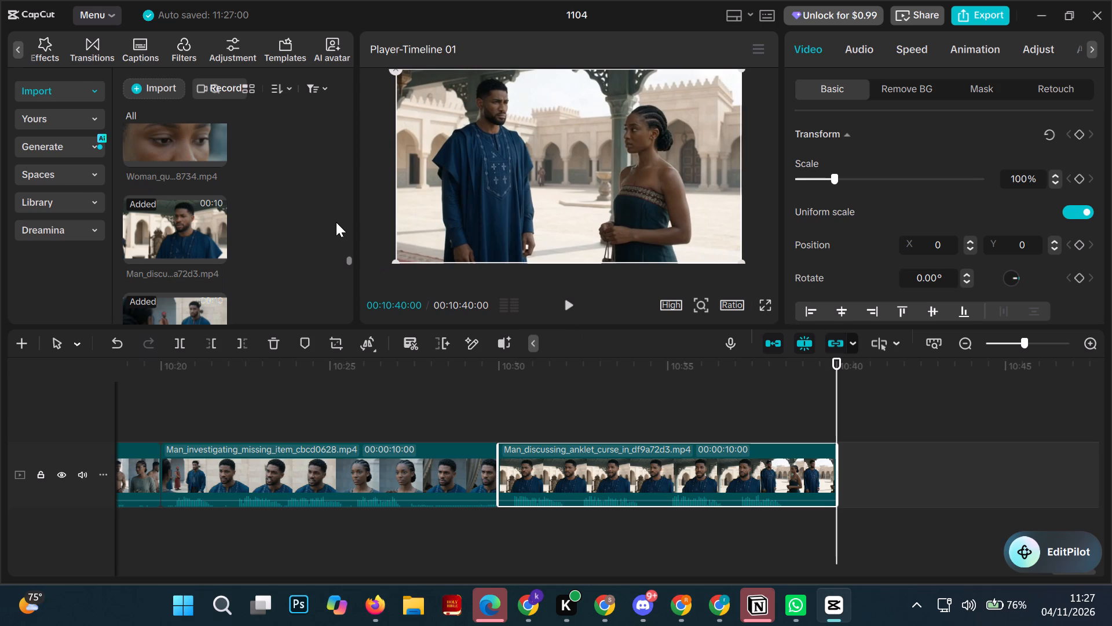
left_click(213, 153)
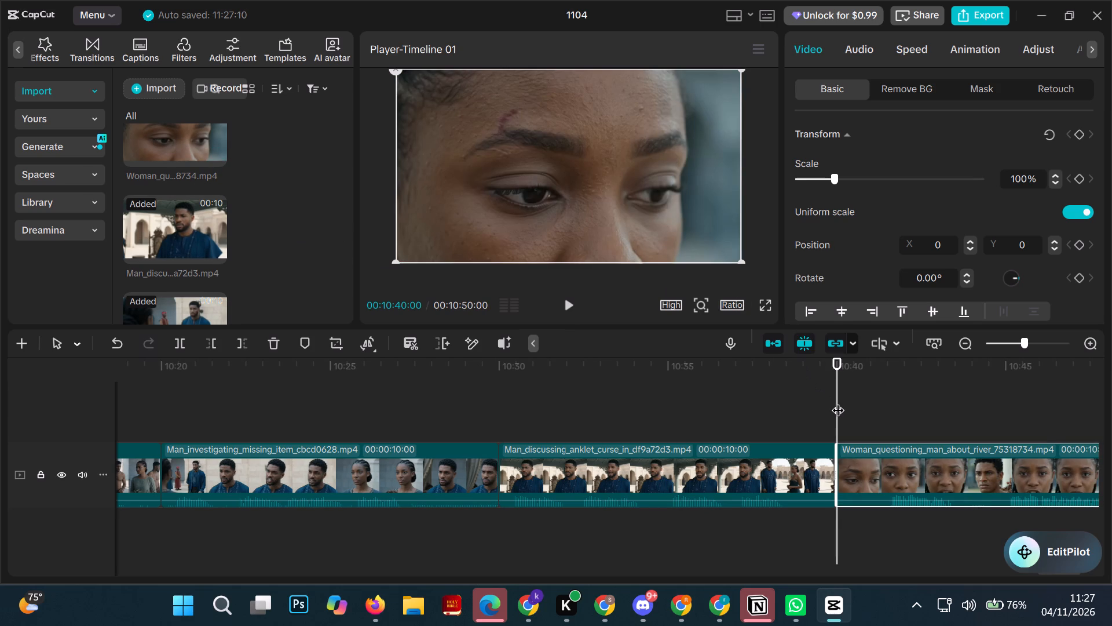
Move the playhead to the timeline's end at 00:10:50:00 and add the Man_expressing_uneasy_restraint clip there.
left_click_drag(837, 401, 1111, 476)
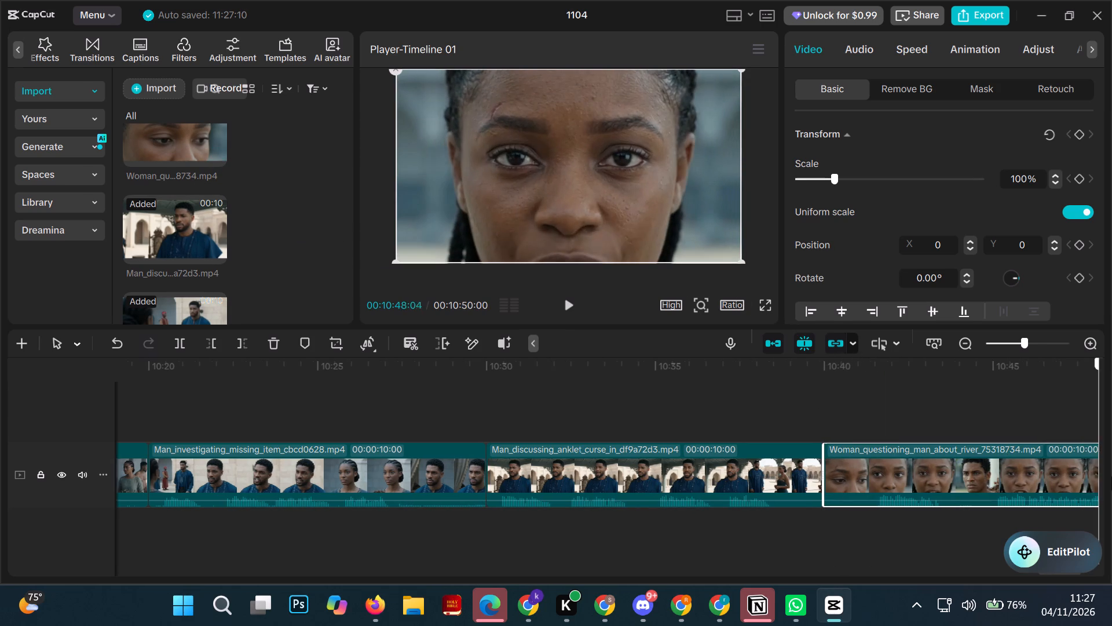
left_click_drag(1111, 476, 1111, 529)
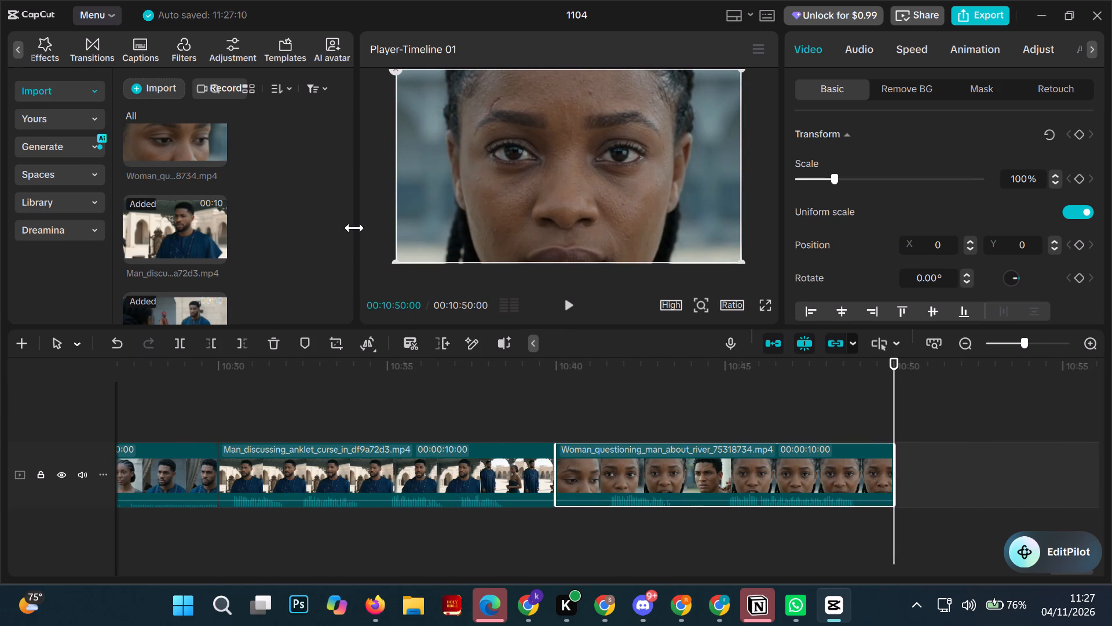
scroll(276, 169, "up", 1)
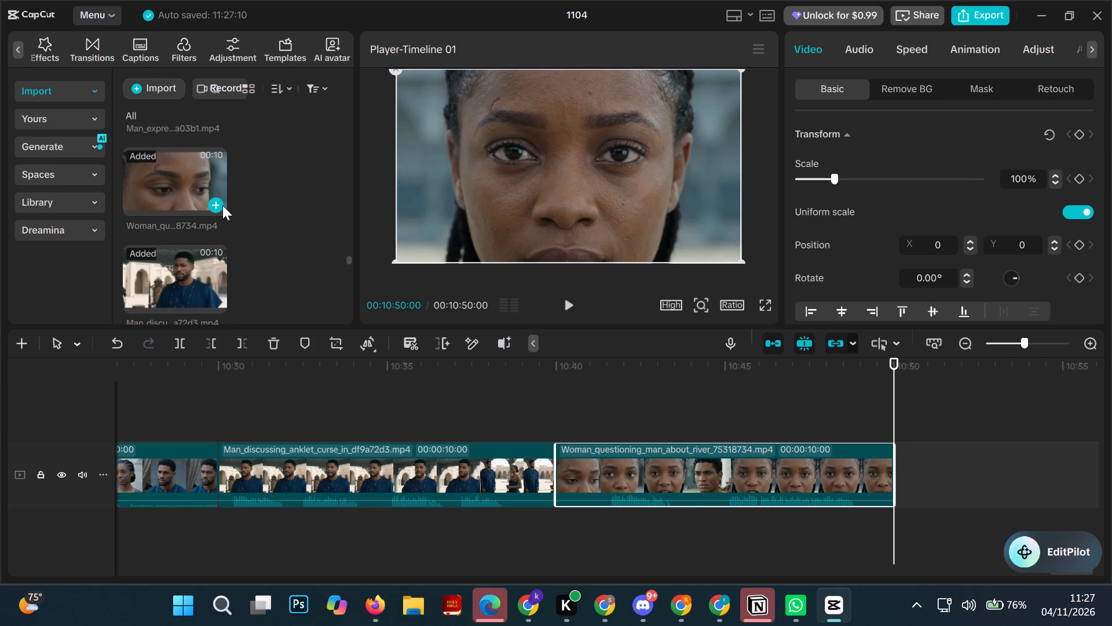
scroll(283, 203, "up", 2)
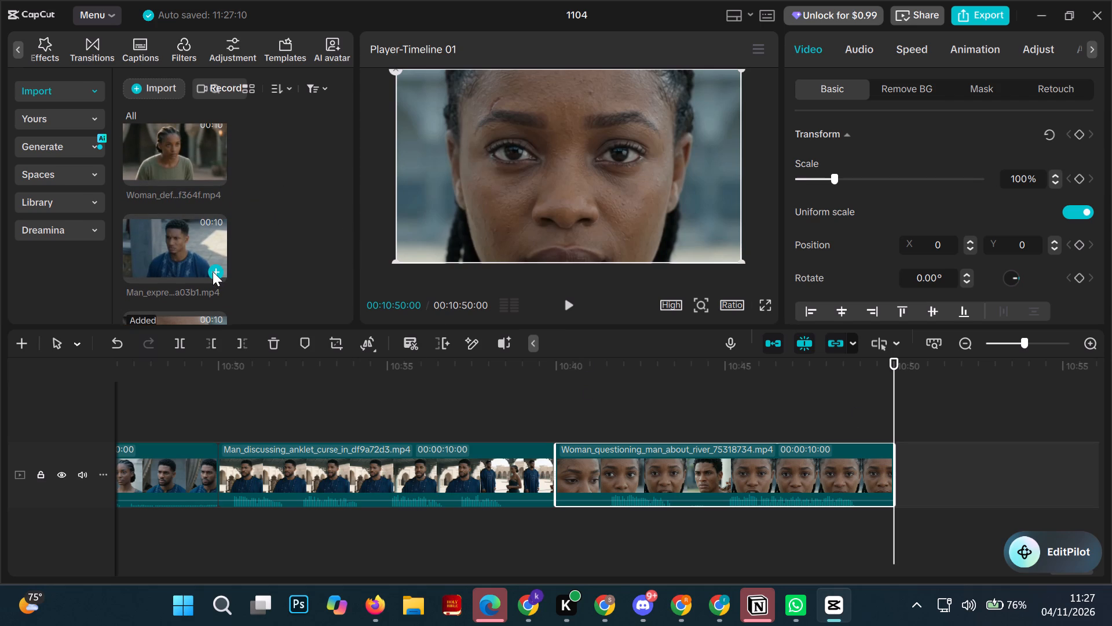
left_click(213, 271)
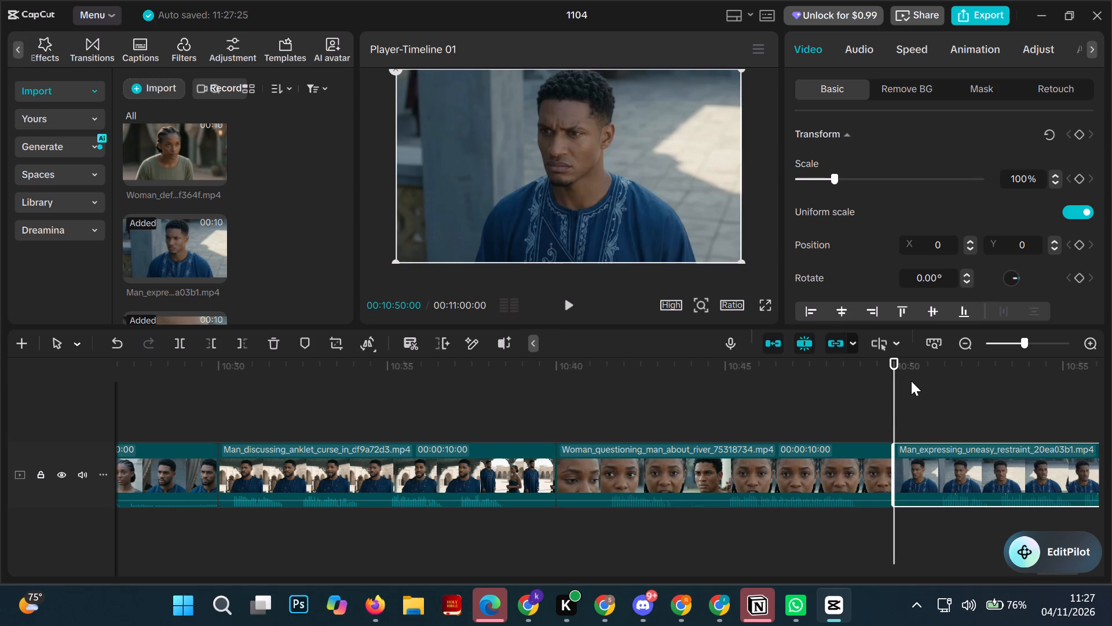
Move the playhead to the timeline's end at 00:11:00:00 and add the Woman_defending_truth_in_palace clip there.
left_click_drag(892, 385, 993, 409)
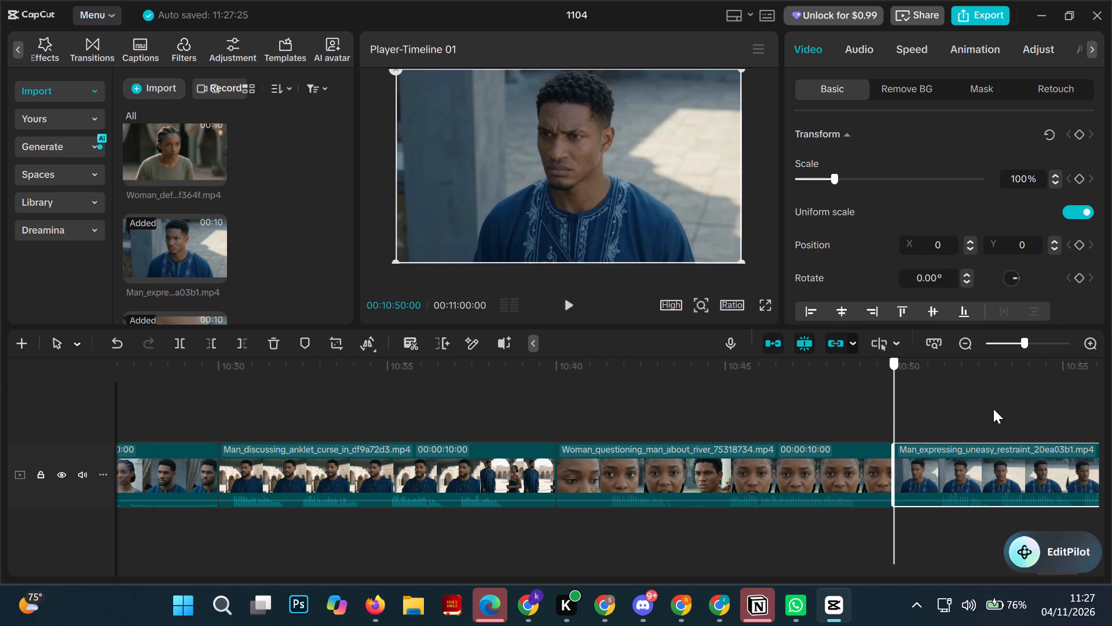
left_click_drag(993, 409, 1111, 577)
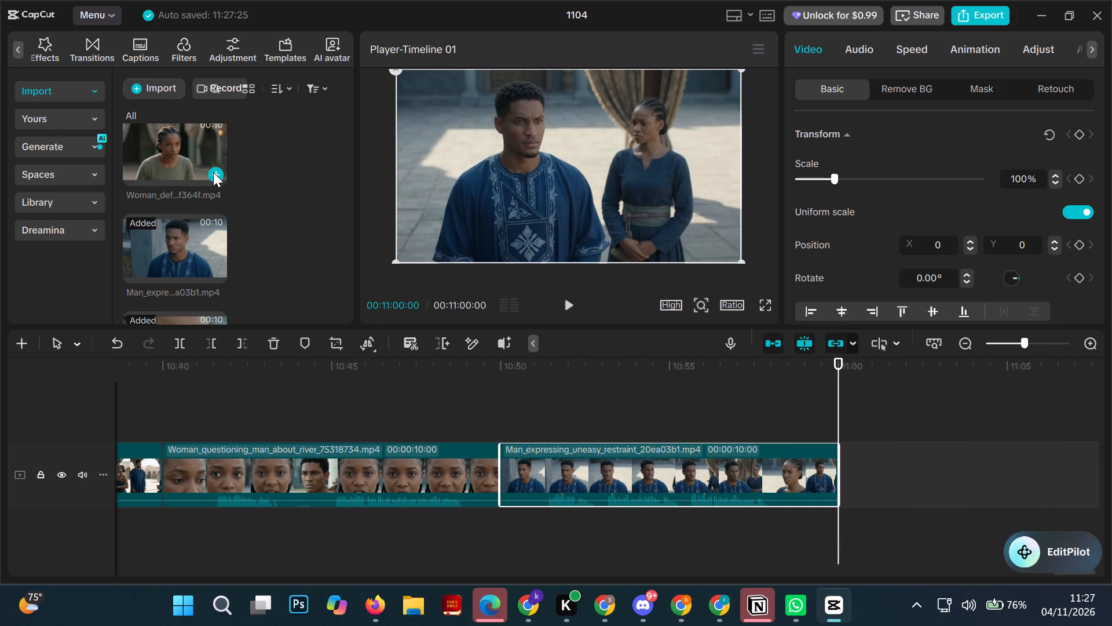
left_click(212, 172)
Move the playhead to the timeline's end at 00:11:10:00 and add the Man_requests_search_at_palace clip there.
scroll(319, 205, "up", 1)
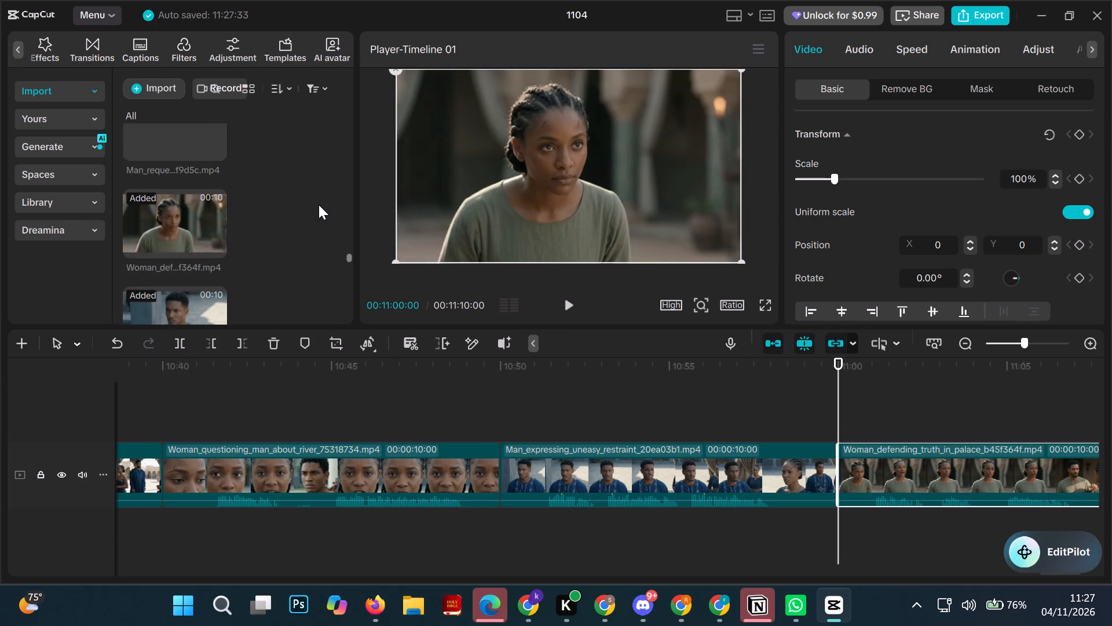
scroll(319, 205, "up", 2)
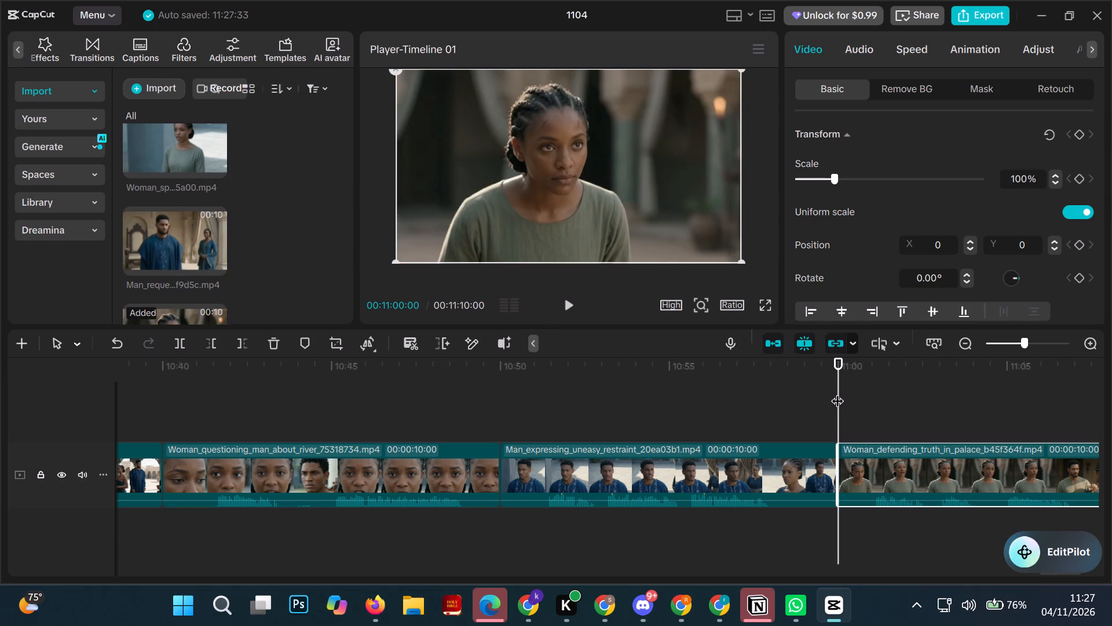
left_click_drag(837, 392, 1111, 507)
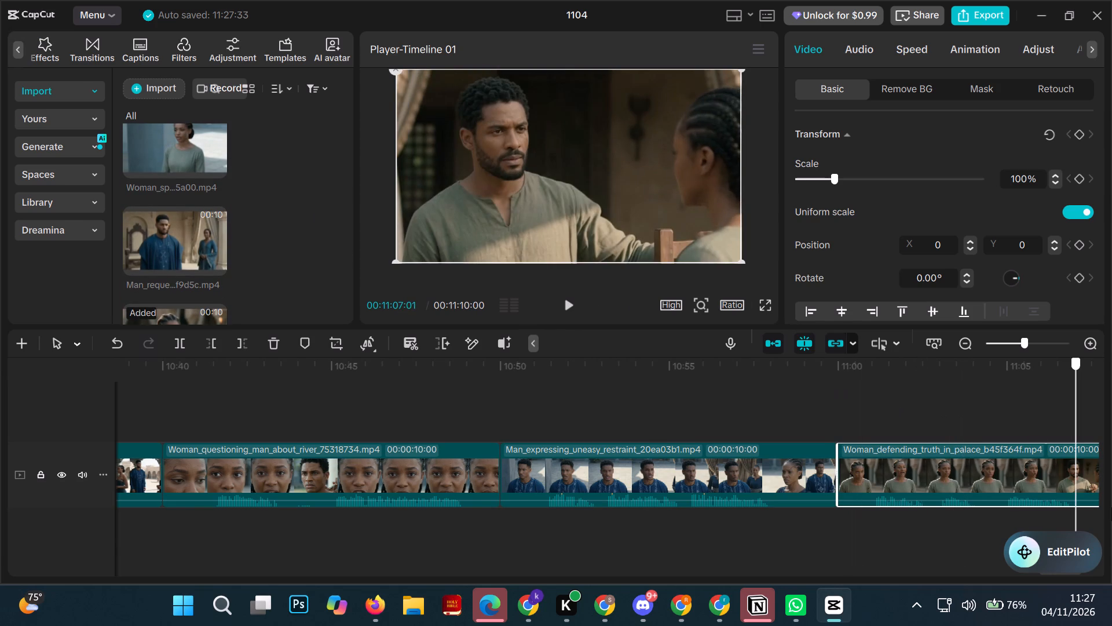
left_click_drag(1111, 507, 1111, 545)
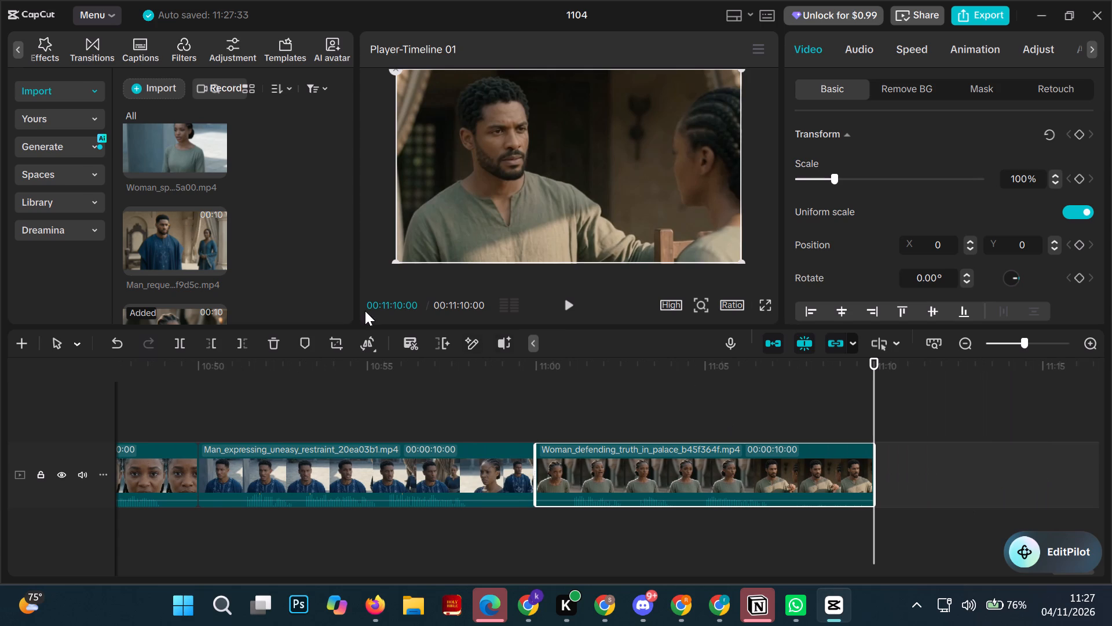
left_click(215, 264)
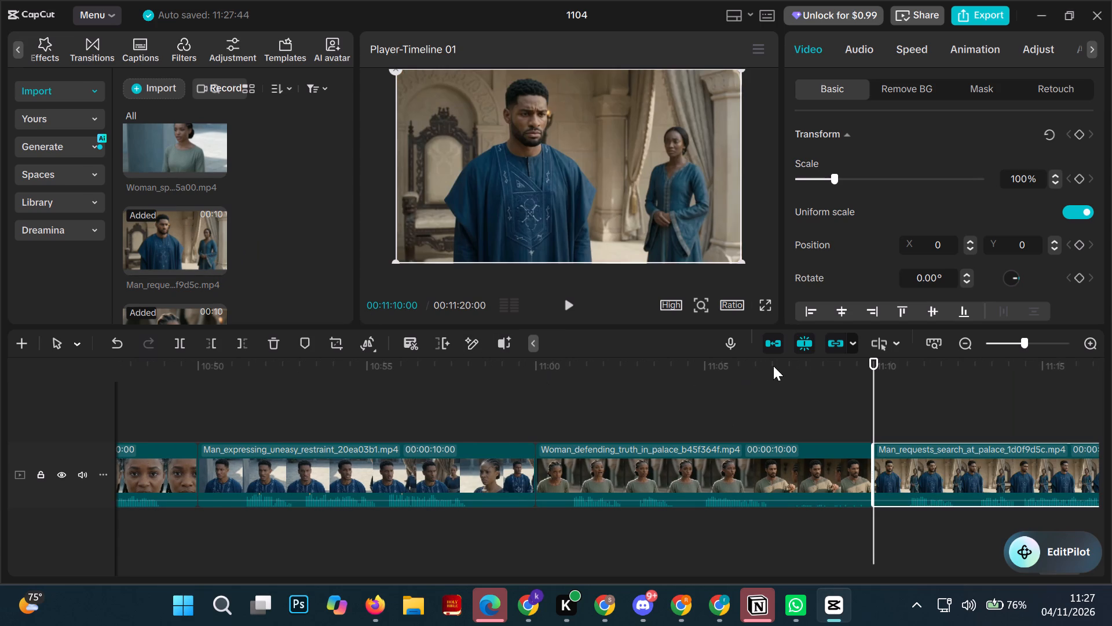
Move the playhead to the timeline's end at 00:11:20:00 and add the Woman_speaking_to_man clip ending in 5a00 there.
left_click_drag(875, 387, 1111, 504)
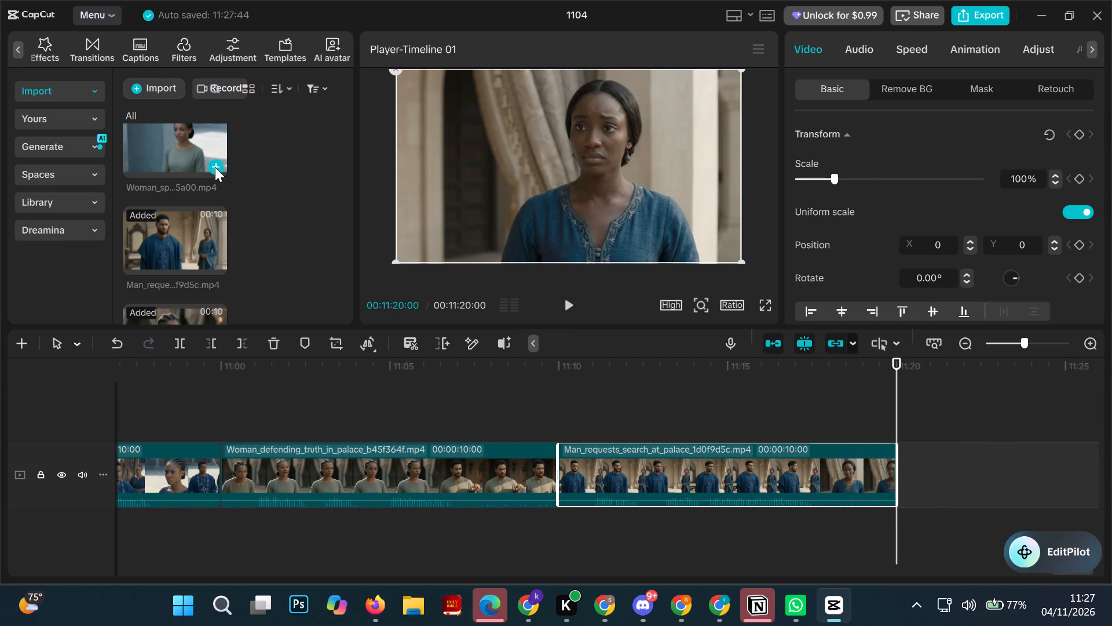
left_click(214, 167)
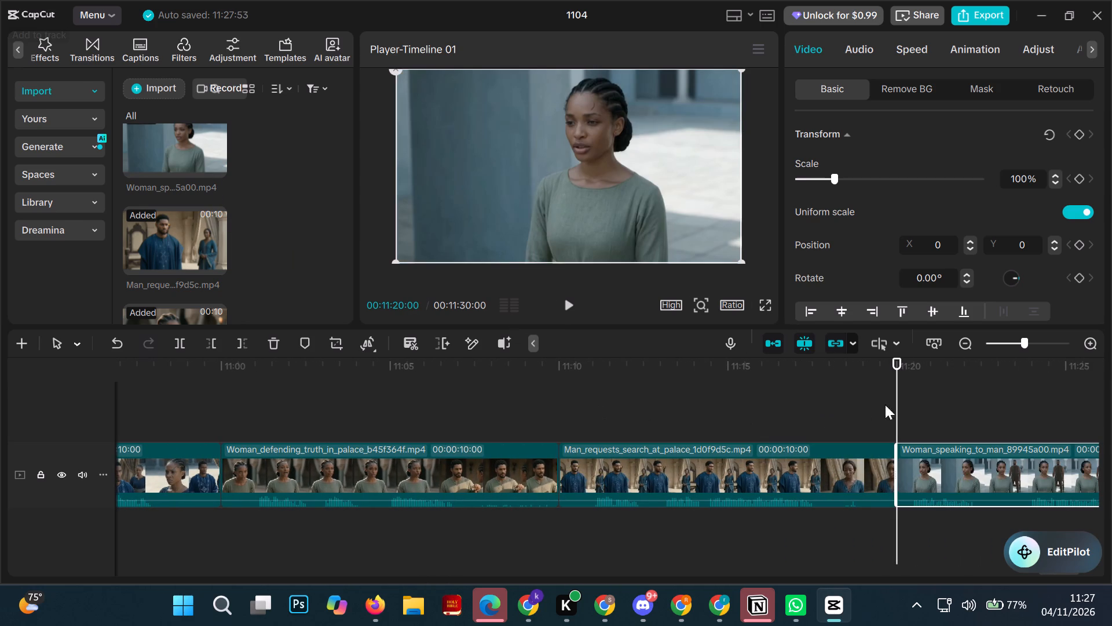
Move the playhead to the timeline's end at 00:11:30:00 and add the Man_delivering_reluctant_warning clip there.
left_click_drag(897, 397, 1111, 476)
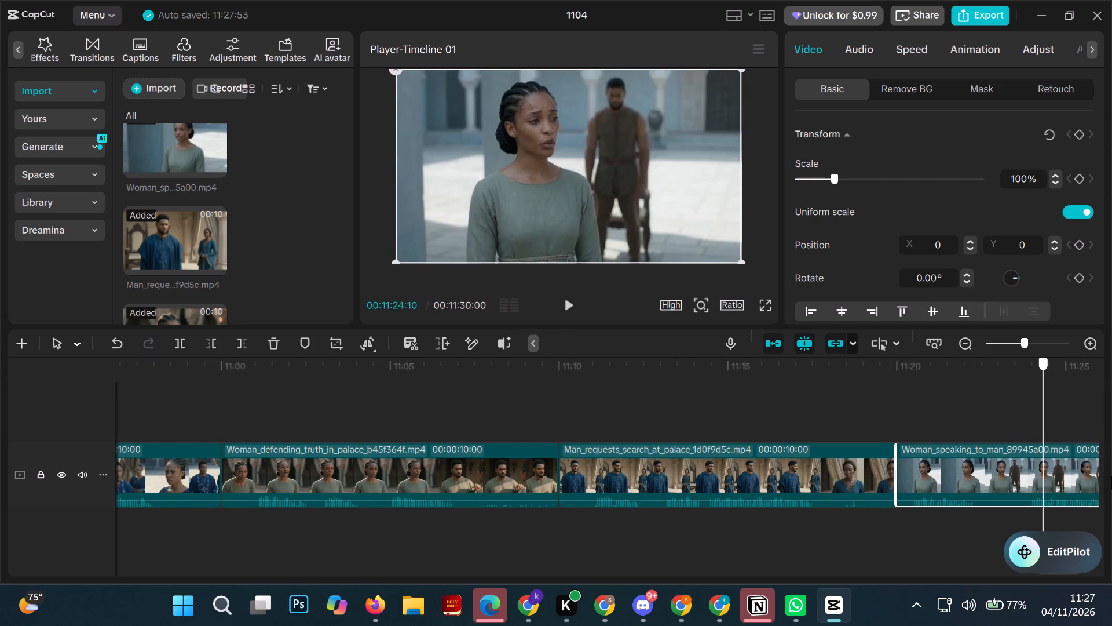
left_click_drag(1111, 476, 1111, 529)
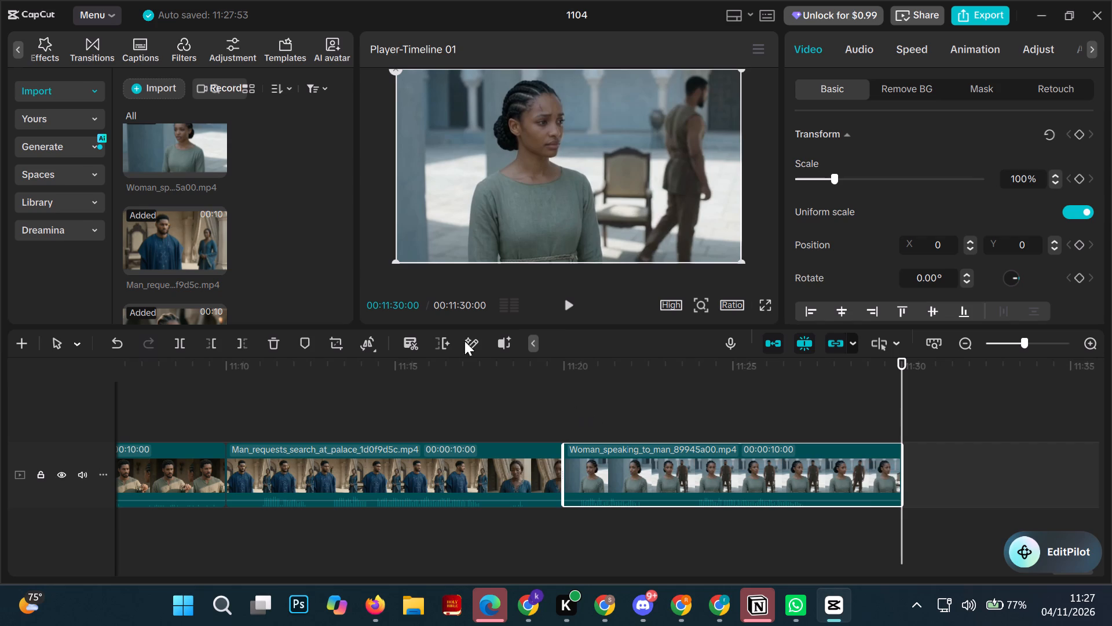
scroll(268, 199, "up", 1)
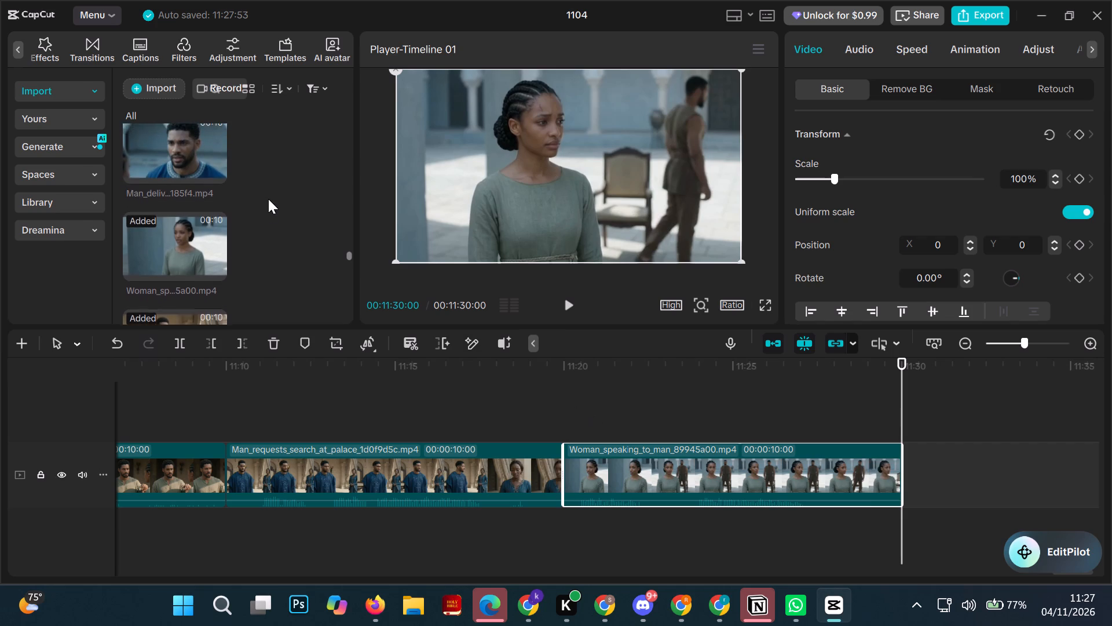
scroll(268, 199, "up", 1)
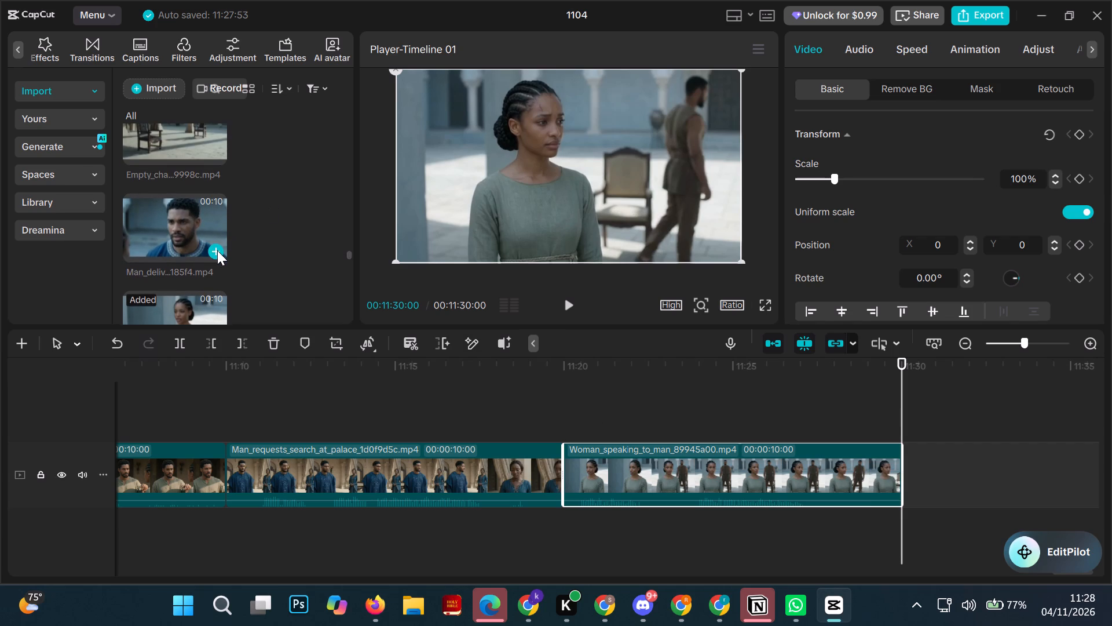
left_click(217, 250)
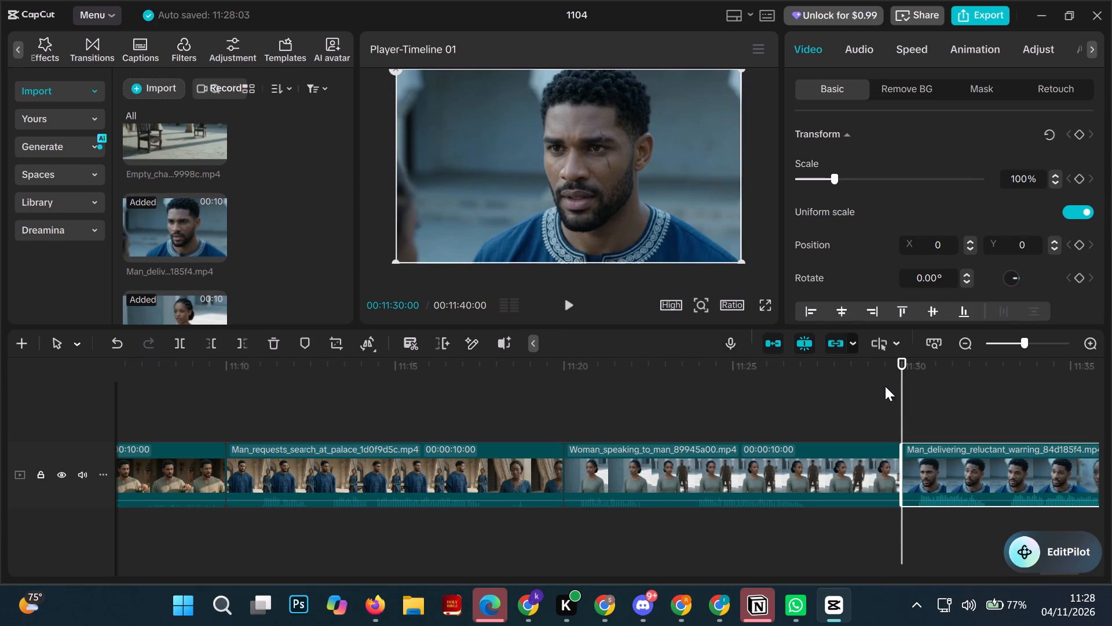
Move the playhead to the timeline's end at 00:11:40:00 and add the Empty_chairs_in_palace_pavilion clip there.
left_click_drag(899, 392, 1006, 427)
scroll(911, 396, "right", 1)
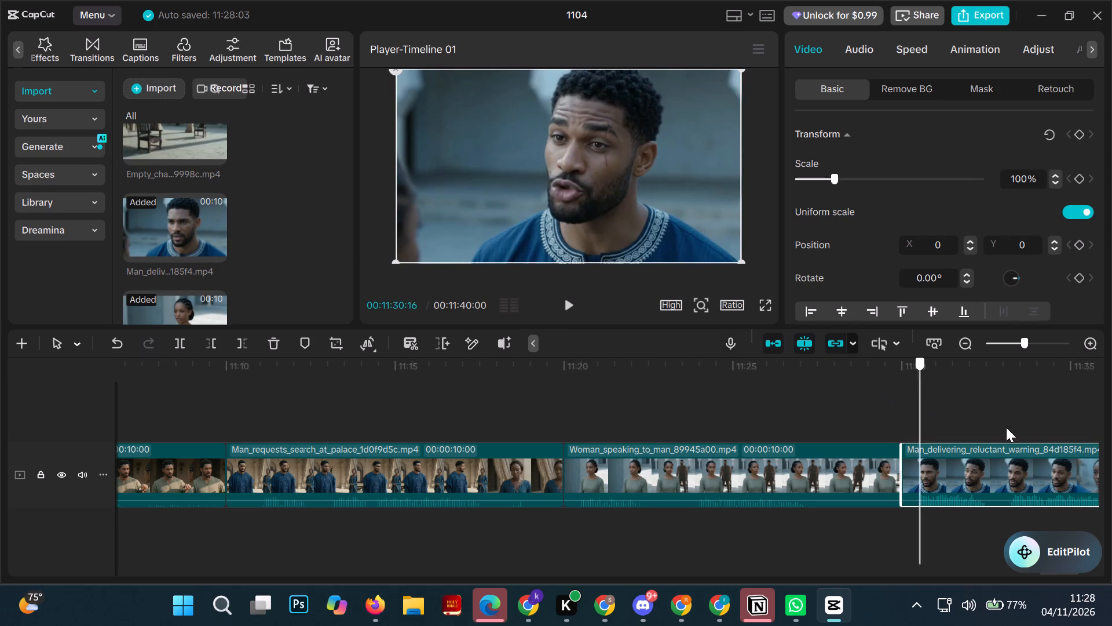
scroll(1006, 427, "right", 1)
left_click_drag(1006, 427, 1111, 540)
scroll(1111, 486, "right", 1)
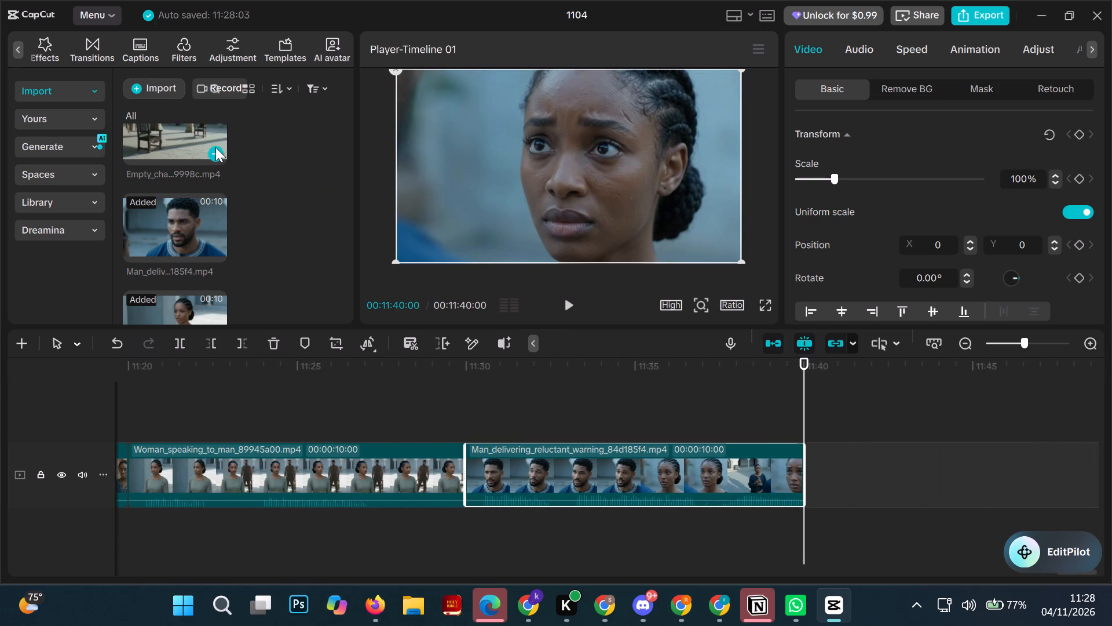
left_click(215, 148)
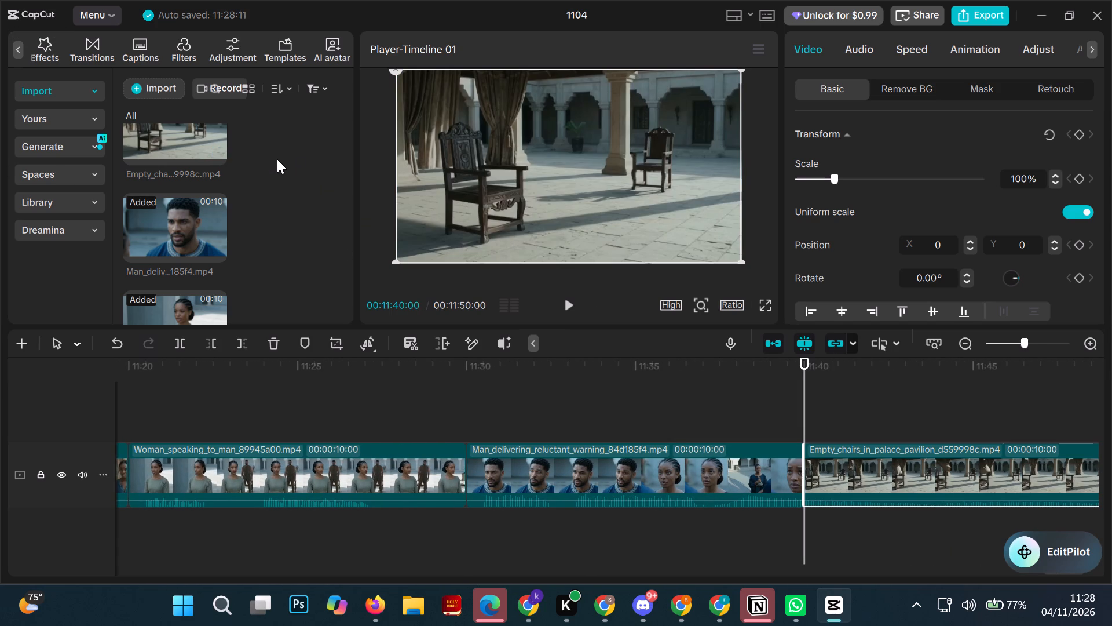
Move the playhead to the timeline's end at 00:11:50:00 and add the Ekemma_loses_records_access clip there.
scroll(277, 159, "up", 1)
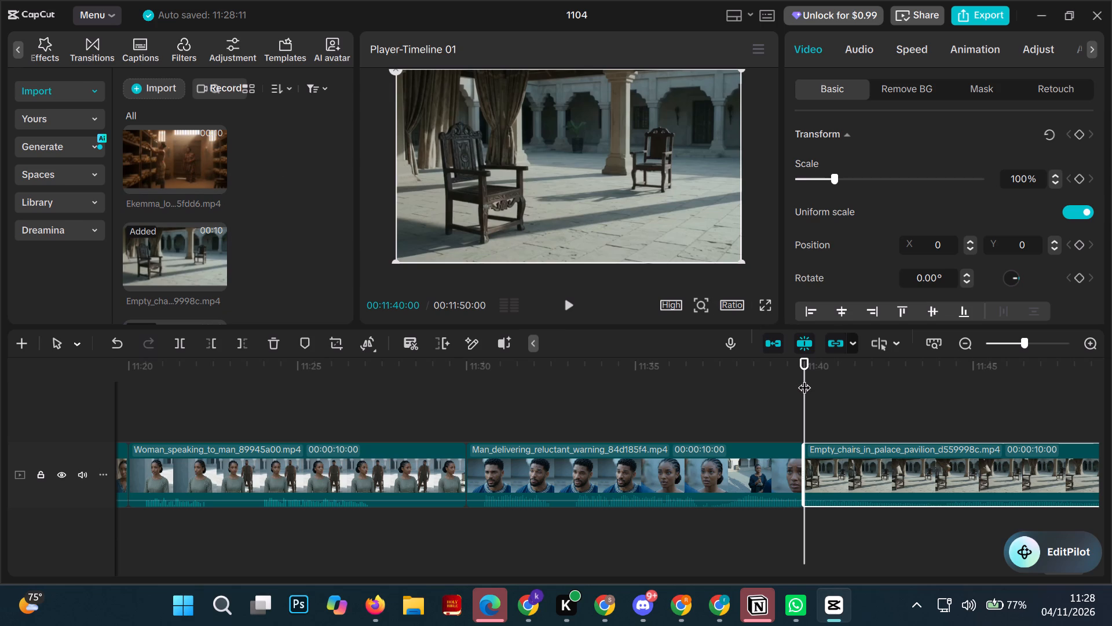
left_click_drag(804, 380, 1084, 436)
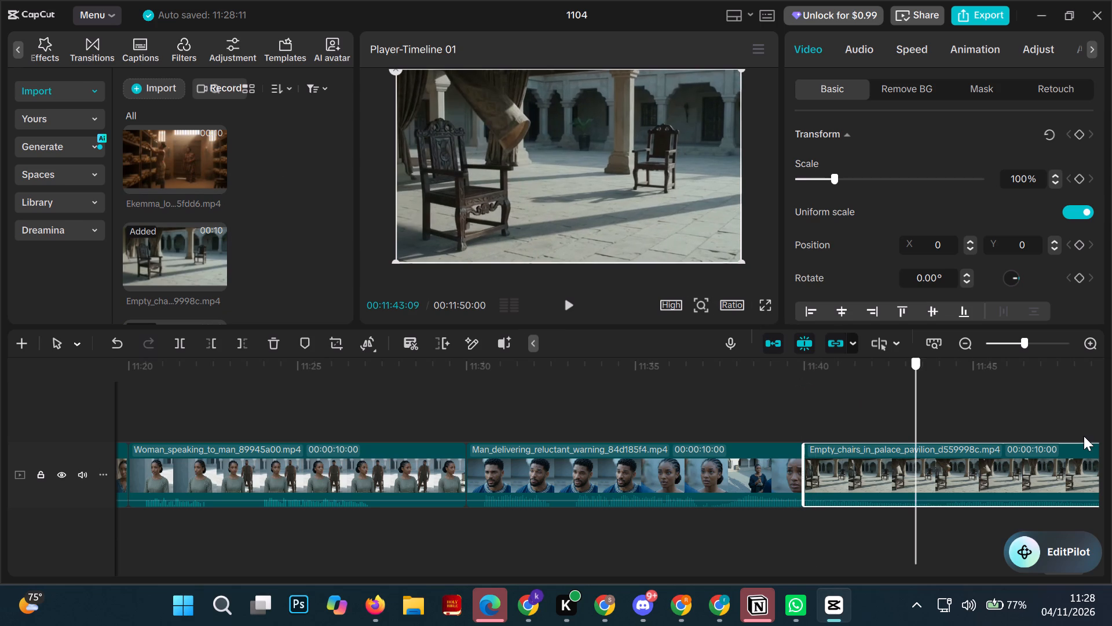
left_click_drag(1084, 436, 1111, 471)
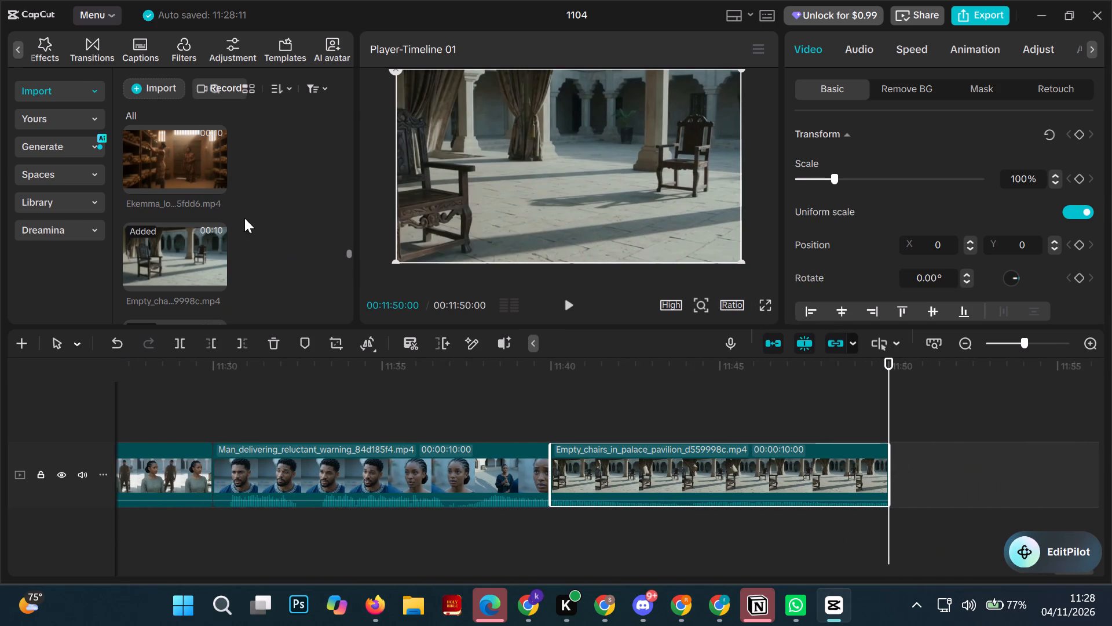
left_click(214, 177)
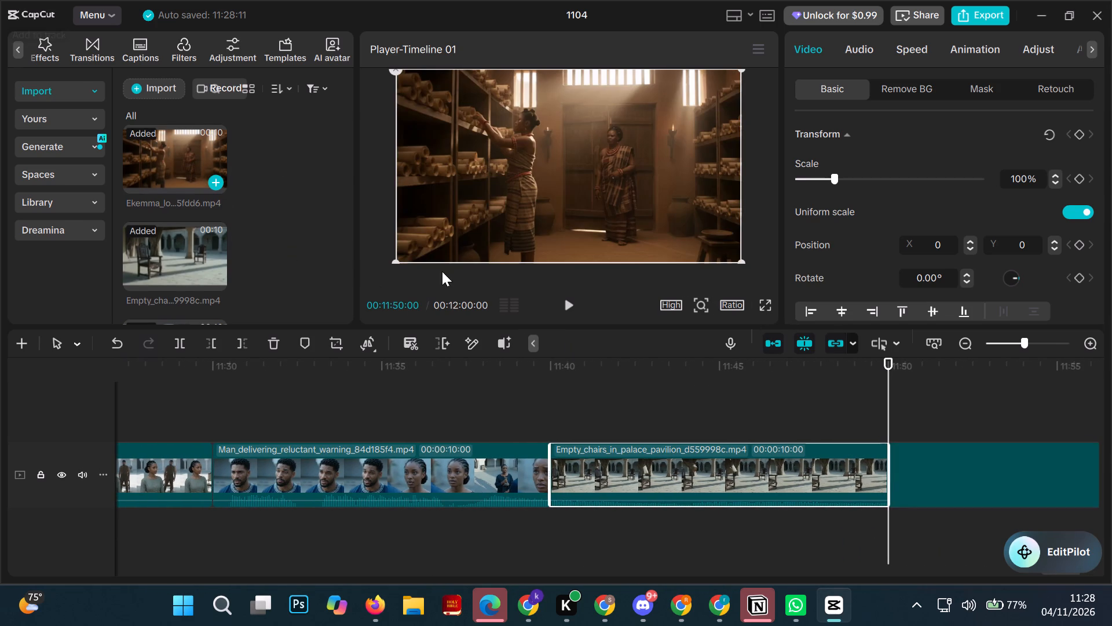
Move the playhead to the timeline's end at 00:12:00:00 and add the Woman_demanding_access_to_records clip there.
left_click_drag(890, 385, 1111, 505)
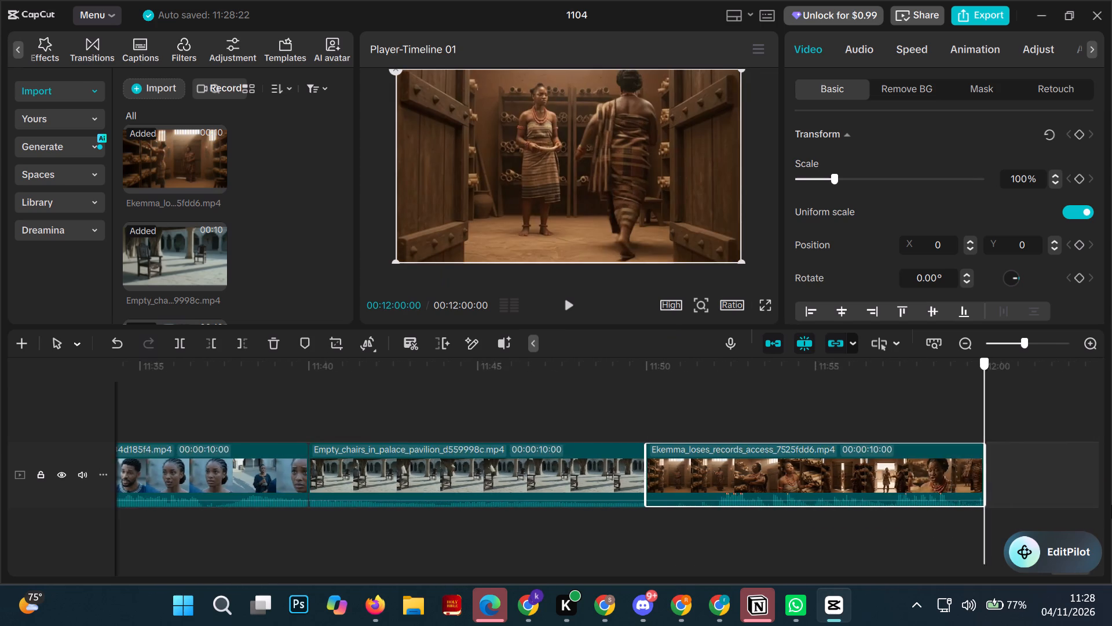
left_click_drag(1111, 505, 1111, 507)
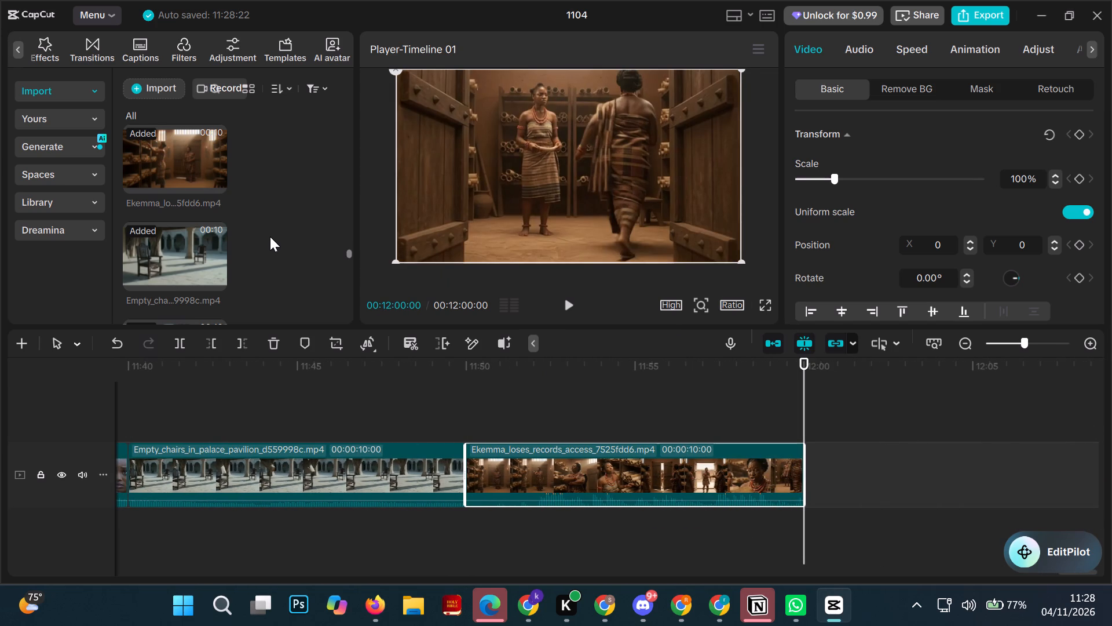
scroll(270, 236, "up", 1)
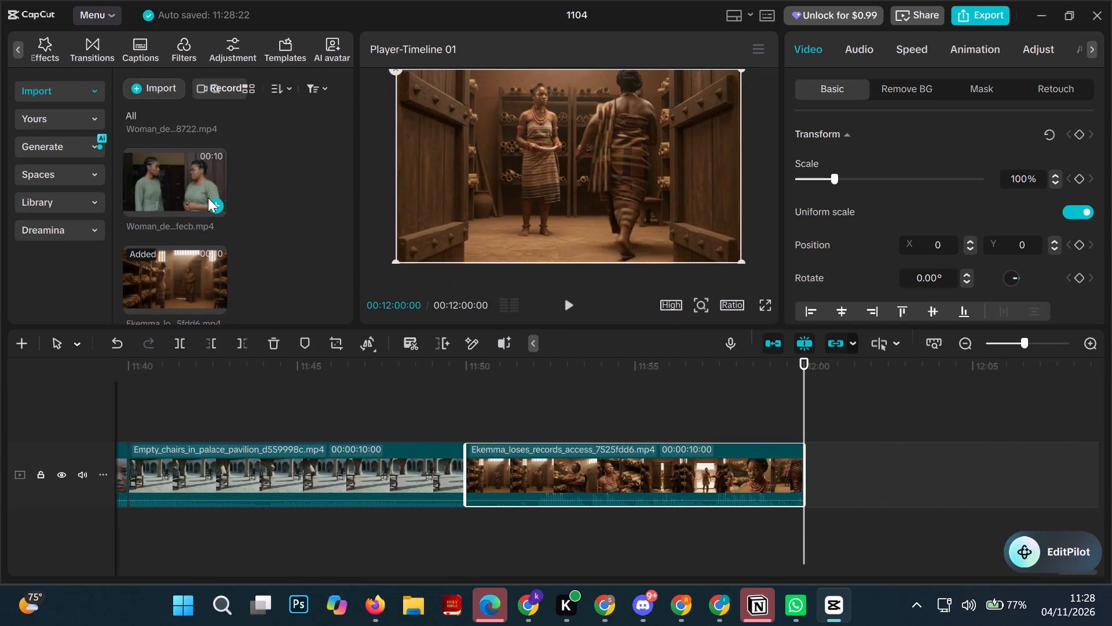
left_click(212, 203)
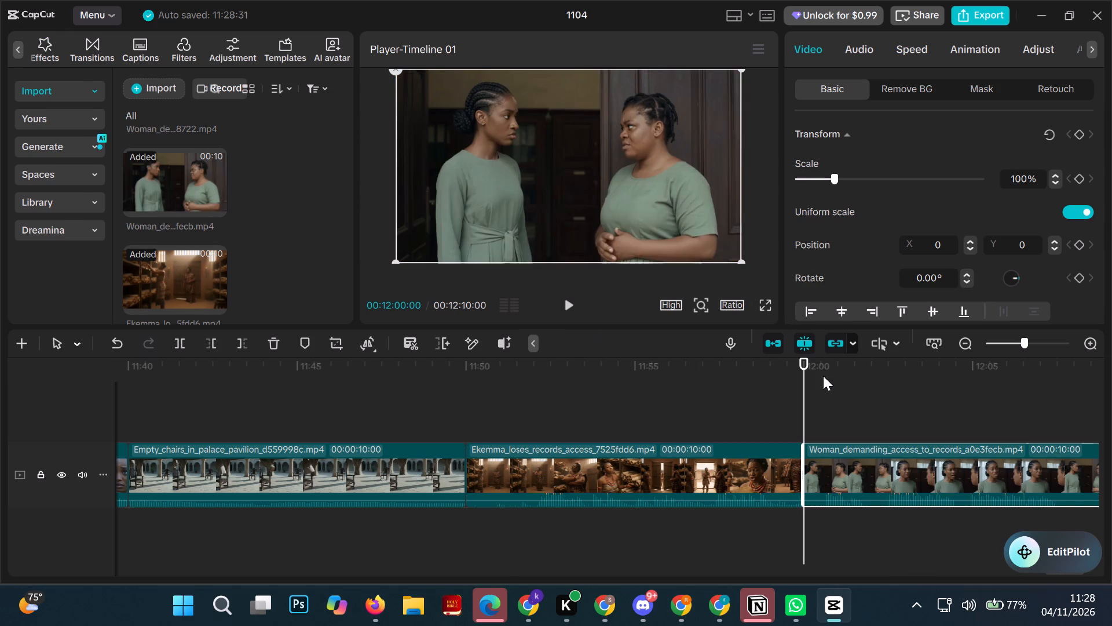
Move the playhead to the timeline's end at 00:12:10:00 and add the Woman_denying_entry_at_door clip there.
left_click_drag(804, 391, 939, 430)
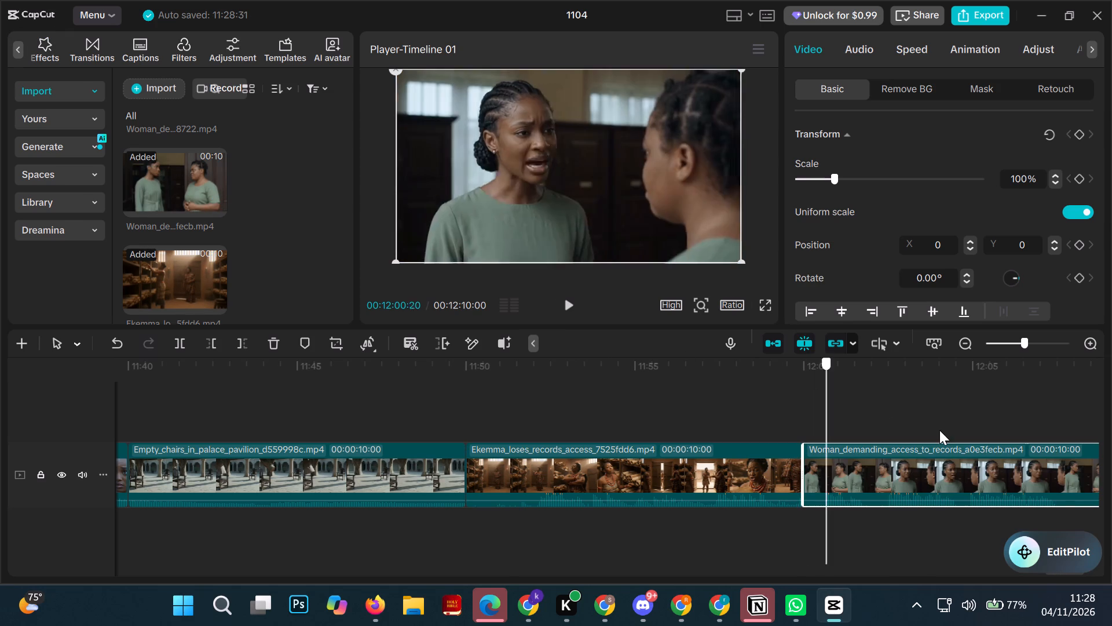
left_click_drag(939, 430, 1111, 527)
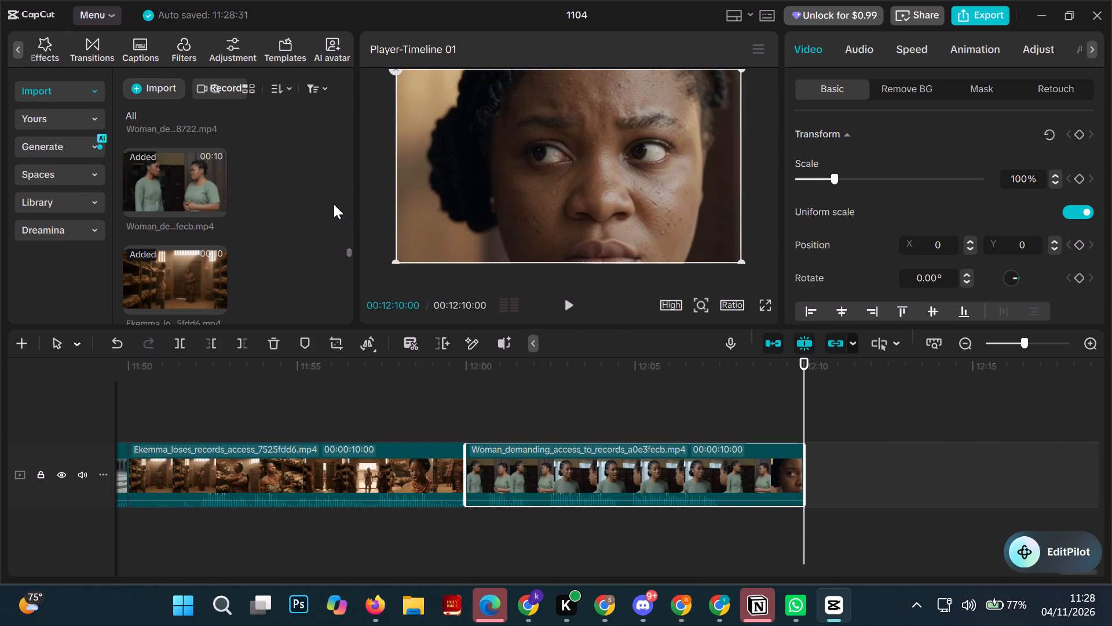
scroll(306, 202, "up", 1)
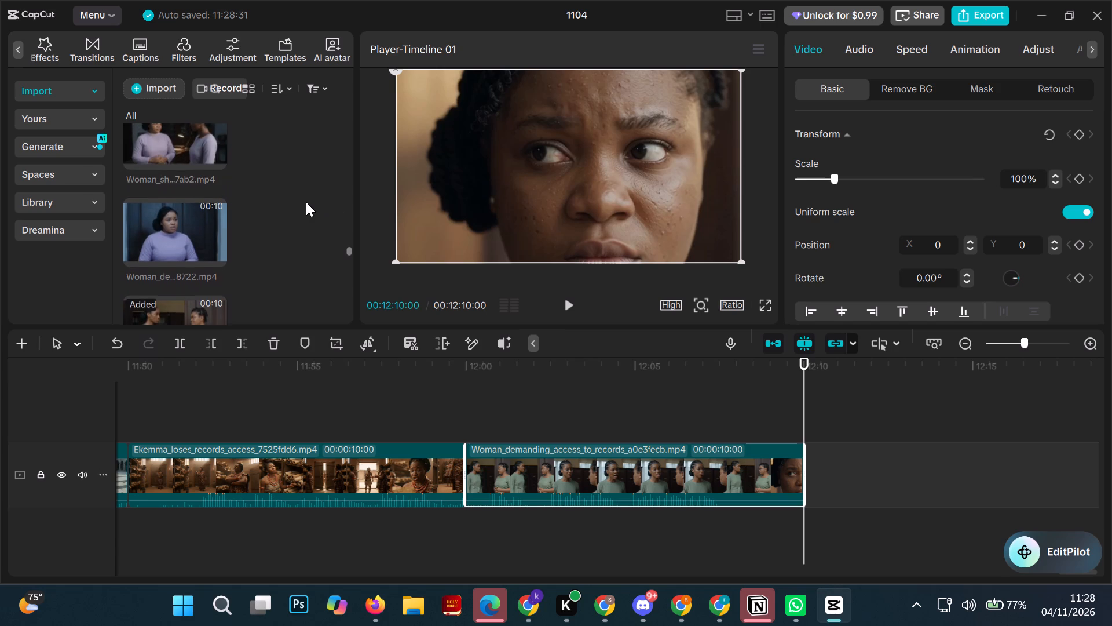
scroll(306, 202, "up", 1)
left_click(216, 263)
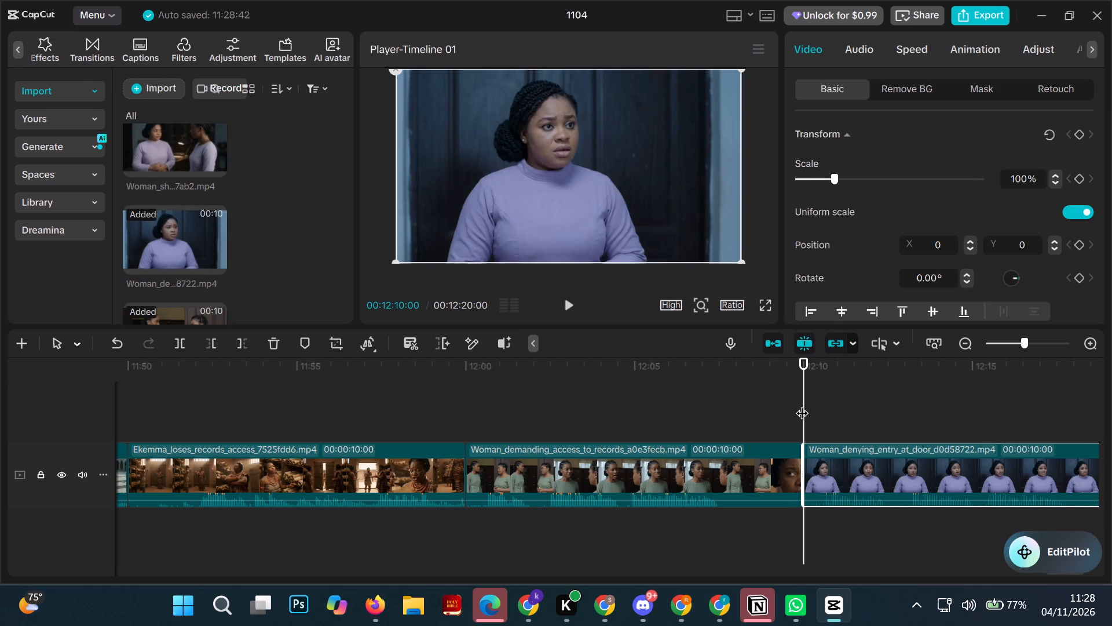
Move the playhead to the timeline's end at 00:12:20:00 and add the Woman_sharing_records_information clip there.
left_click_drag(802, 404, 1111, 554)
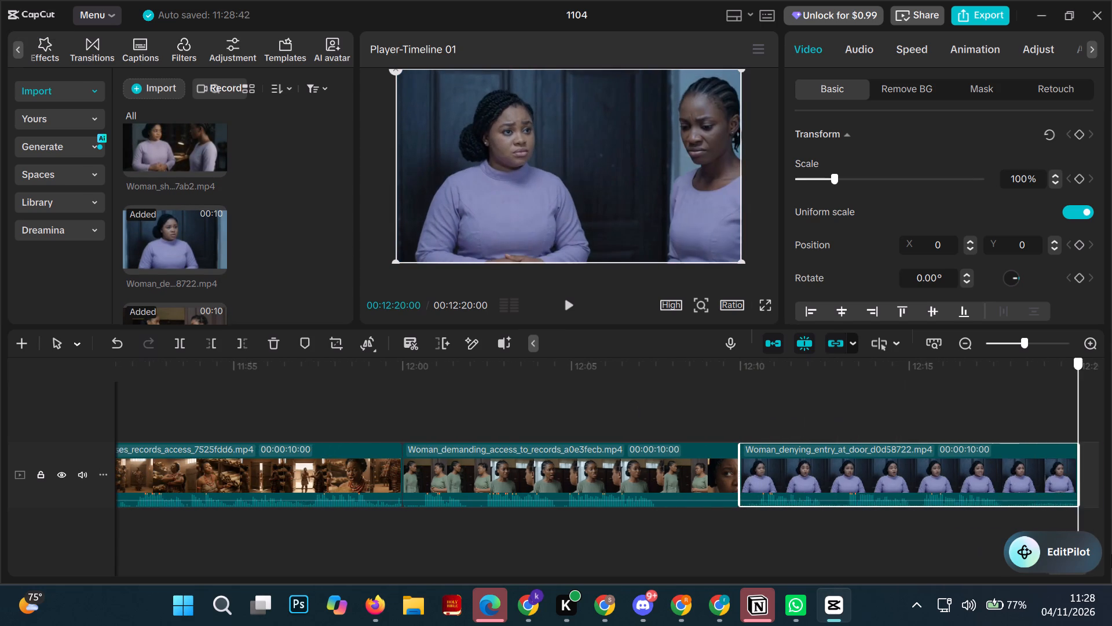
left_click_drag(1111, 554, 1111, 576)
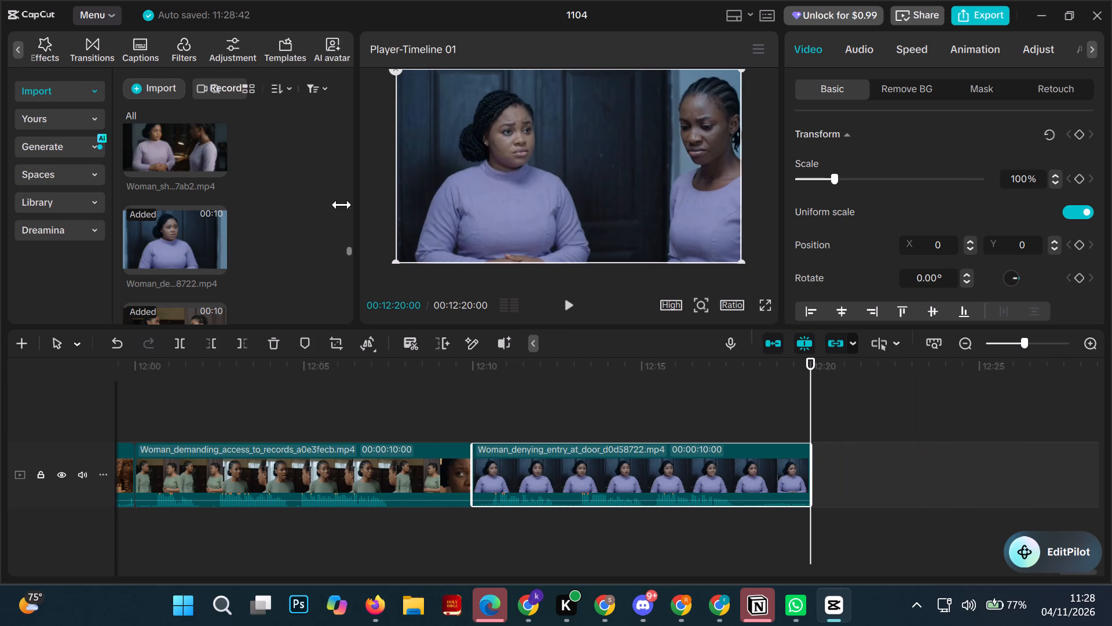
left_click(217, 166)
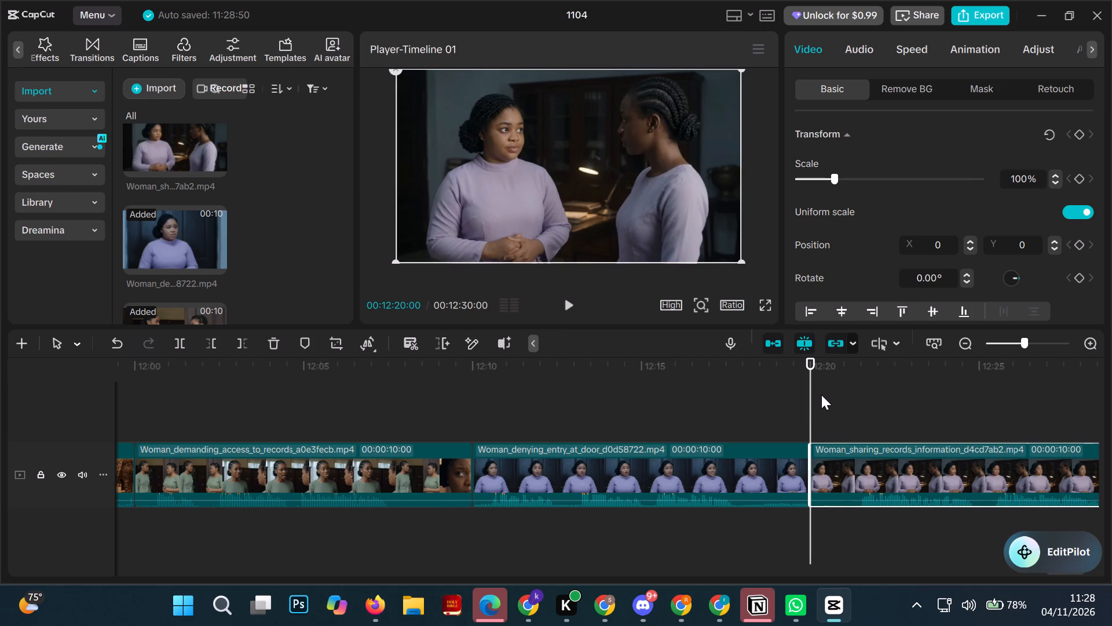
Move the playhead to the timeline's end at 00:12:30:00 and add the Woman_questioning_secured_records clip there.
left_click_drag(808, 390, 1019, 443)
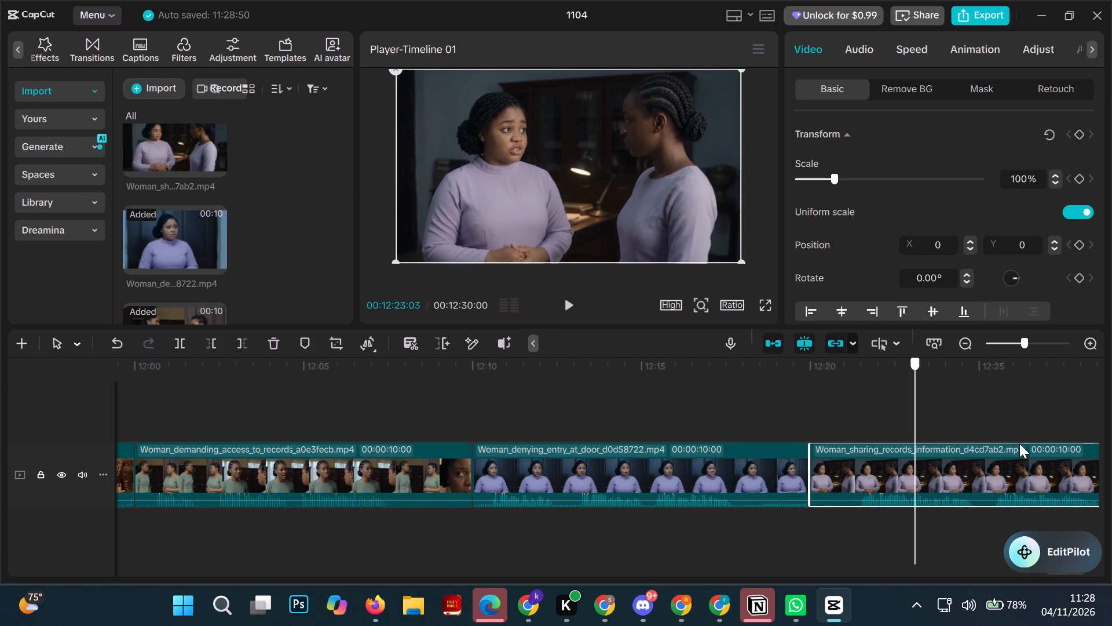
left_click_drag(1019, 443, 1111, 534)
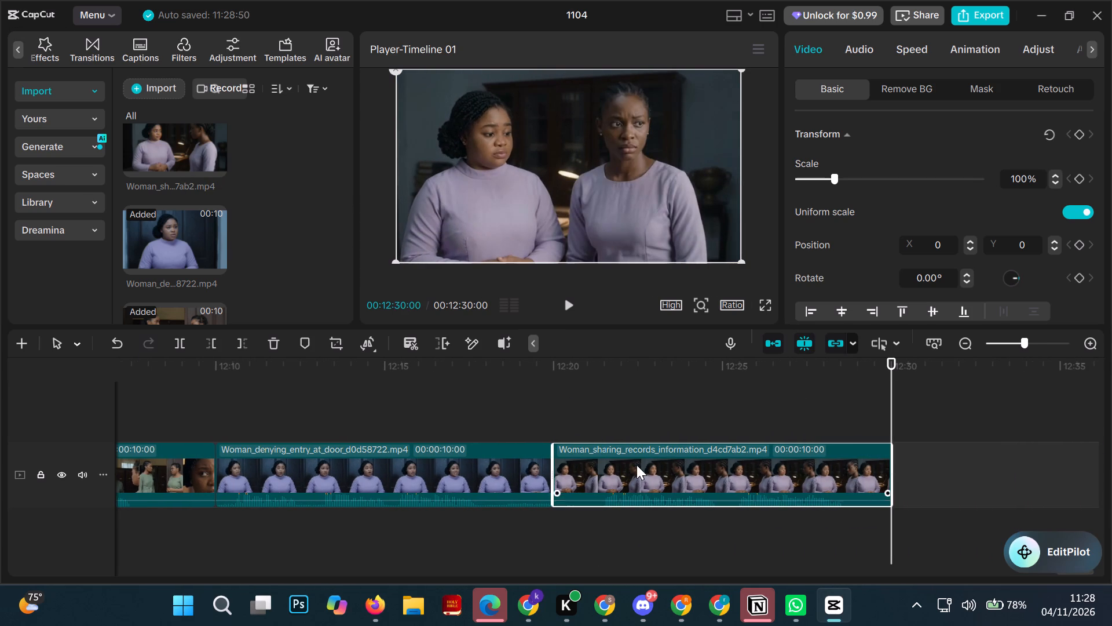
scroll(271, 206, "up", 1)
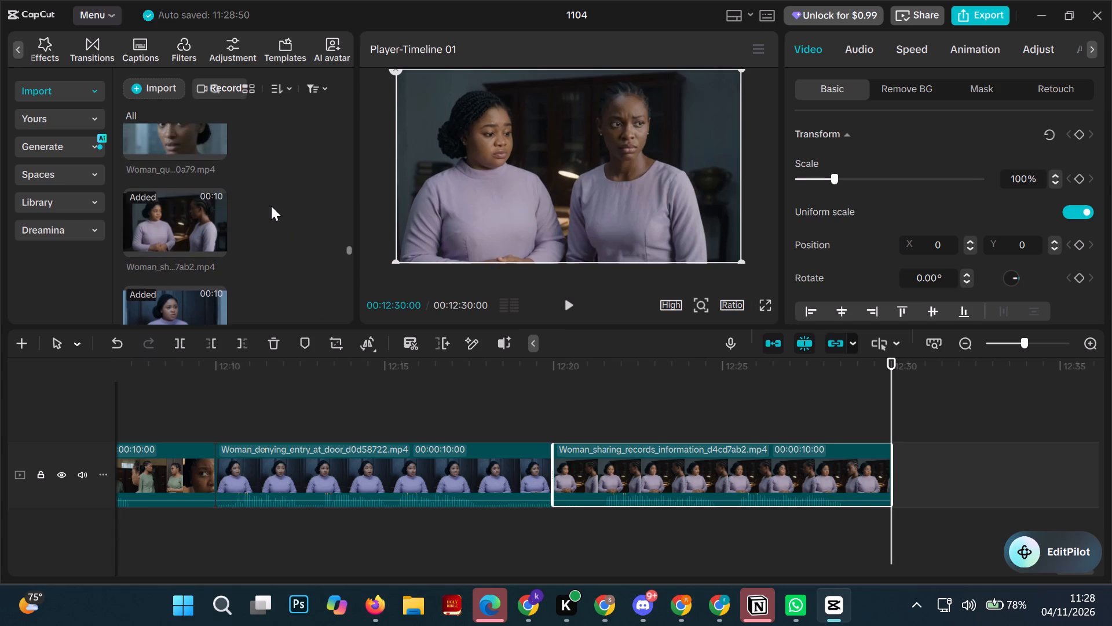
scroll(271, 206, "up", 1)
left_click(215, 261)
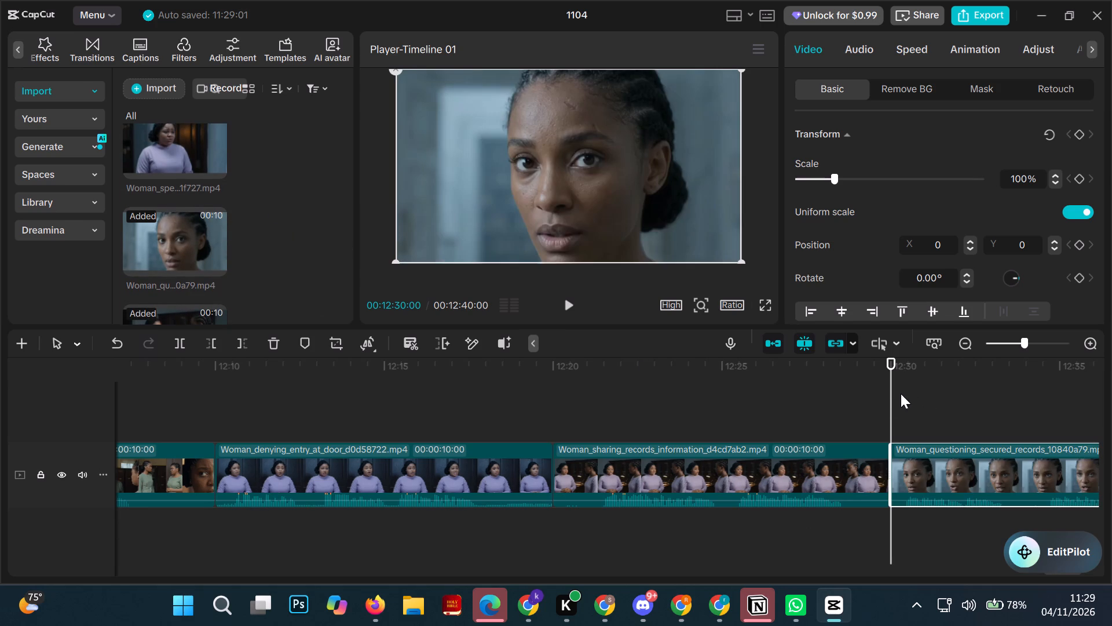
Move the playhead to the timeline's end at 00:12:40:00 and add the Woman_speaking_in_records_room clip there.
left_click_drag(890, 394, 1111, 478)
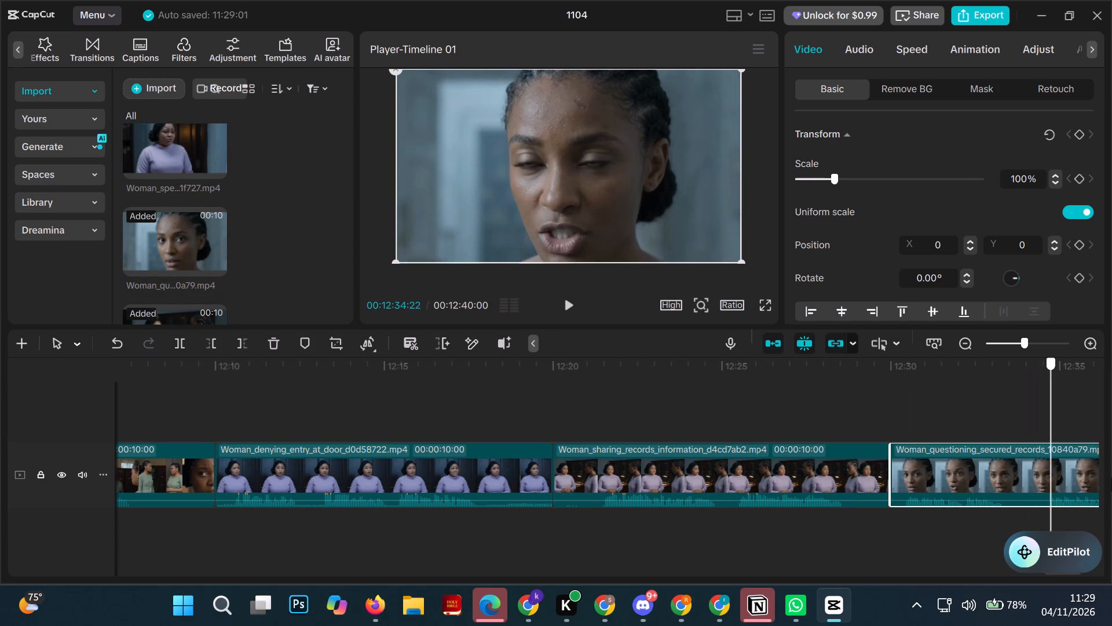
left_click_drag(1111, 478, 1111, 536)
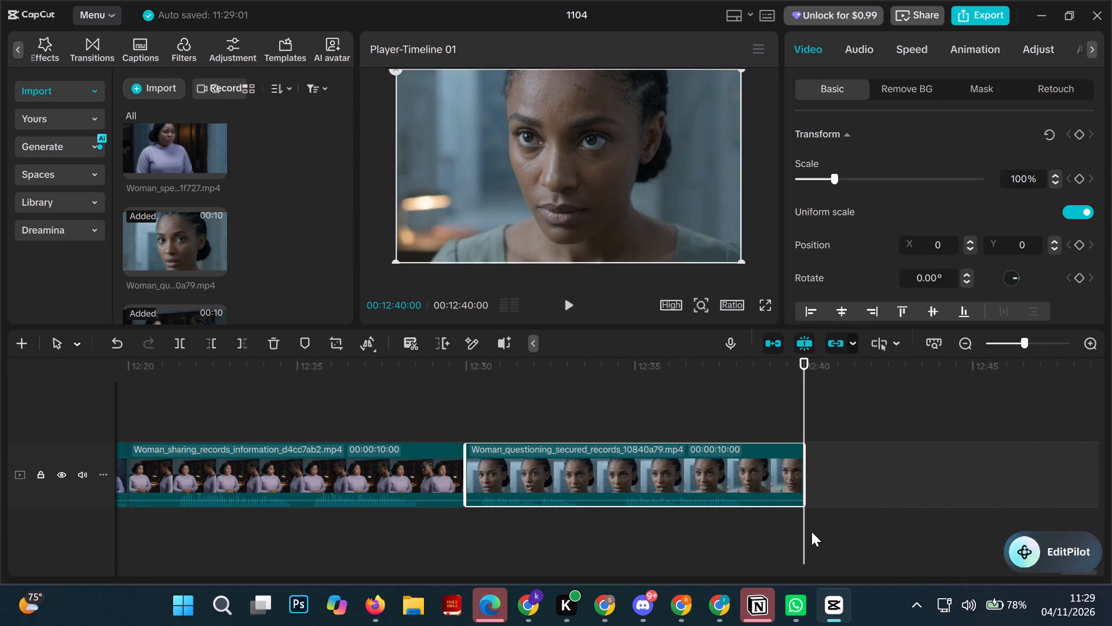
scroll(277, 188, "up", 1)
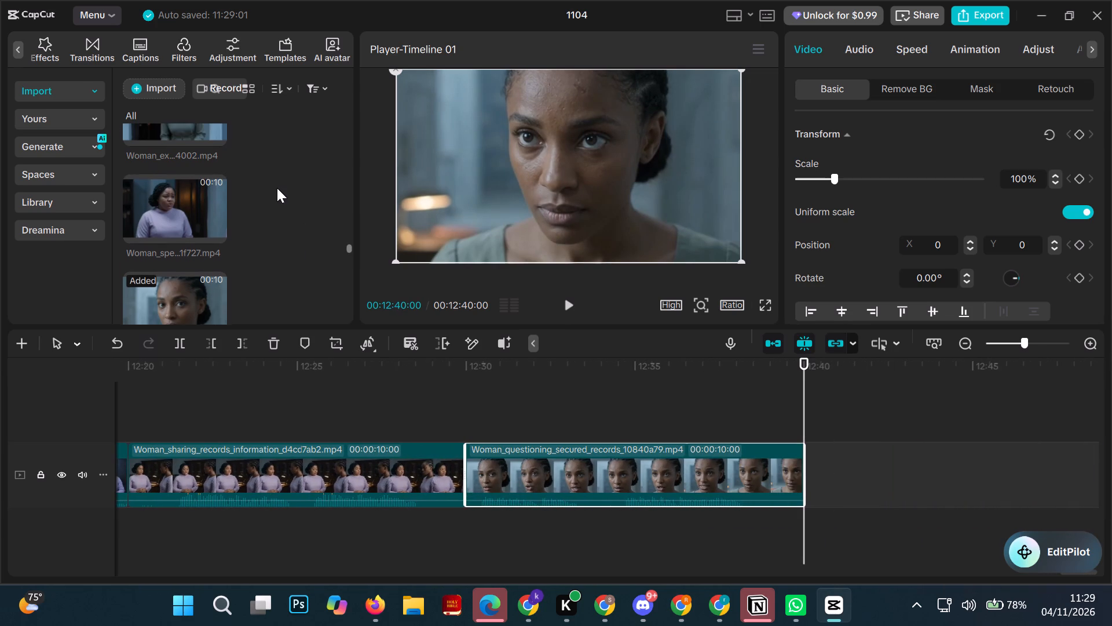
left_click(218, 228)
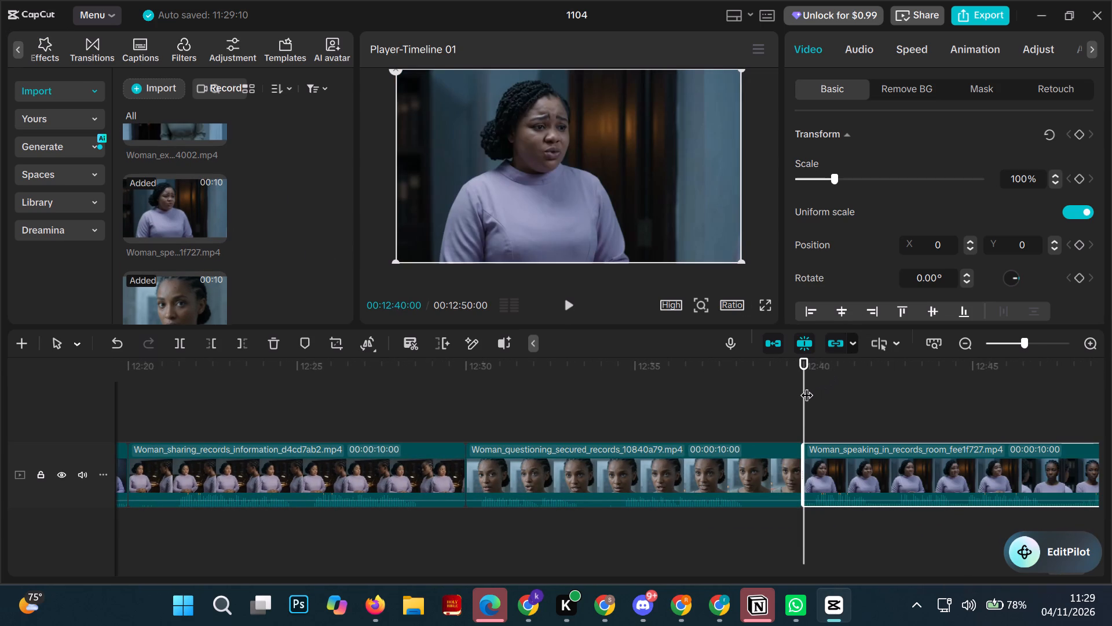
Move the playhead to the timeline's end at 00:12:50:00 and add the Woman_expressing_firm_resolve clip there.
left_click_drag(806, 386, 1027, 439)
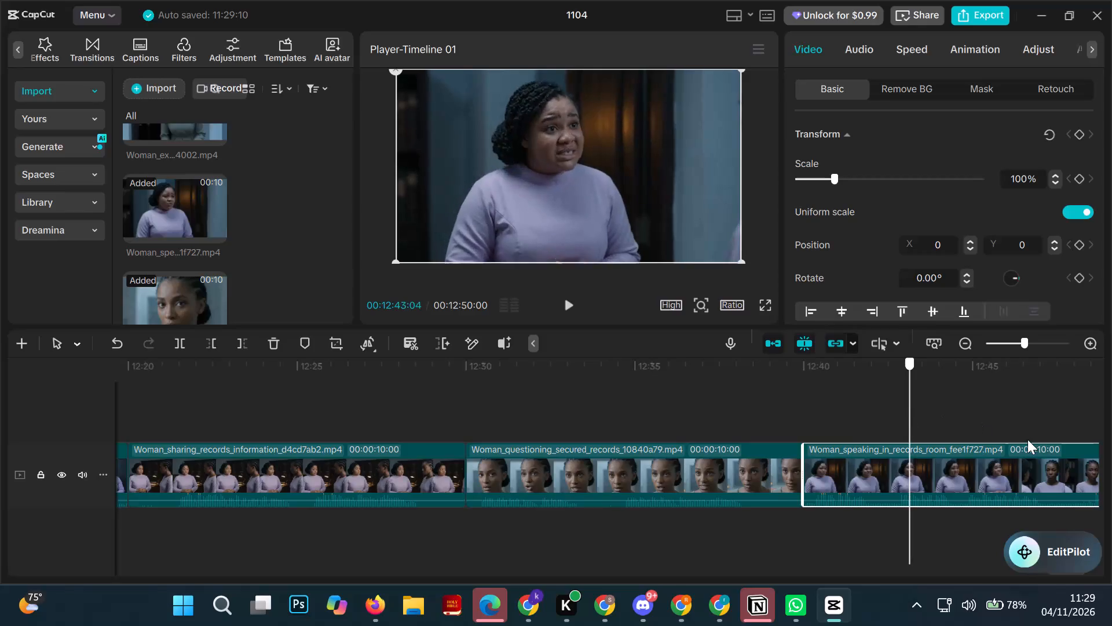
left_click_drag(1027, 439, 1111, 468)
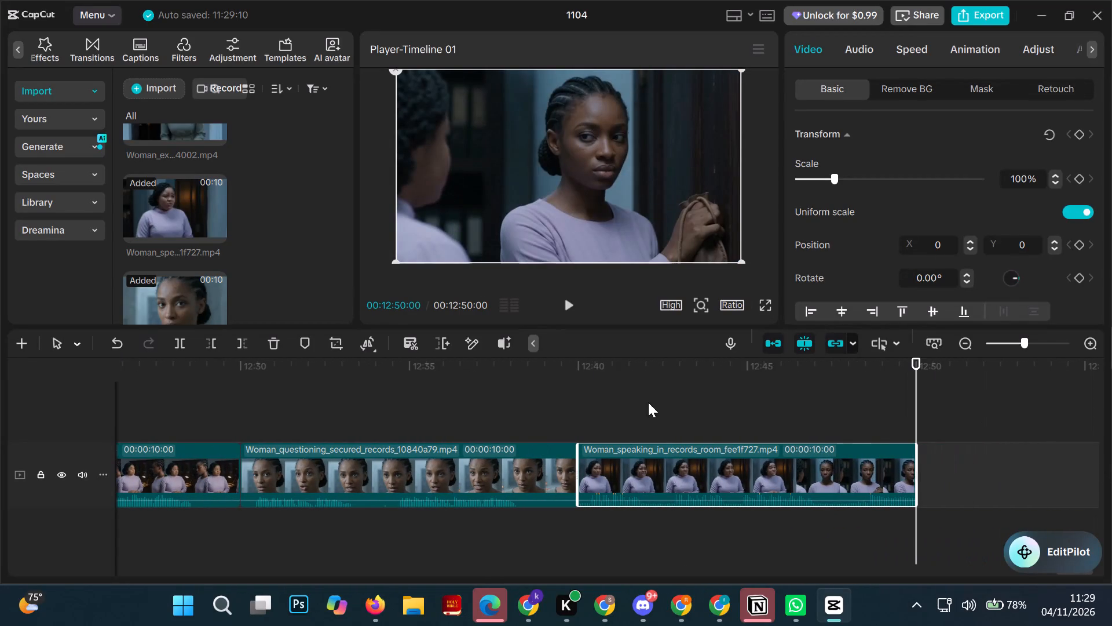
scroll(291, 187, "up", 1)
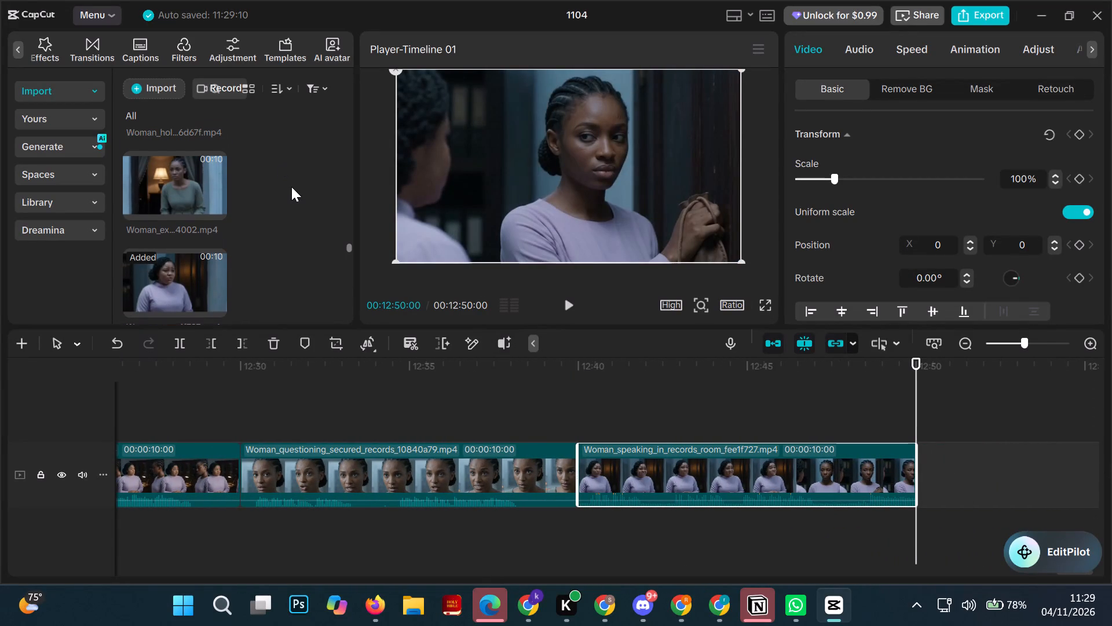
left_click(213, 208)
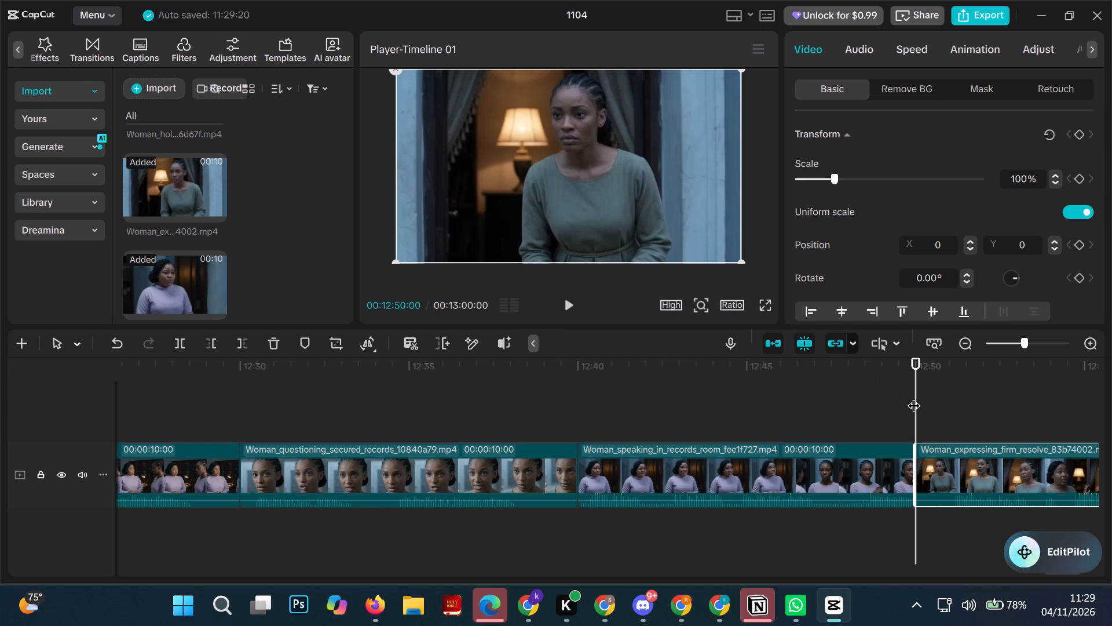
Move the playhead to the timeline's end at 00:13:00:00 and add the Woman_holding_phone_in_records clip there.
left_click_drag(914, 397, 1111, 482)
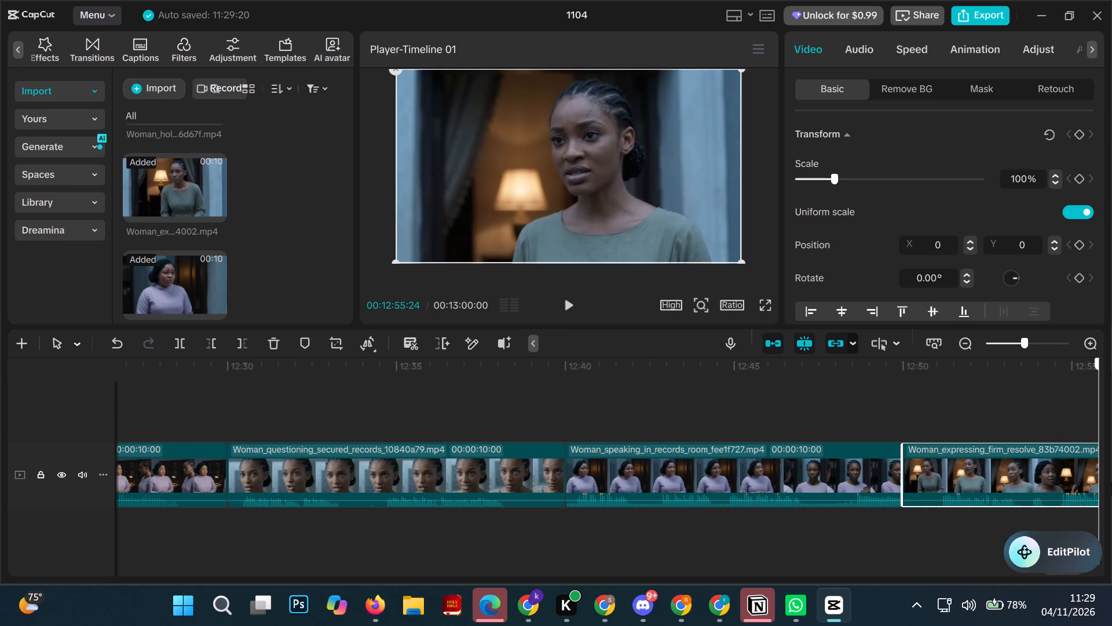
left_click_drag(1111, 482, 1111, 544)
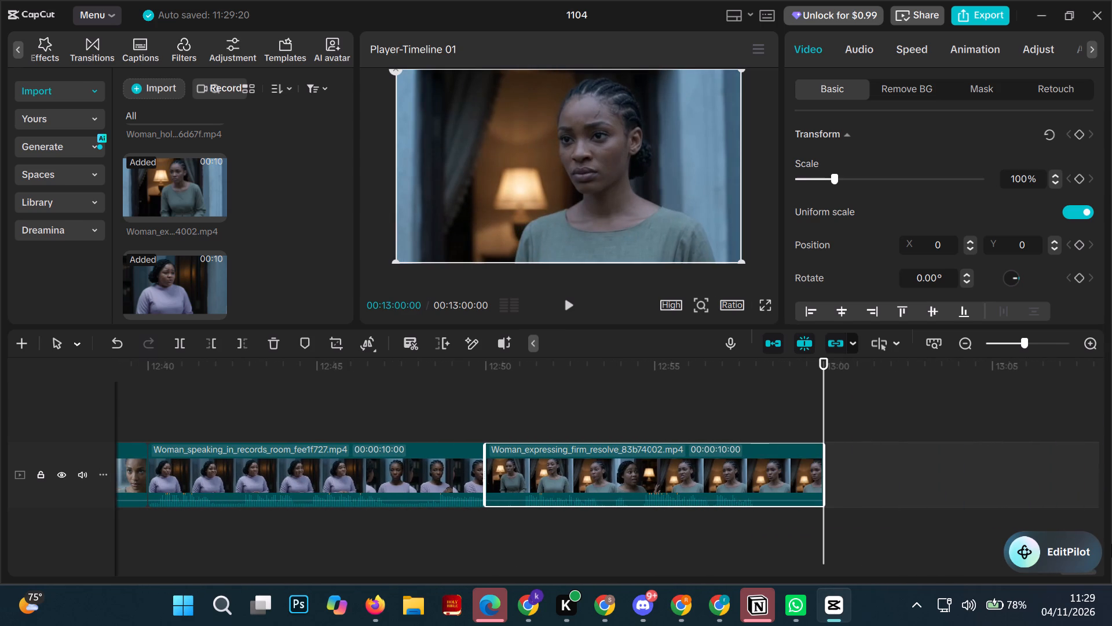
scroll(287, 205, "up", 1)
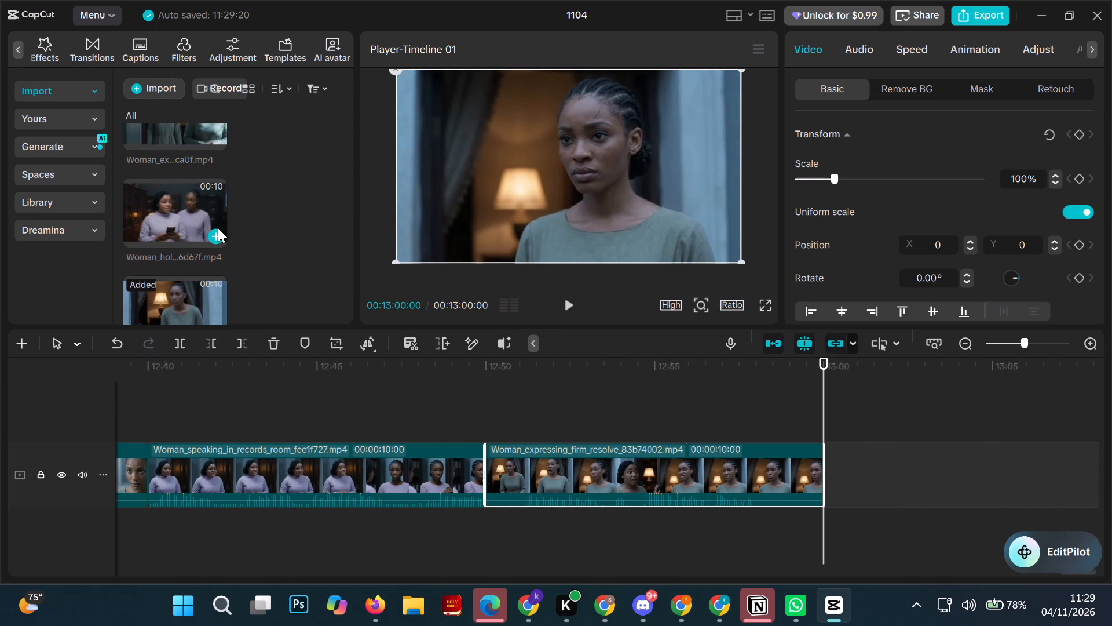
left_click(217, 231)
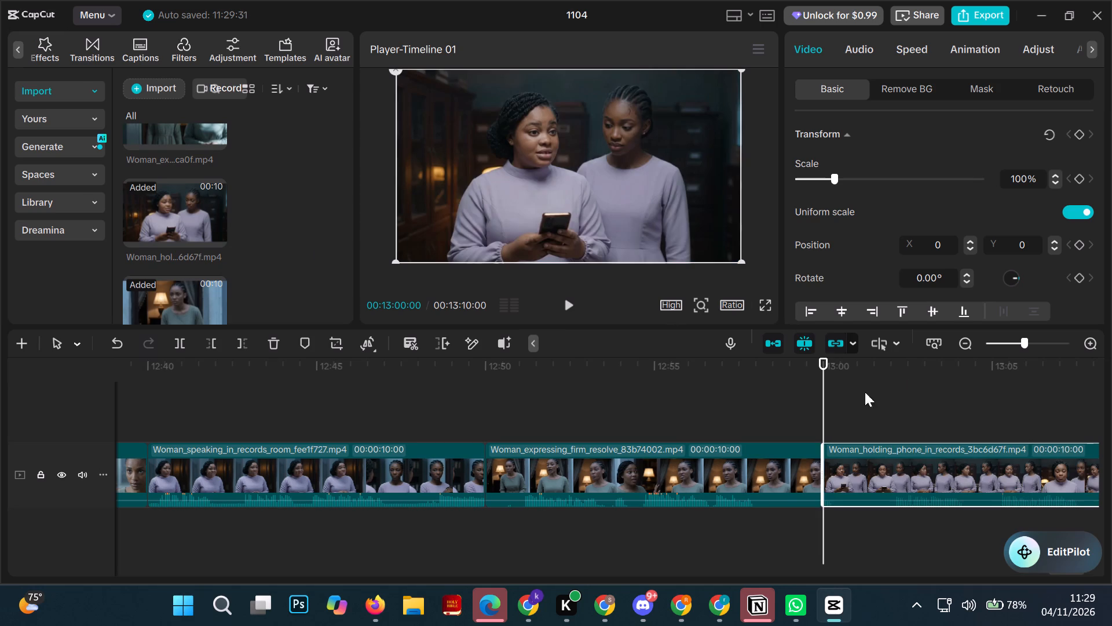
Move the playhead to the timeline's end at 00:13:10:00 and add the Woman_expressing_concern_in_room clip there.
left_click_drag(824, 395, 984, 427)
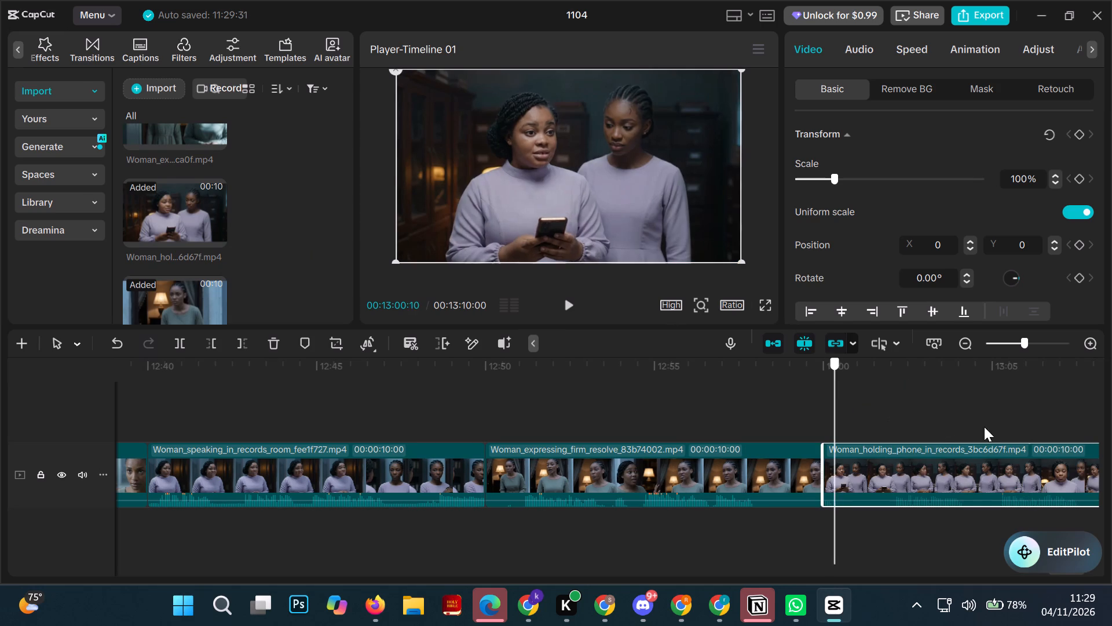
left_click_drag(984, 427, 1111, 475)
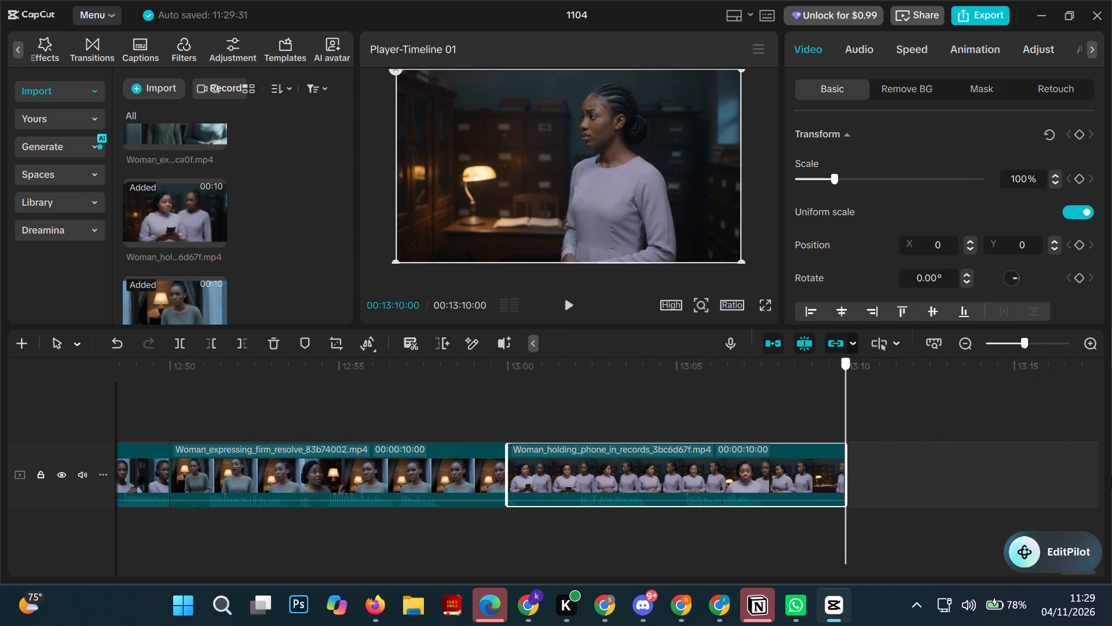
scroll(310, 205, "up", 1)
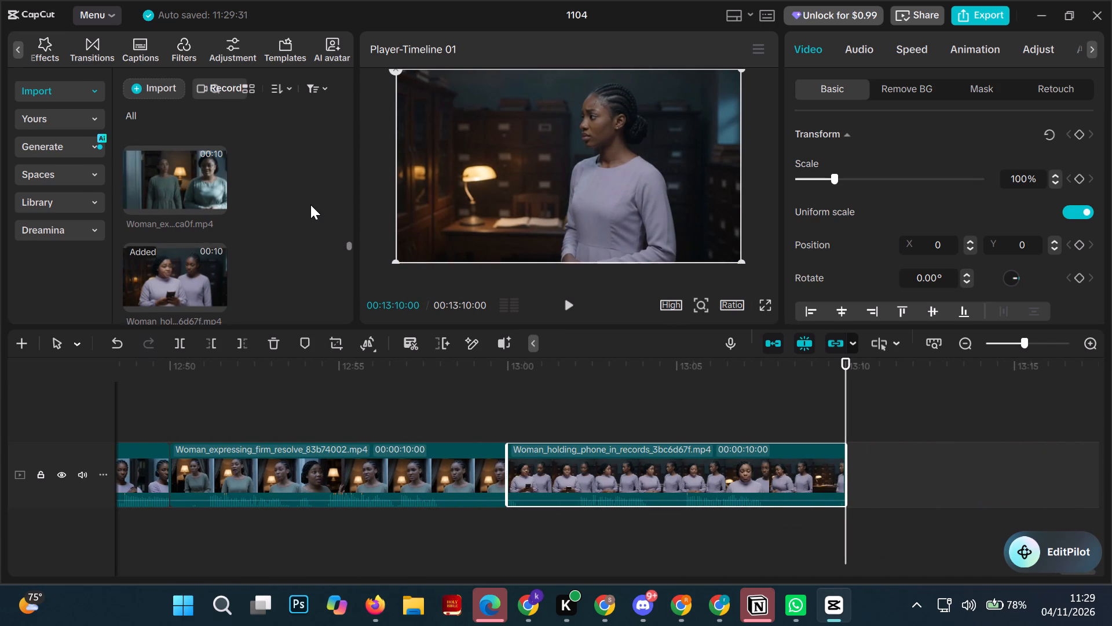
scroll(310, 205, "up", 1)
left_click(214, 213)
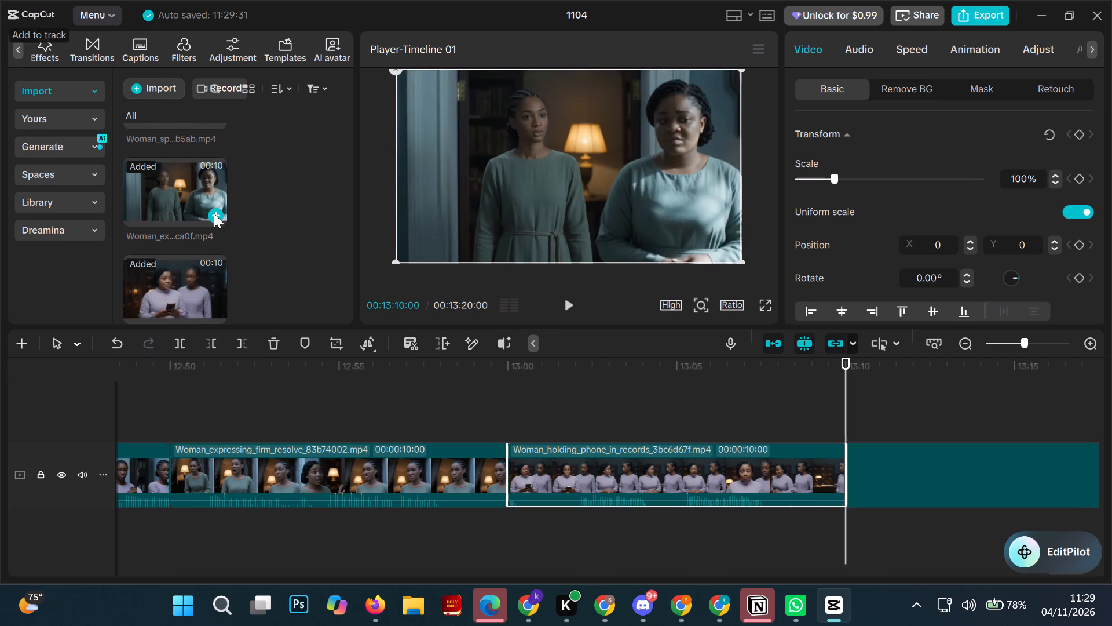
Move the playhead to the timeline's end at 00:13:20:00 and add the Woman_speaks_near_palace_records clip there.
left_click_drag(846, 386, 1111, 516)
scroll(273, 200, "up", 1)
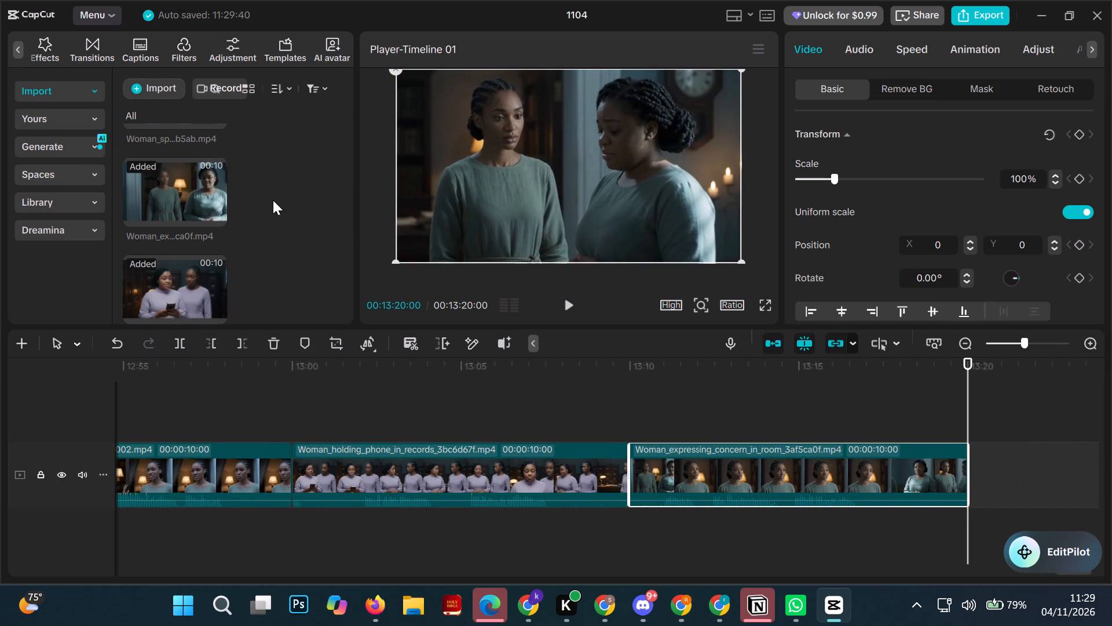
scroll(273, 200, "up", 1)
left_click(218, 234)
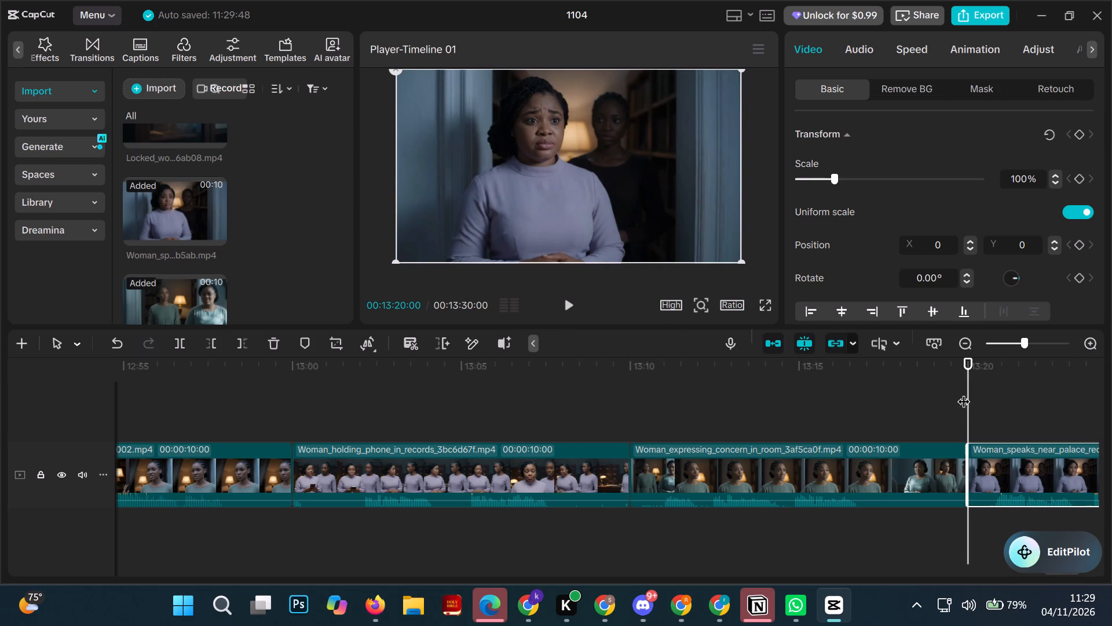
Move the playhead to the timeline's end at 00:13:30:00 and add the Locked_wooden_box_in_cabinet clip there.
left_click_drag(968, 396, 1111, 445)
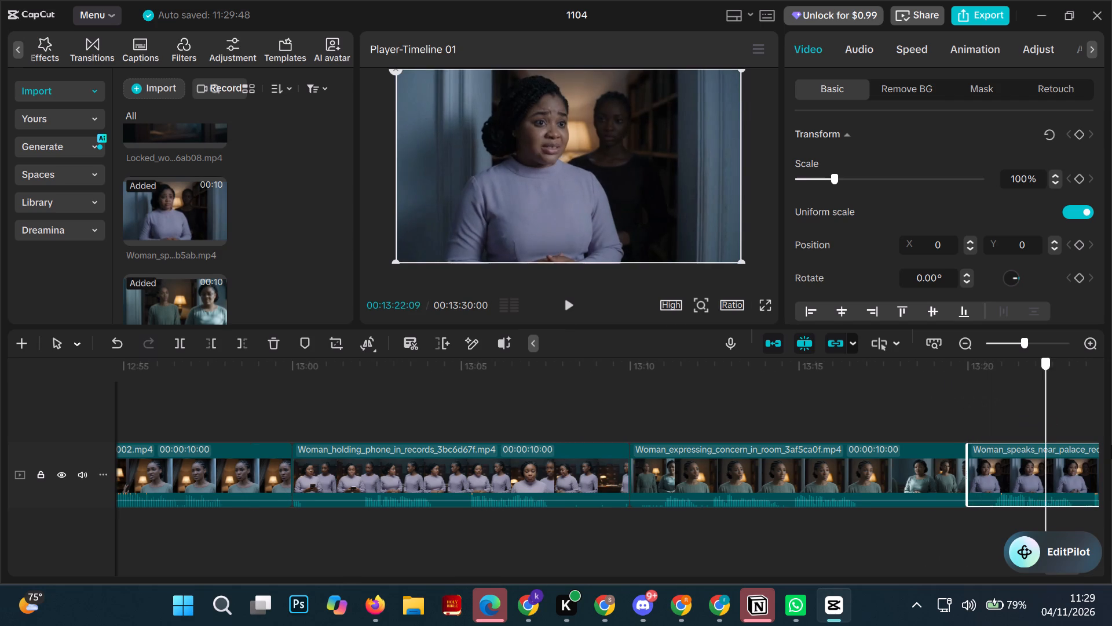
left_click_drag(1111, 445, 1111, 556)
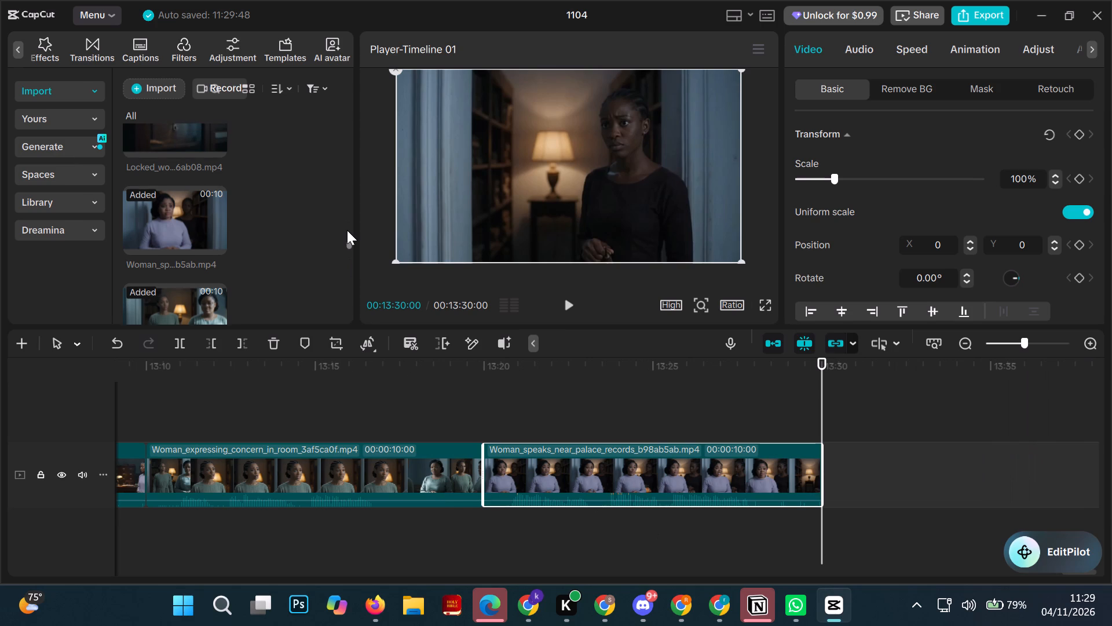
scroll(347, 230, "up", 1)
scroll(301, 248, "down", 1)
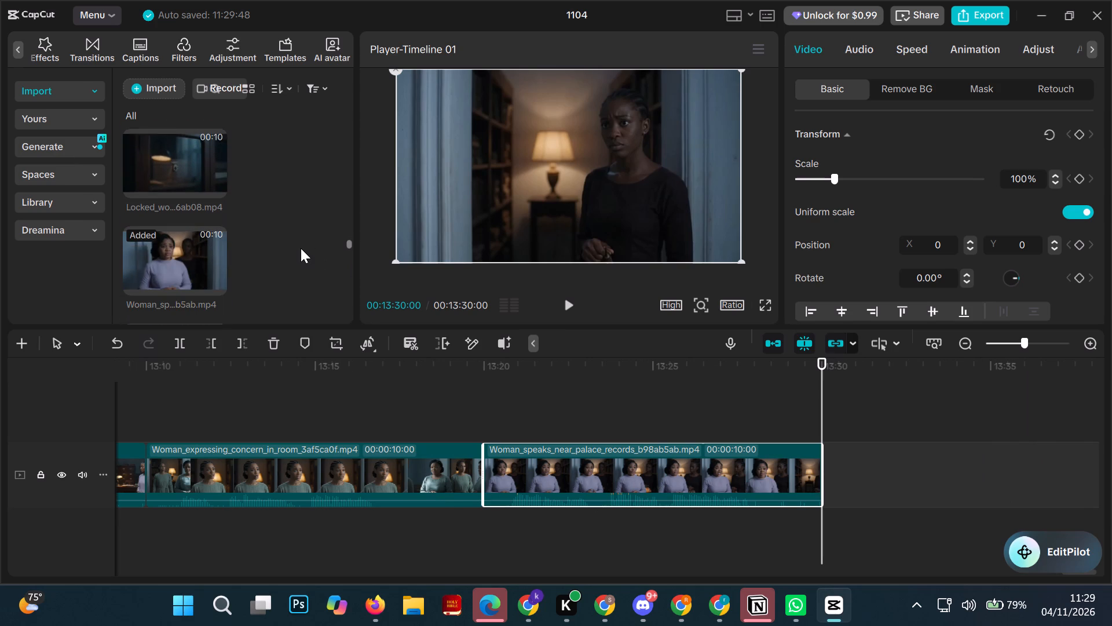
scroll(301, 248, "down", 1)
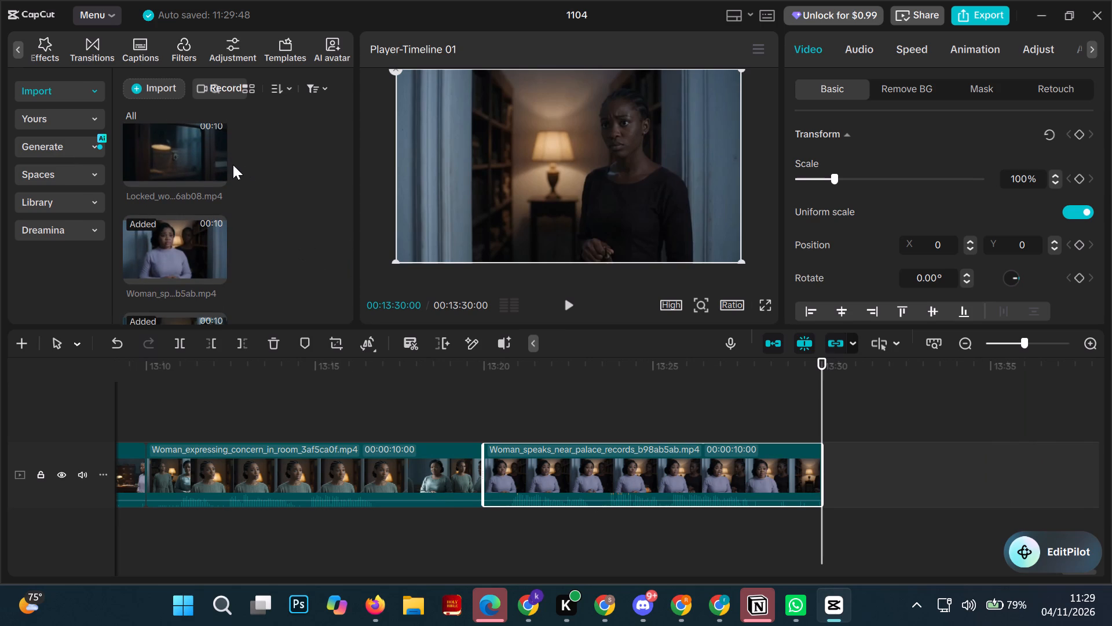
left_click(220, 177)
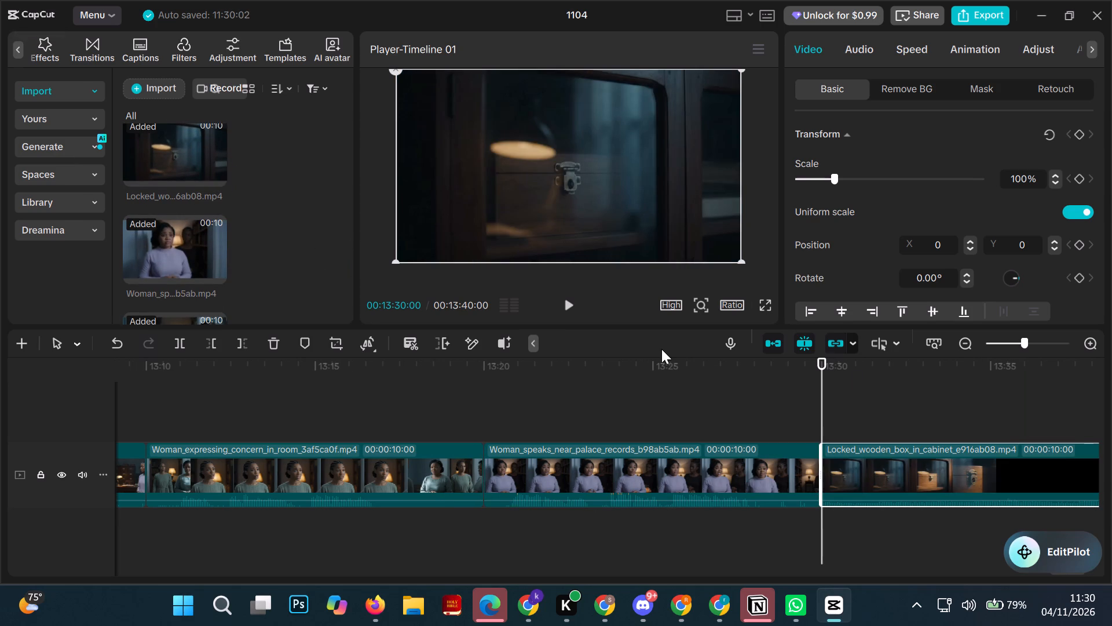
Move the playhead to the timeline's end at 00:13:40:00 and add the Ekemma_learns_about_her_mother clip there.
left_click_drag(821, 397, 1111, 536)
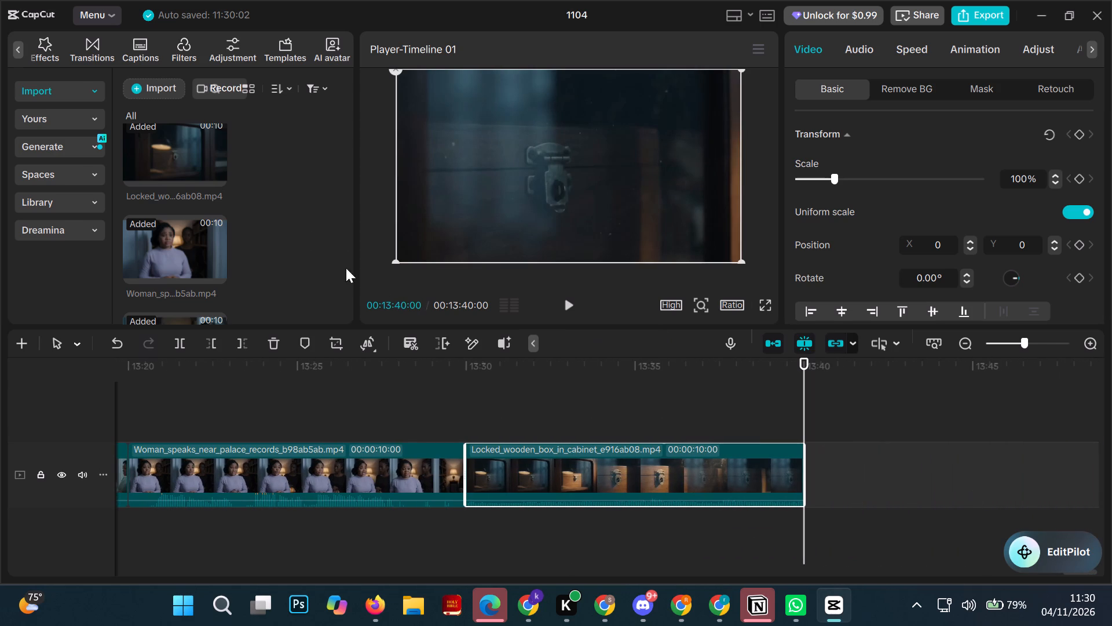
scroll(299, 219, "up", 2)
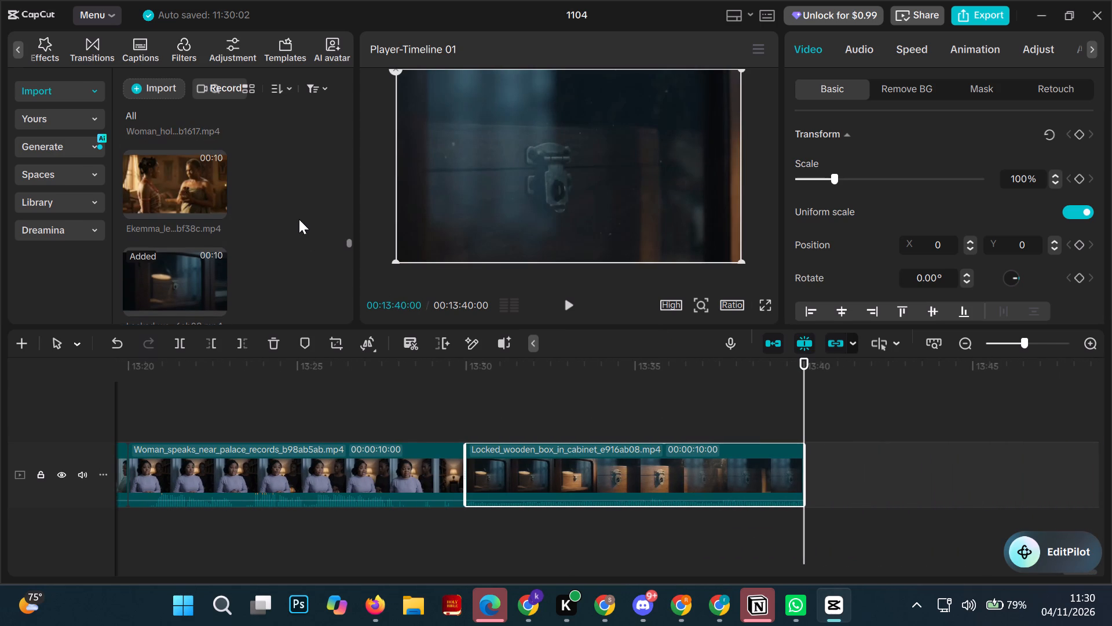
left_click(216, 205)
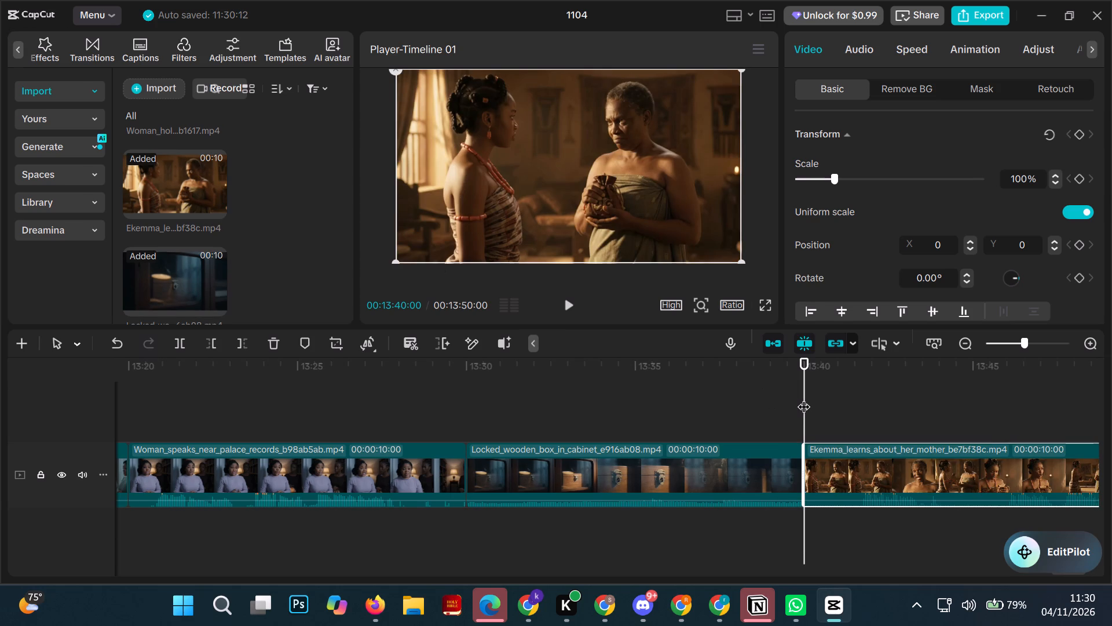
Move the playhead to the timeline's end at 00:13:50:00 and add the Woman_holding_small_cloth_pouch clip there.
left_click_drag(803, 398, 1016, 459)
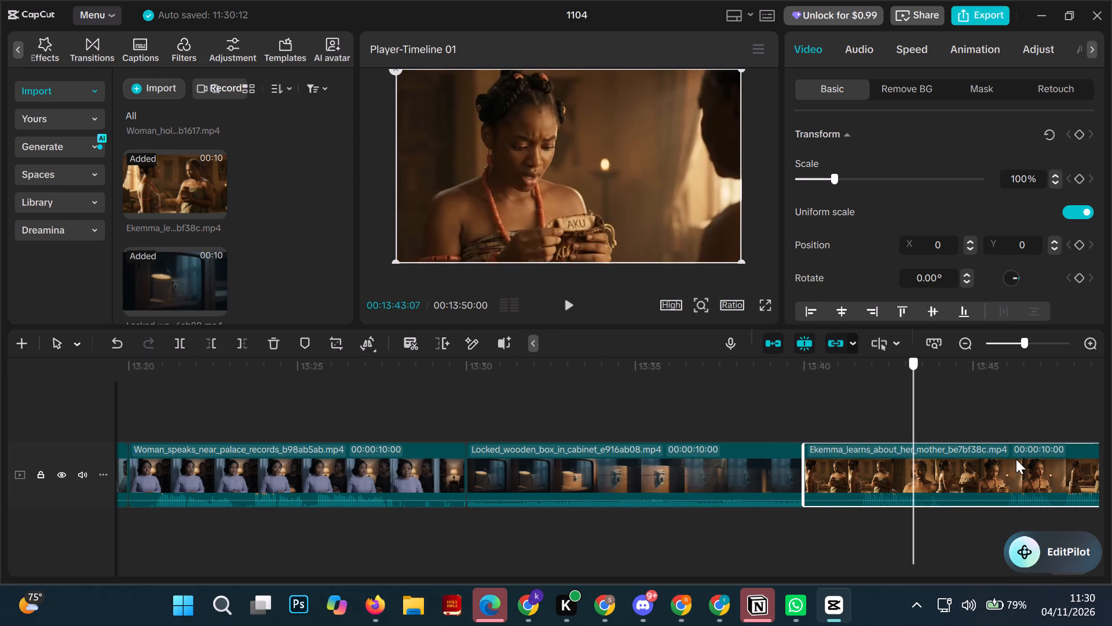
left_click_drag(1016, 459, 1111, 520)
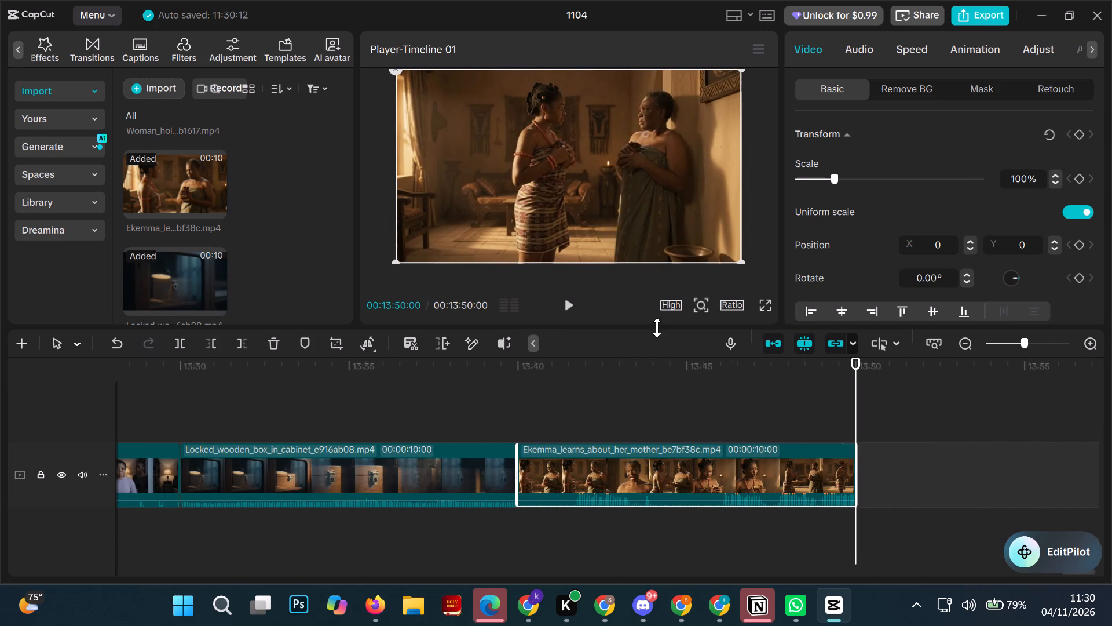
scroll(280, 254, "up", 2)
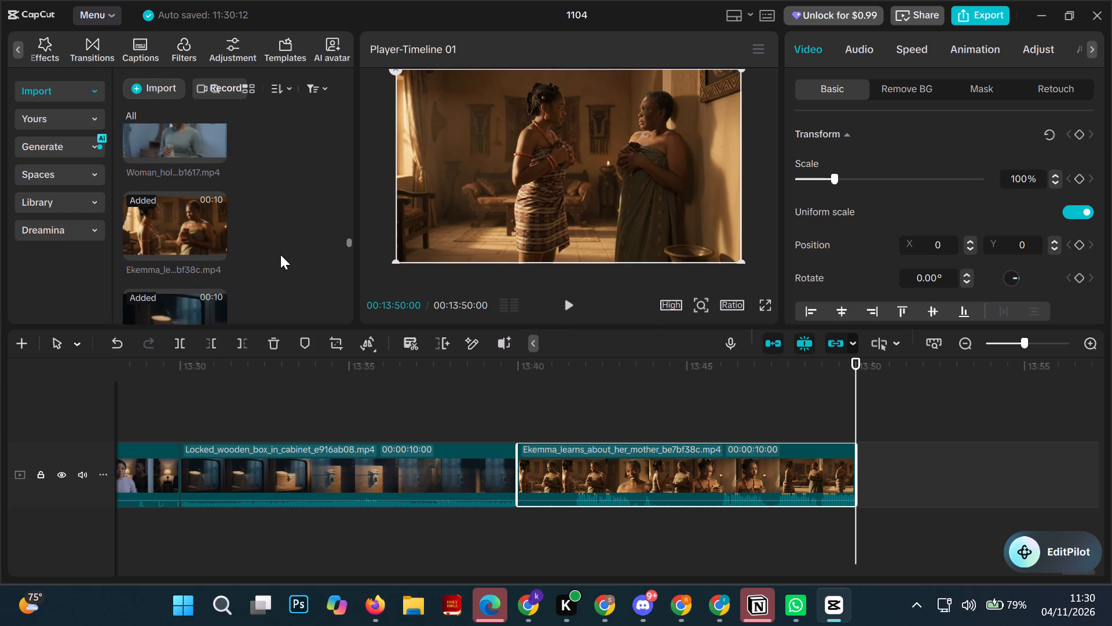
scroll(280, 254, "up", 1)
left_click(213, 267)
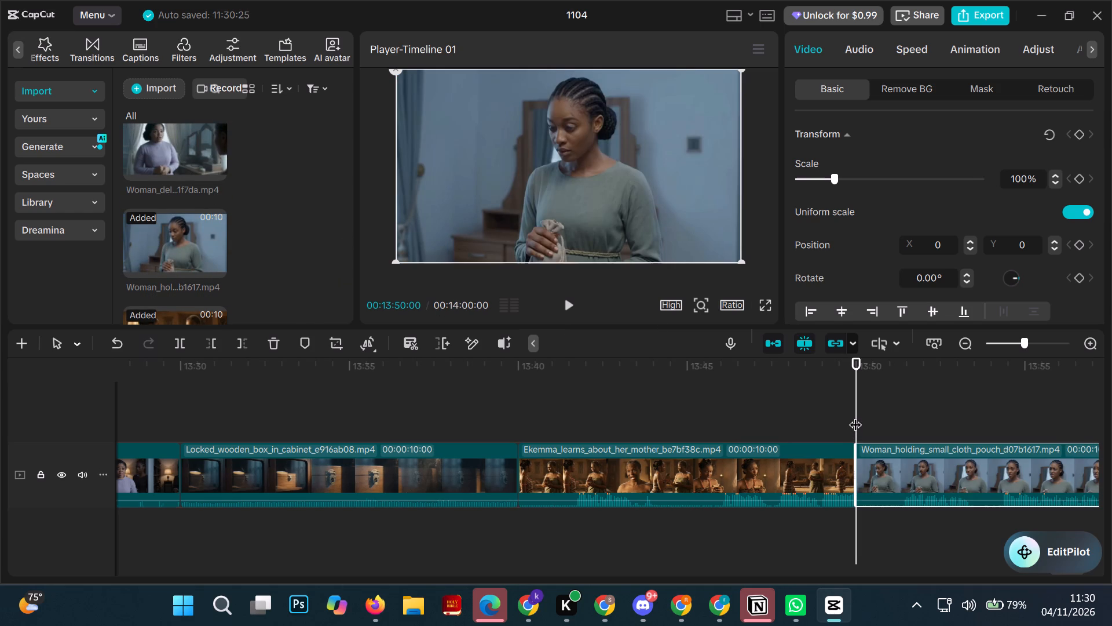
Move the playhead to the timeline's end at 00:14:00:00 and add the Woman_delivering_pouch_in_suite clip there.
left_click_drag(855, 416, 1111, 500)
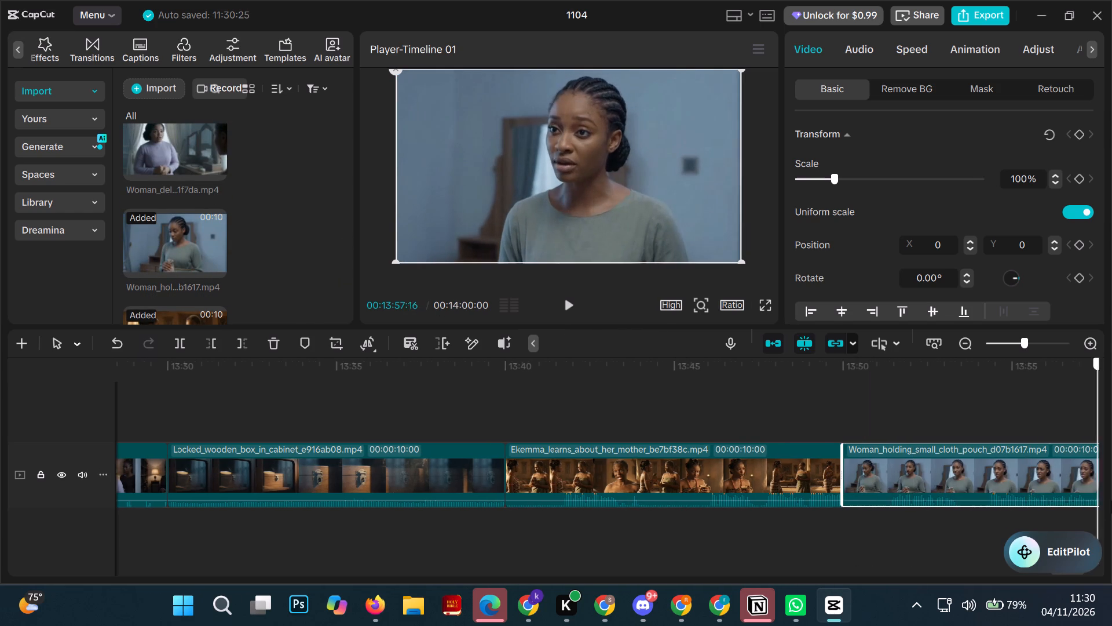
left_click_drag(1111, 500, 1111, 527)
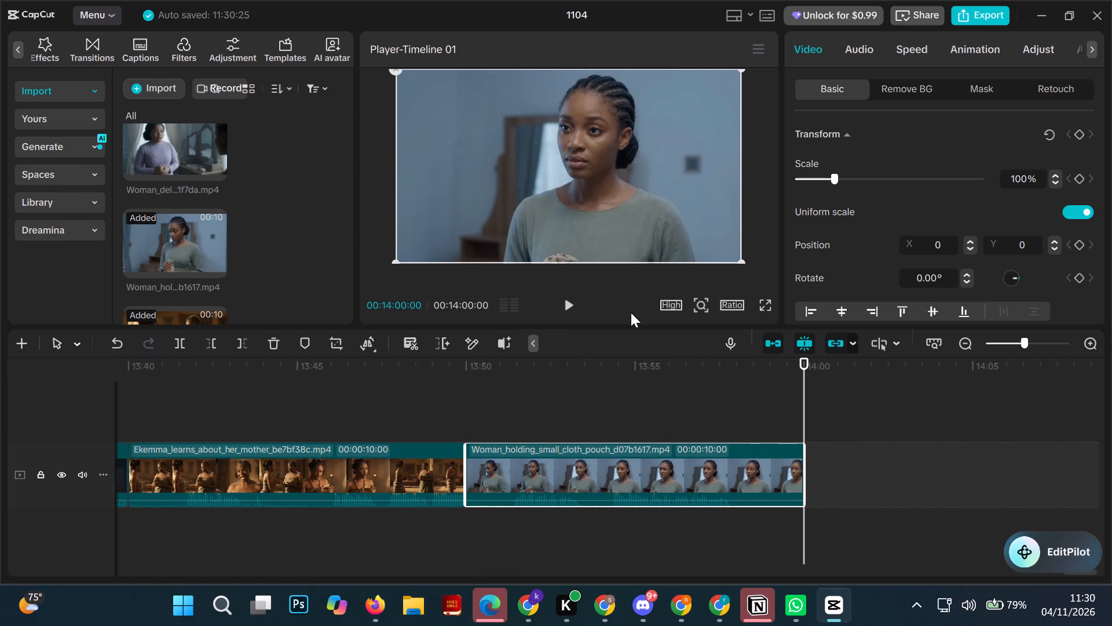
left_click(218, 168)
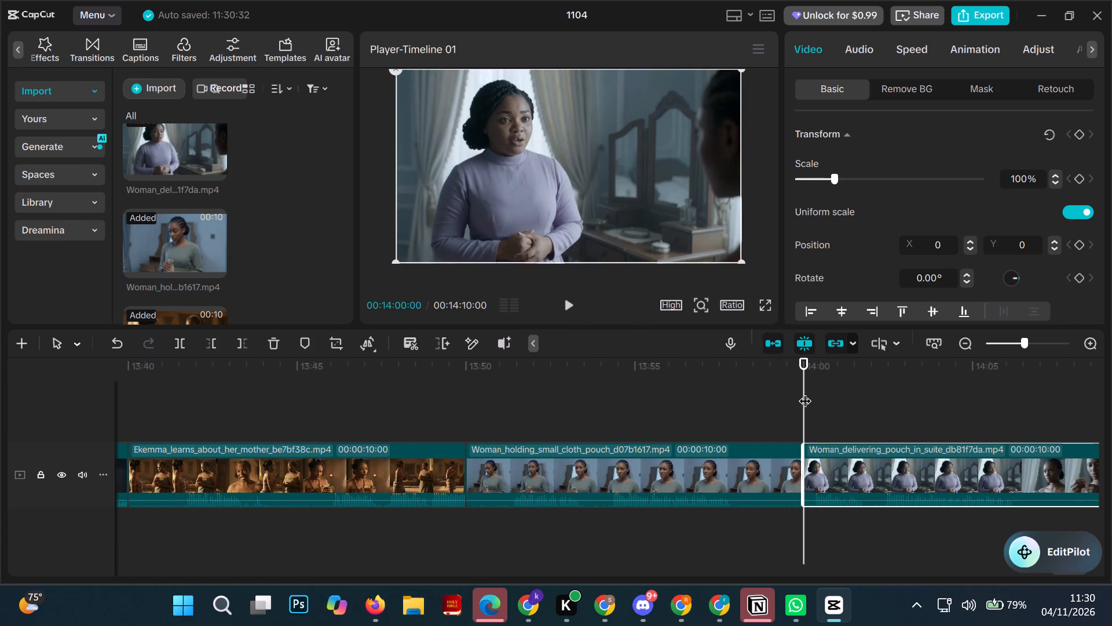
Move the playhead to the timeline's end at 00:14:10:00 and add the Woman_examining_carved_wooden clip ending in aac2 there.
left_click_drag(804, 392, 1111, 530)
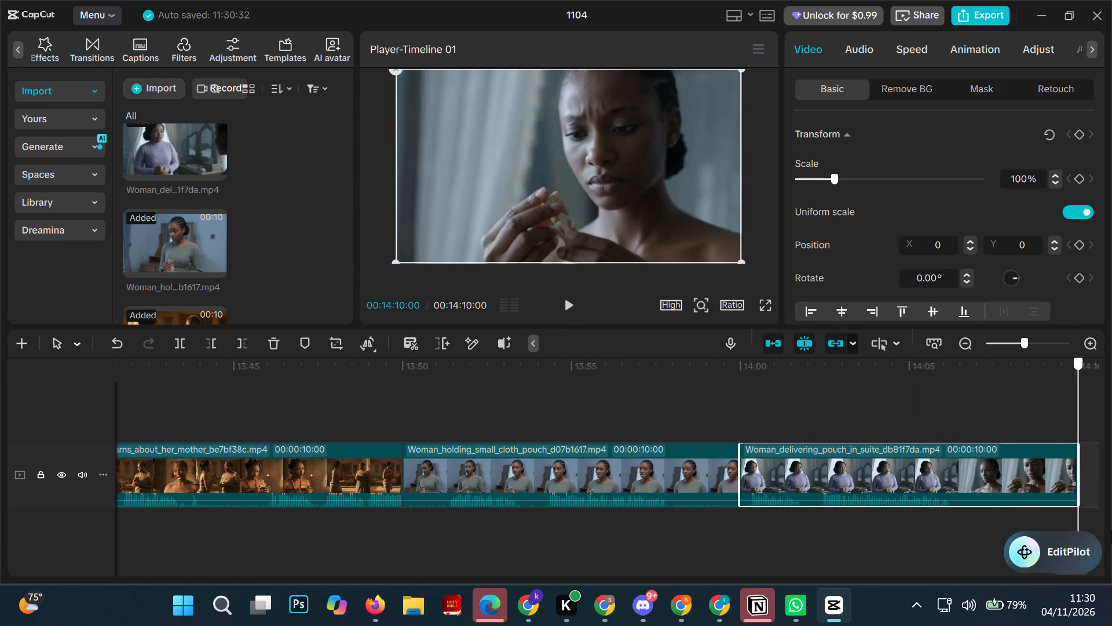
left_click_drag(1111, 530, 1111, 569)
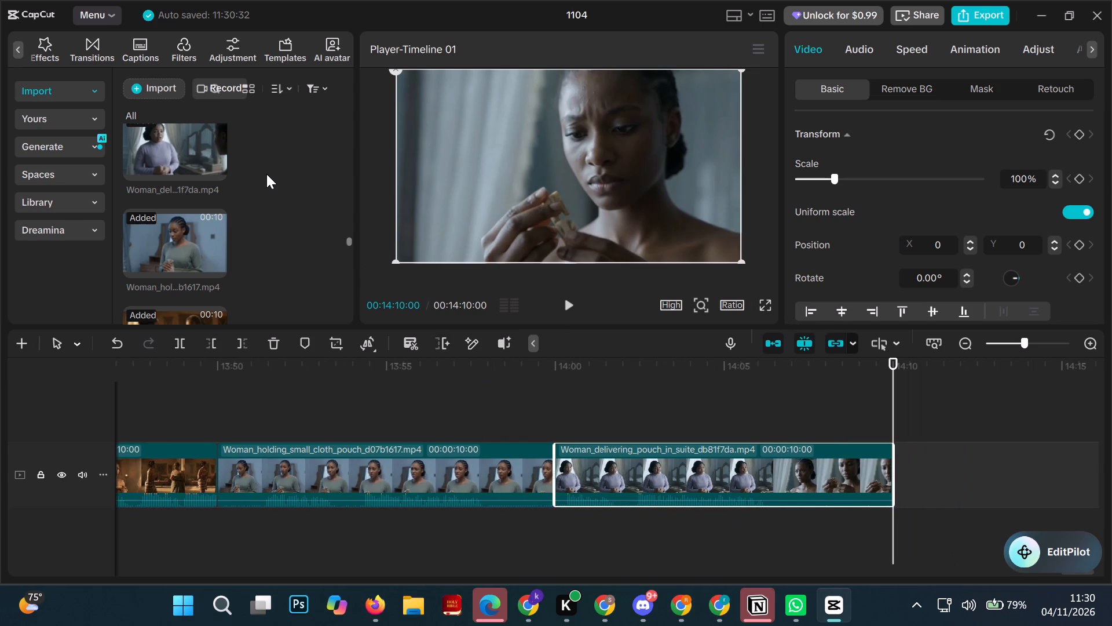
scroll(266, 174, "up", 2)
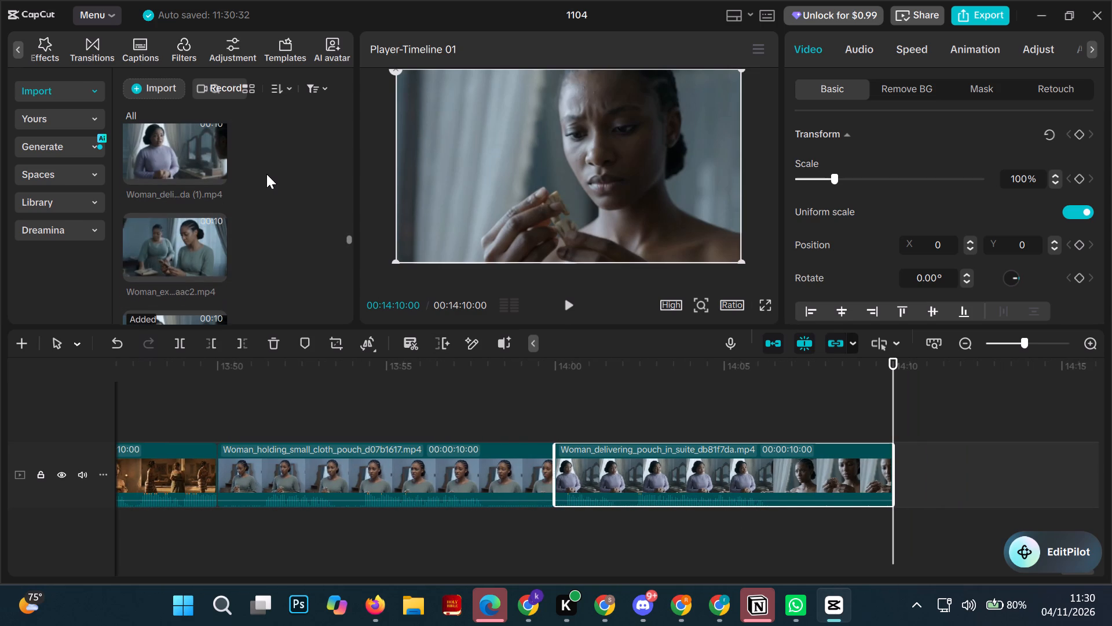
left_click(215, 270)
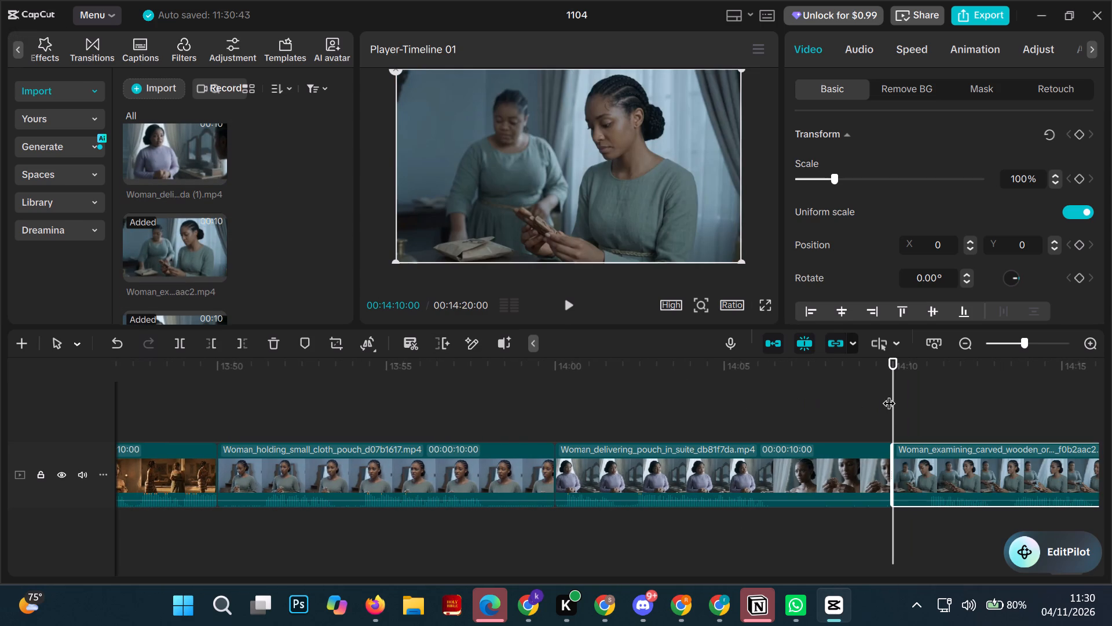
Move the playhead to the timeline's end at 00:14:20:00 and add the Woman_delivering_pouch_in_suite (1) clip there.
left_click_drag(896, 394, 1111, 478)
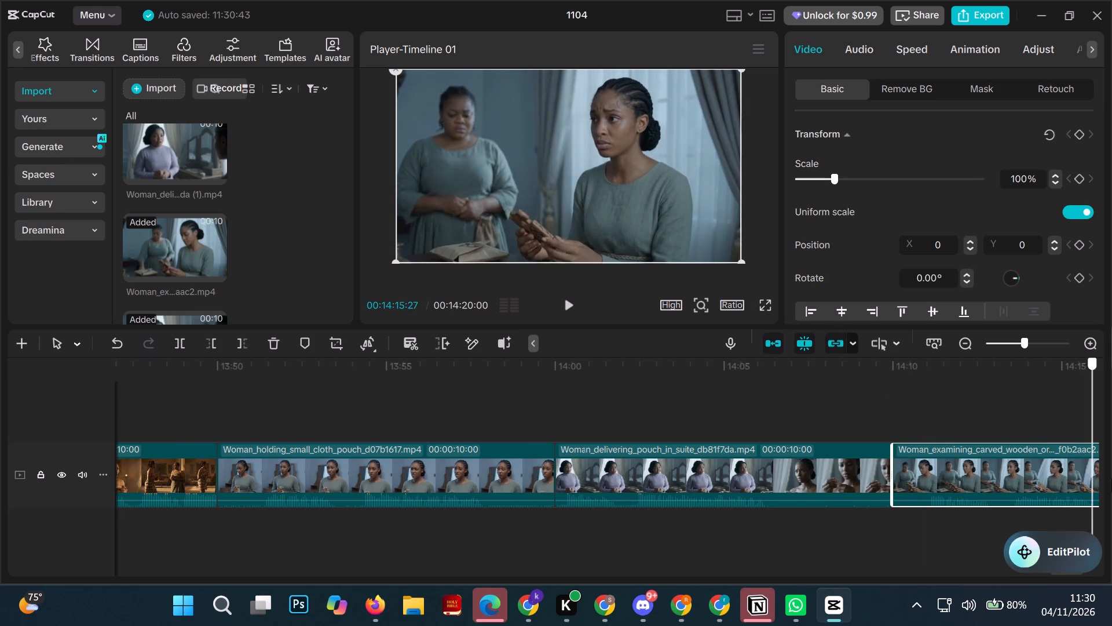
left_click_drag(1111, 478, 1111, 558)
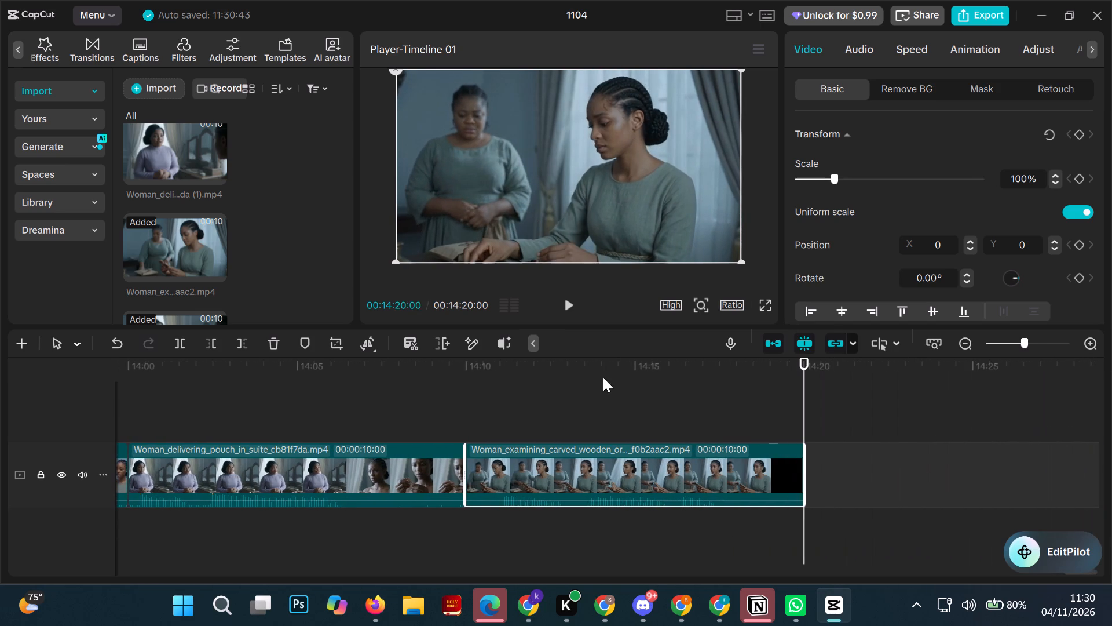
left_click(215, 173)
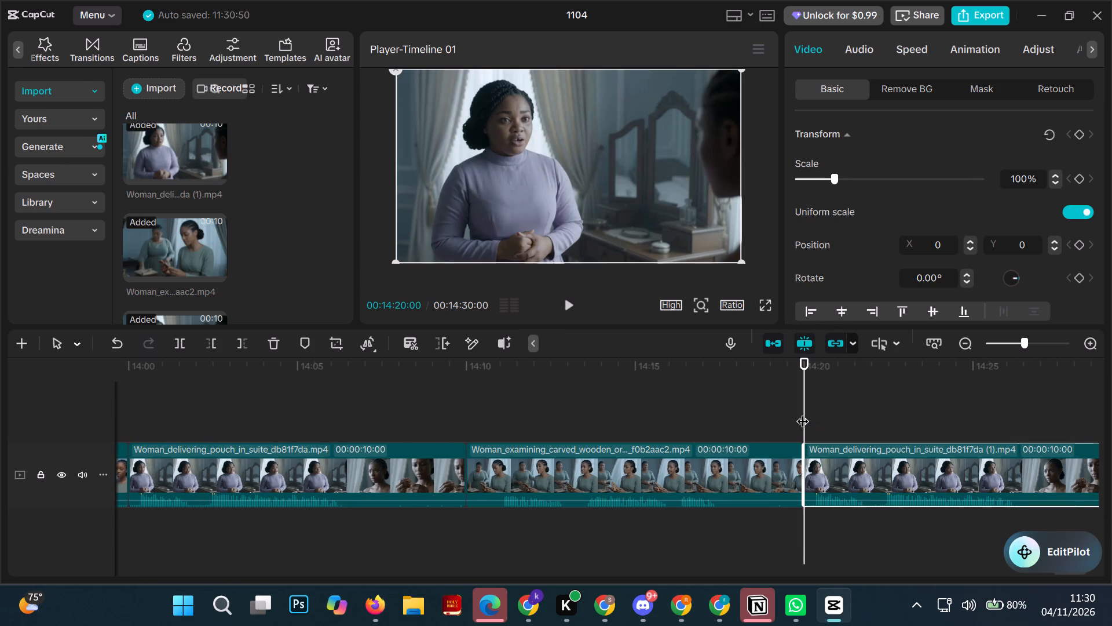
Move the playhead to the timeline's end at 00:14:30:00 and add the Woman_speaking_in_palace_suite clip there.
left_click_drag(802, 412, 1111, 543)
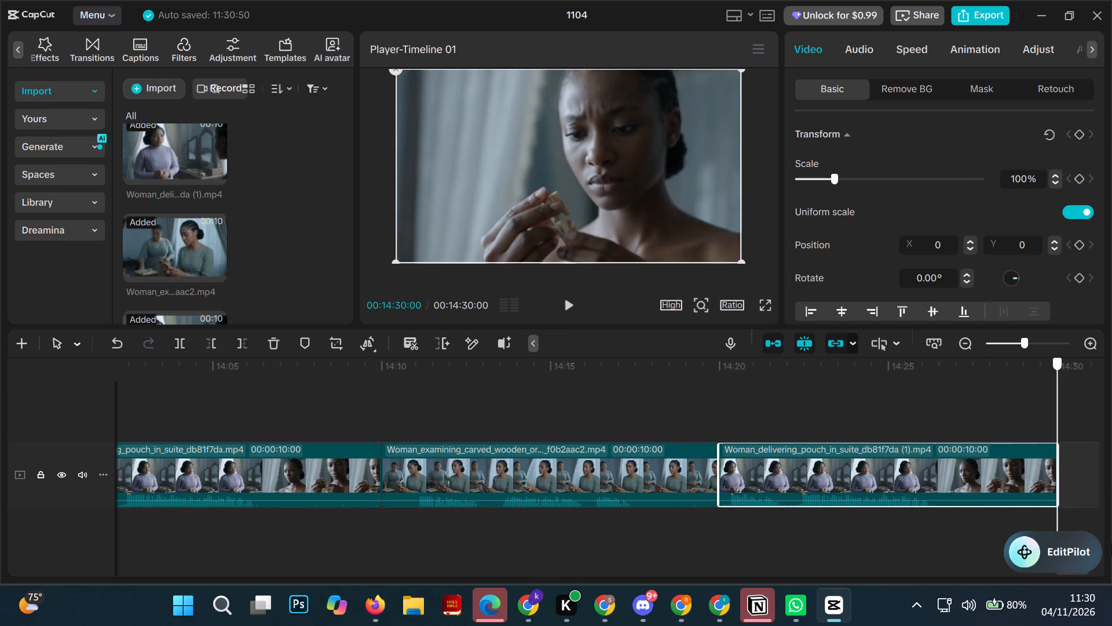
left_click_drag(1111, 543, 1111, 558)
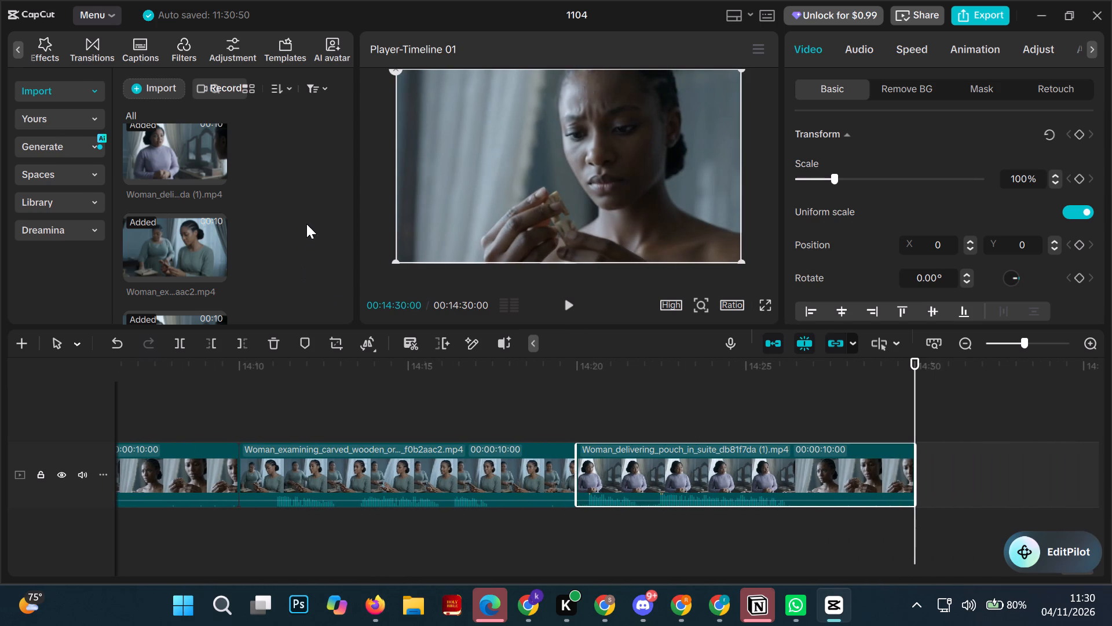
scroll(306, 224, "up", 2)
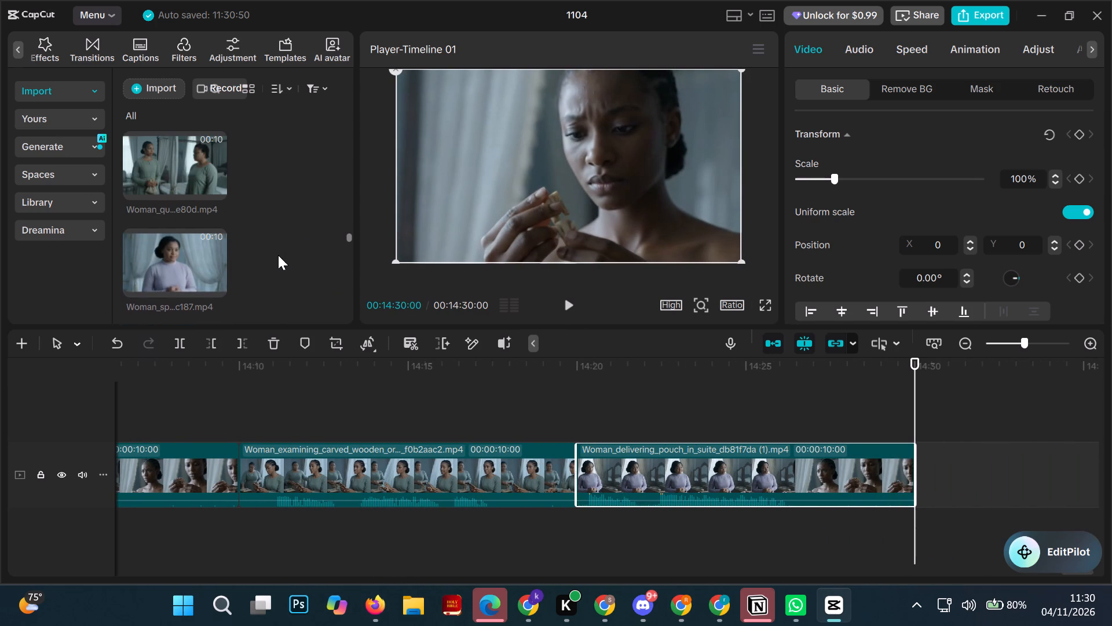
scroll(278, 255, "down", 1)
left_click(213, 201)
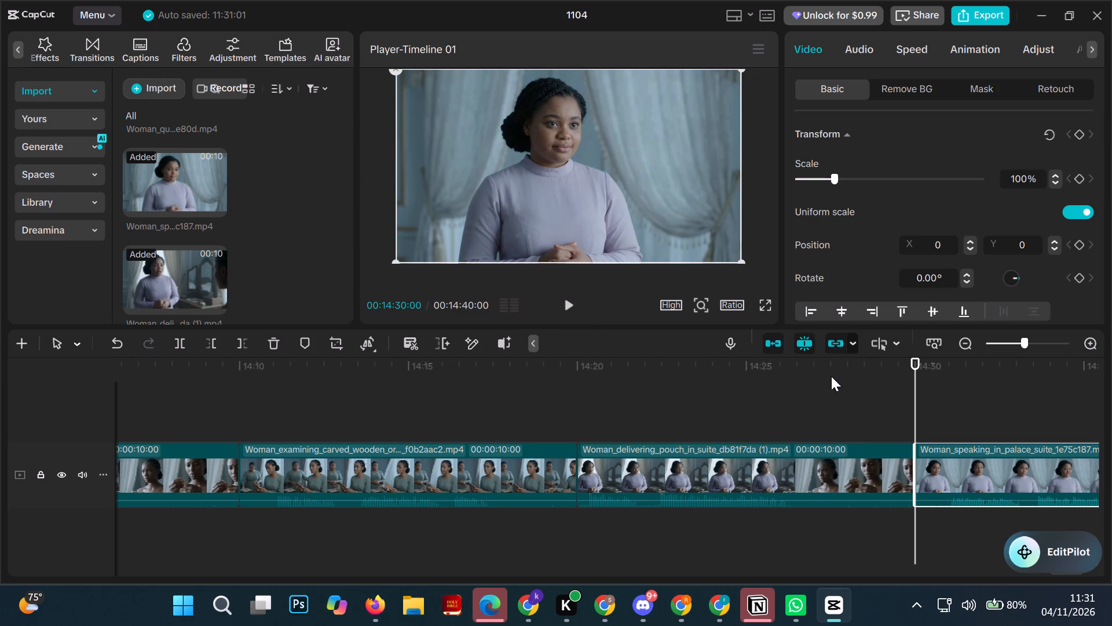
Move the playhead to the timeline's end at 00:14:40:00 and add the Woman_questioning_attendant clip there.
left_click_drag(917, 402, 1111, 614)
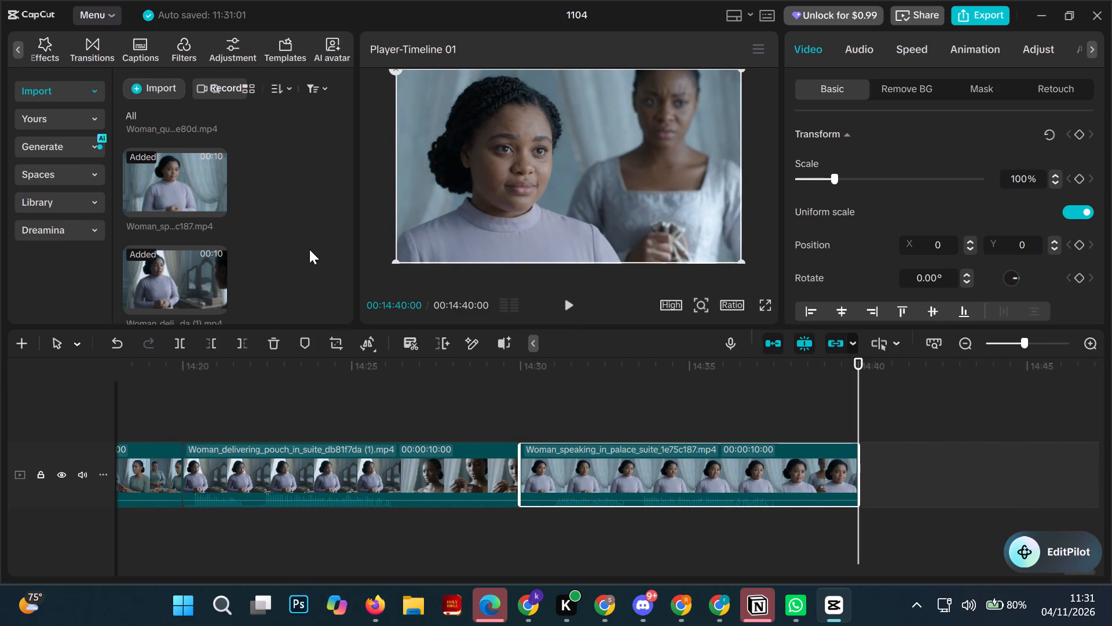
scroll(309, 249, "up", 1)
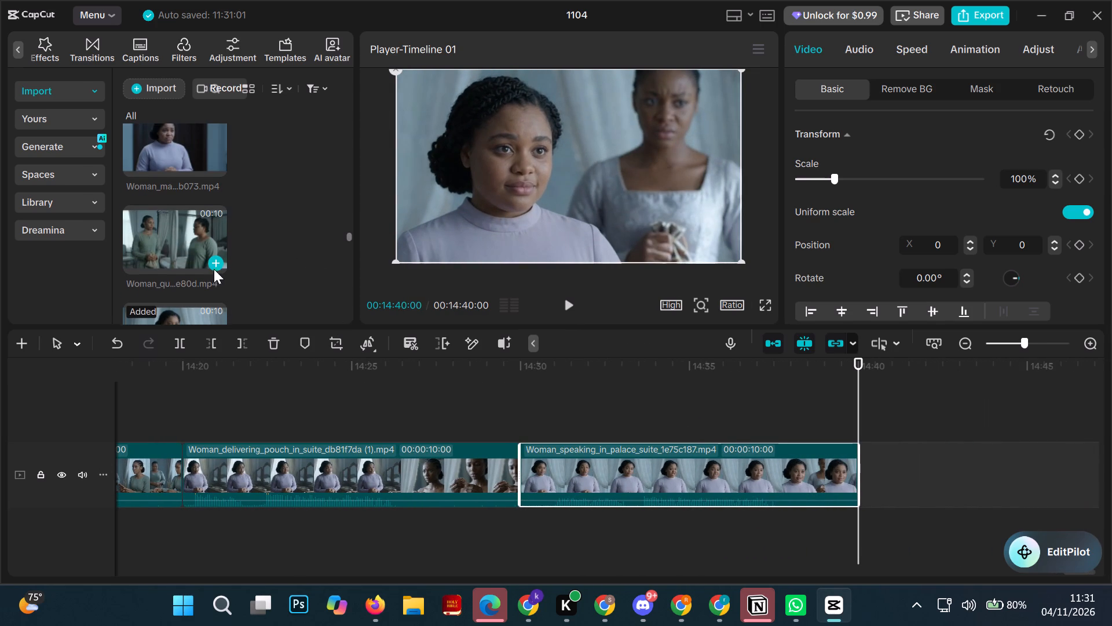
left_click(214, 262)
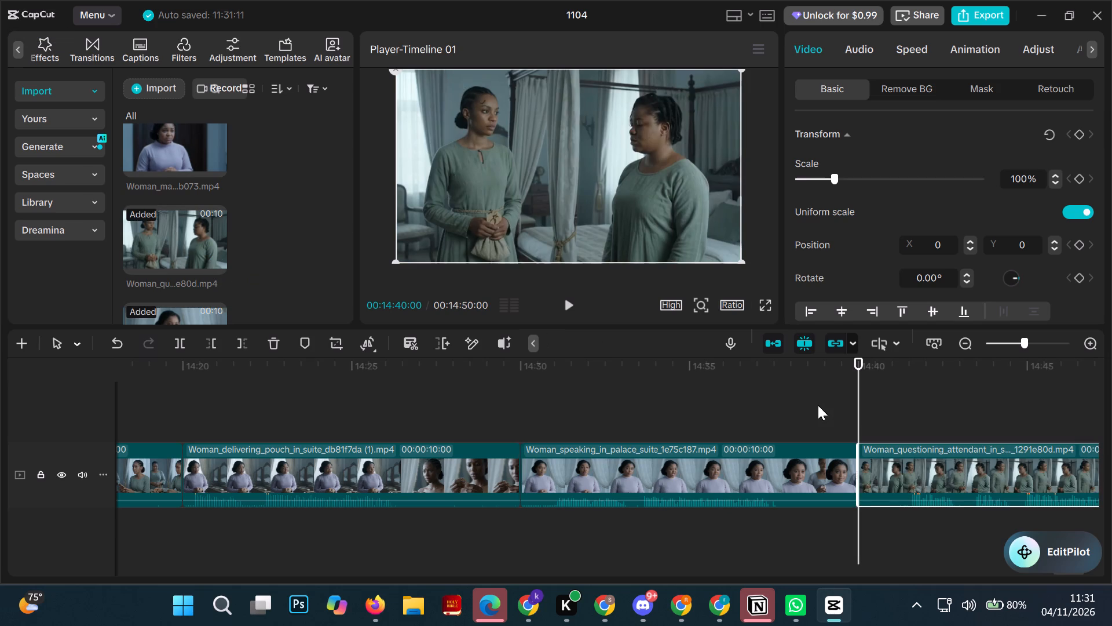
Move the playhead to the timeline's end at 00:14:50:00 and add the Woman_makes_reluctant_confession clip there.
left_click_drag(857, 406, 949, 427)
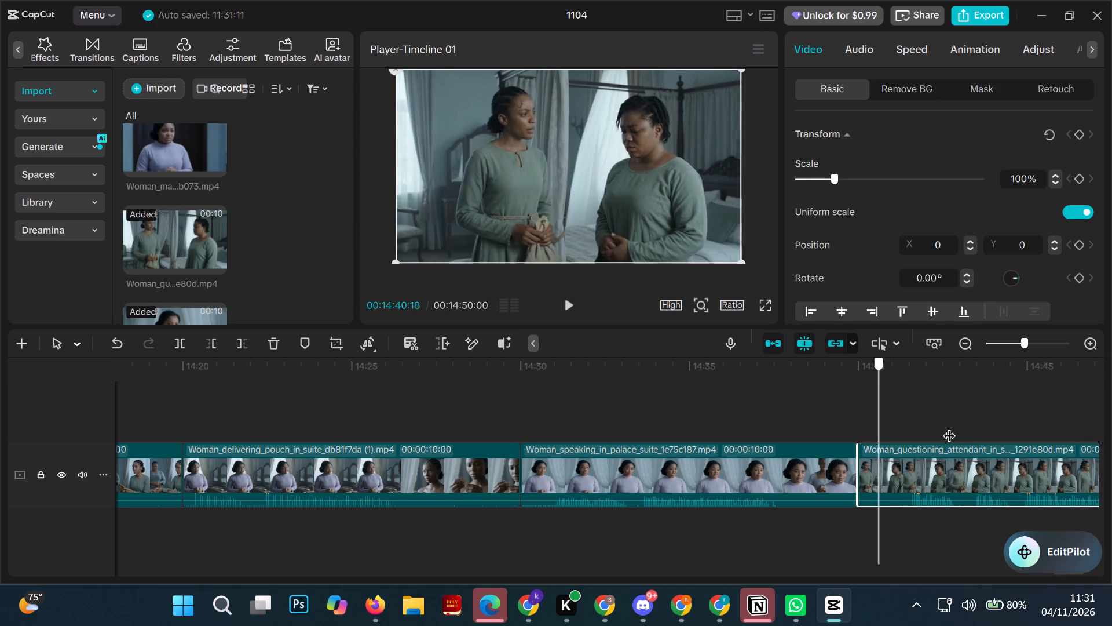
left_click_drag(949, 427, 1111, 544)
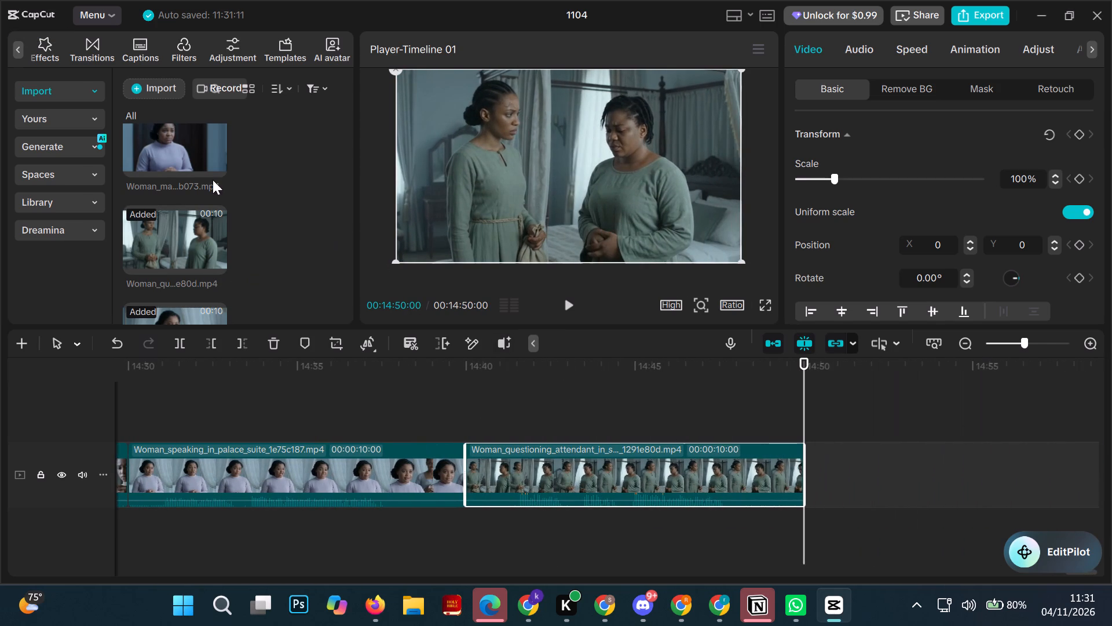
left_click(215, 166)
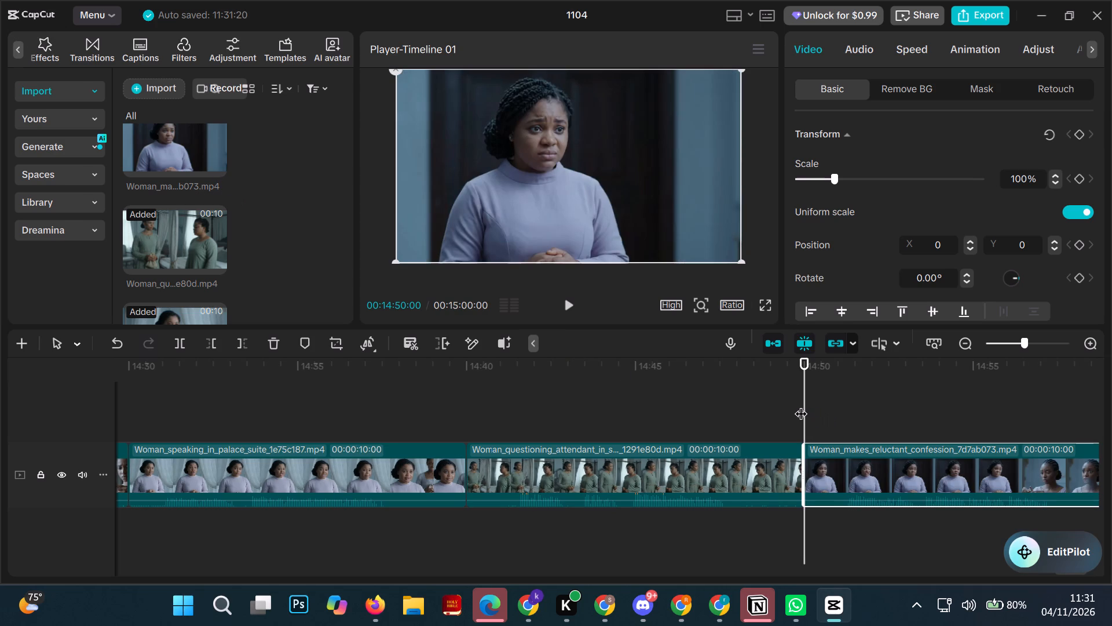
Move the playhead to the timeline's end at 00:15:00:00 and add the Woman_delivering_anxious_warning clip there.
left_click_drag(800, 405, 1111, 519)
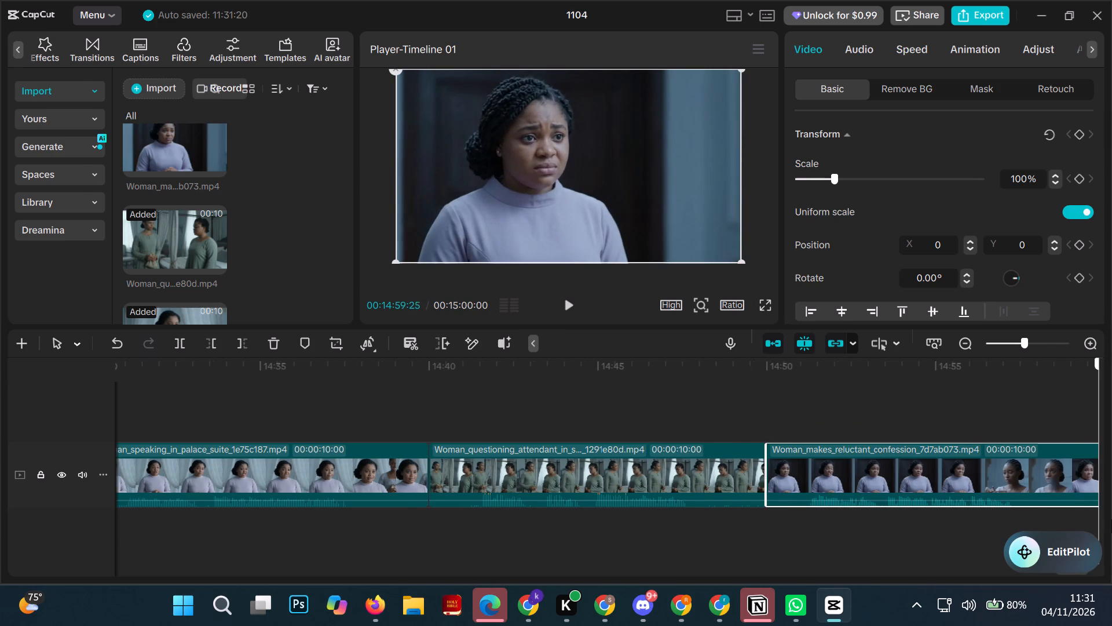
left_click_drag(1111, 519, 1111, 568)
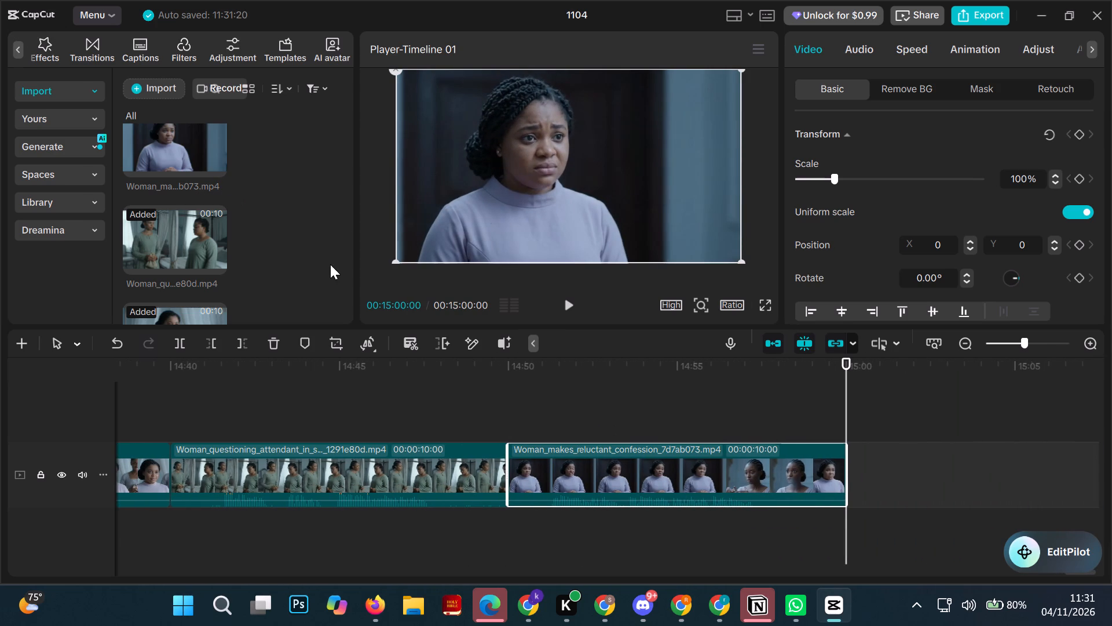
scroll(305, 240, "up", 2)
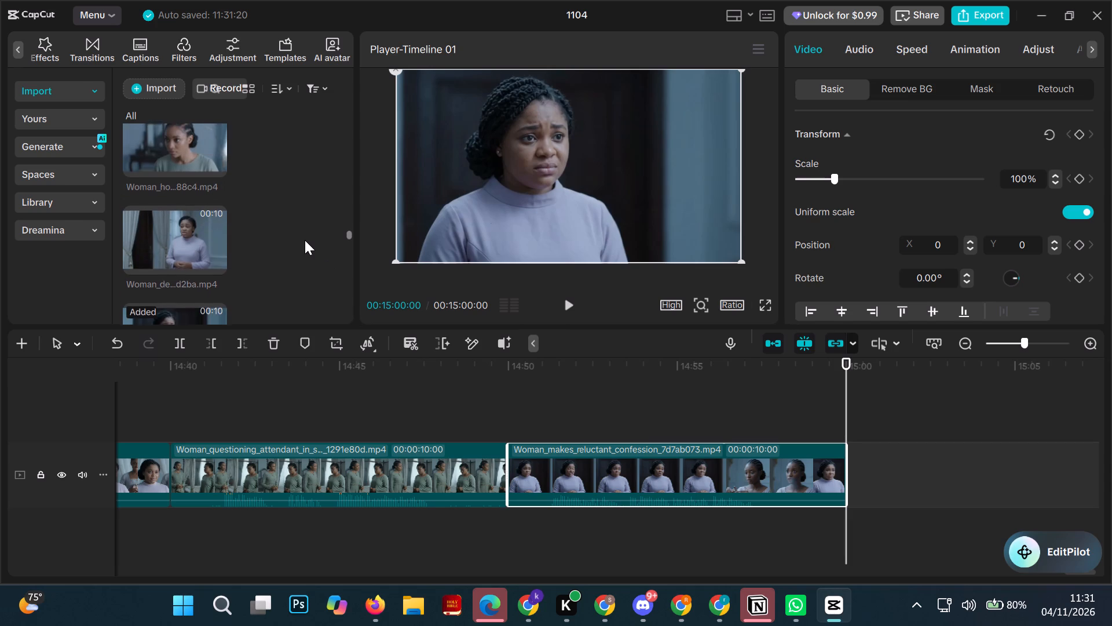
left_click(217, 267)
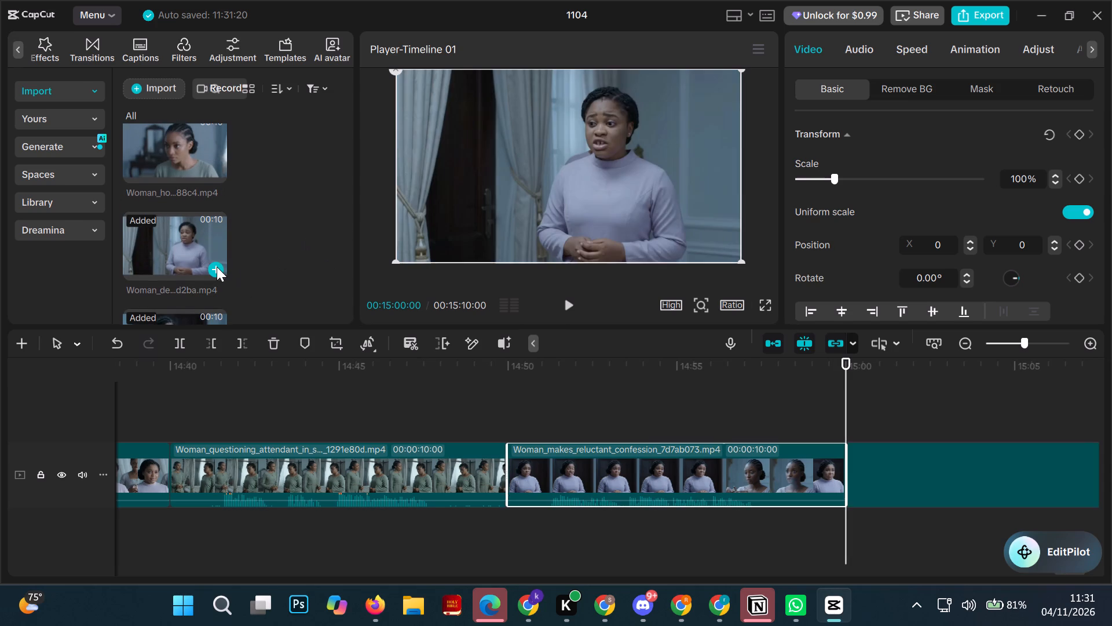
Move the playhead to the timeline's end at 00:15:10:00 and add the Woman_holding_pouch clip ending in 88c4 there.
left_click_drag(847, 377, 917, 403)
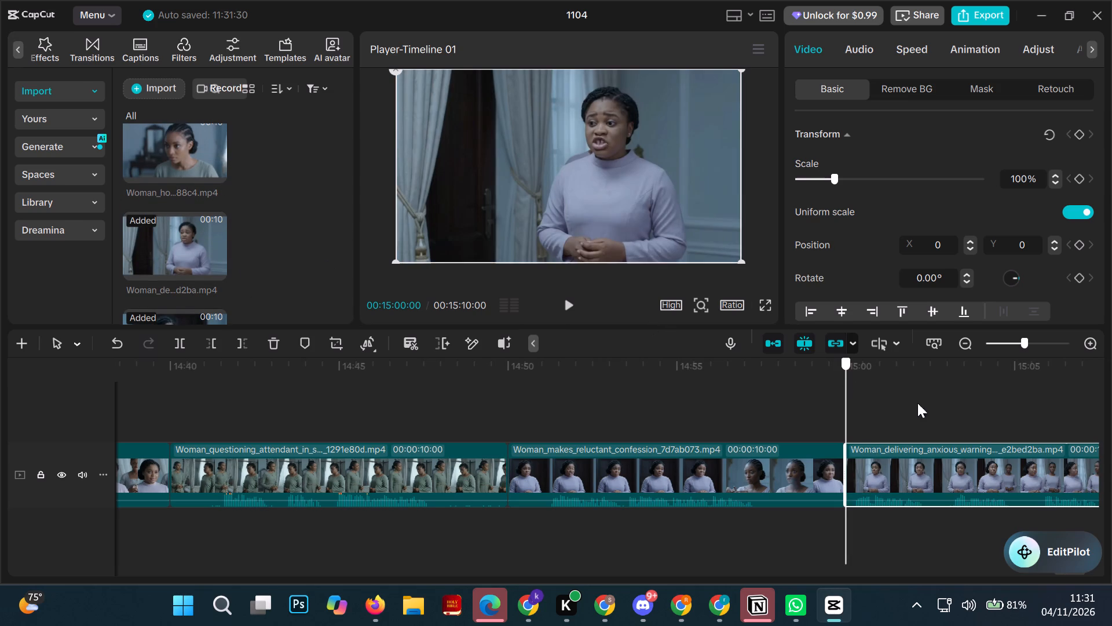
left_click_drag(917, 403, 1111, 487)
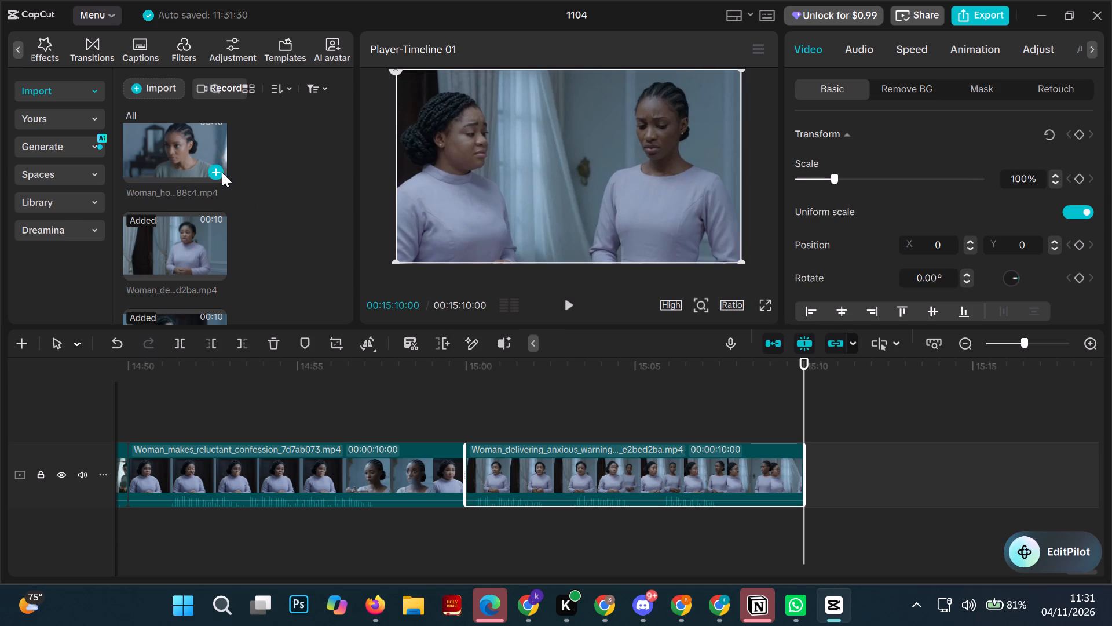
left_click(218, 170)
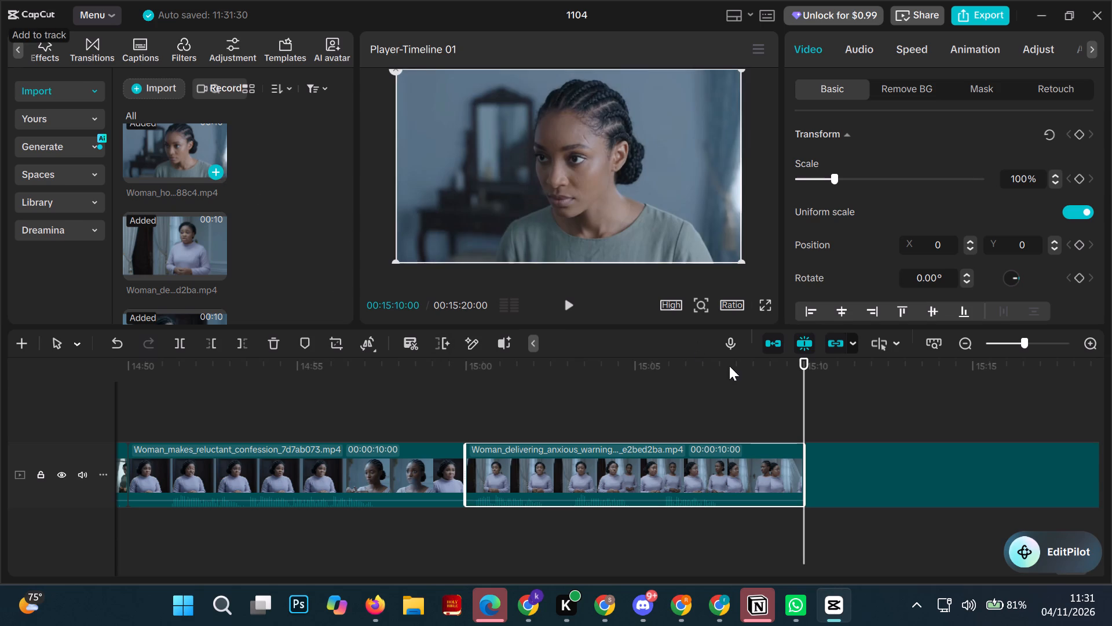
Move the playhead to the timeline's end at 00:15:20:00 and add the Carved_wooden_ornament_on_table (1) clip there.
left_click_drag(802, 406, 971, 467)
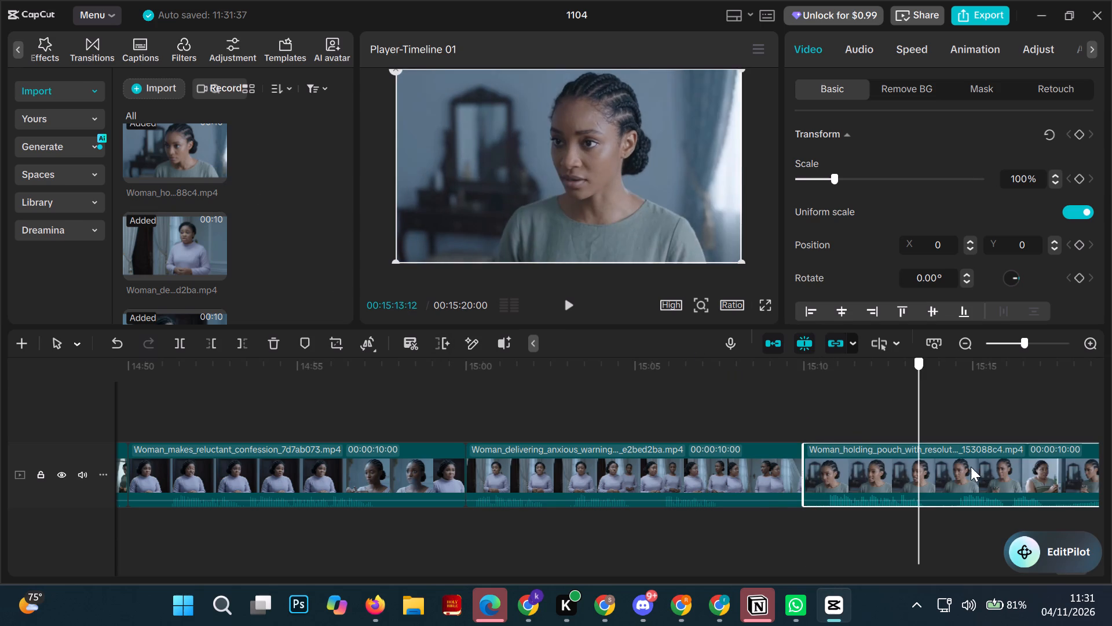
left_click_drag(971, 467, 1111, 567)
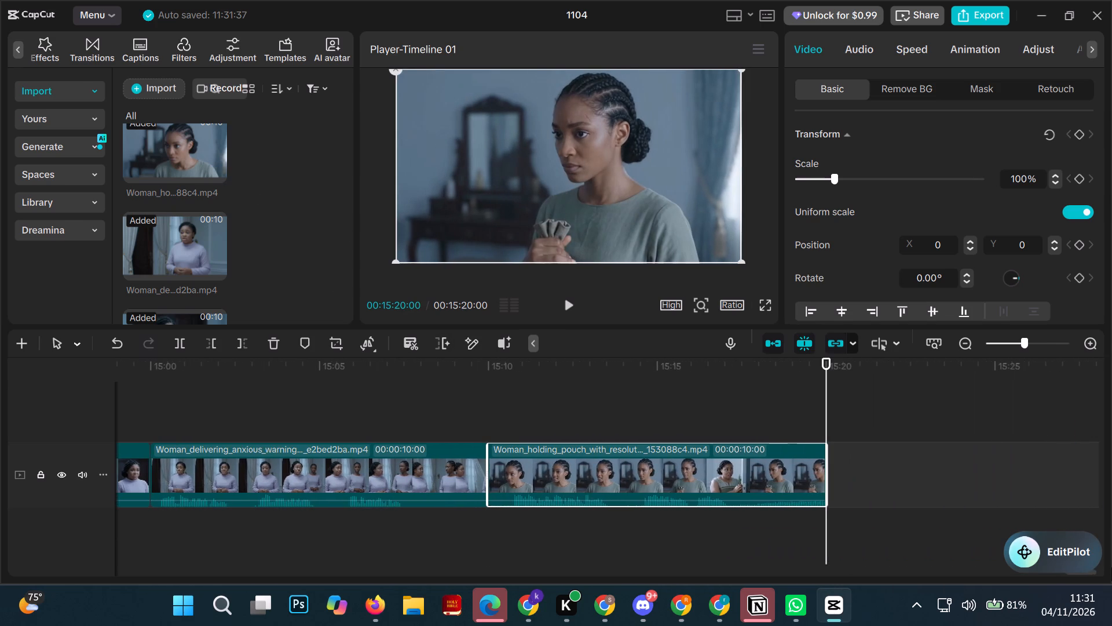
scroll(282, 226, "up", 1)
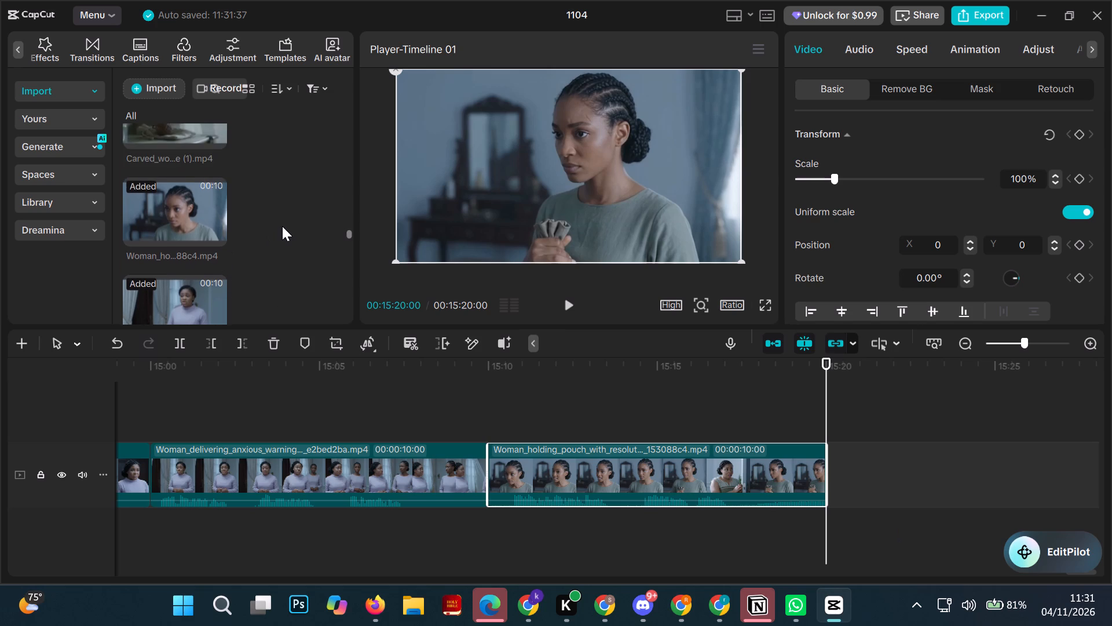
scroll(282, 226, "up", 2)
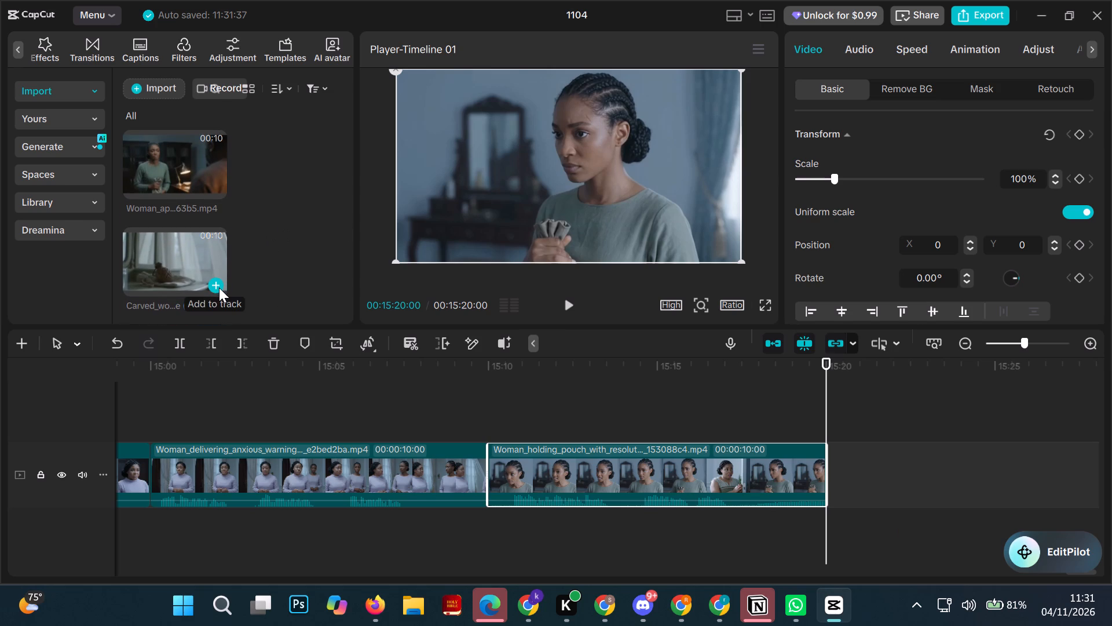
left_click(219, 287)
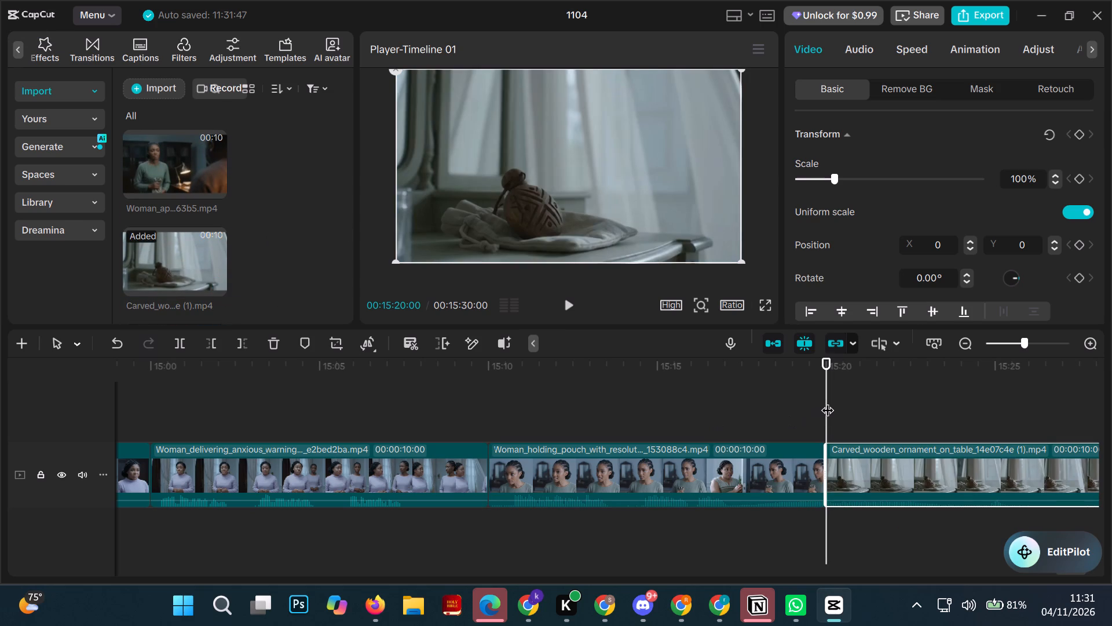
Move the playhead to the timeline's end at 00:15:30:00 and add the Woman_appealing_to_man clip there.
left_click_drag(827, 401, 1111, 533)
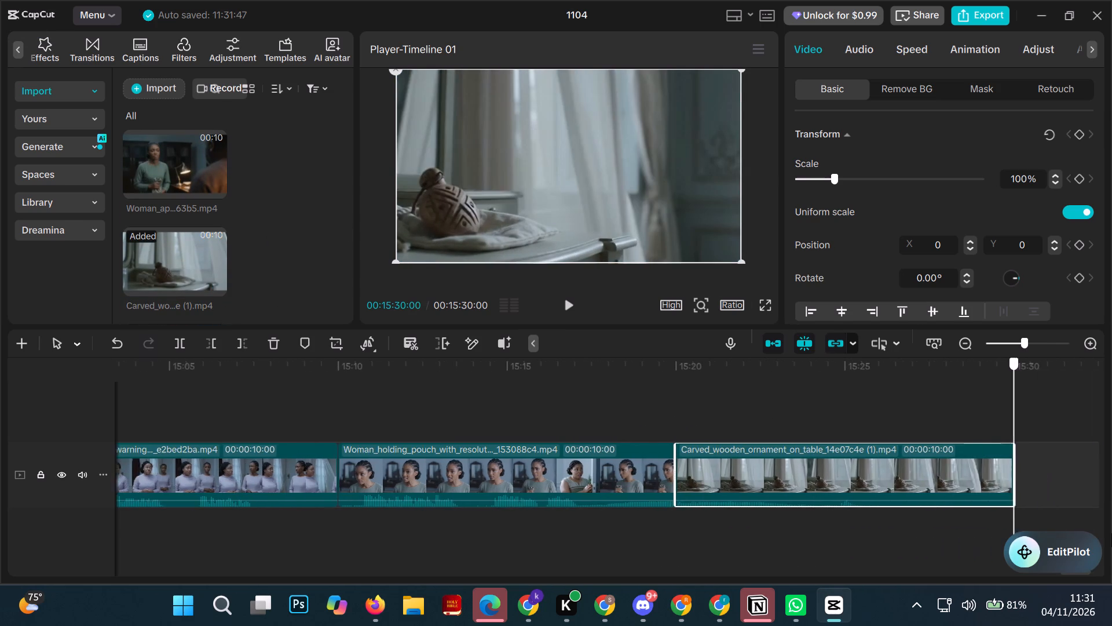
left_click_drag(1111, 533, 1111, 561)
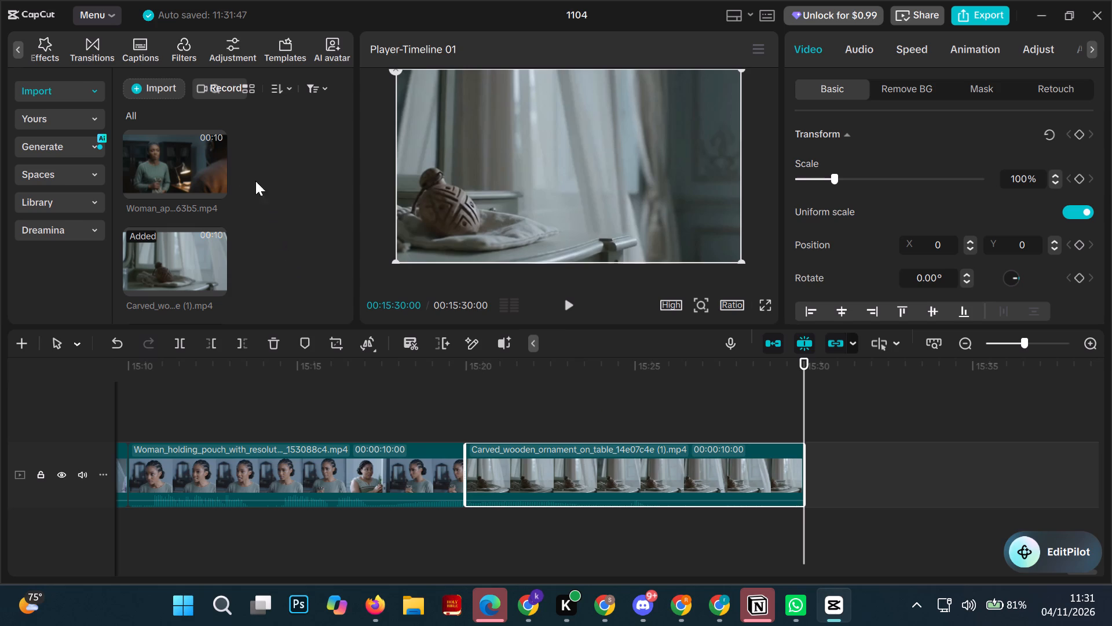
left_click(215, 185)
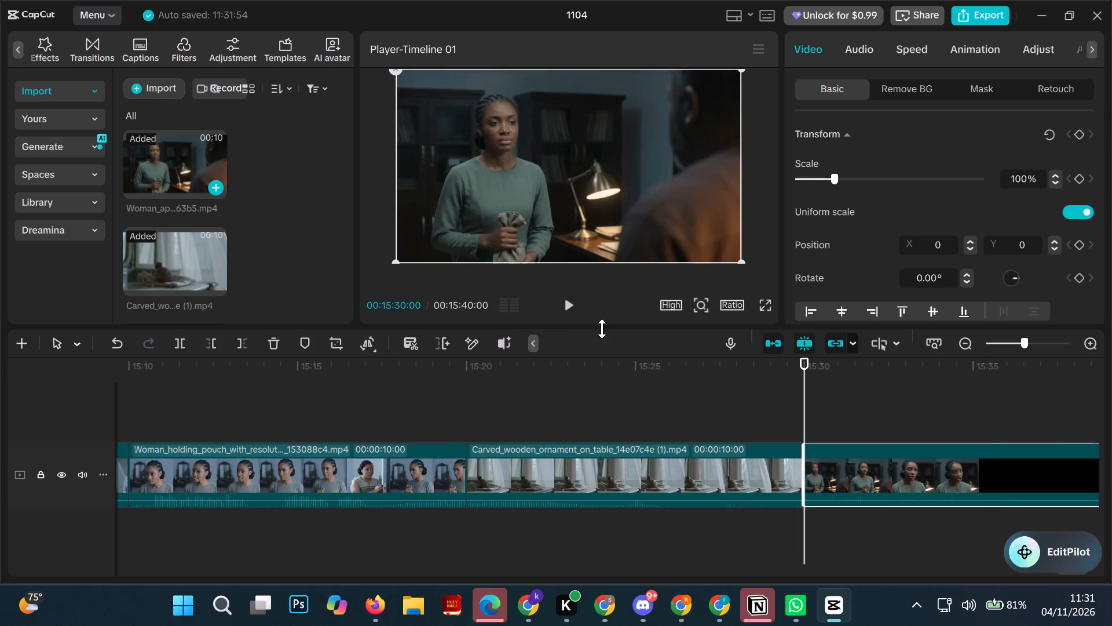
Move the playhead to the timeline's end at 00:15:40:00 and add the Ekemma_appeals_to_the_king clip there.
left_click_drag(804, 402, 824, 406)
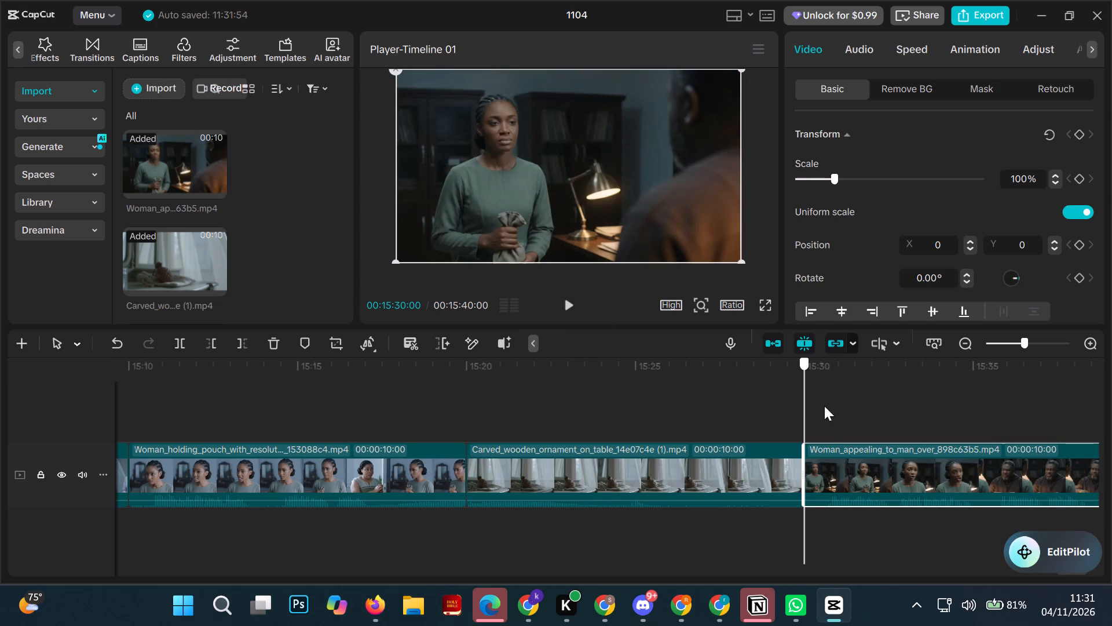
left_click_drag(824, 406, 1111, 548)
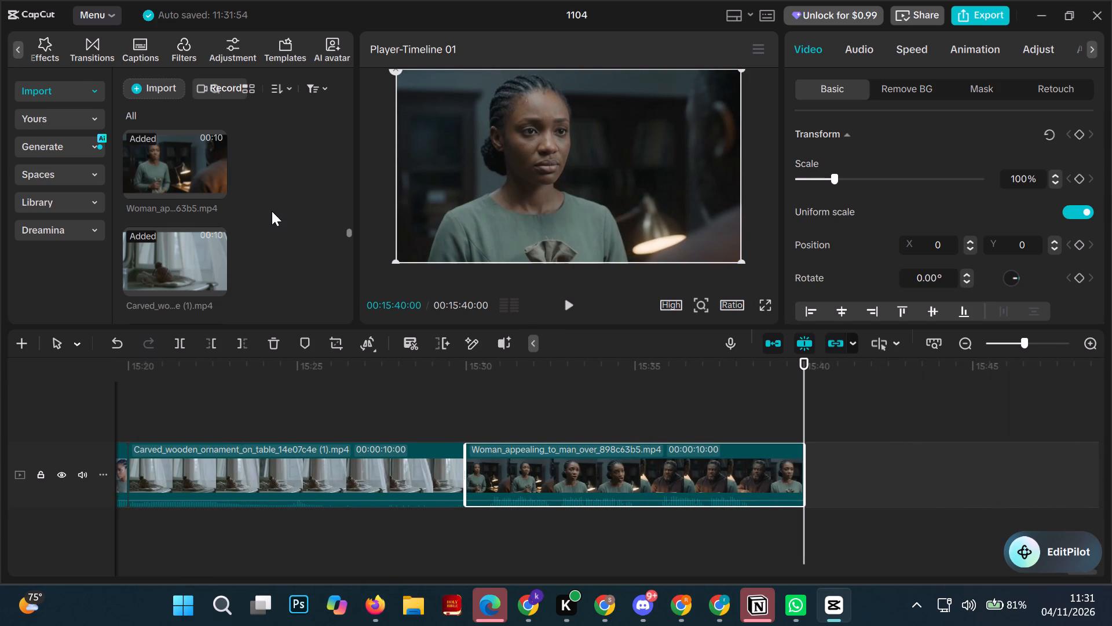
scroll(272, 210, "up", 1)
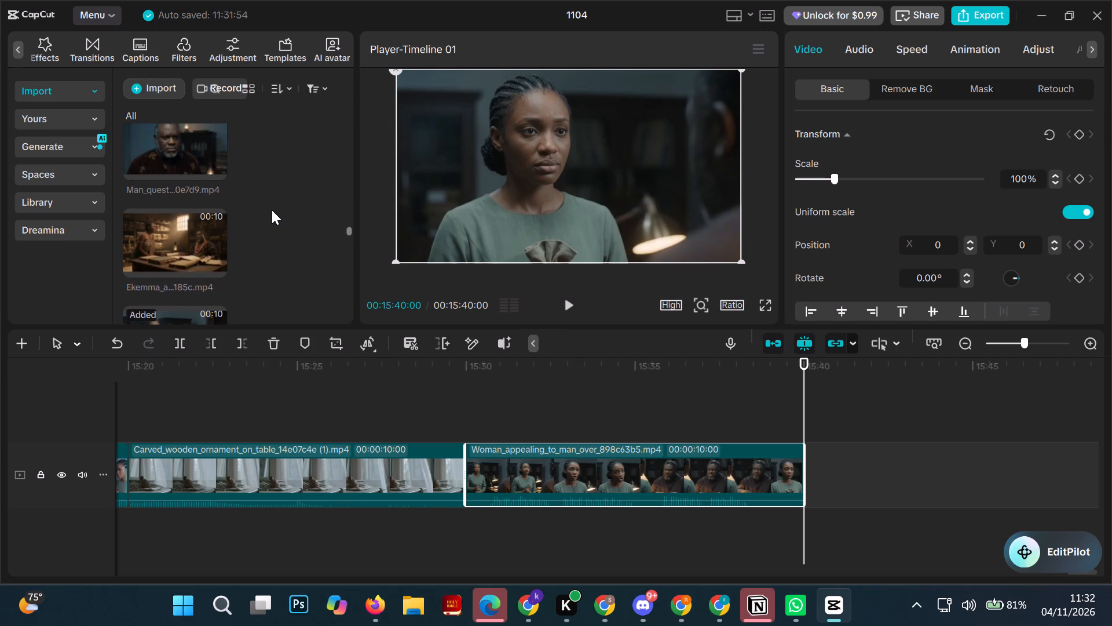
left_click(214, 264)
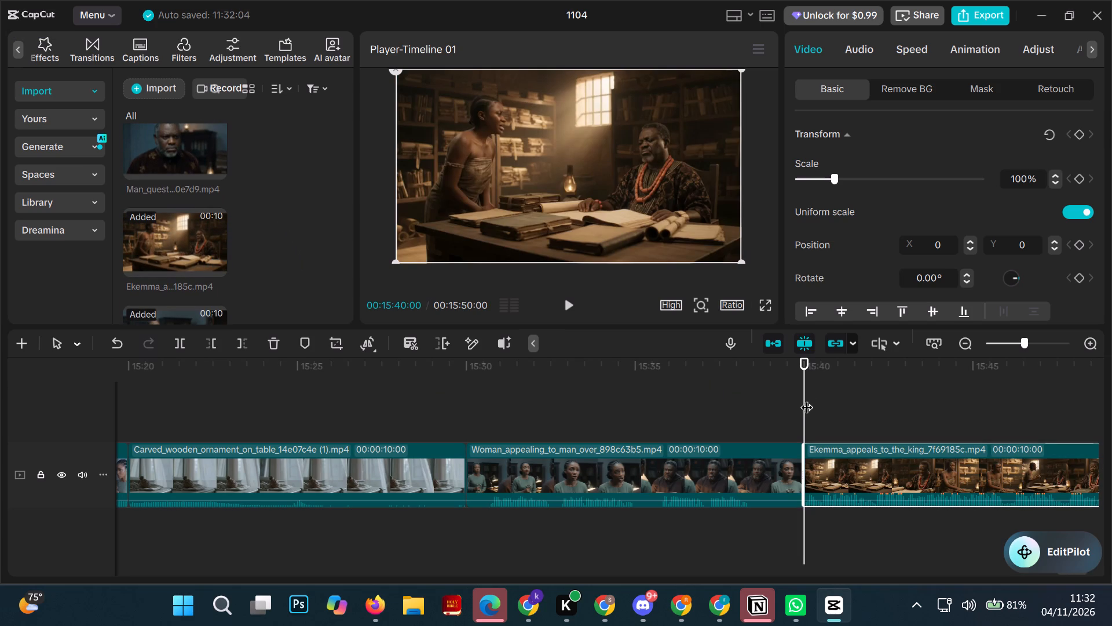
Move the playhead to the timeline's end at 00:15:50:00 and add the Man_questioning_claim clip there.
left_click_drag(806, 398, 1111, 587)
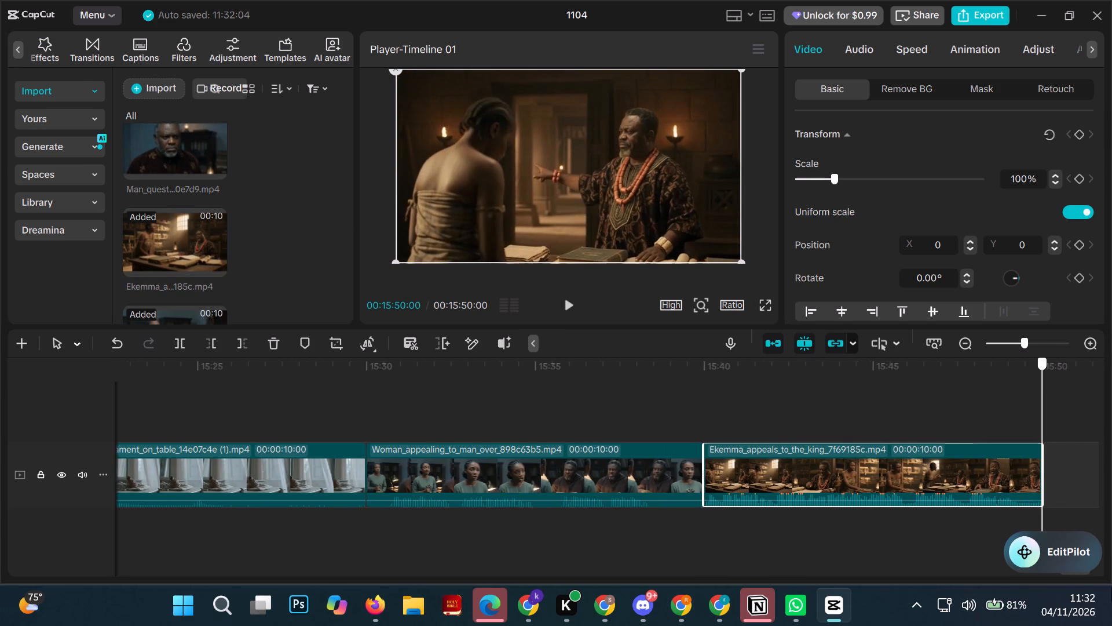
left_click_drag(1111, 587, 1111, 592)
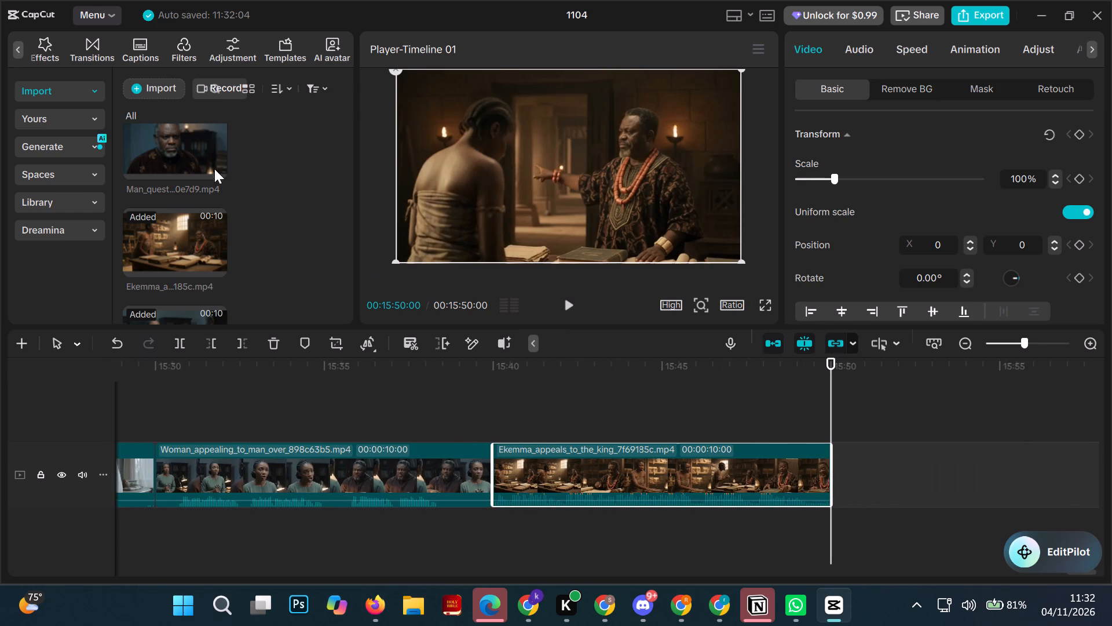
left_click(214, 167)
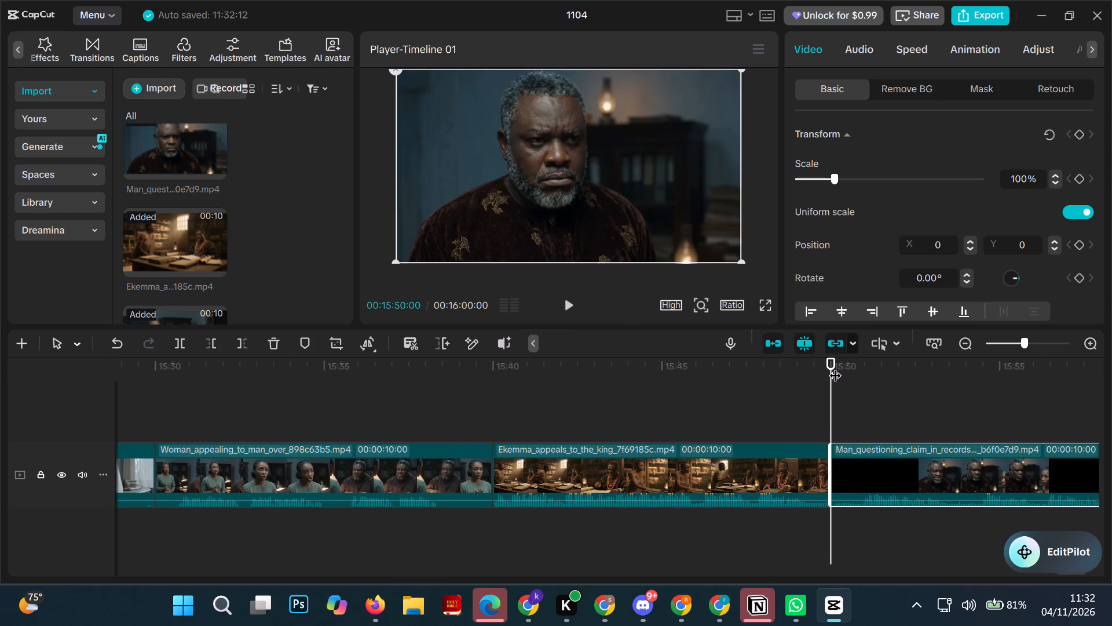
Move the playhead to the timeline's end at 00:16:00:00.
left_click_drag(832, 380, 928, 407)
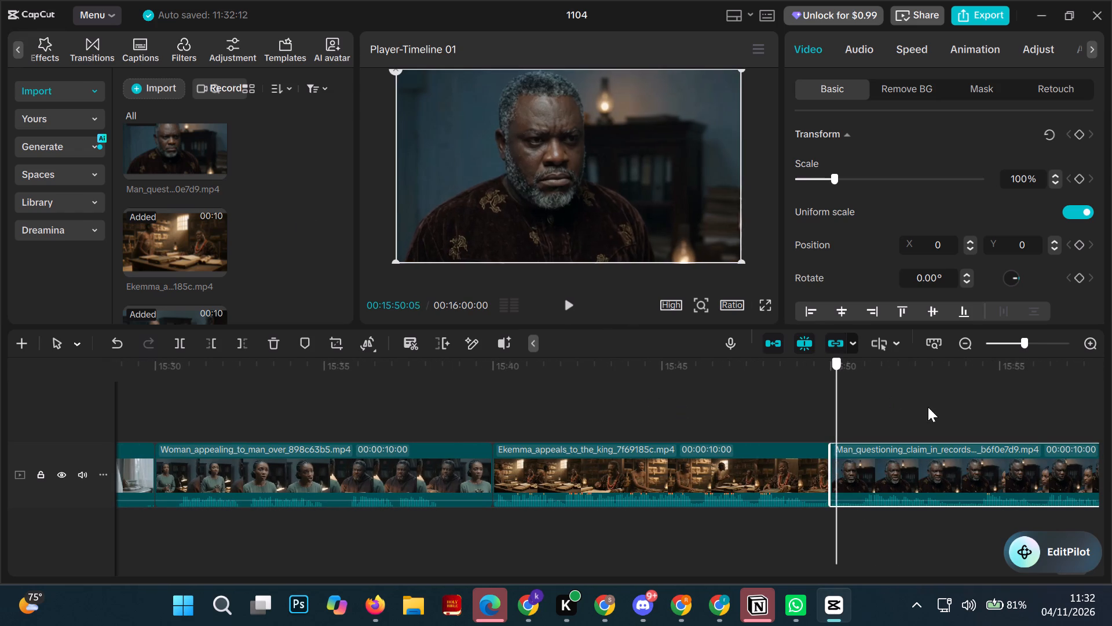
left_click_drag(928, 407, 1111, 476)
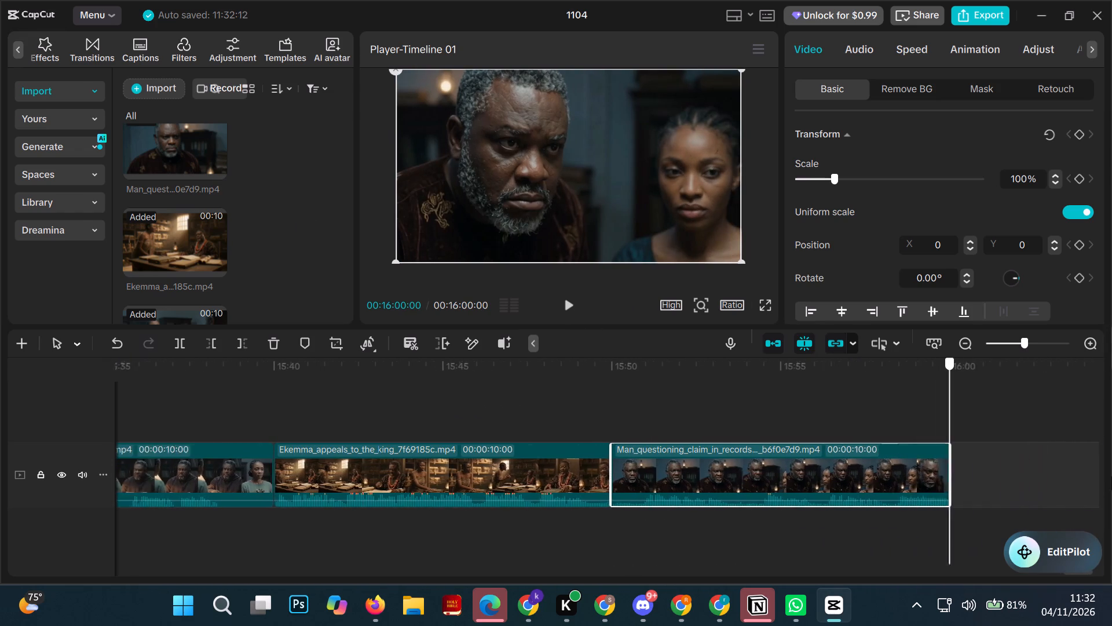
left_click_drag(1111, 476, 1111, 477)
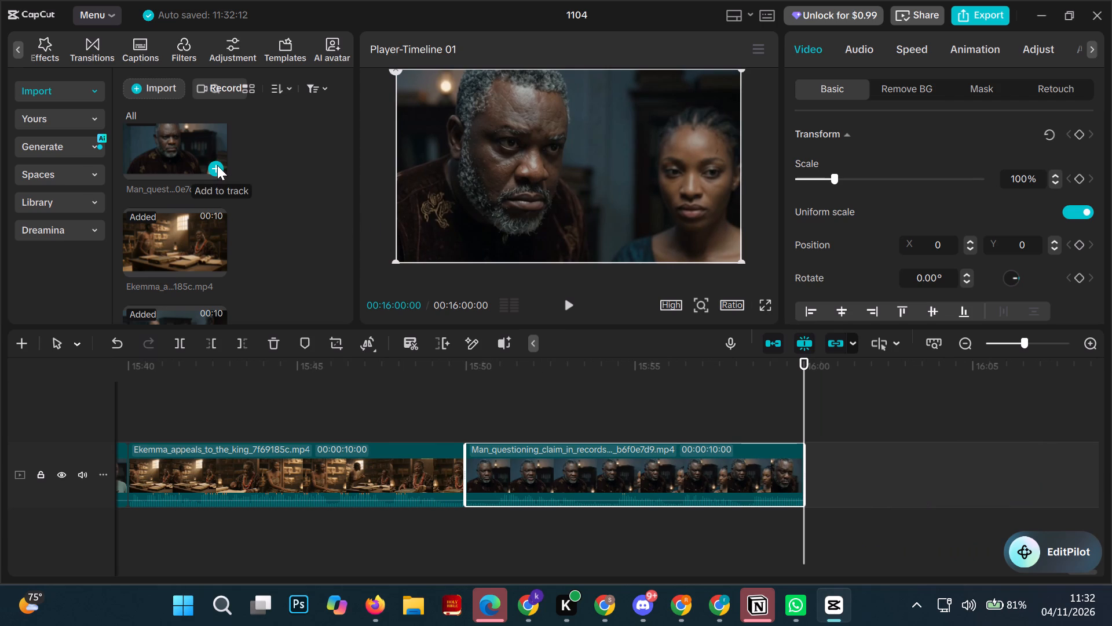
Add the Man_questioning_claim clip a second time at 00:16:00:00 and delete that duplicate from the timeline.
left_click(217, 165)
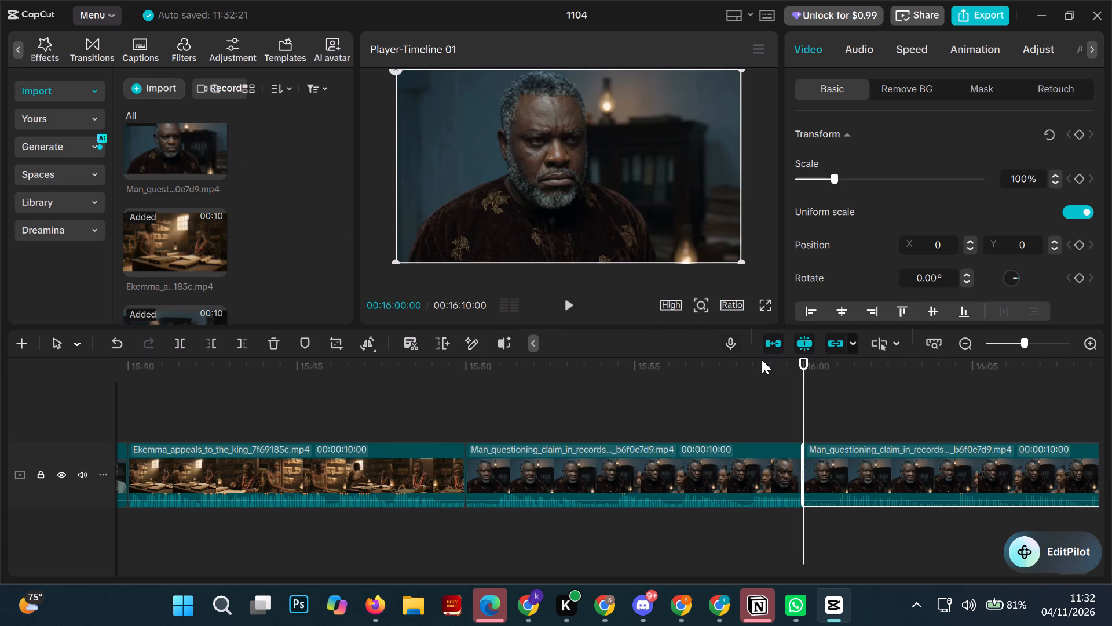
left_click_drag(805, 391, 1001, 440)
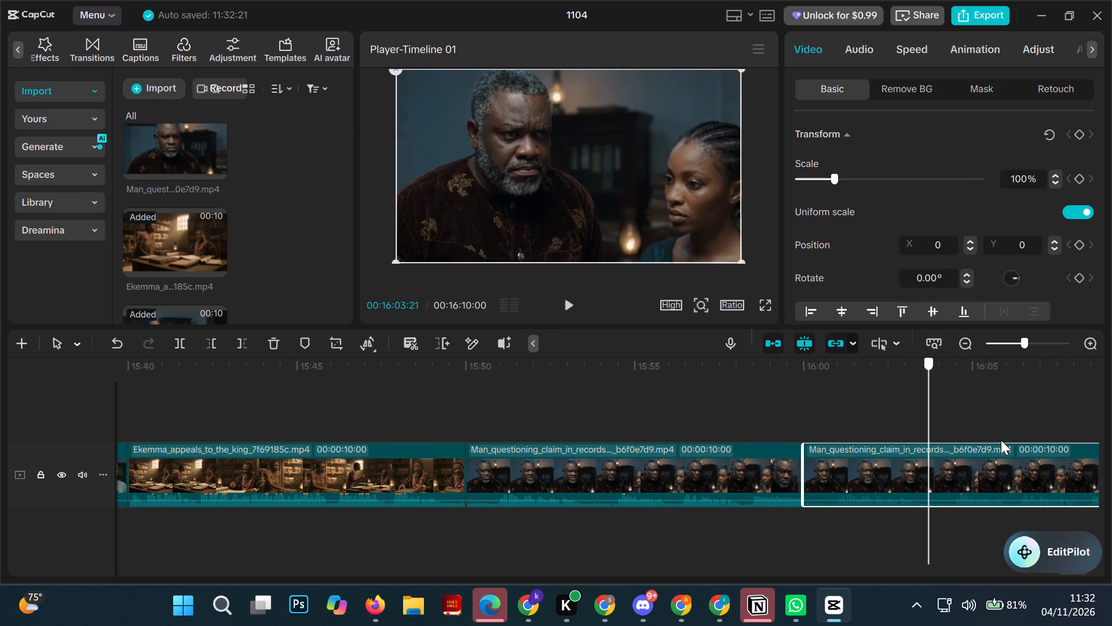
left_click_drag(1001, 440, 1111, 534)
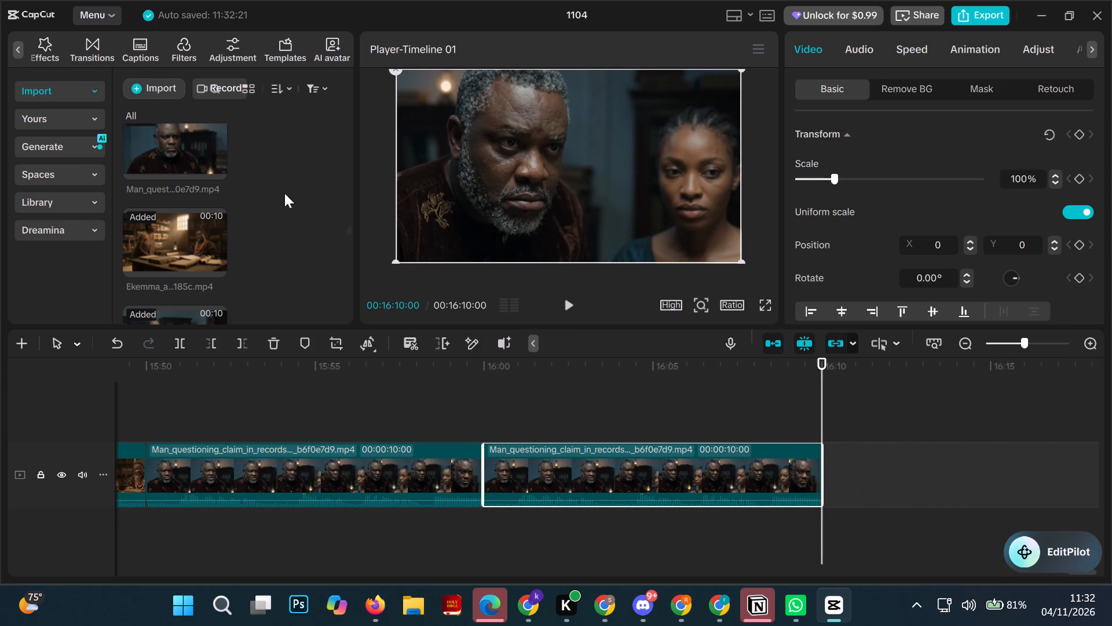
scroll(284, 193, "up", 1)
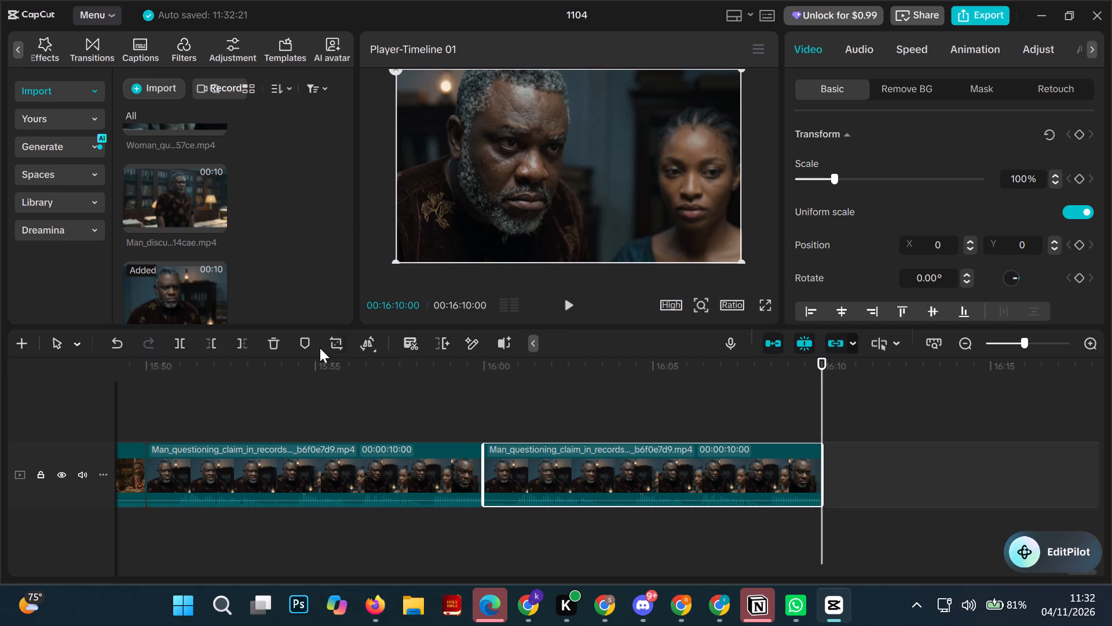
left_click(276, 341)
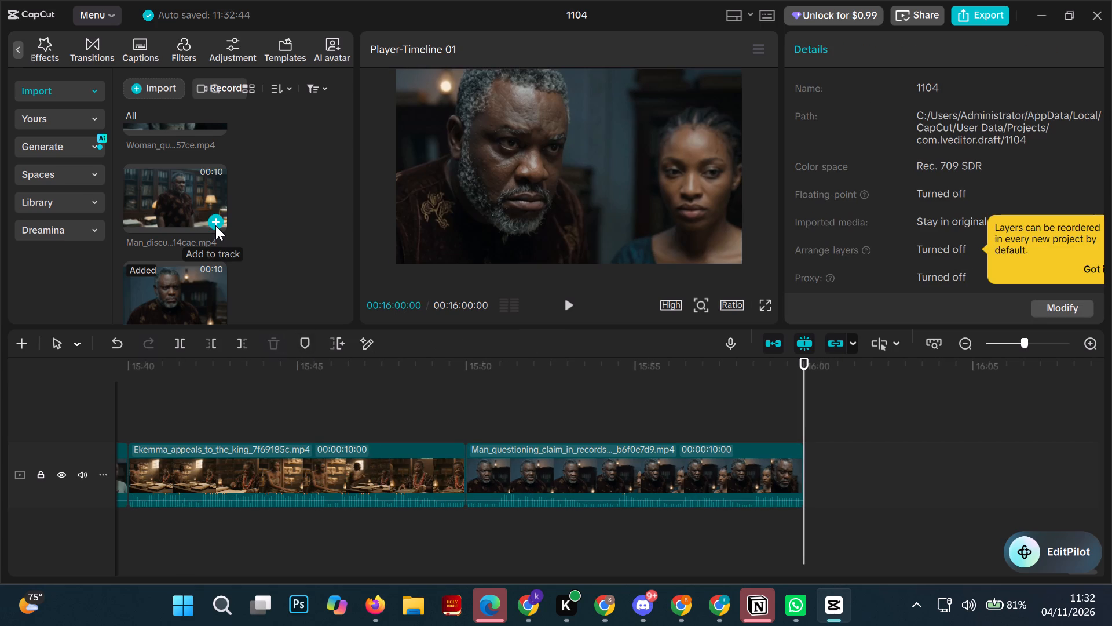
Add the Man_discussing_missing_anklet clip at the timeline's end at 00:16:00:00.
left_click(215, 223)
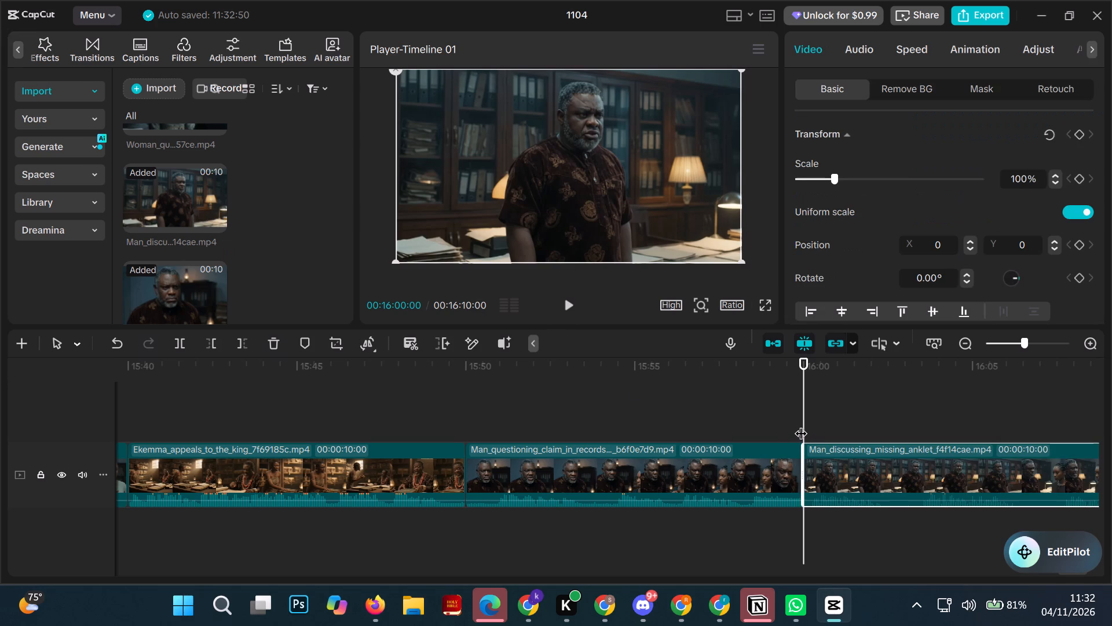
Move the playhead to the timeline's end at 00:16:10:00 and add the Woman_questioning_sealing clip ending in 57ce there.
left_click_drag(800, 424, 913, 444)
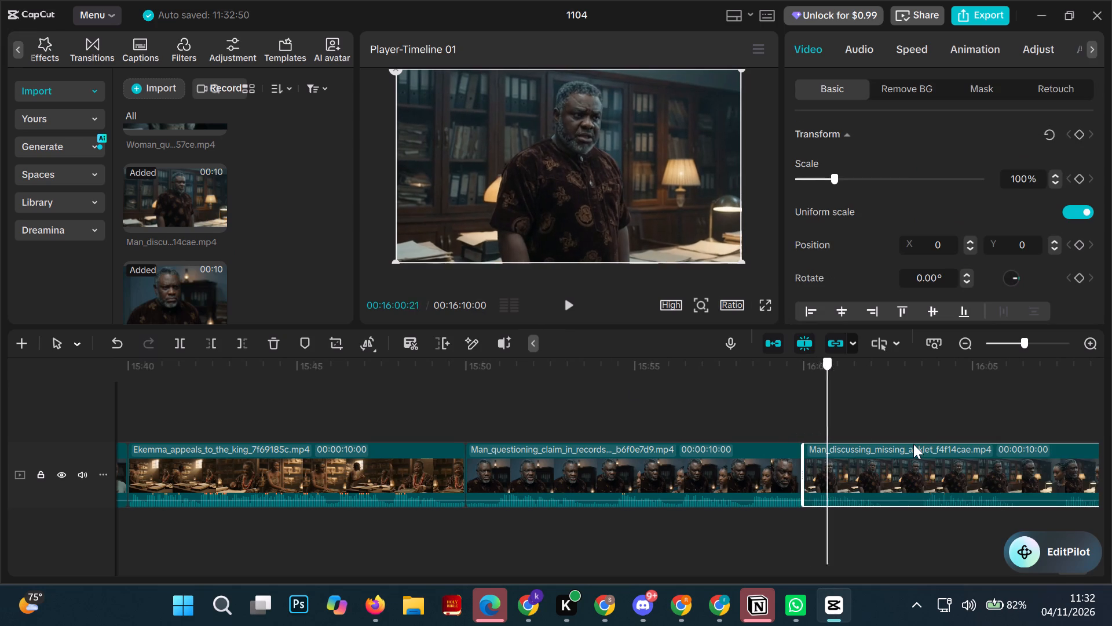
left_click_drag(913, 444, 1111, 518)
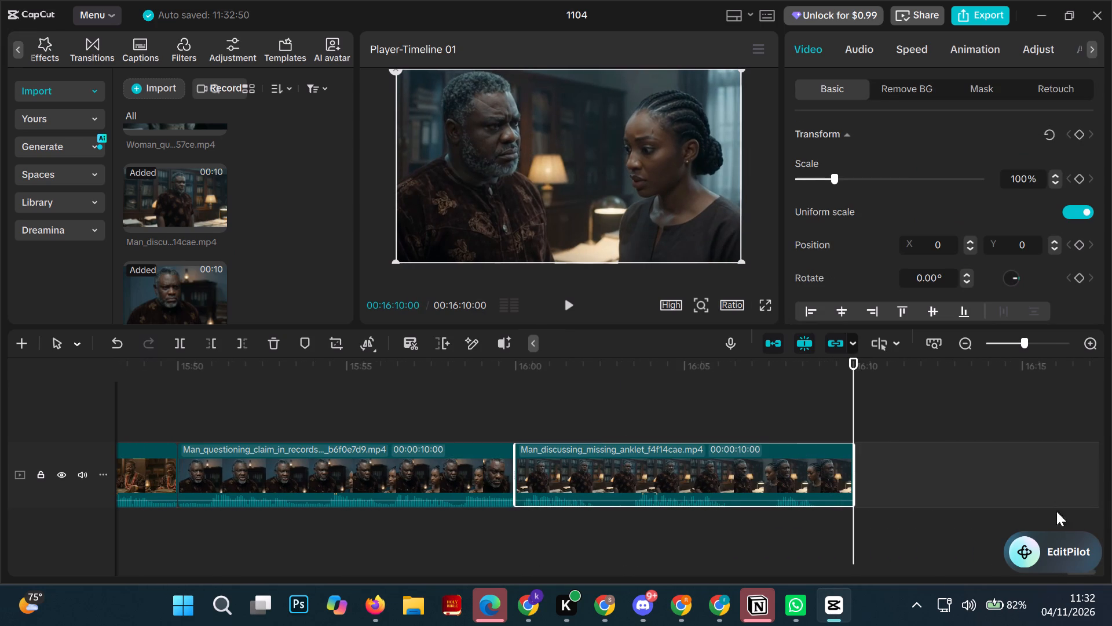
scroll(316, 216, "up", 1)
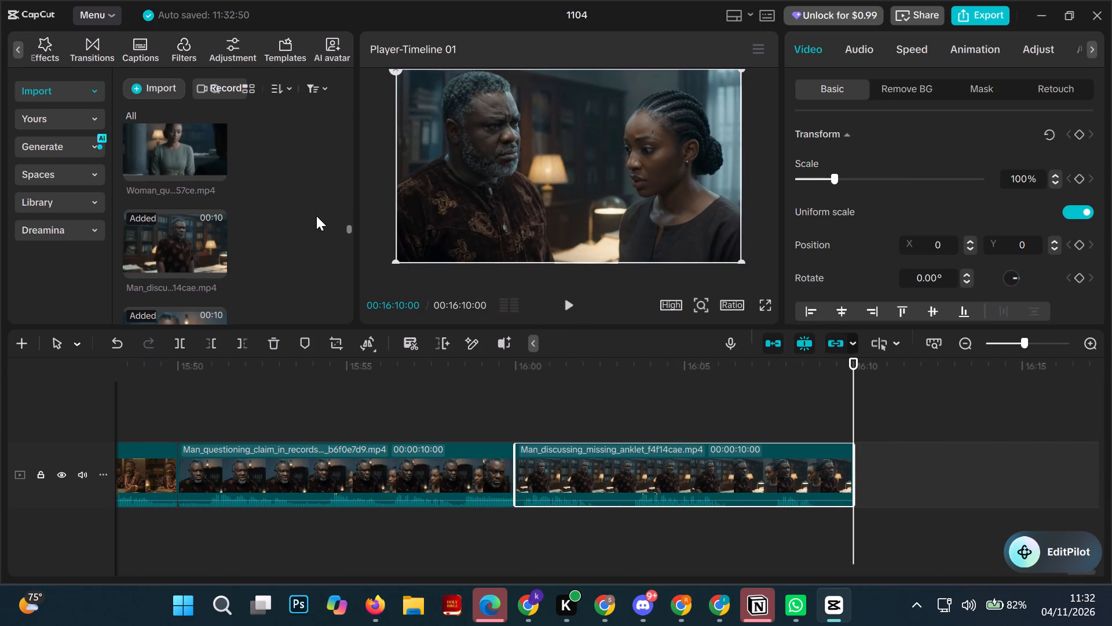
scroll(316, 216, "up", 1)
left_click(218, 282)
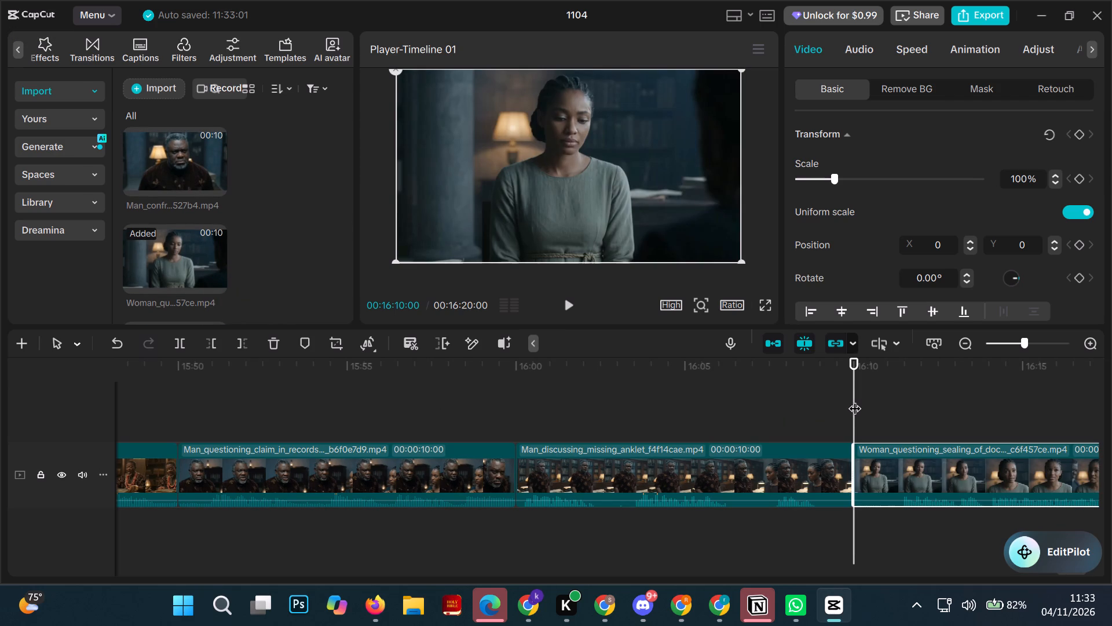
Move the playhead to the timeline's end at 00:16:20:00 and add the Man_confronting_woman_about_anklet clip there.
left_click_drag(854, 399, 1111, 457)
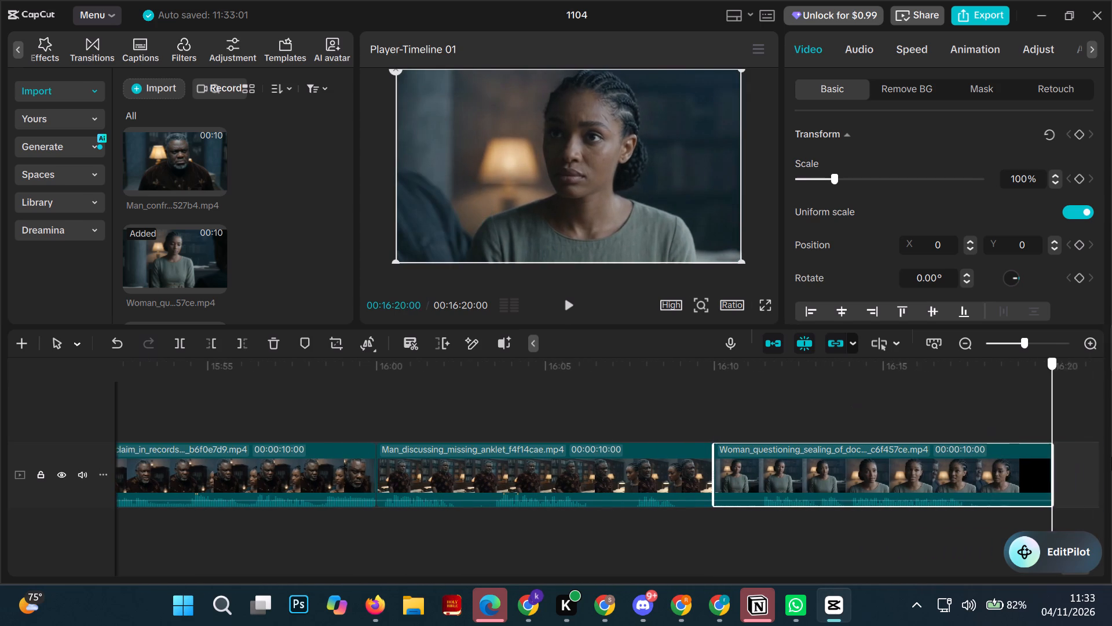
left_click_drag(1111, 457, 1111, 458)
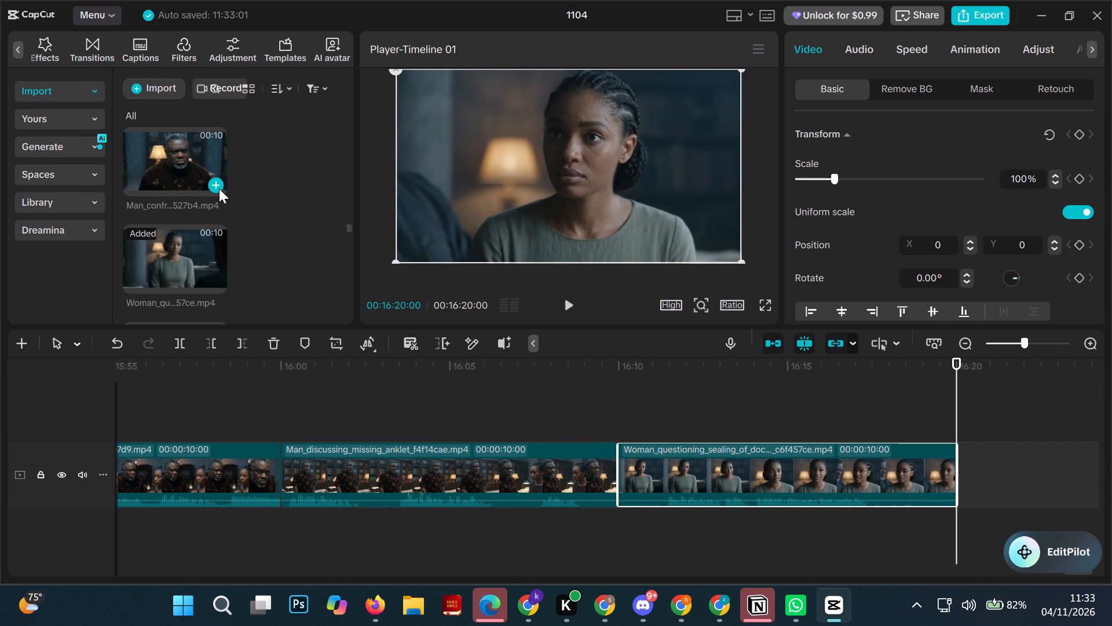
left_click(218, 187)
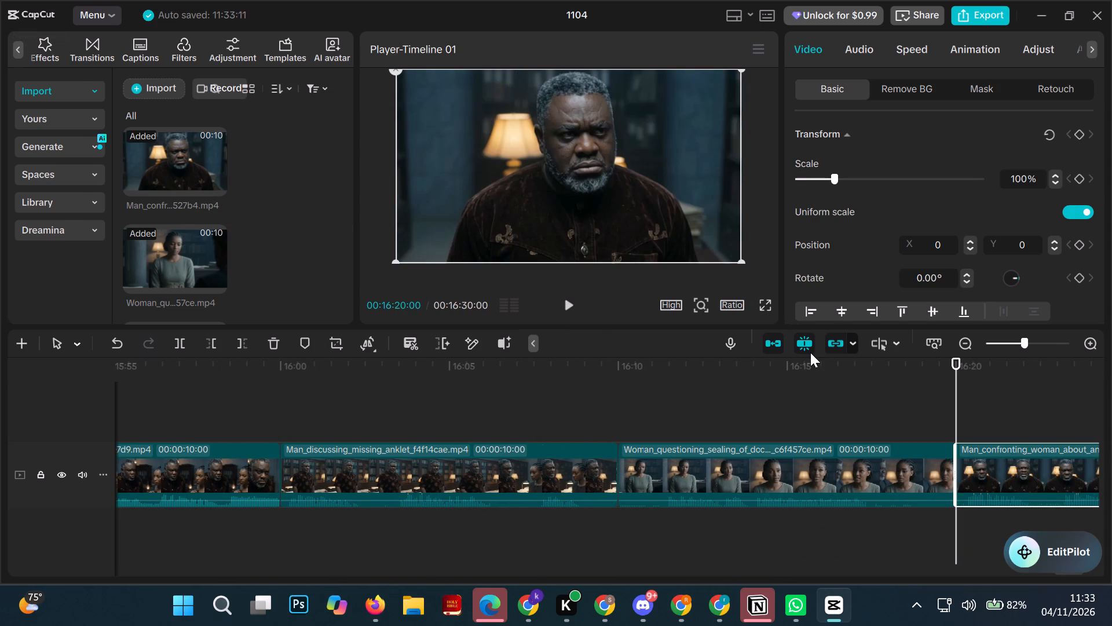
Move the playhead to the timeline's end at 00:16:30:00 and add the Woman_challenging_man_in_room clip there.
left_click_drag(956, 398, 1065, 441)
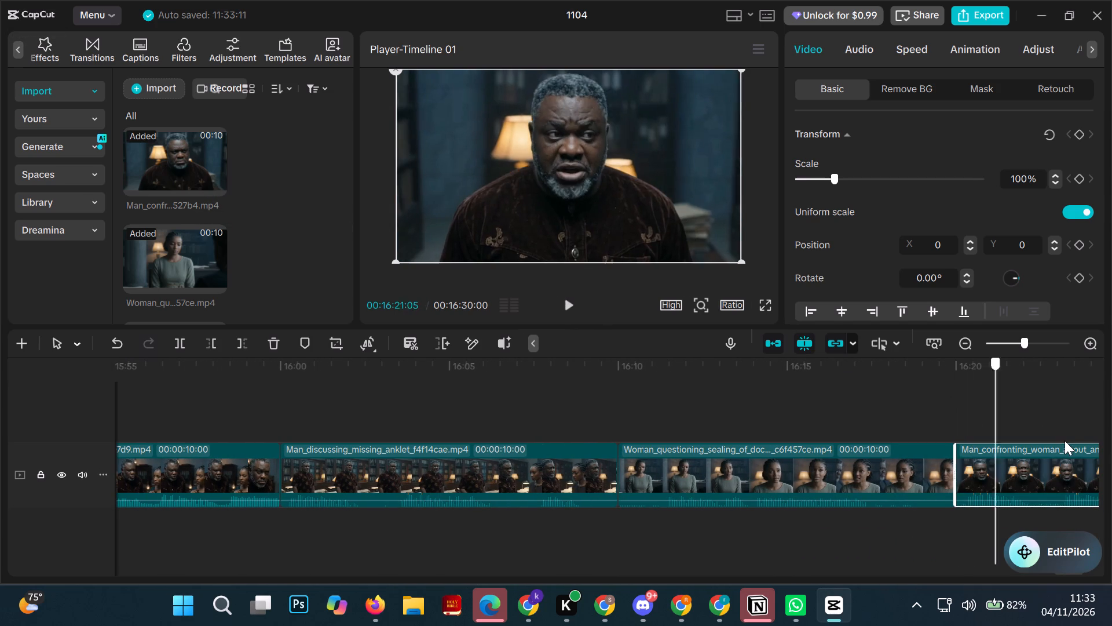
left_click_drag(1065, 441, 1111, 557)
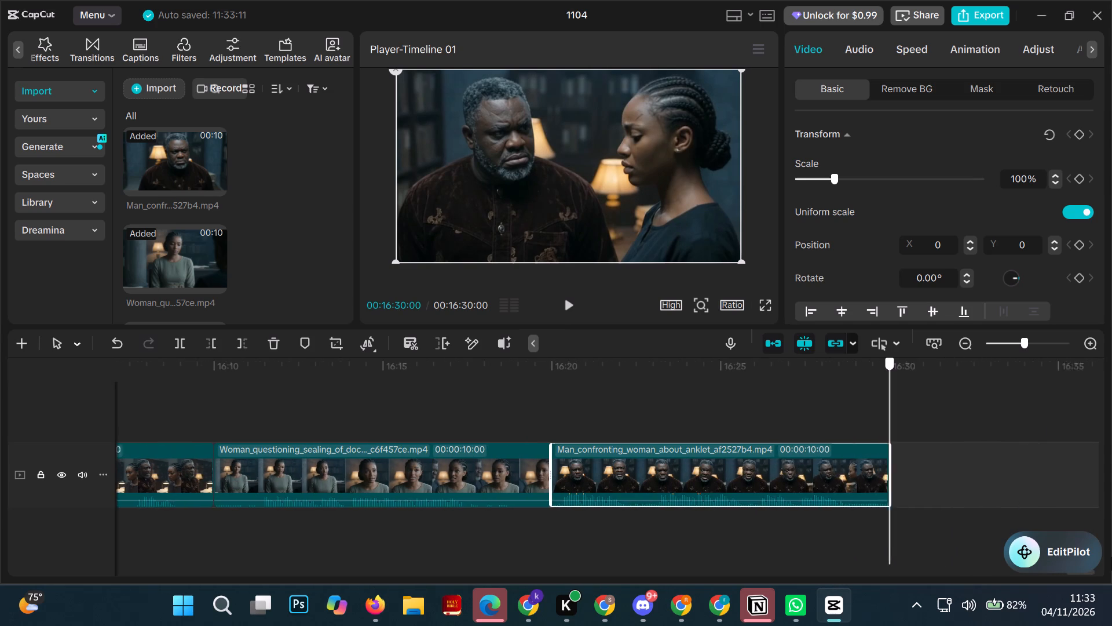
left_click_drag(1111, 557, 1111, 569)
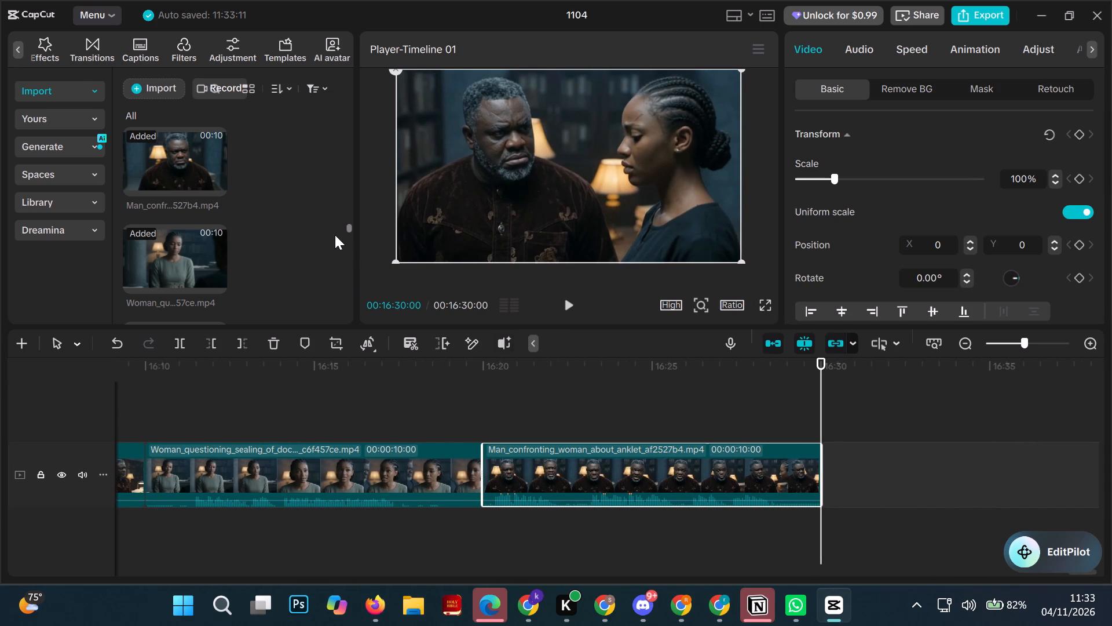
scroll(280, 189, "up", 1)
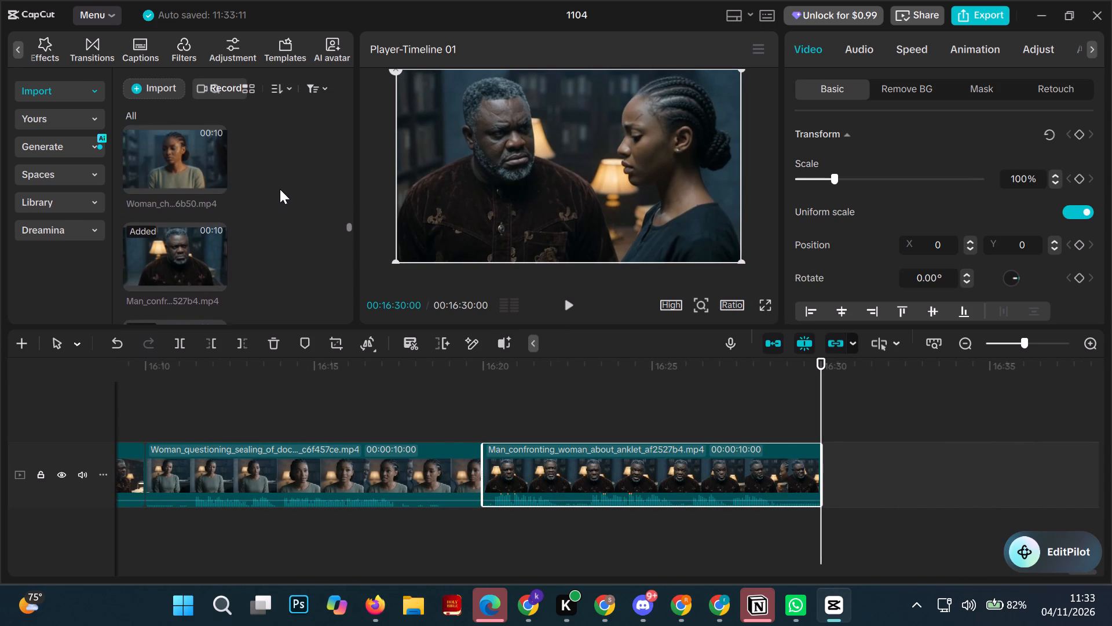
scroll(280, 189, "up", 1)
left_click(218, 217)
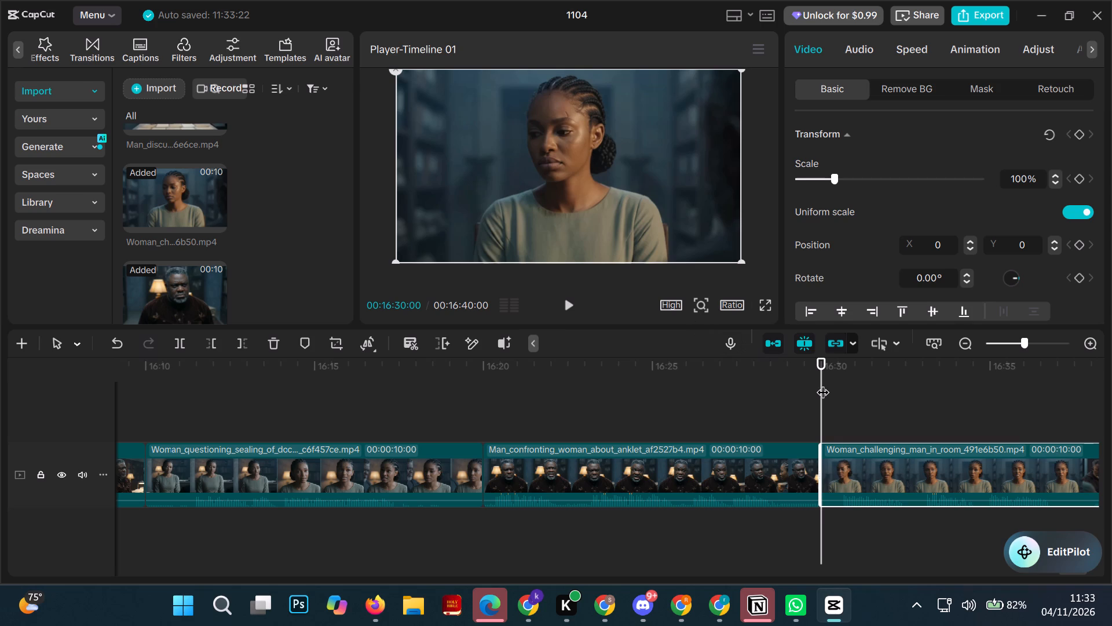
Move the playhead to the timeline's end at 00:16:40:00 and add the Man_discussing_records_in_palace clip there.
left_click_drag(822, 383, 1111, 467)
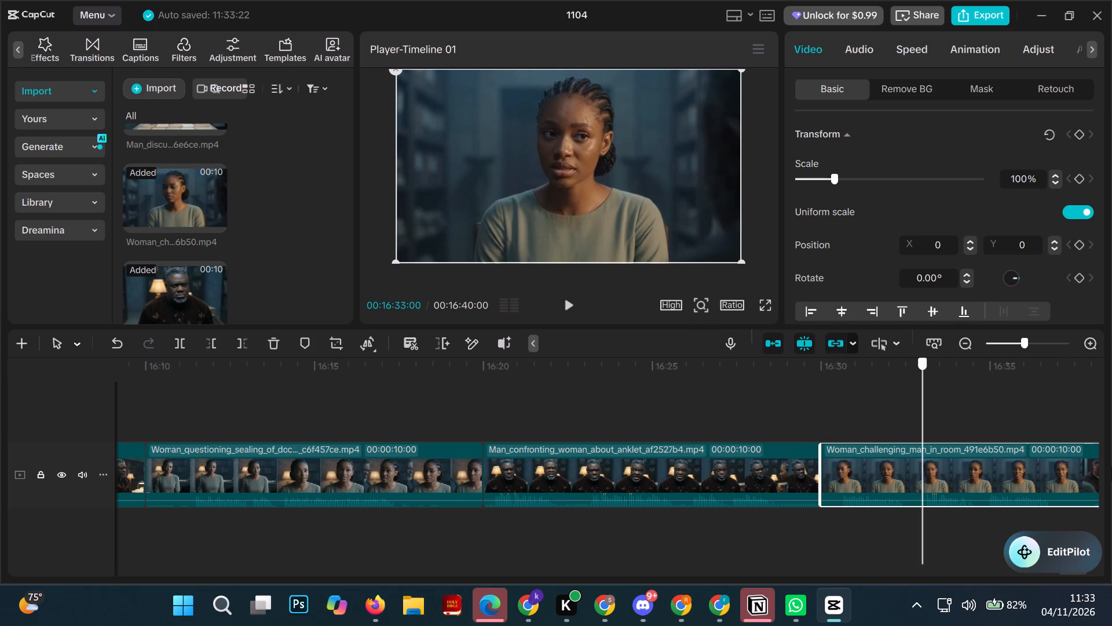
left_click_drag(1111, 467, 1111, 498)
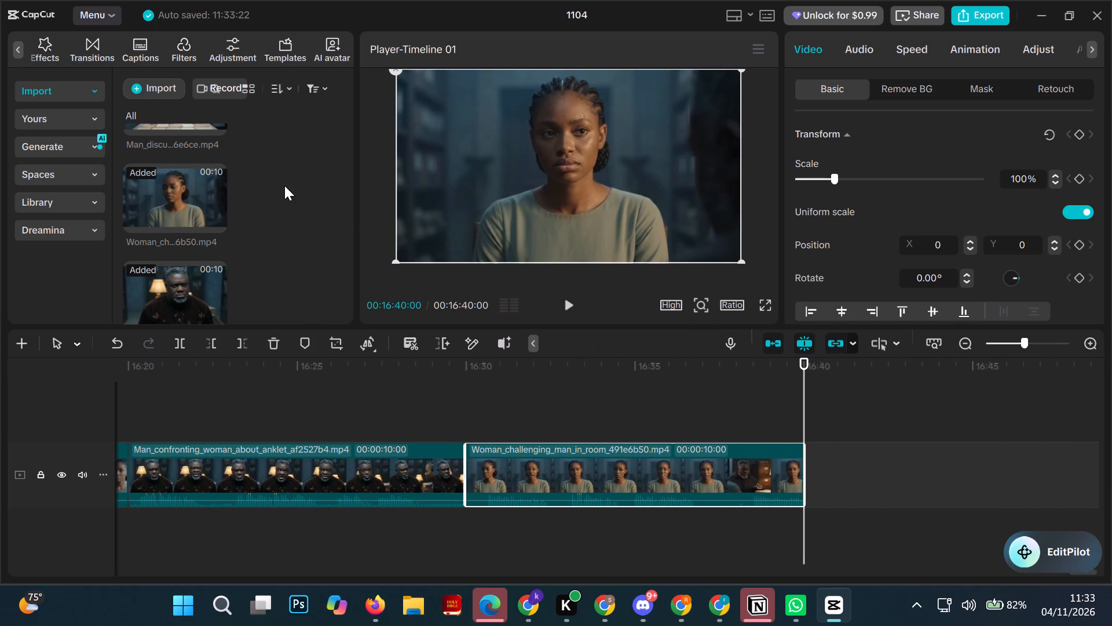
scroll(284, 185, "up", 1)
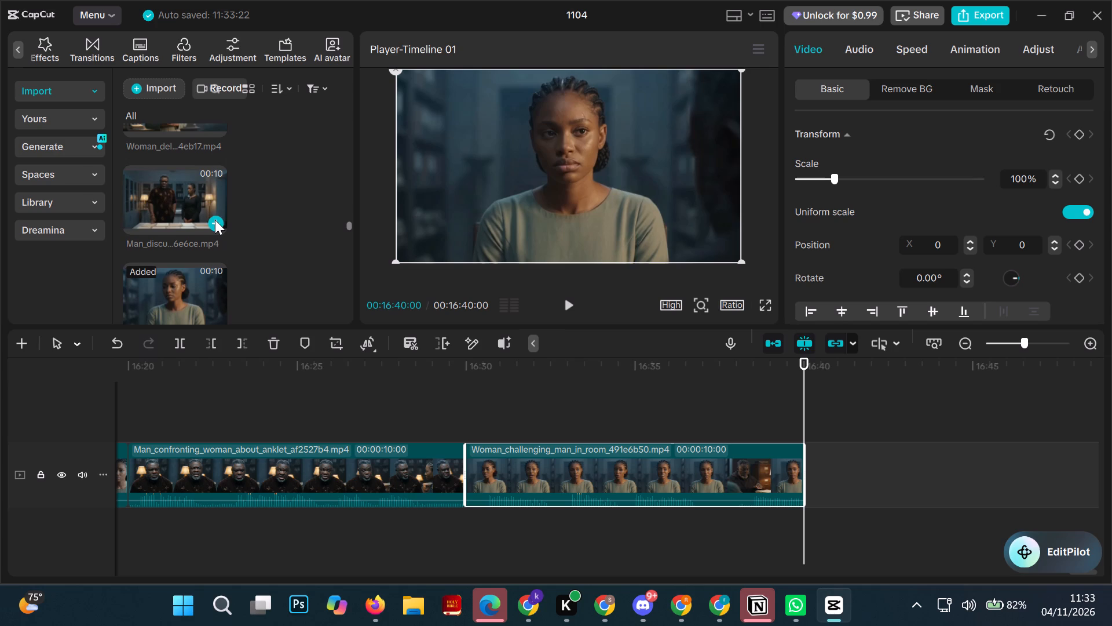
left_click(215, 220)
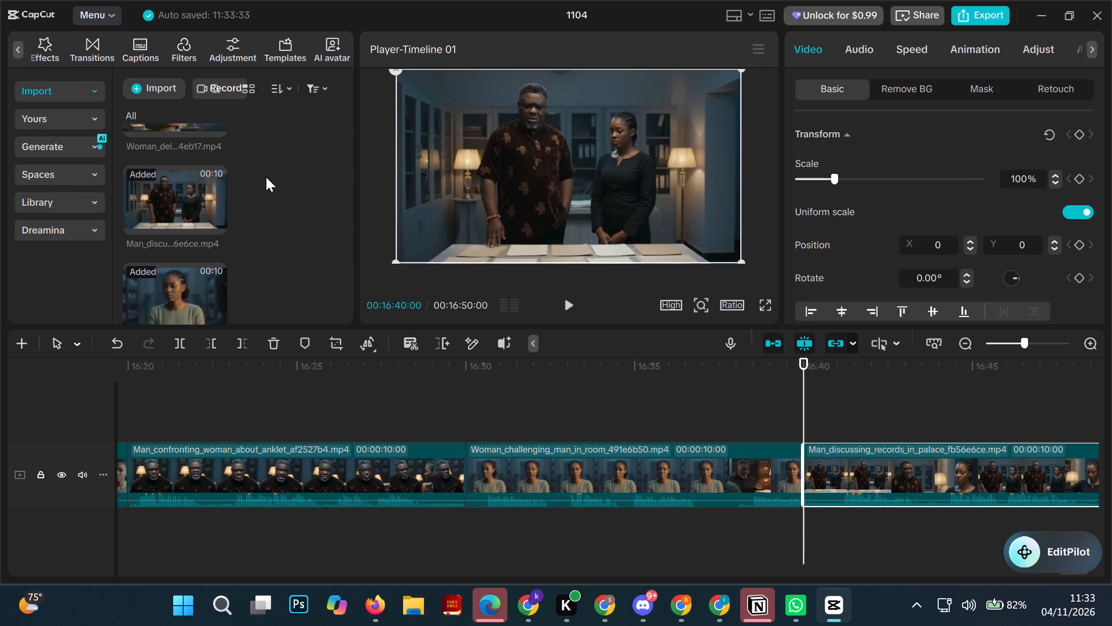
Move the playhead to the timeline's end at 00:16:50:00 and add the Woman_delivers_wooden_ornament clip ending in 4eb17 there.
scroll(266, 177, "up", 1)
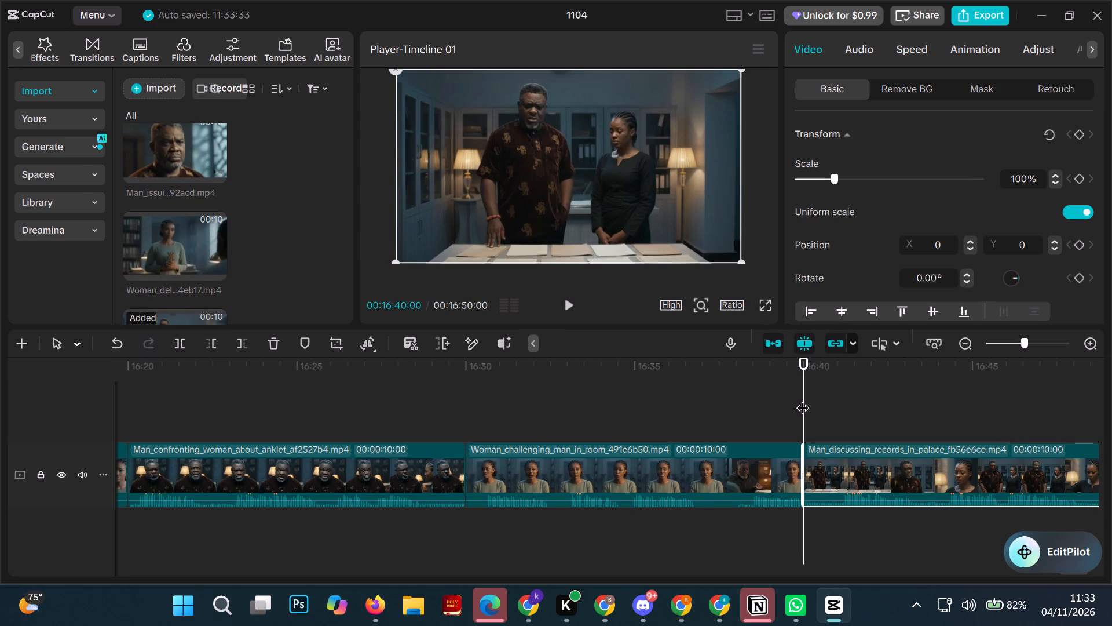
left_click_drag(802, 399, 1111, 537)
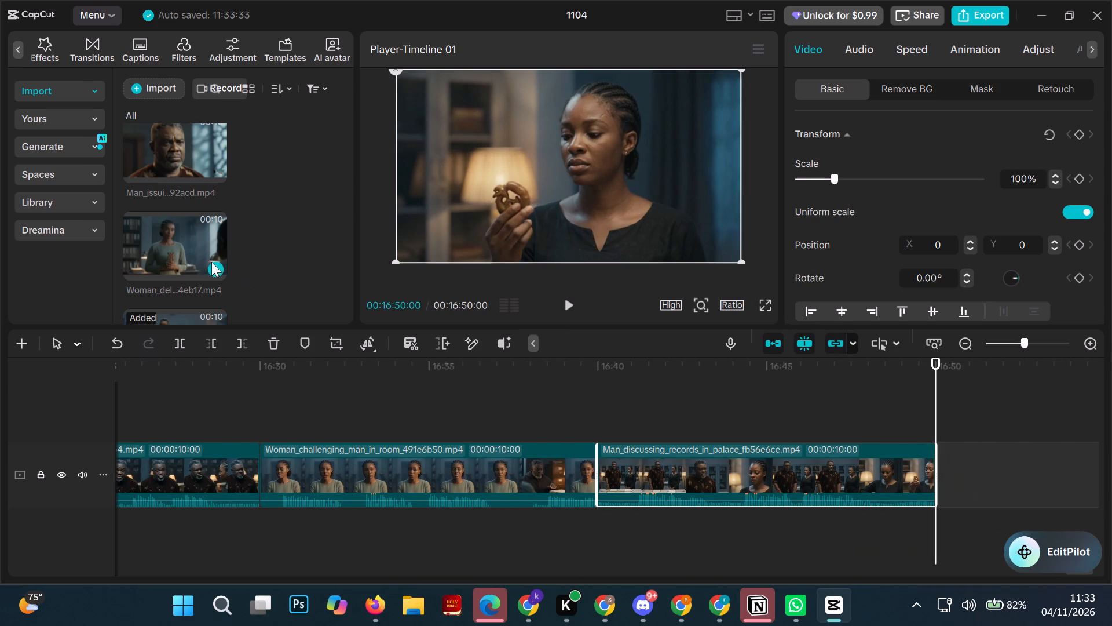
left_click(211, 264)
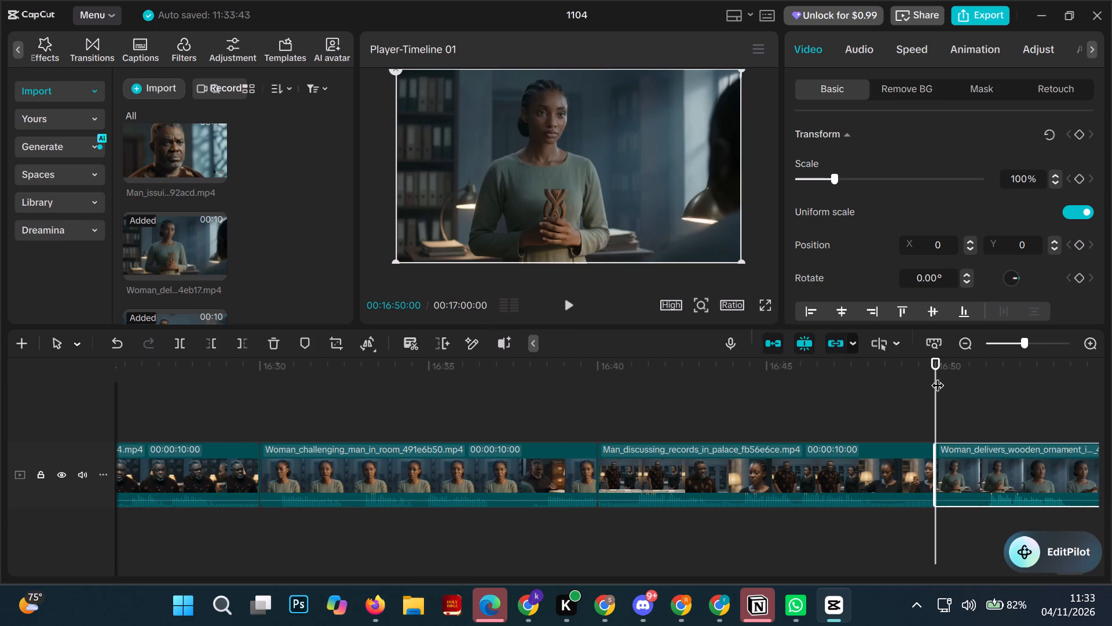
Move the playhead to the timeline's end at 00:17:00:00 and add the Man_issuing_grave_caution clip there.
left_click_drag(936, 383, 1109, 454)
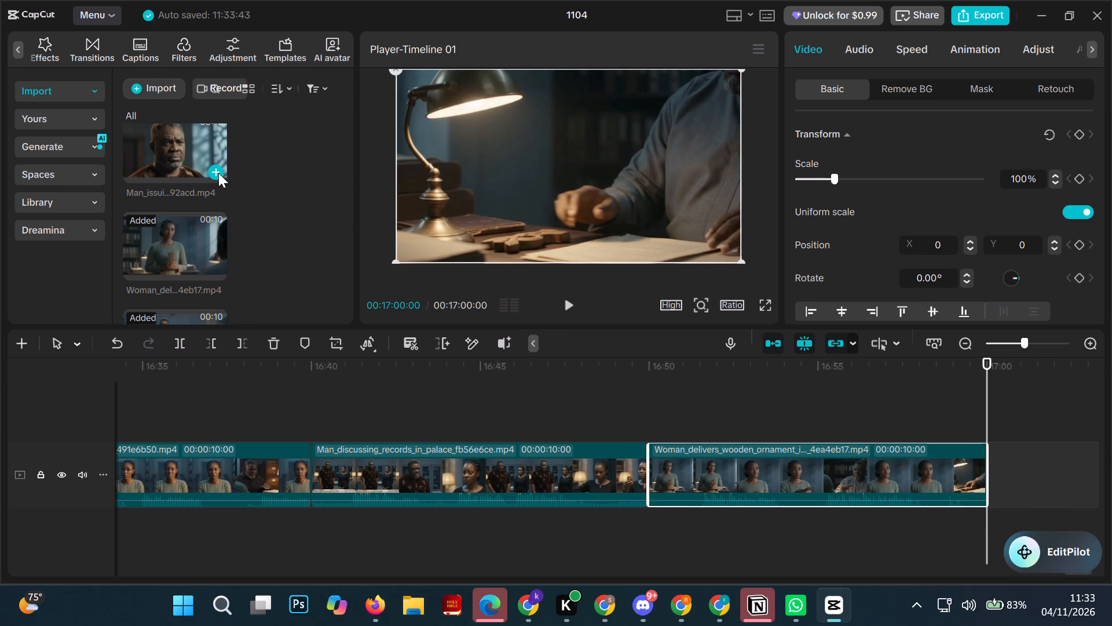
left_click(218, 173)
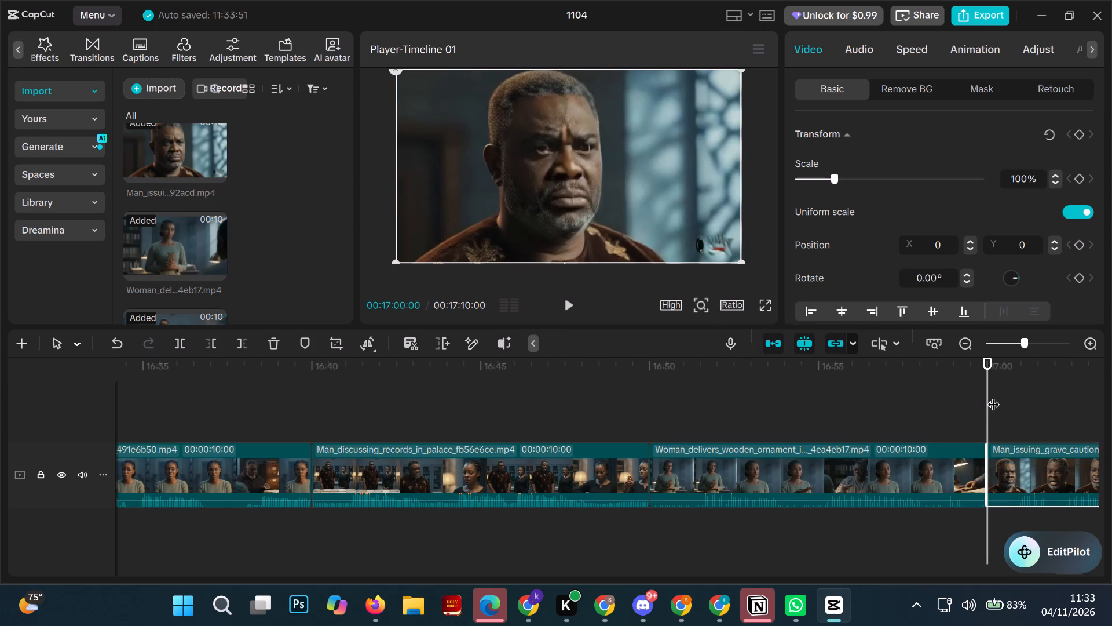
Move the playhead to the timeline's end at 00:17:10:00 and add the Carved_wooden_ornament_on_table clip there.
left_click_drag(986, 395, 1111, 438)
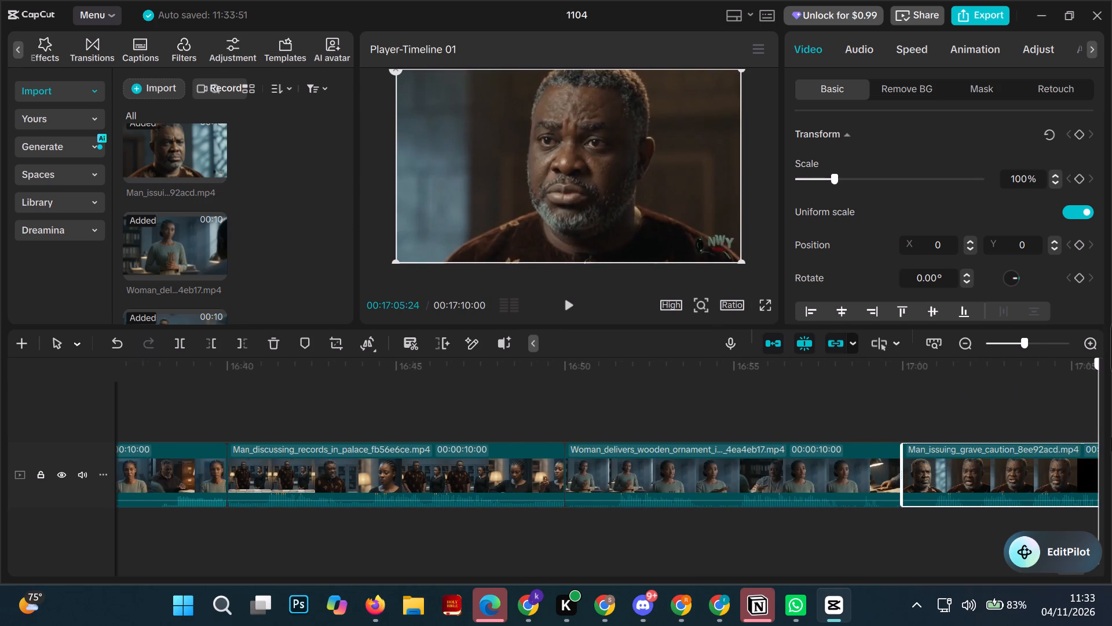
left_click_drag(1111, 438, 1111, 454)
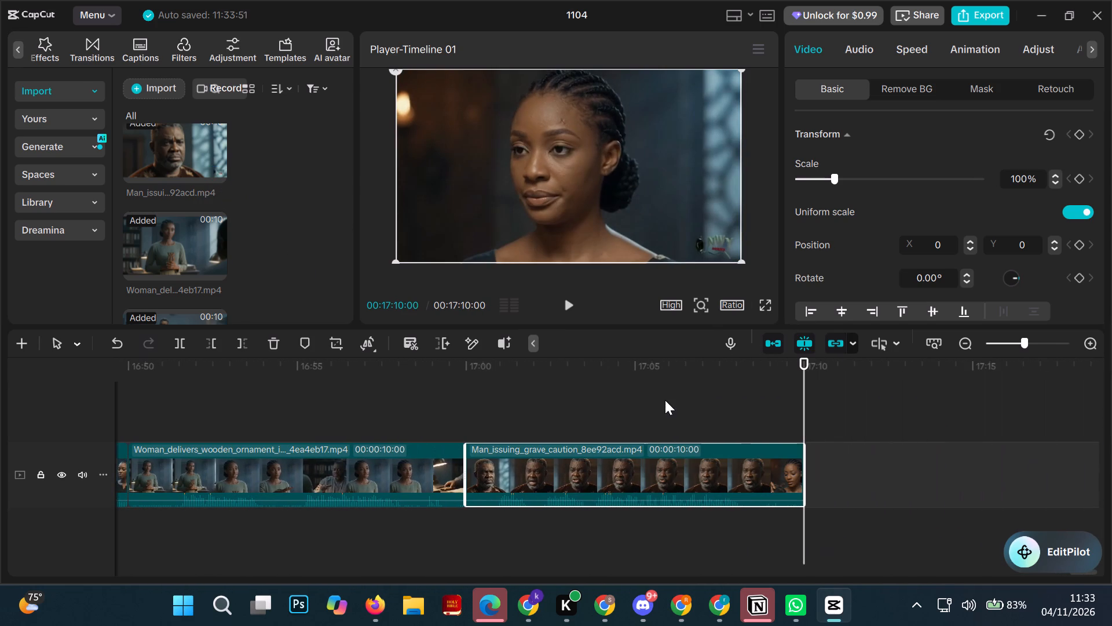
scroll(309, 241, "up", 1)
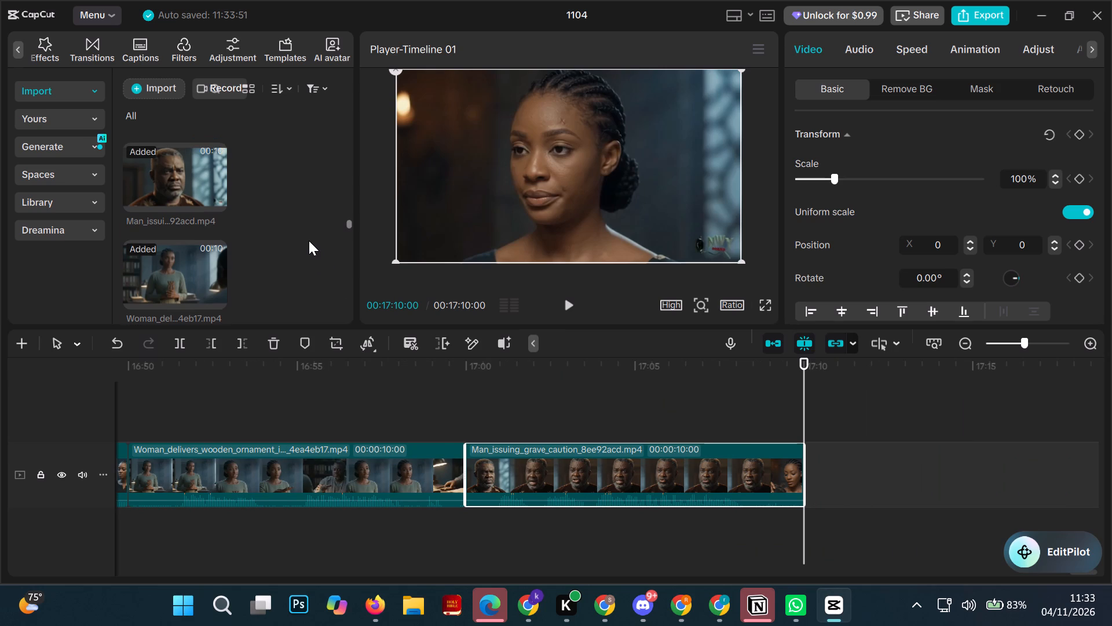
scroll(309, 241, "up", 1)
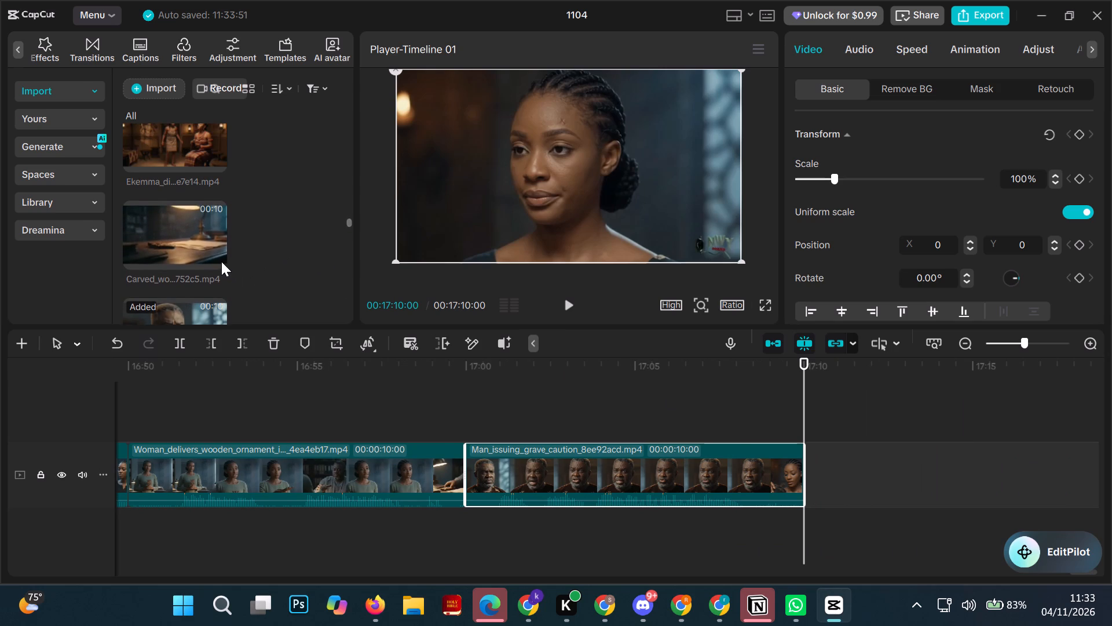
left_click(212, 254)
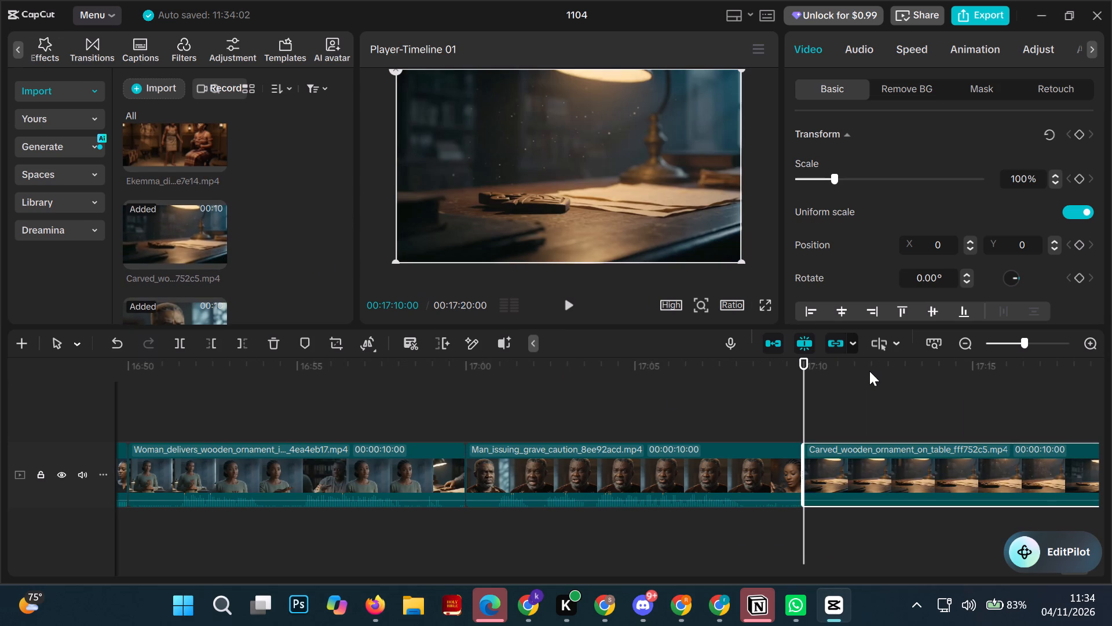
Move the playhead to the timeline's end at 00:17:20:00 and add the Ekemma_discovers_missing_anklet clip there.
left_click_drag(803, 395, 1111, 552)
scroll(1005, 445, "right", 1)
scroll(1111, 533, "right", 1)
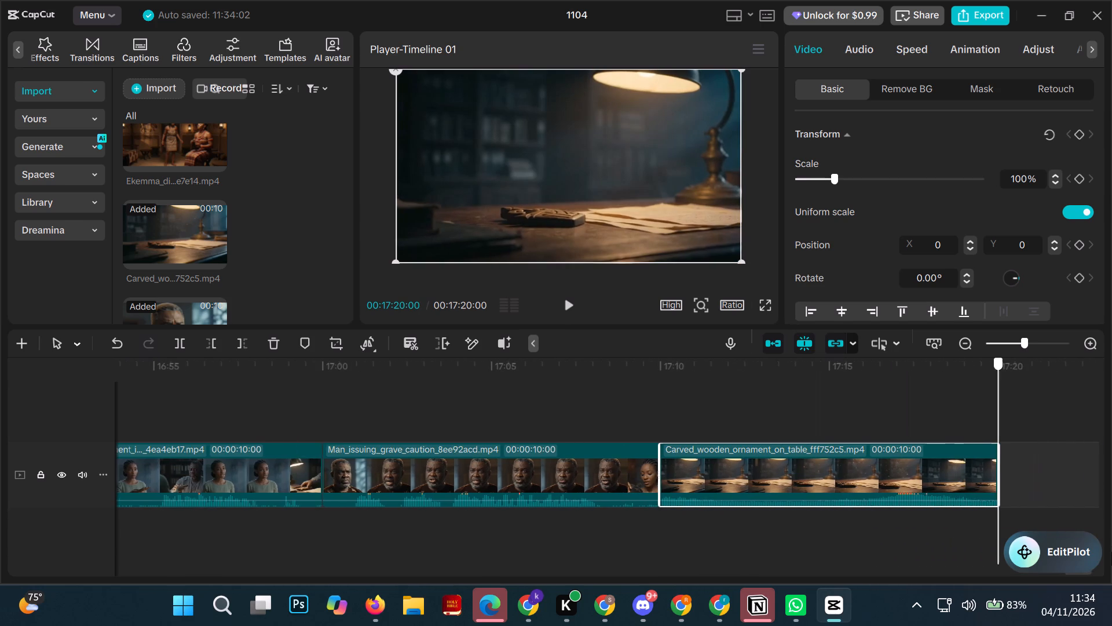
left_click_drag(1111, 552, 1111, 558)
scroll(1111, 552, "right", 1)
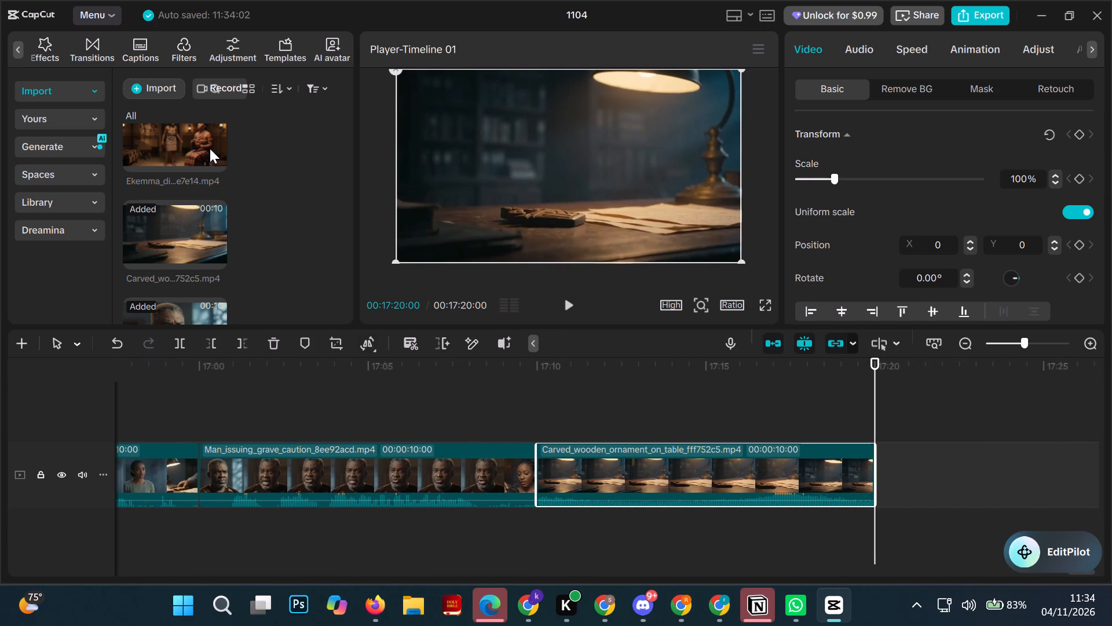
left_click(217, 165)
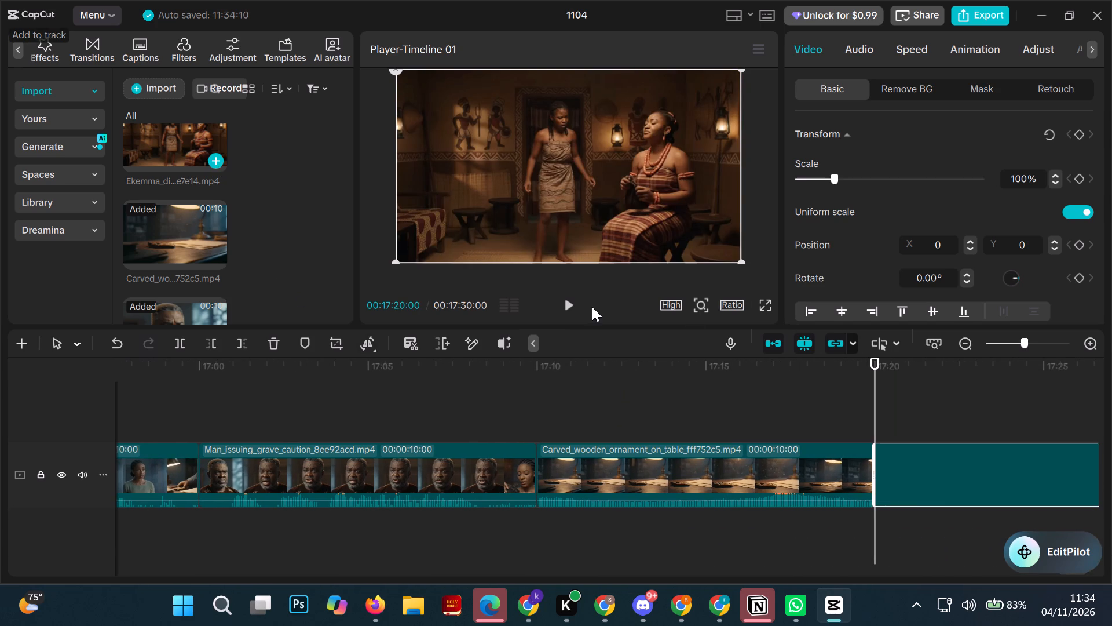
Move the playhead to the timeline's end at 00:17:30:00, after the Ekemma_discovers_missing_anklet clip.
left_click_drag(875, 402, 1111, 504)
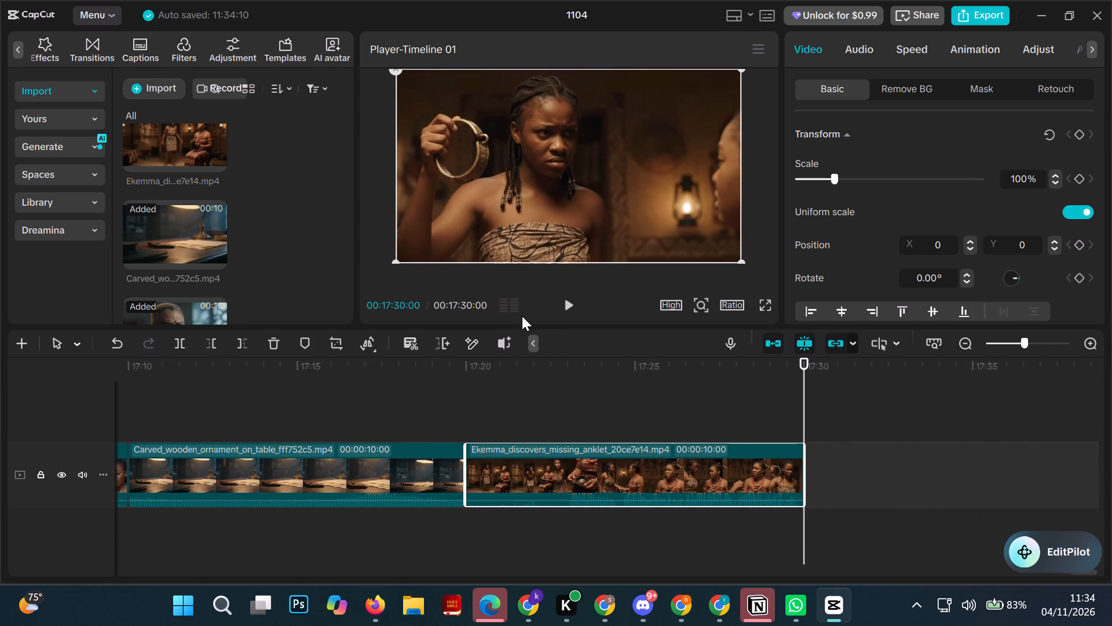
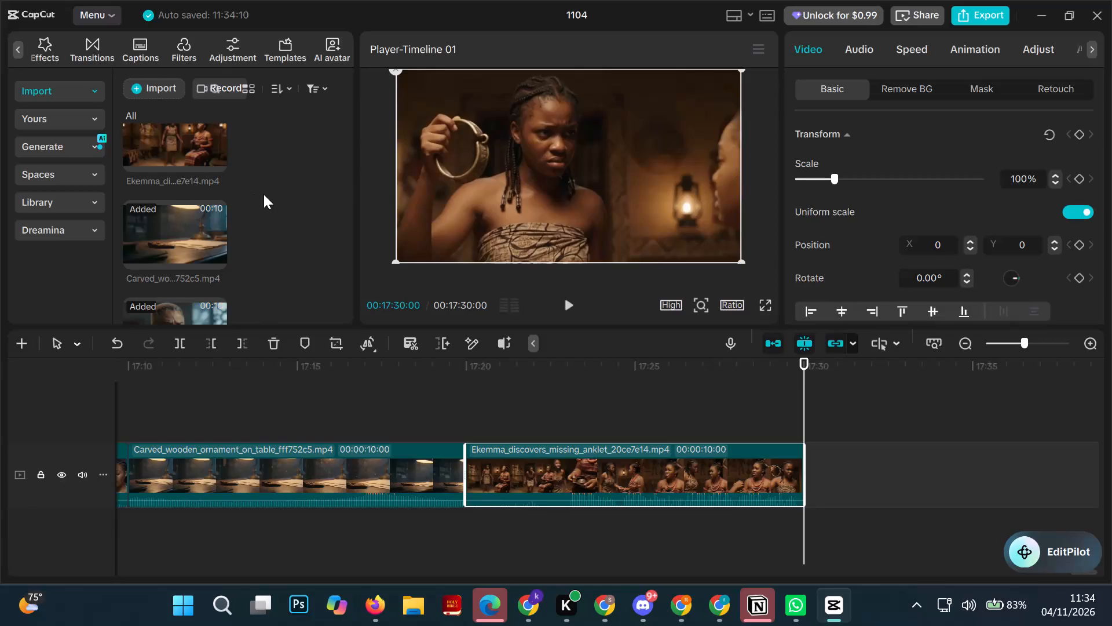
Add the Woman_accusing_someone_with_cowries clip to the timeline at 00:17:30:00, after the Ekemma_discovers_missing_anklet clip.
scroll(264, 194, "up", 1)
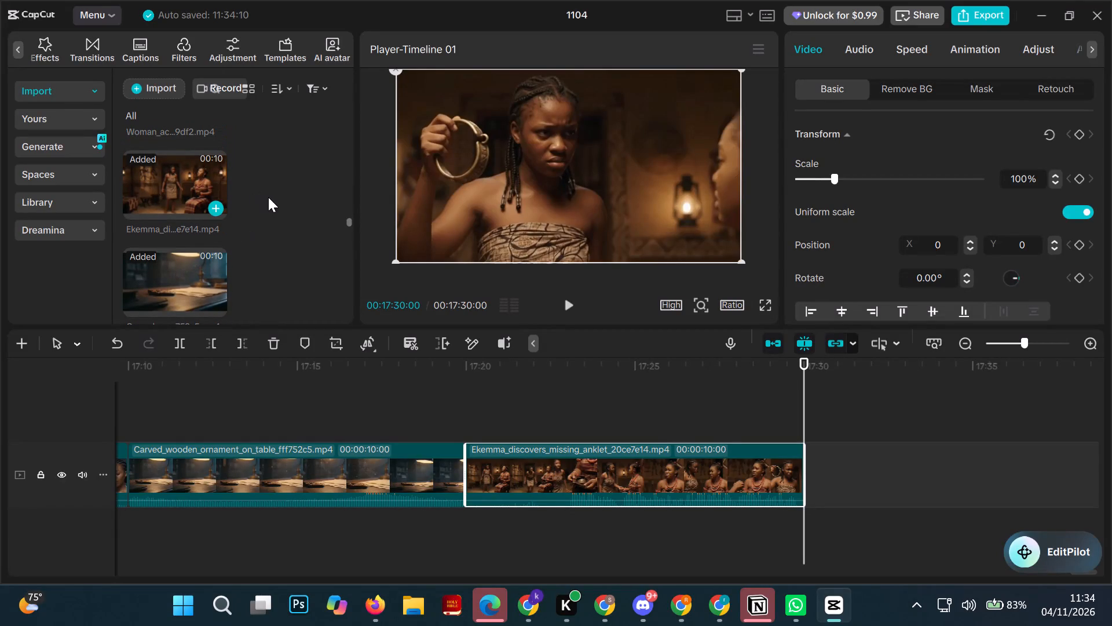
scroll(268, 197, "up", 1)
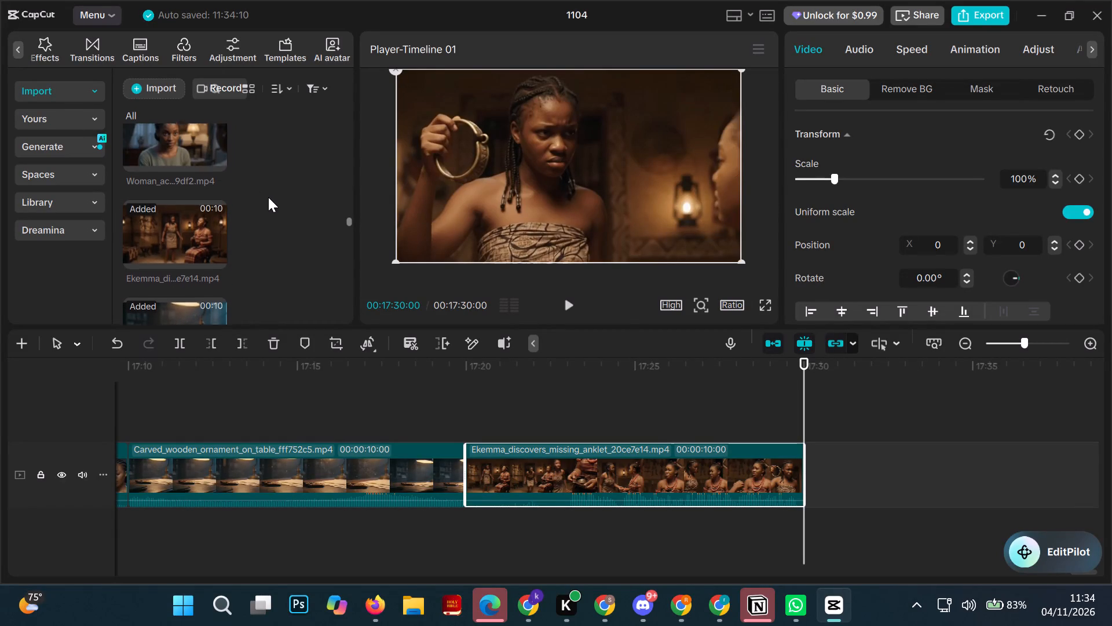
scroll(268, 197, "up", 1)
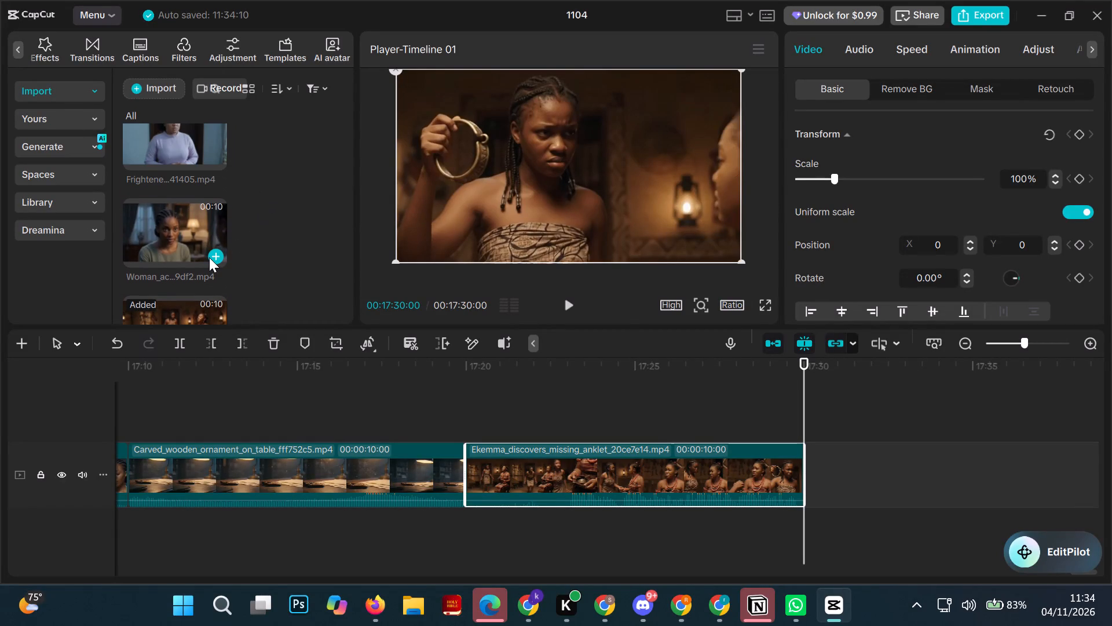
left_click(209, 257)
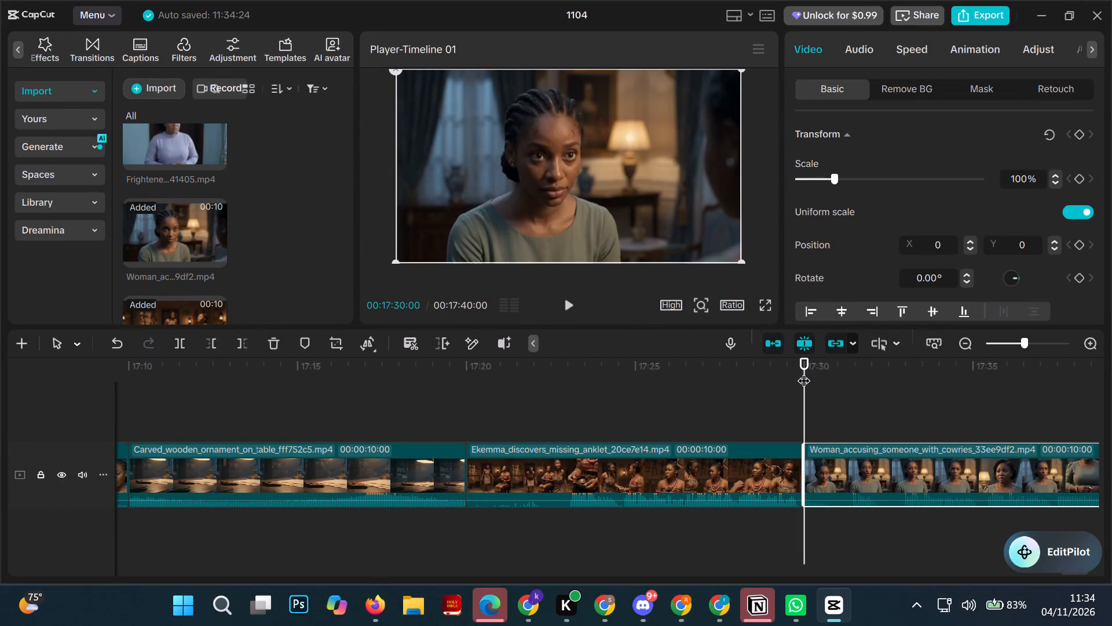
Move the playhead to the timeline's end at 00:17:40:00 and add the Frightened_woman_closing_door clip there.
left_click_drag(803, 372, 1111, 493)
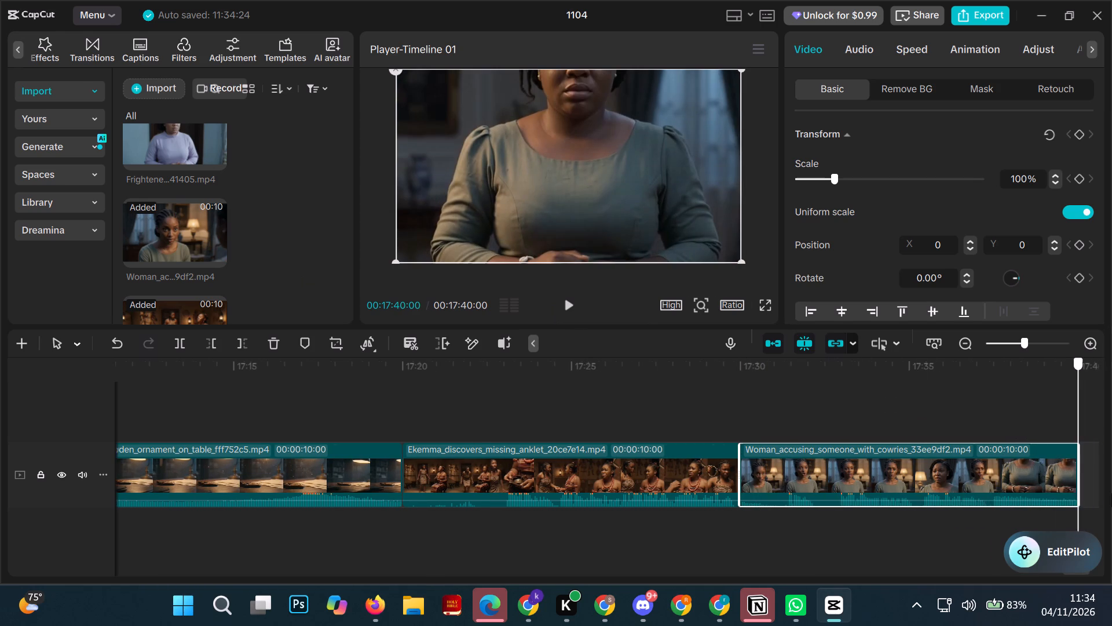
left_click_drag(1111, 493, 1111, 523)
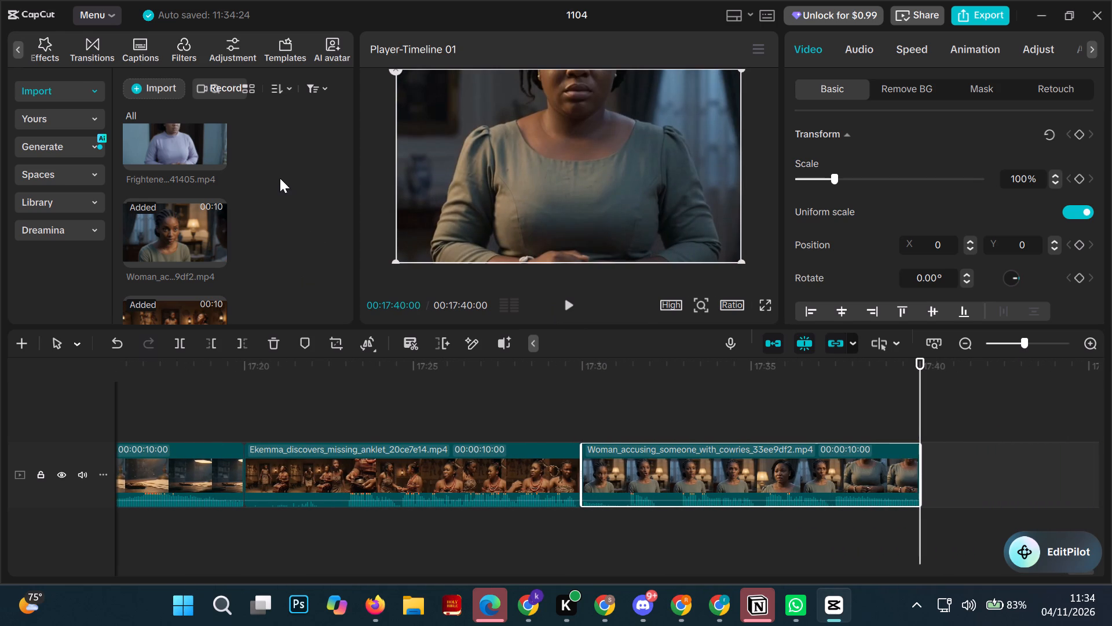
left_click(219, 157)
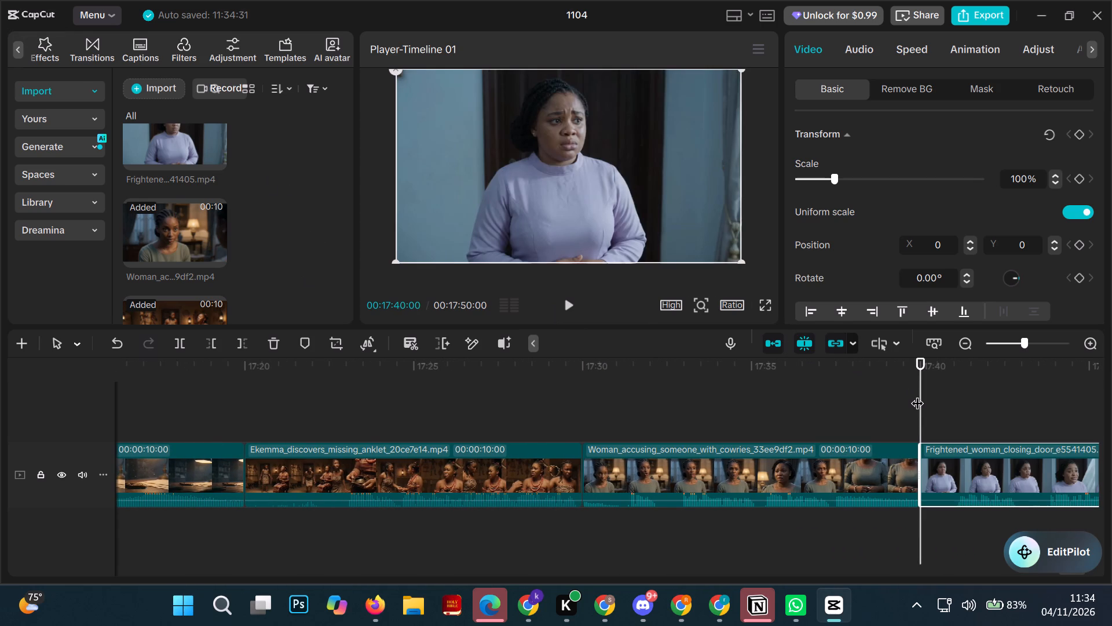
Move the playhead to the timeline's end at 00:17:50:00 and add the Woman_holding_cowrie_anklet clip there.
left_click_drag(917, 394, 1111, 496)
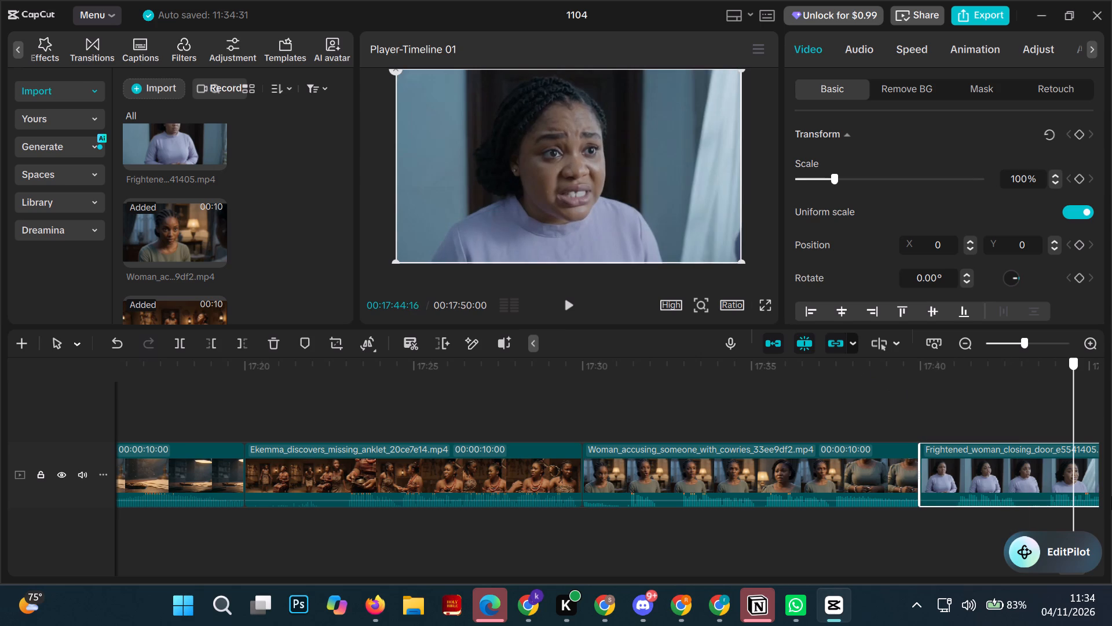
left_click_drag(1111, 496, 1111, 596)
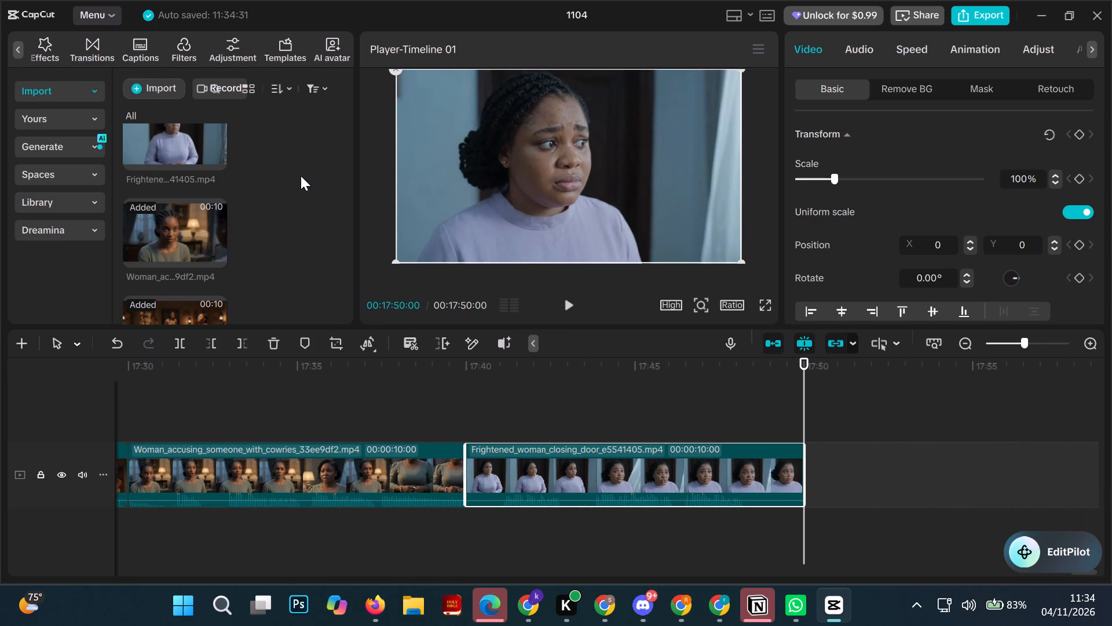
scroll(301, 176, "up", 1)
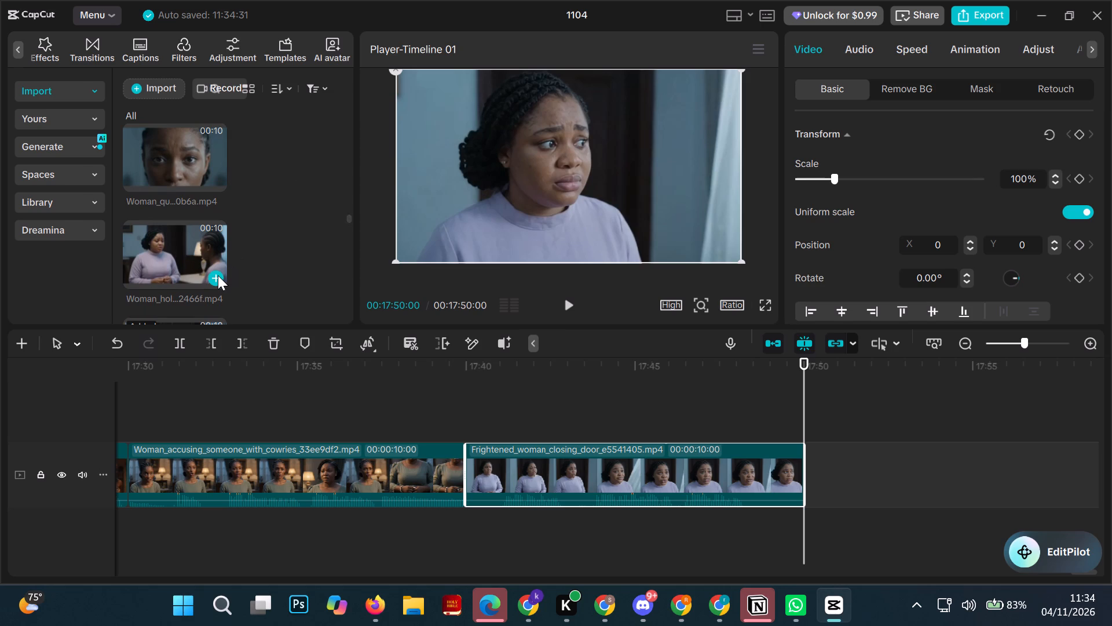
left_click(218, 278)
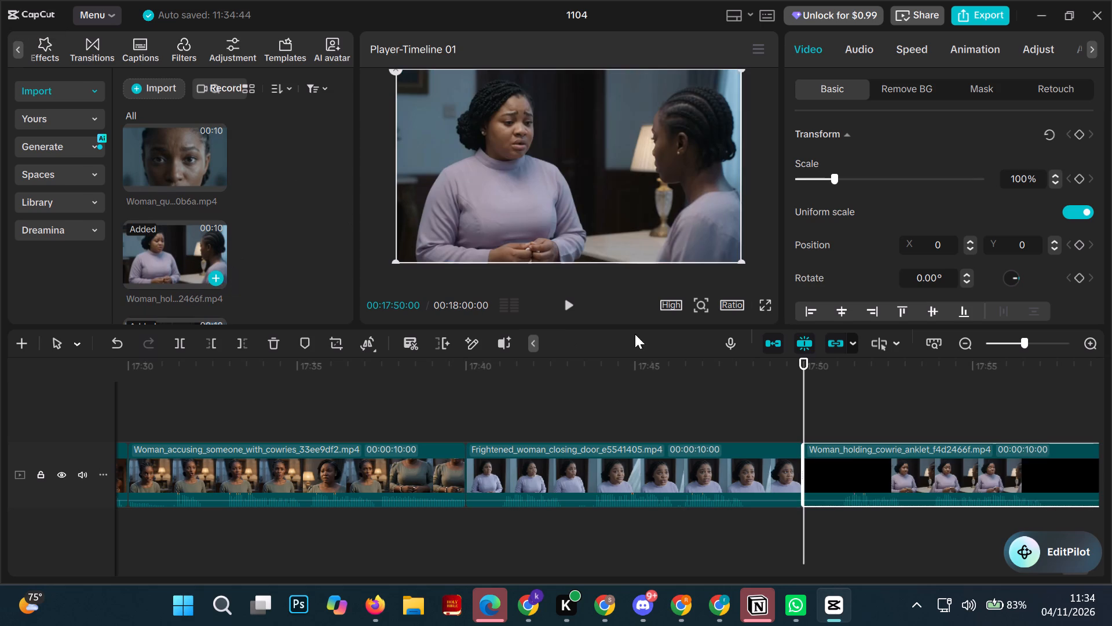
Move the playhead to the timeline's end at 00:18:00:00 and add the Woman_questioning_another_person clip there.
left_click_drag(800, 388, 1111, 614)
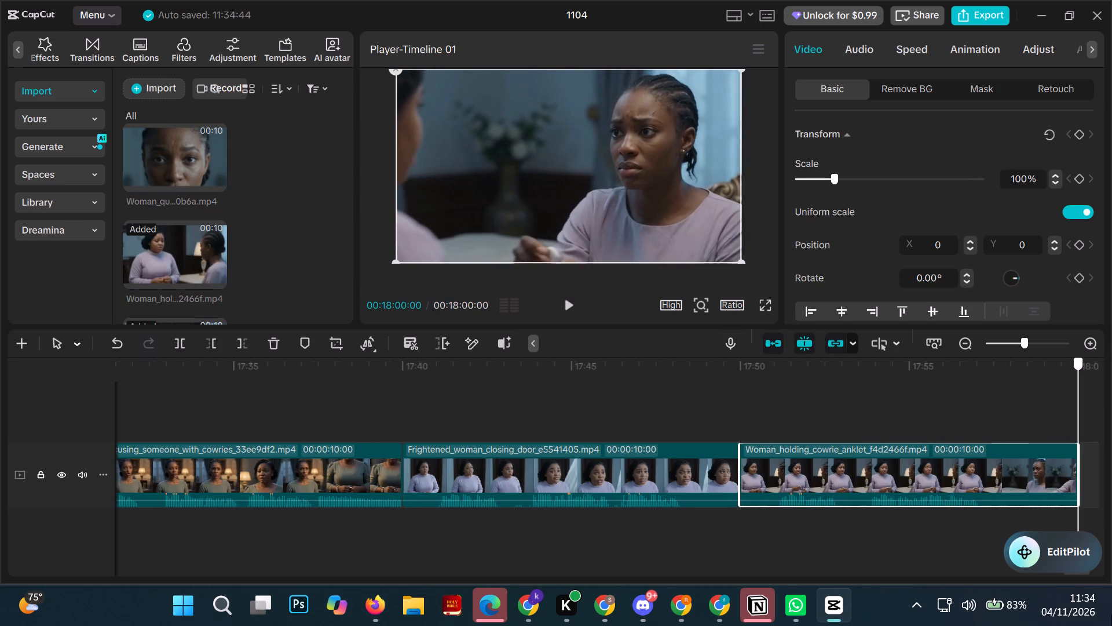
left_click_drag(1111, 614, 1111, 625)
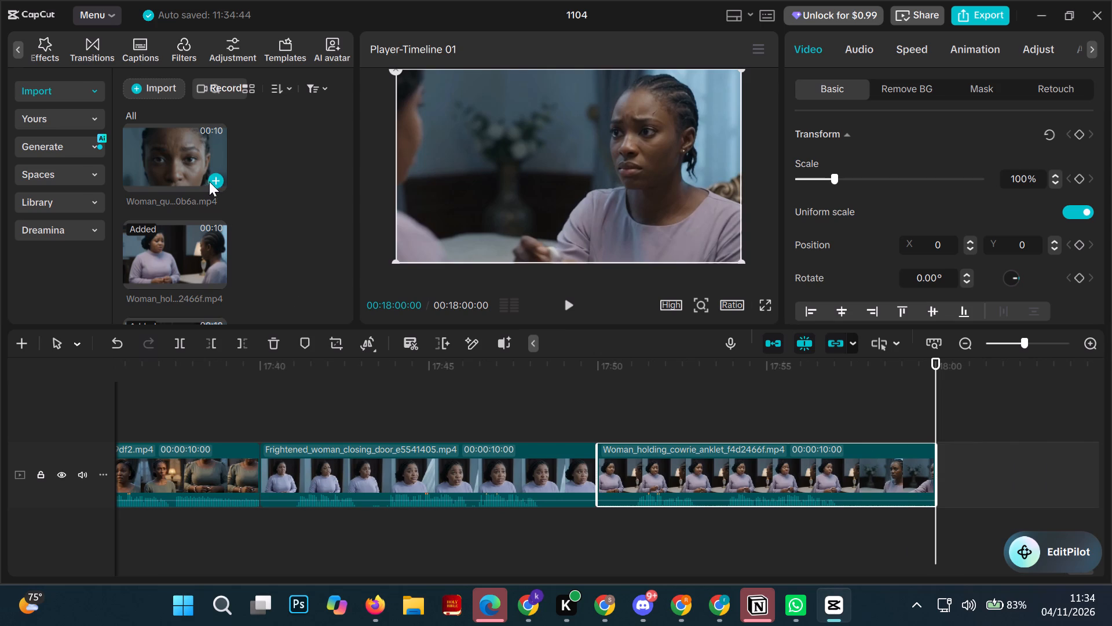
left_click(215, 179)
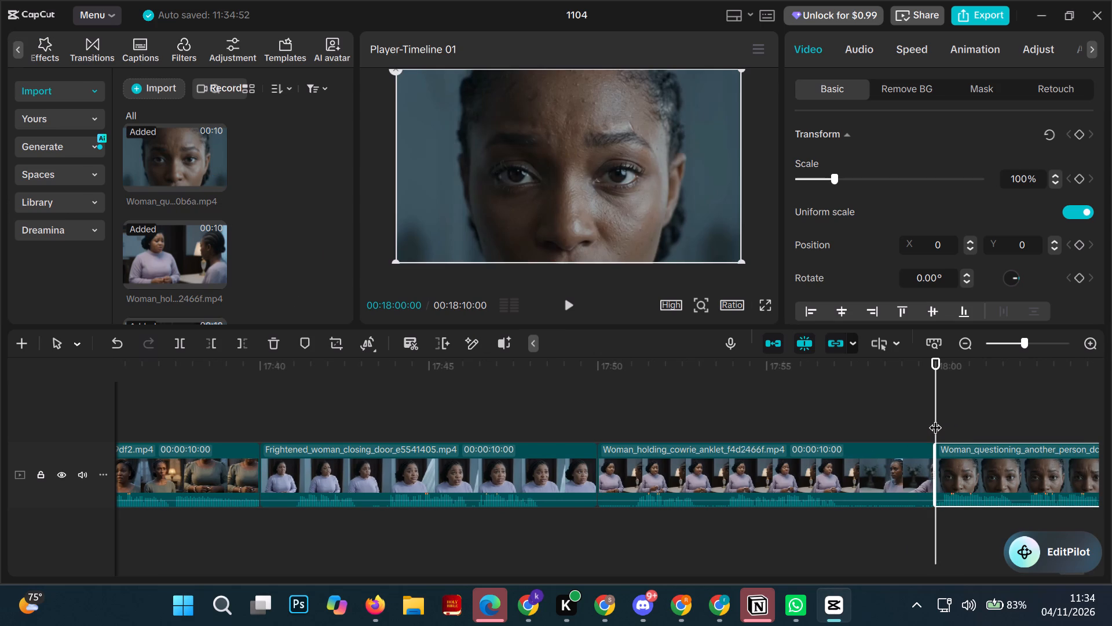
Move the playhead to the timeline's end at 00:18:10:00 and add the Ogechi_apologizing_in_palace clip there.
left_click_drag(935, 418, 1111, 515)
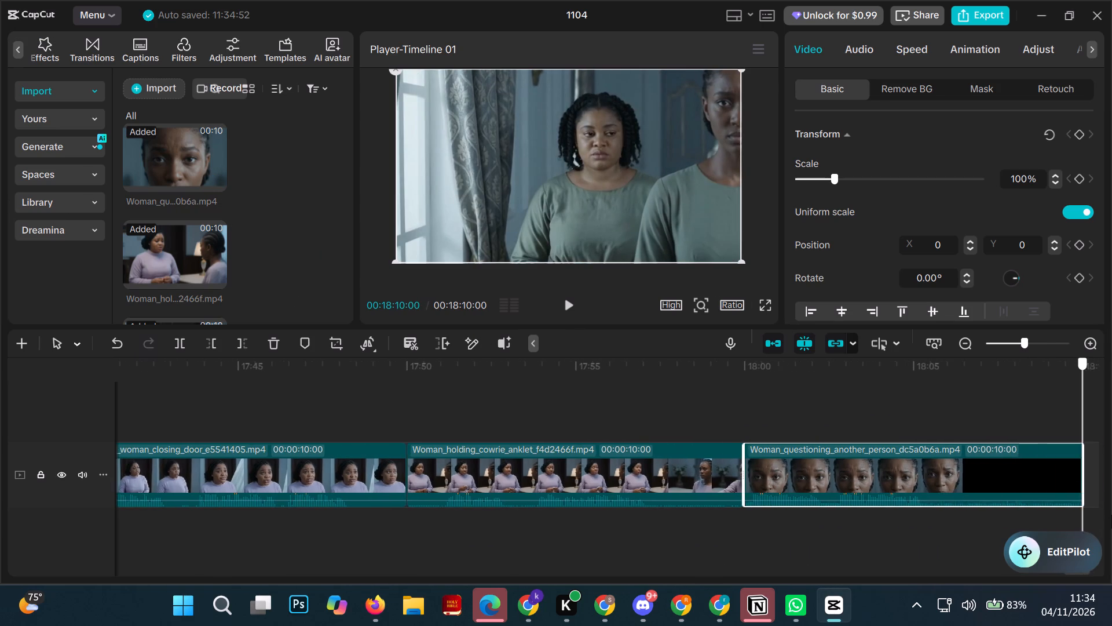
left_click_drag(1111, 515, 1111, 532)
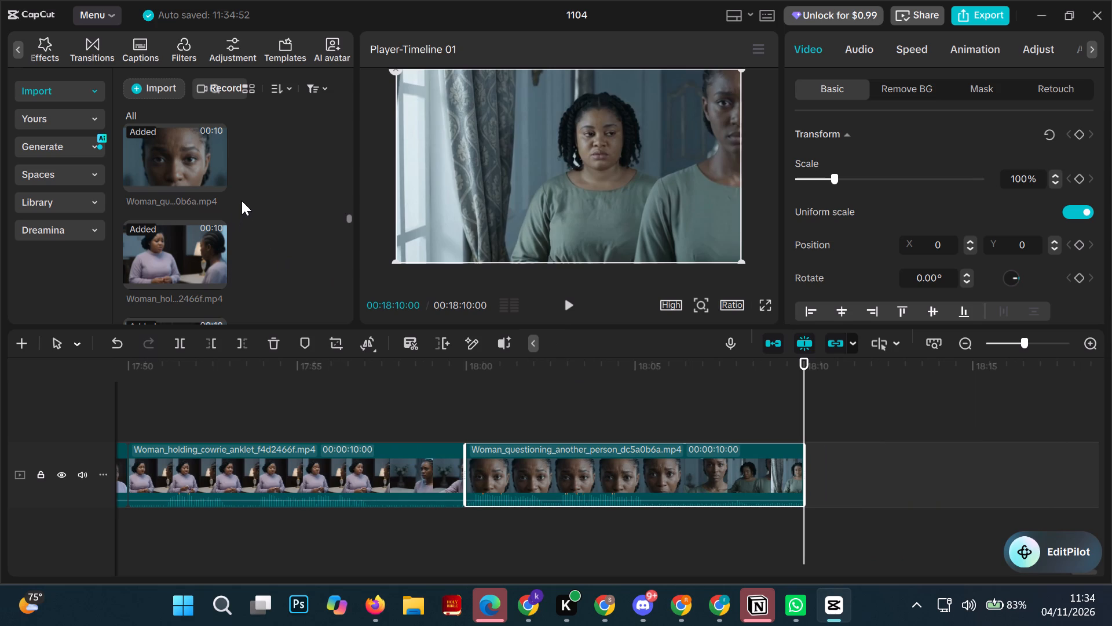
scroll(249, 196, "up", 2)
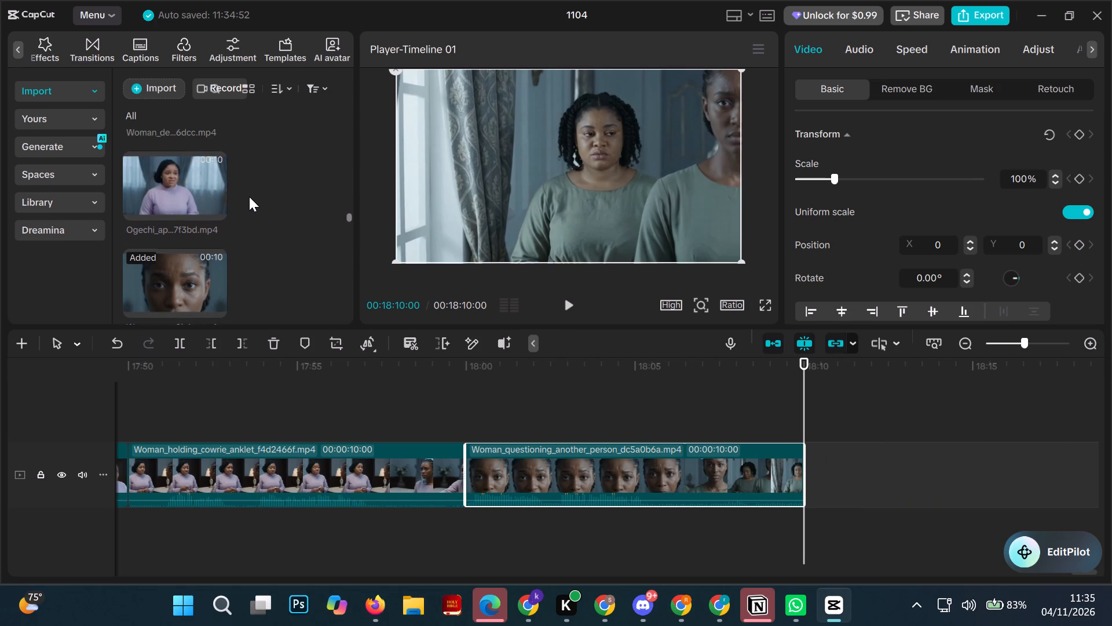
scroll(249, 196, "up", 1)
scroll(239, 270, "down", 1)
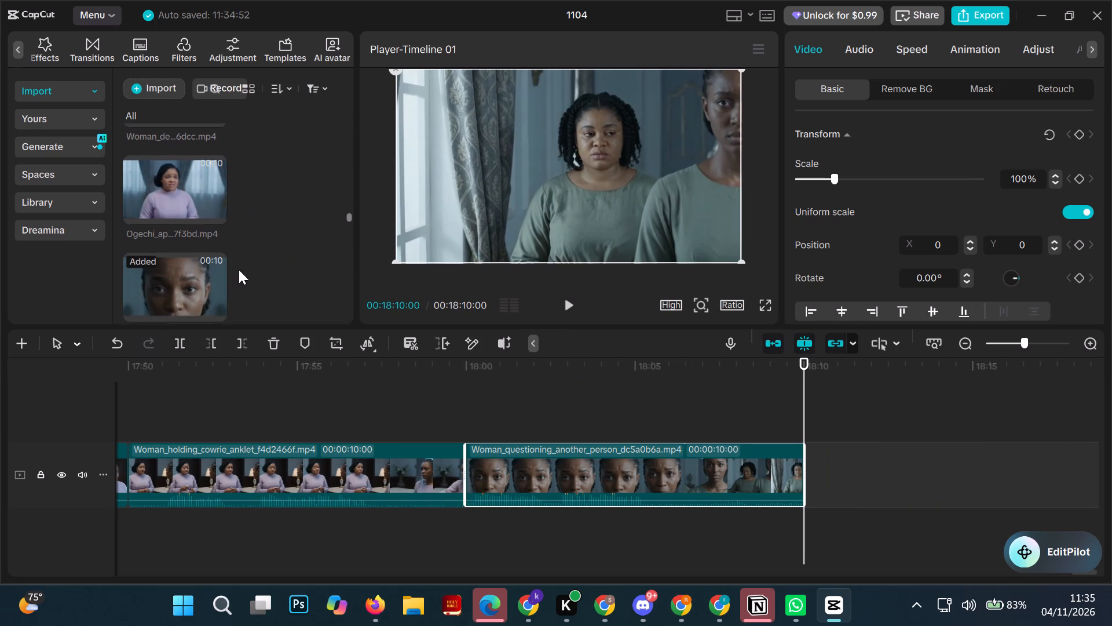
left_click(213, 212)
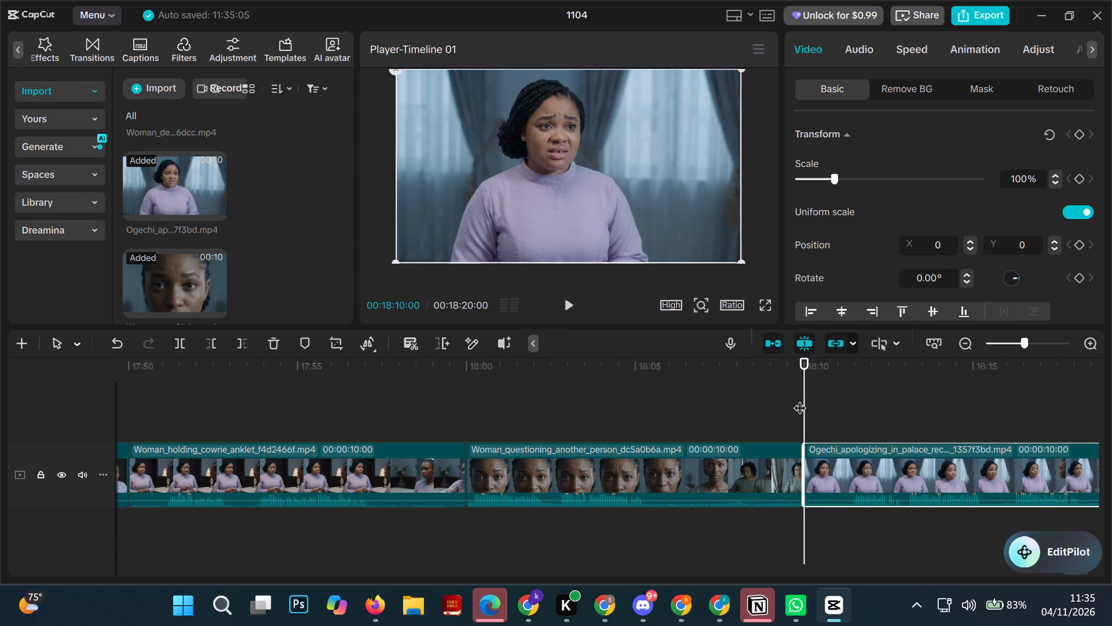
Move the playhead to the timeline's end at 00:18:20:00 and add the Woman_demands_item_in_room clip there.
left_click_drag(807, 402, 1096, 526)
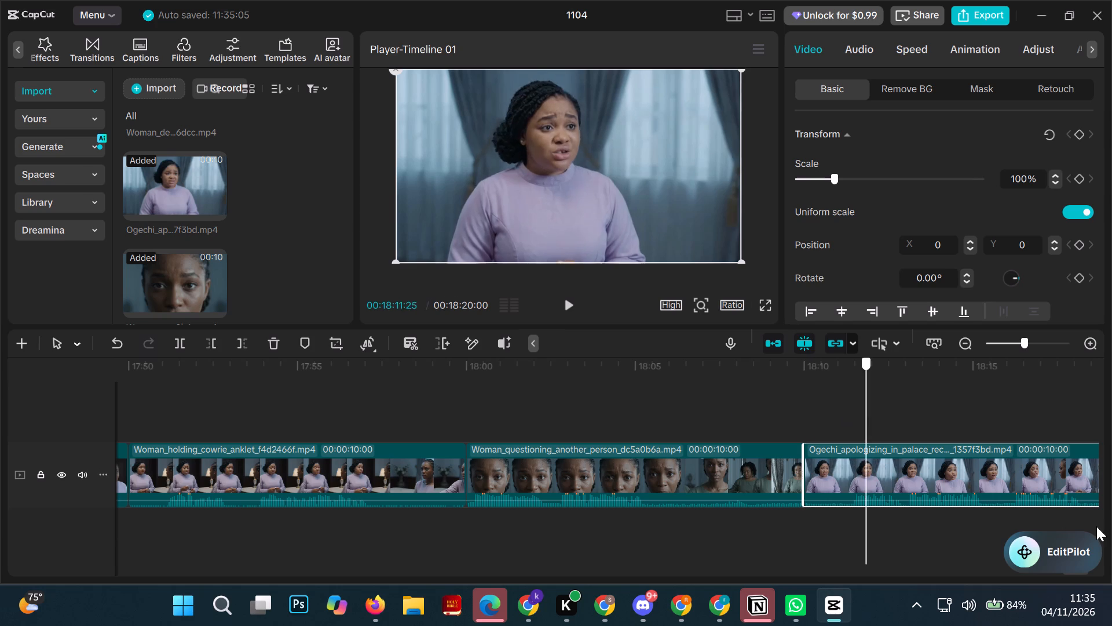
left_click_drag(1096, 526, 1111, 575)
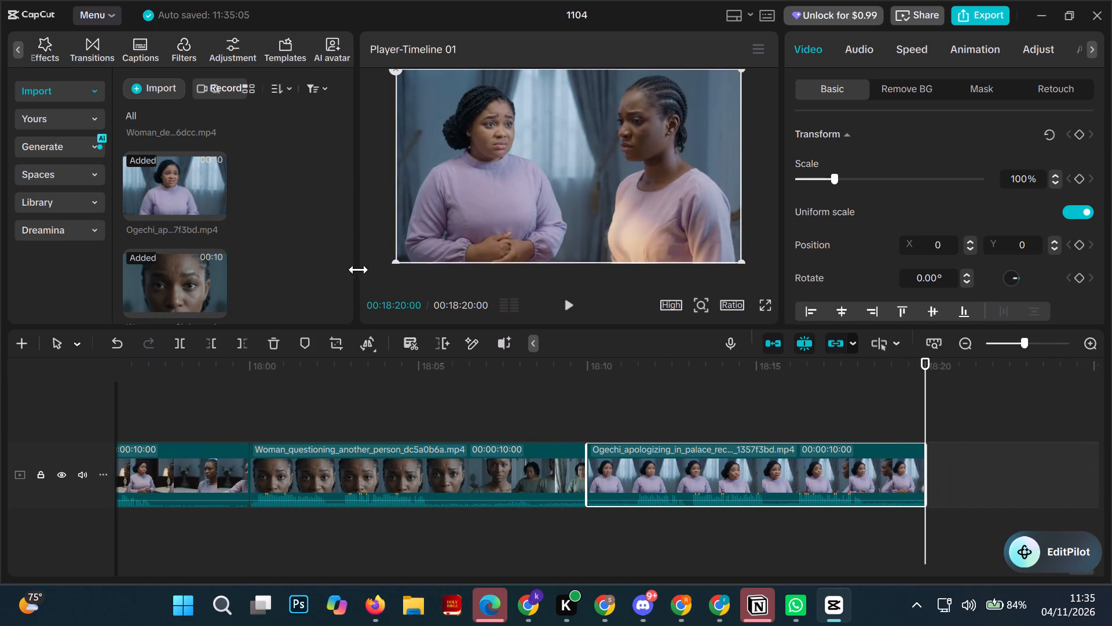
scroll(273, 228, "up", 1)
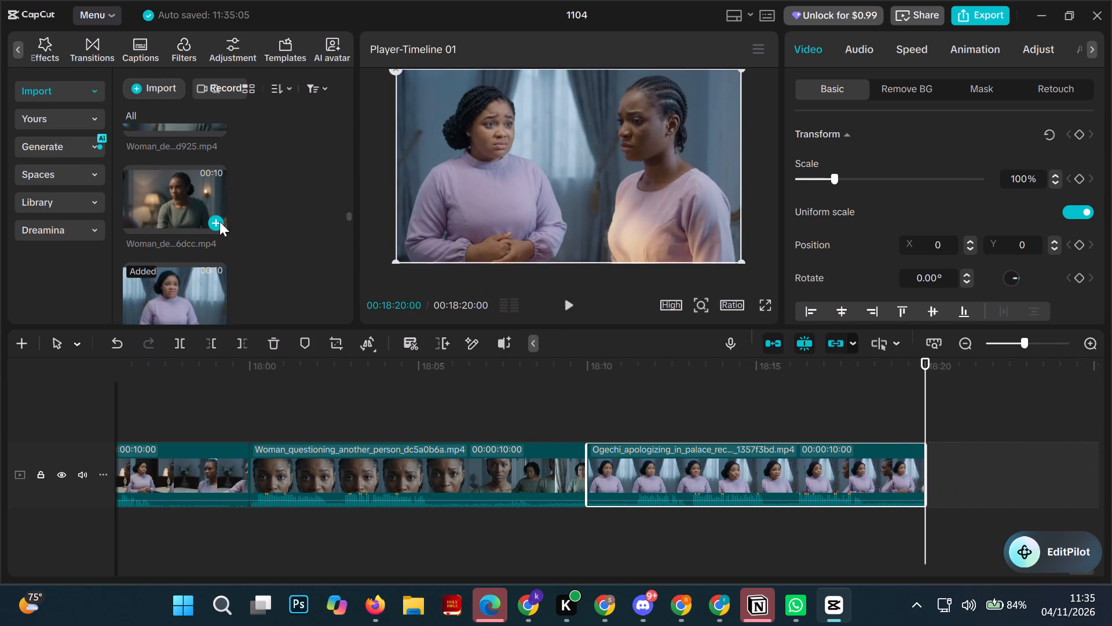
left_click(220, 221)
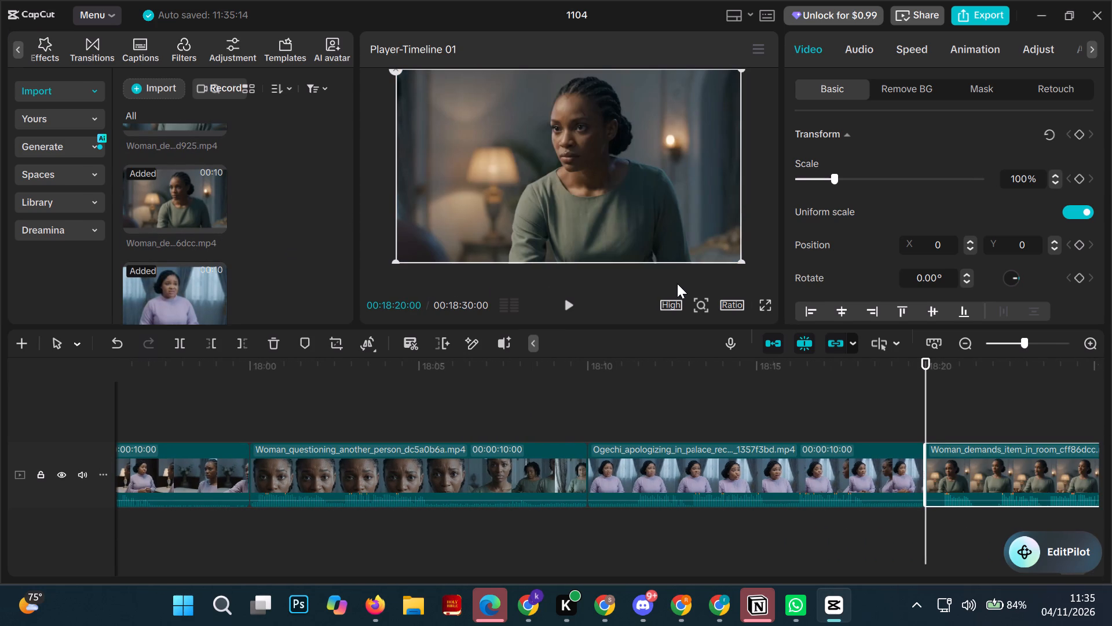
Move the playhead to the timeline's end at 00:18:30:00 and add the Woman_demanding_truth_in_room clip there.
left_click_drag(926, 378, 1014, 416)
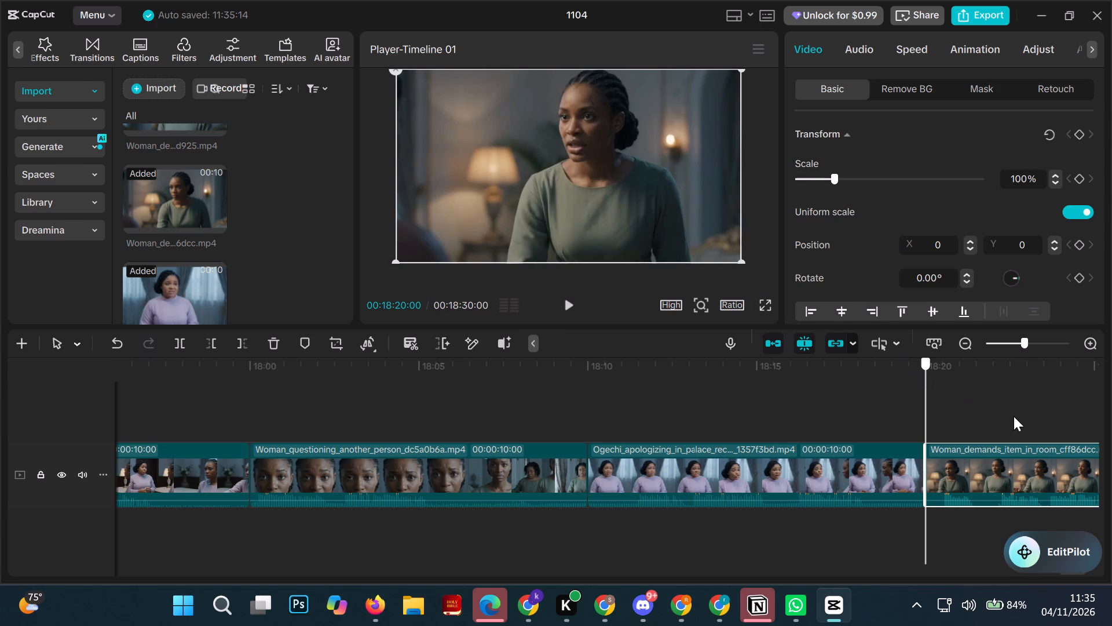
left_click_drag(1014, 416, 1111, 535)
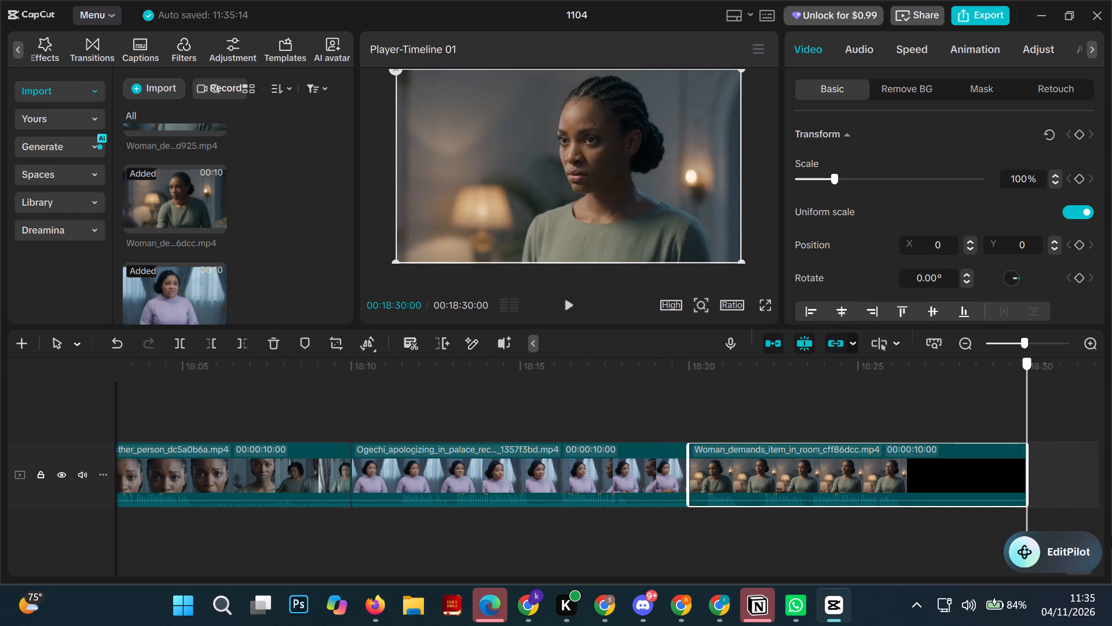
left_click_drag(1111, 535, 1111, 537)
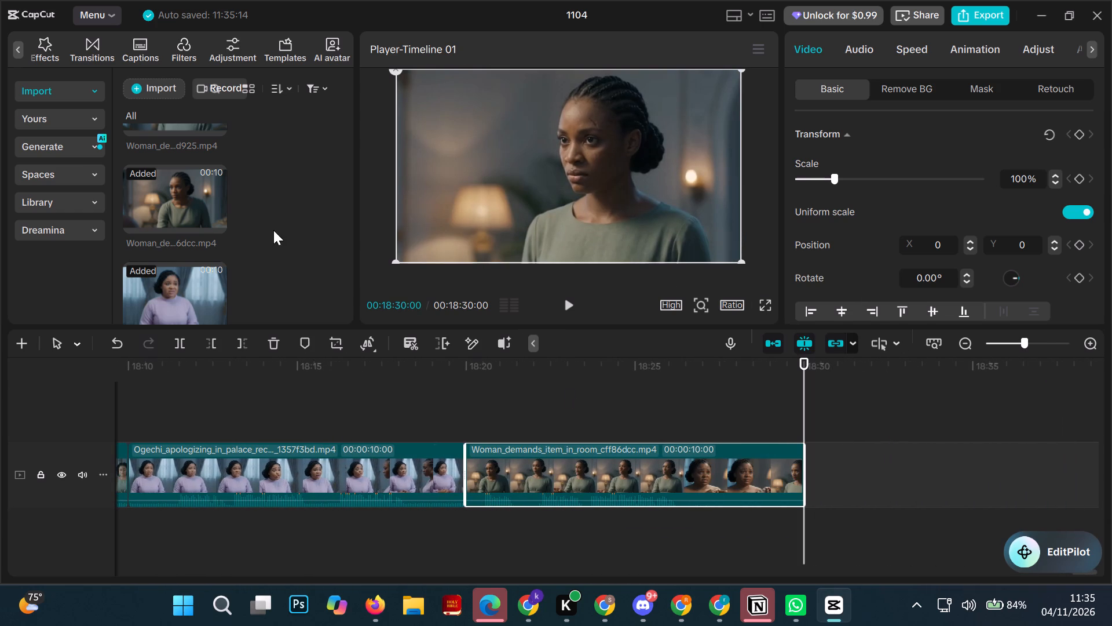
scroll(259, 208, "up", 2)
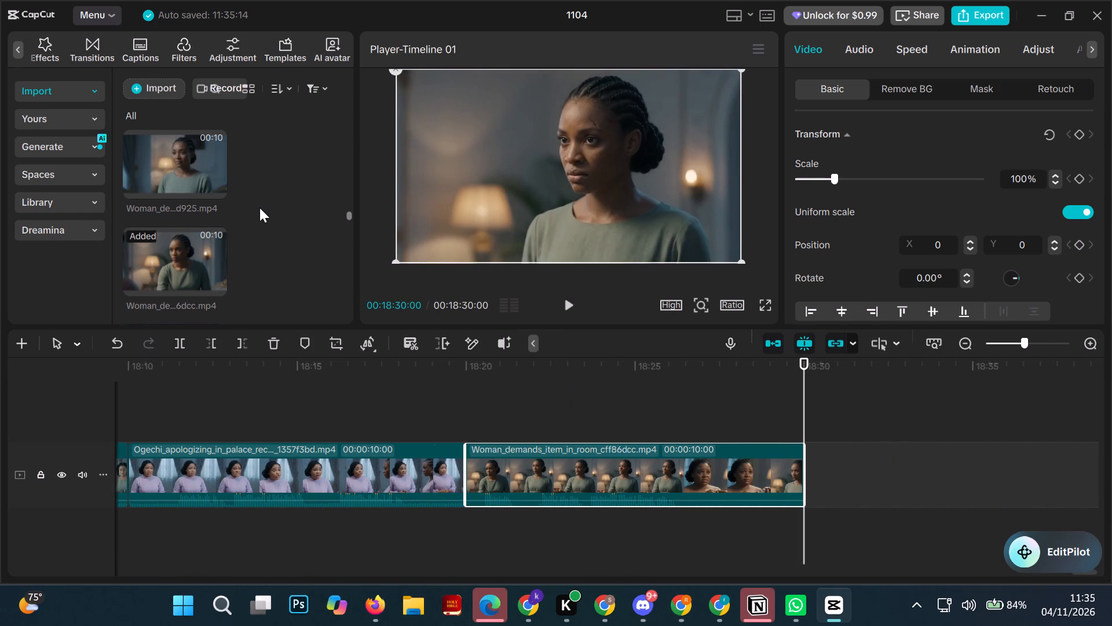
scroll(259, 208, "up", 1)
left_click(215, 236)
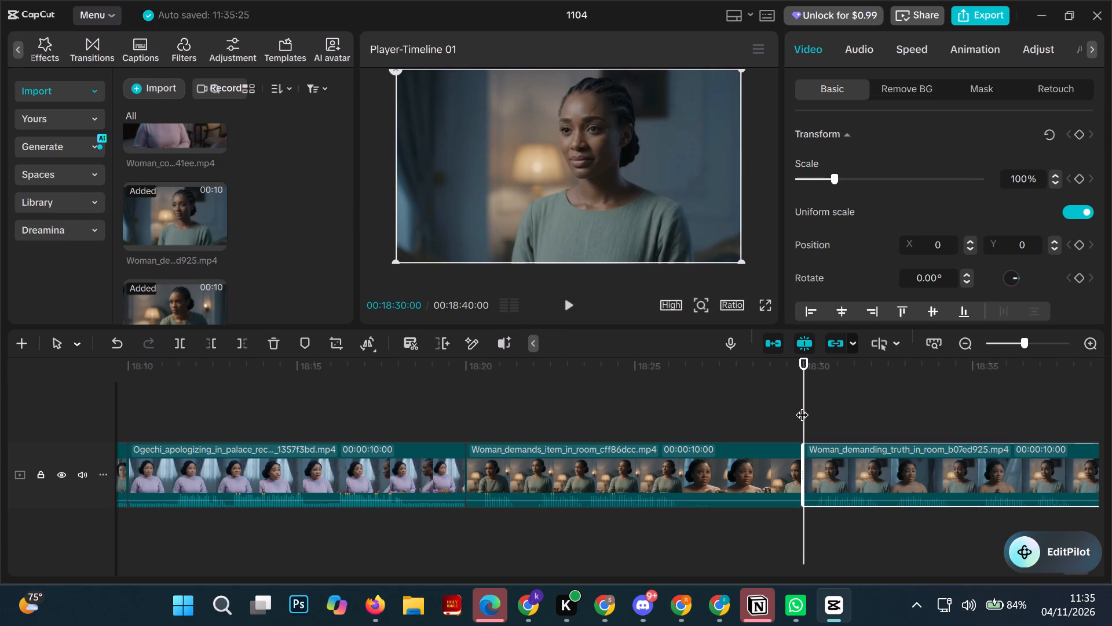
Move the playhead to the timeline's end at 00:18:40:00 and add the Woman_confessing_to_stealing_anklet clip there.
left_click_drag(802, 406, 1111, 624)
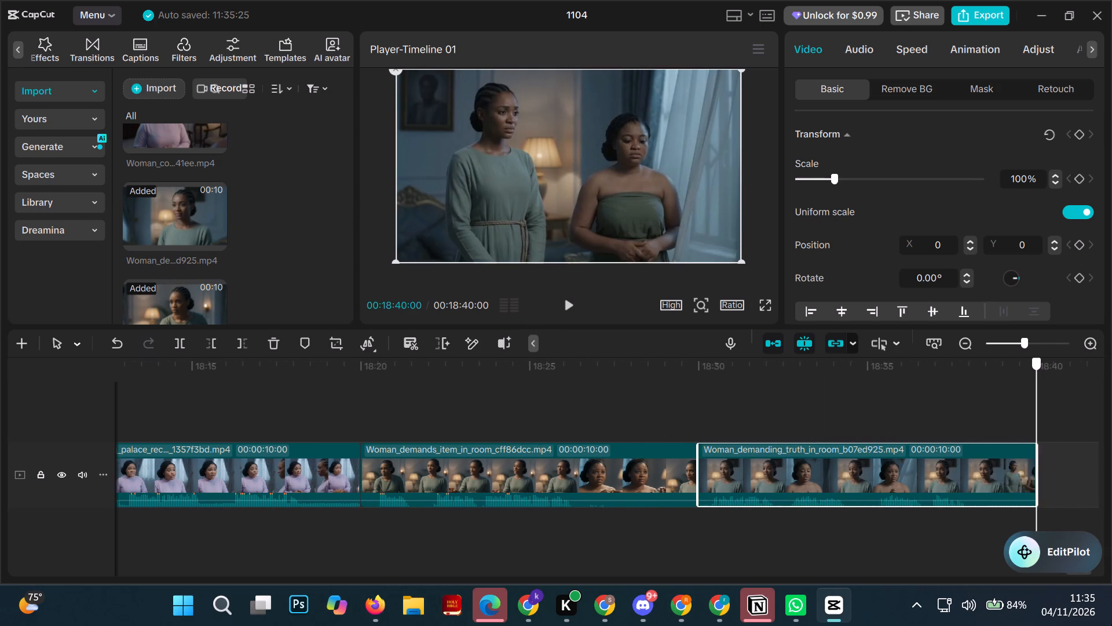
left_click_drag(1111, 624, 1111, 625)
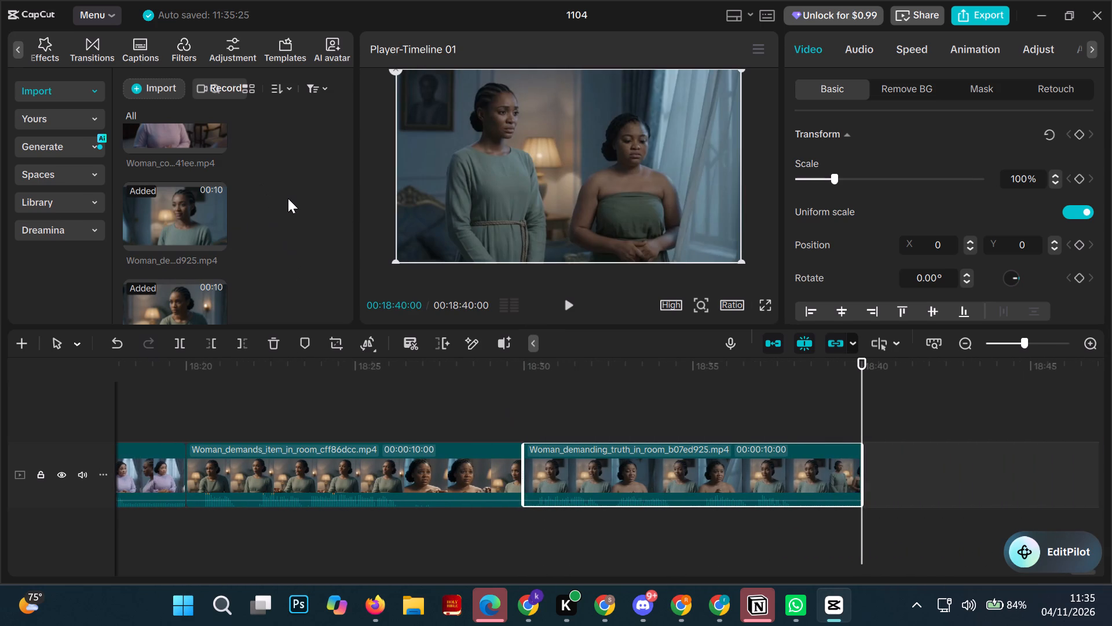
scroll(288, 198, "up", 2)
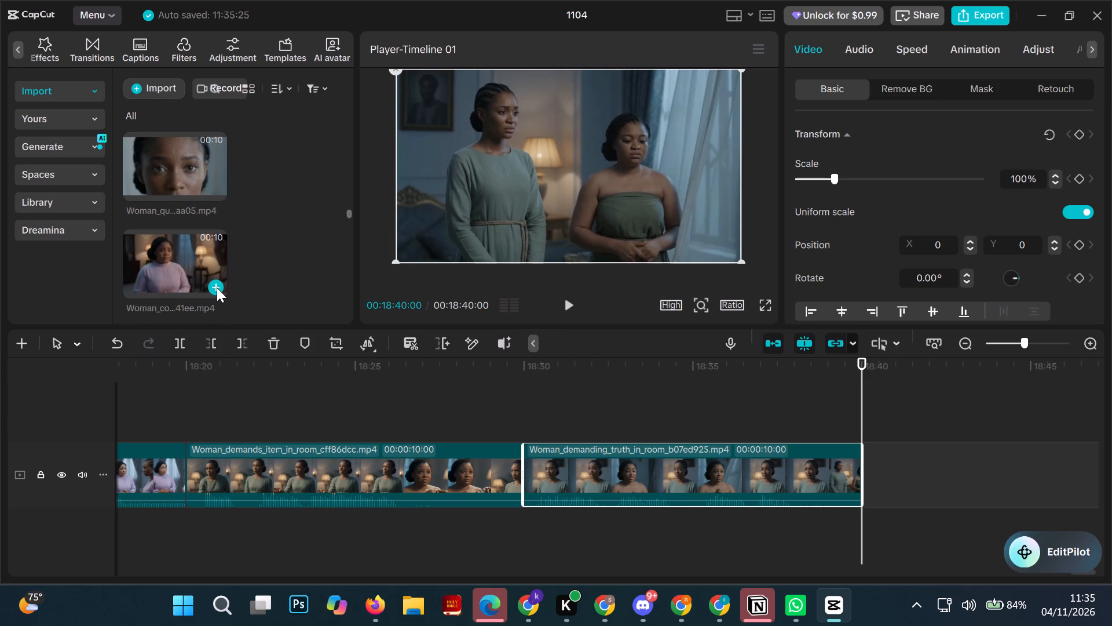
left_click(216, 288)
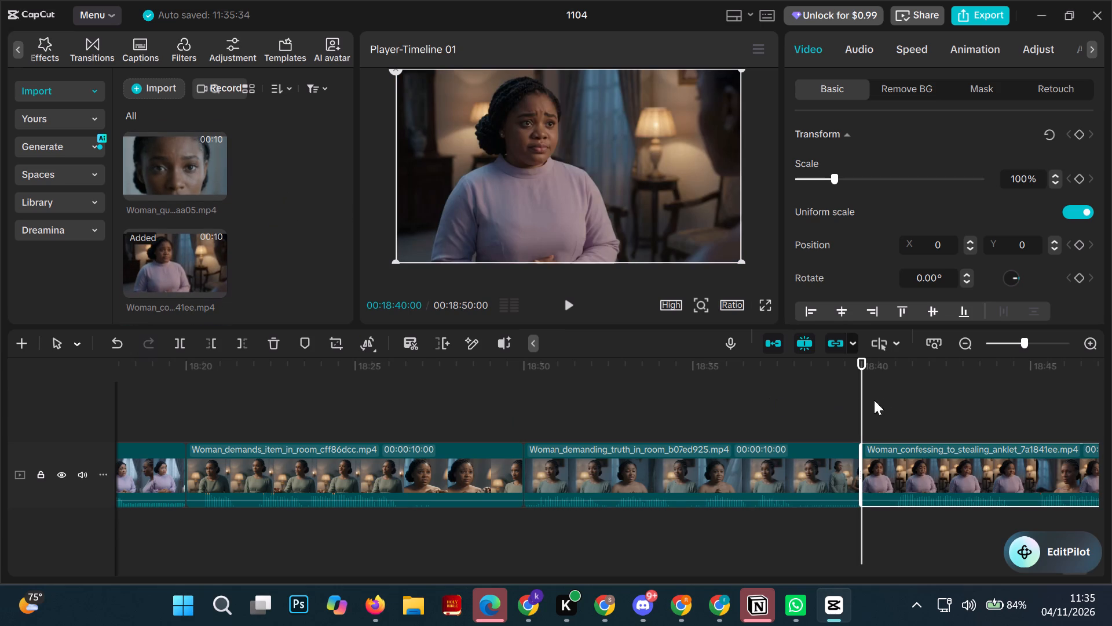
Move the playhead to the timeline's end at 00:18:50:00 and add the Woman_questioning_regarding_drawer clip there.
left_click_drag(860, 401, 1111, 538)
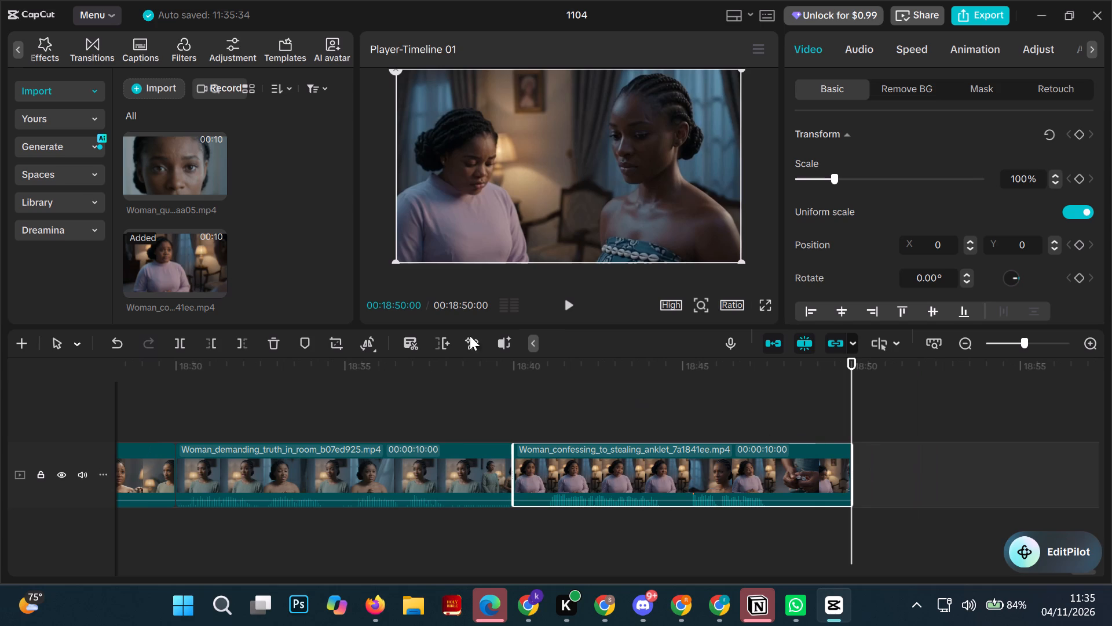
left_click(217, 188)
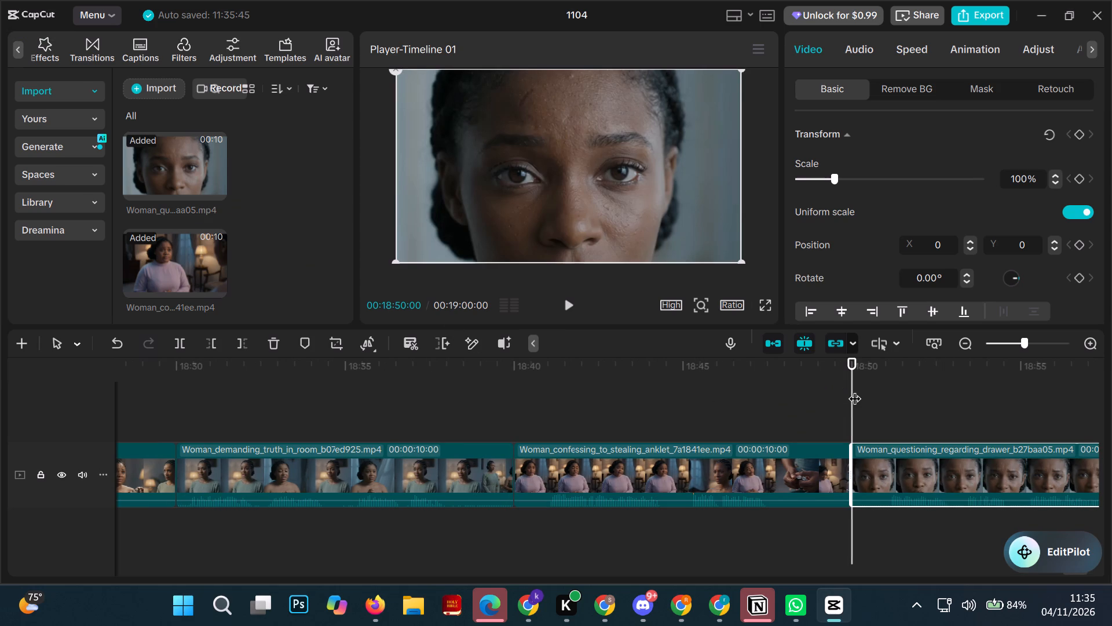
Move the playhead to the timeline's end at 00:19:00:00 and add the Woman_confessing_in_palace_room clip there.
left_click_drag(855, 390, 1111, 478)
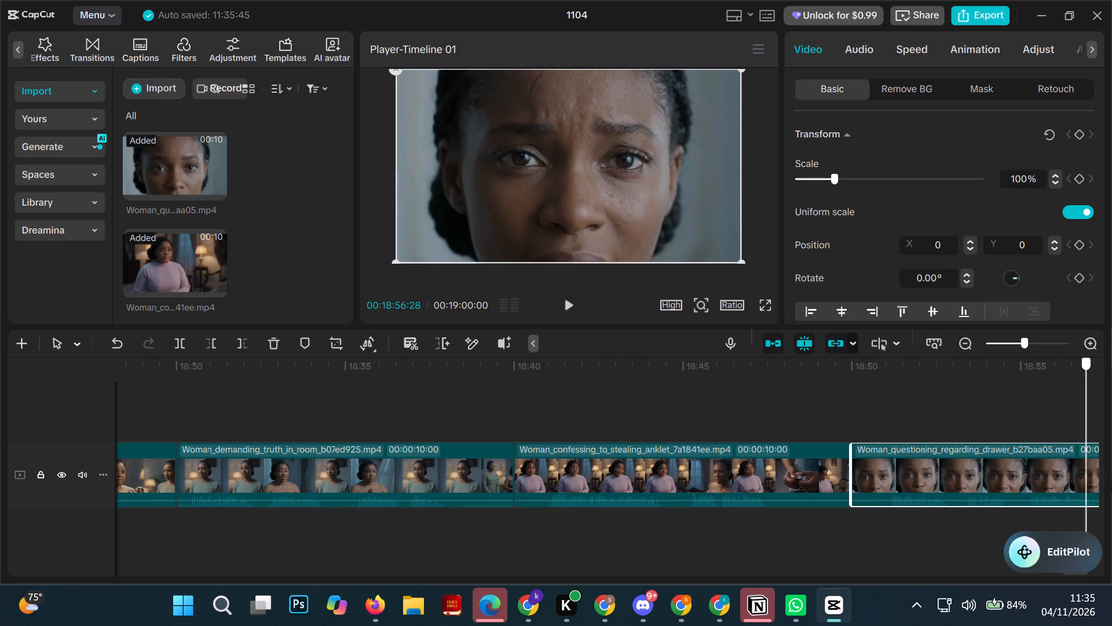
left_click_drag(1111, 478, 1111, 579)
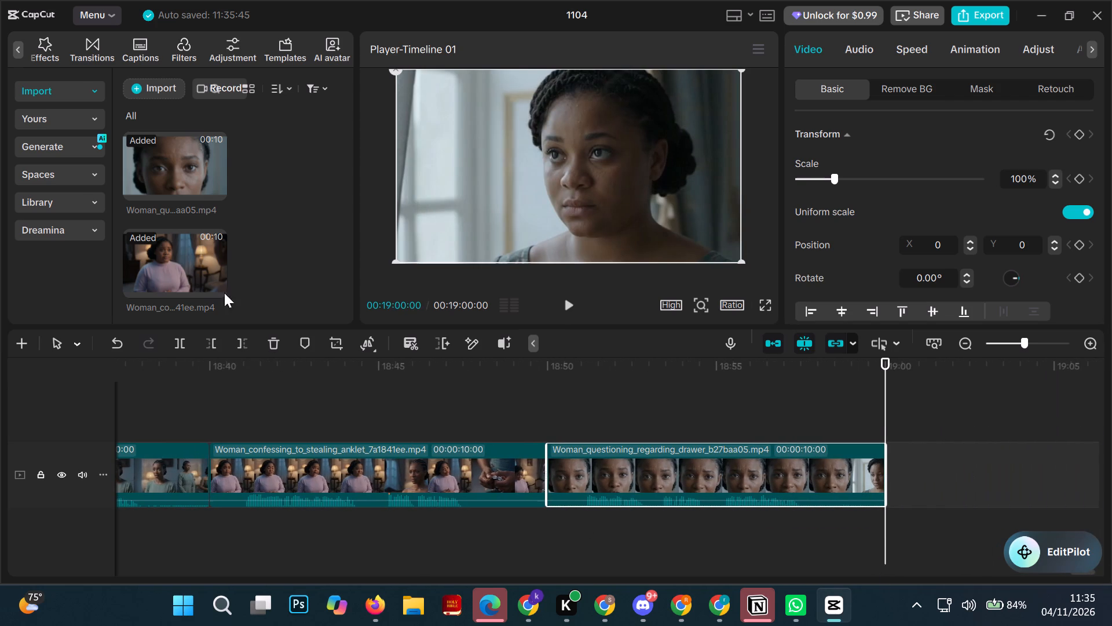
scroll(269, 242, "up", 2)
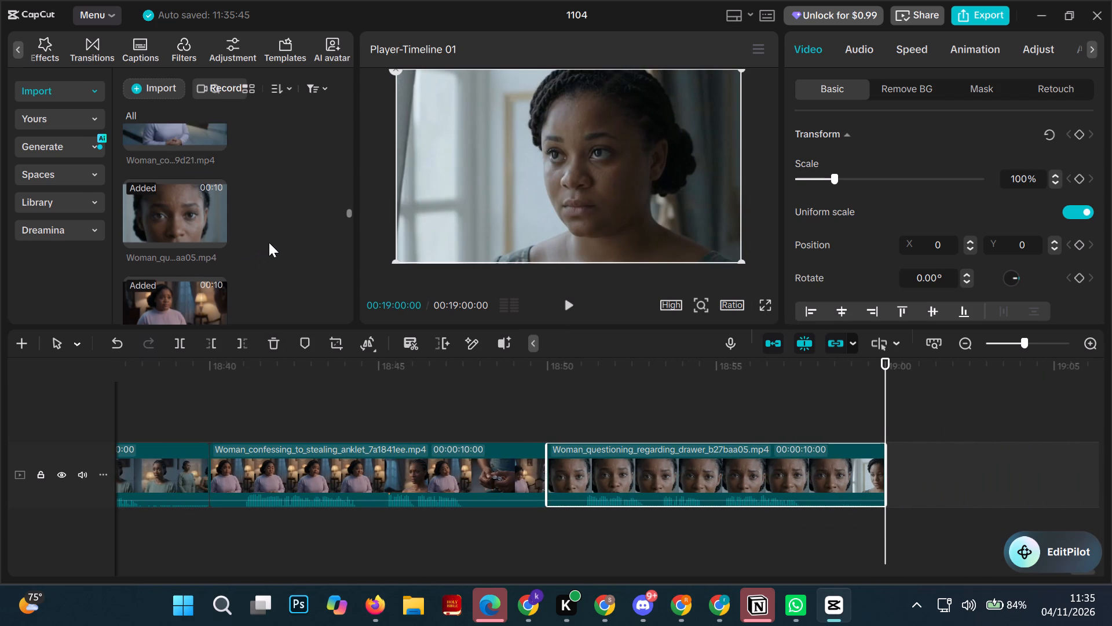
scroll(269, 242, "up", 2)
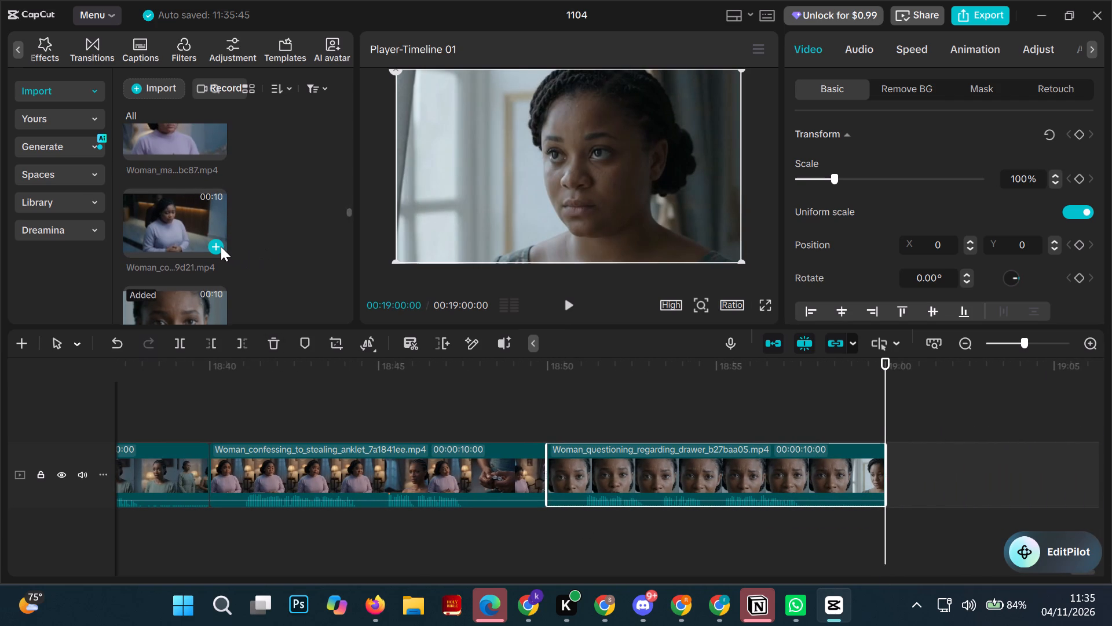
left_click(221, 246)
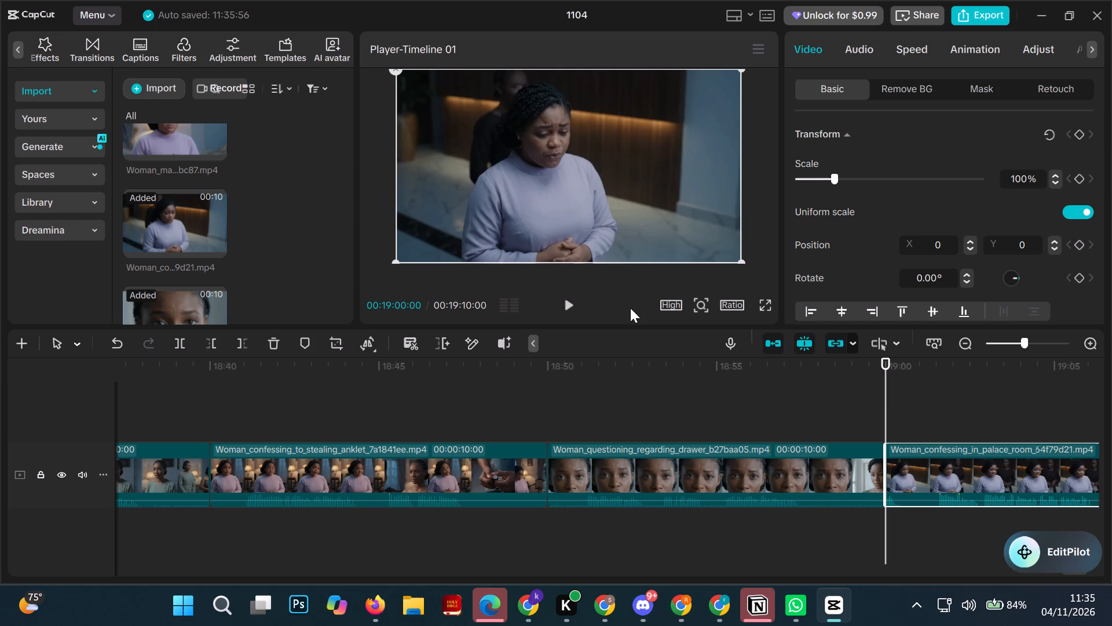
Move the playhead to the timeline's end at 00:19:10:00 and add the Woman_makes_desperate_plea clip there.
left_click_drag(886, 406, 1015, 424)
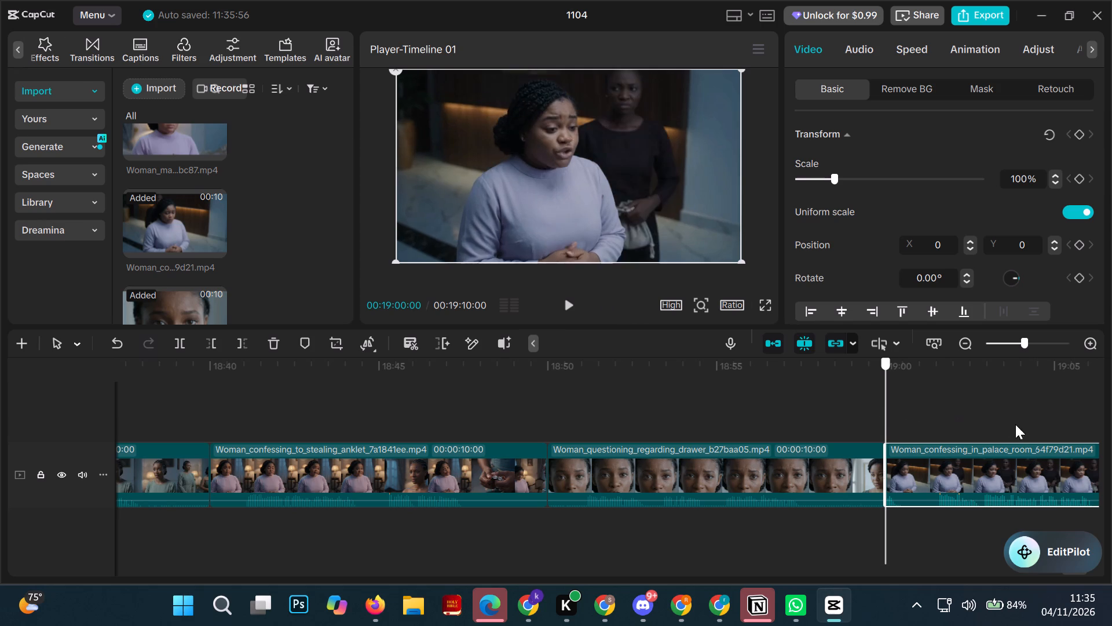
left_click_drag(1015, 424, 1111, 515)
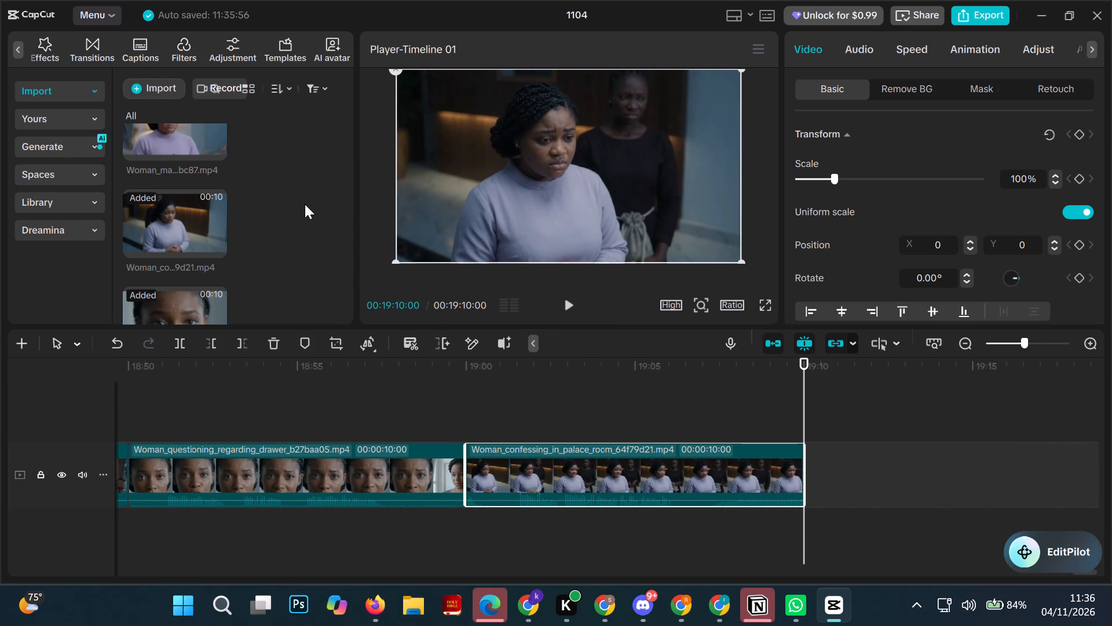
scroll(305, 204, "up", 2)
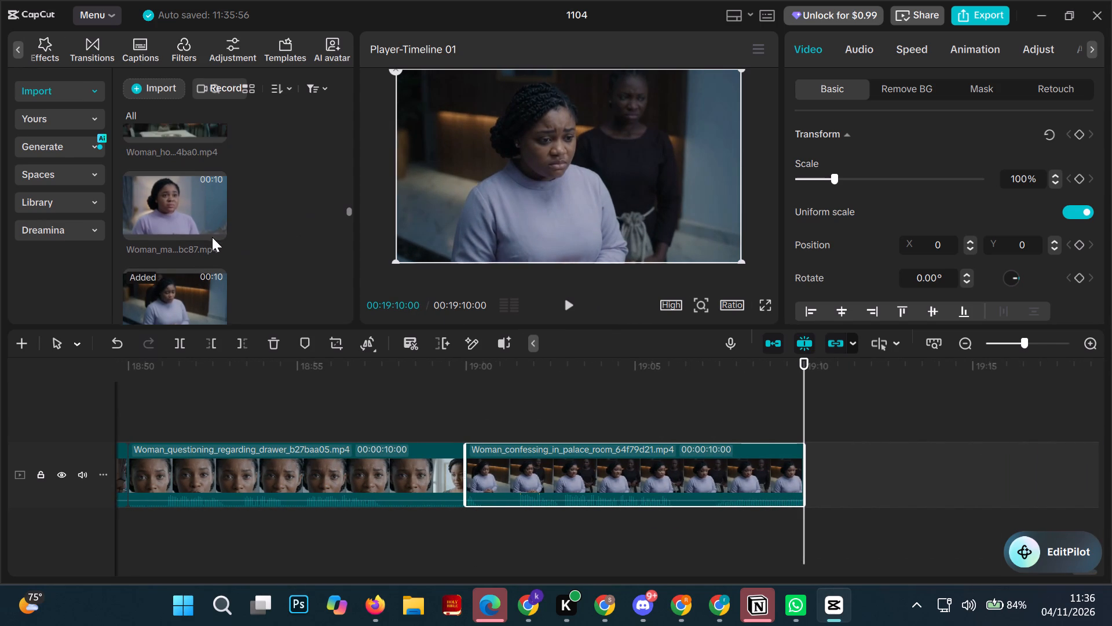
left_click(213, 228)
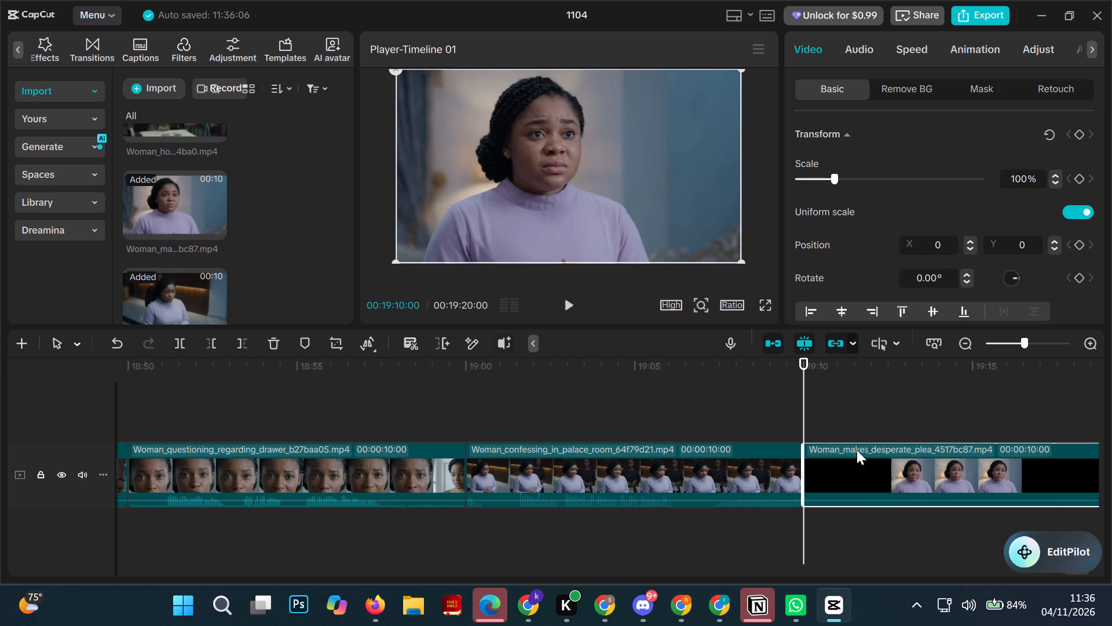
Move the playhead to the timeline's end at 00:19:20:00 and add the Woman_holding_pouch_in_palace clip there.
left_click_drag(805, 413, 1111, 545)
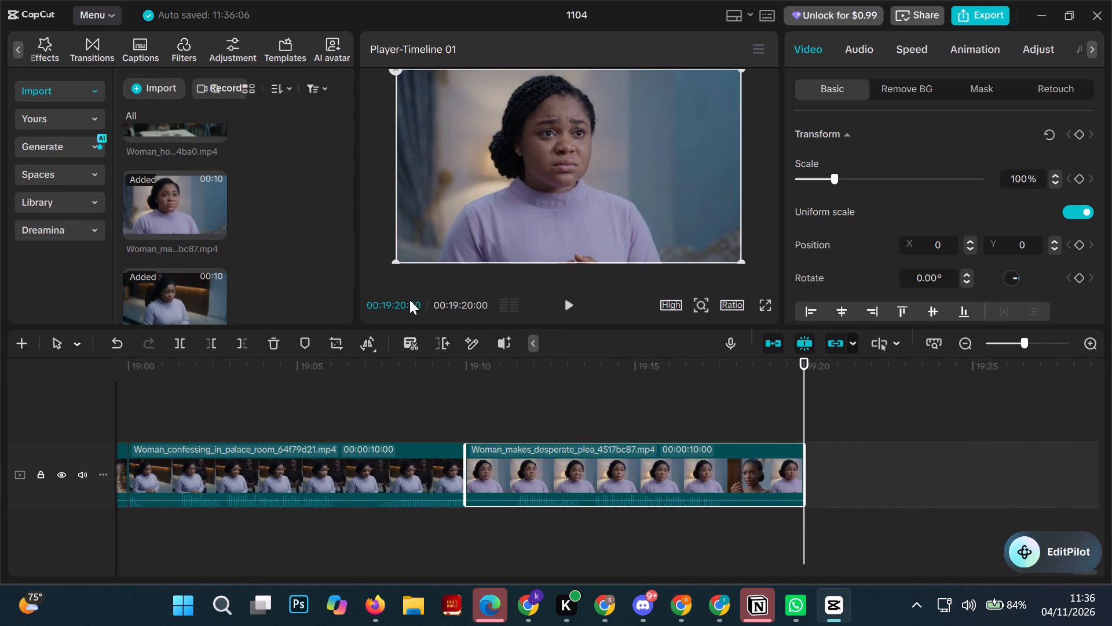
scroll(257, 214, "up", 1)
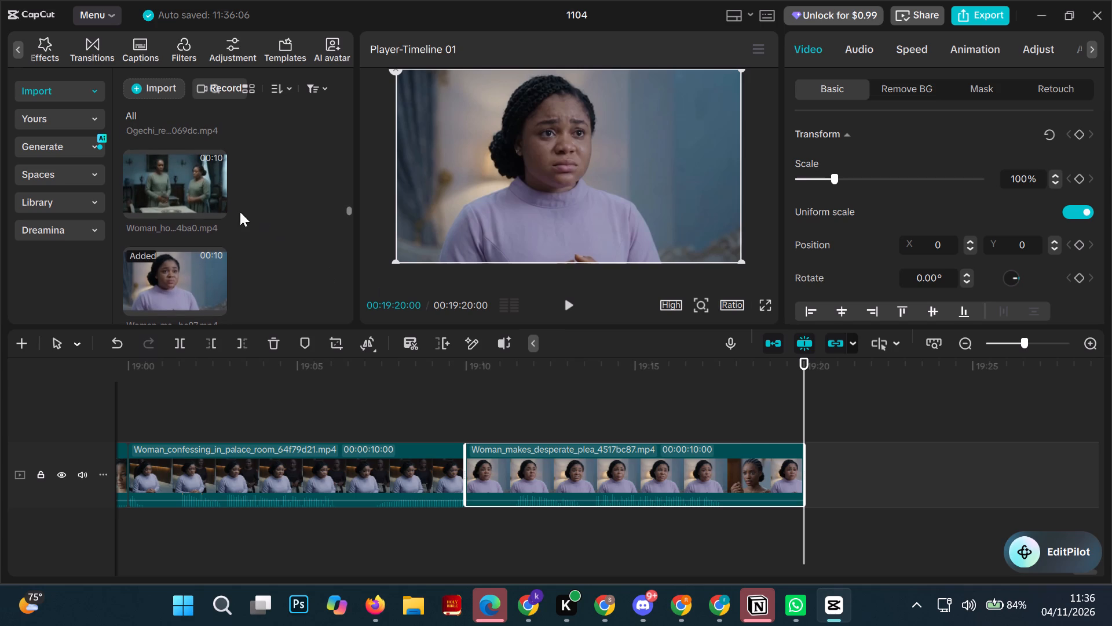
left_click(215, 202)
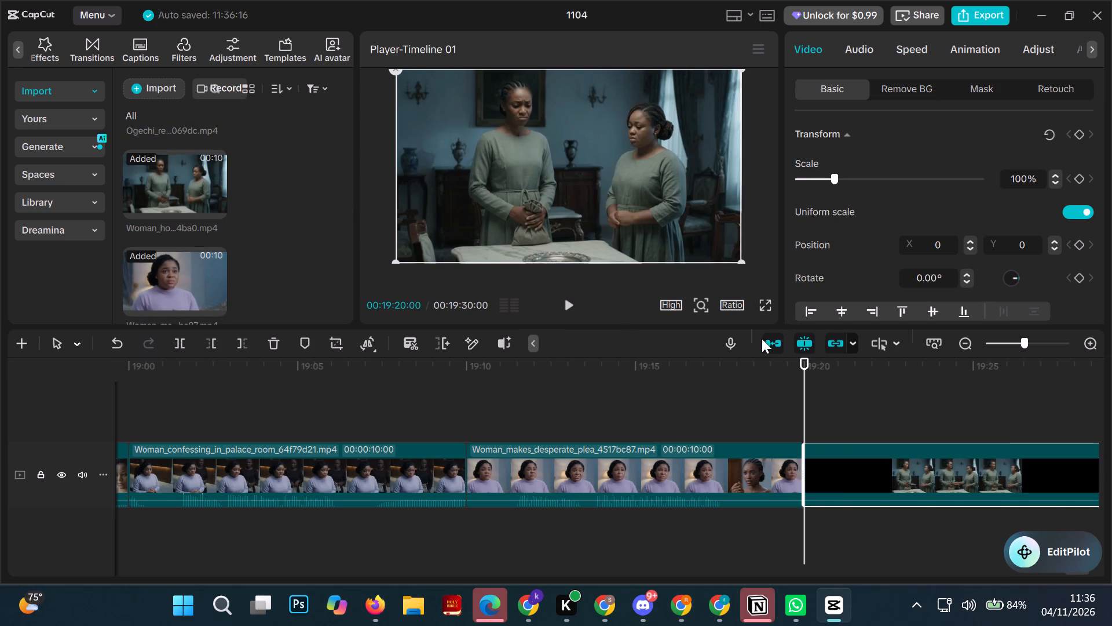
Move the playhead to the timeline's end at 00:19:30:00 and add the Ogechi_resolving_to_confess_theft clip there.
left_click_drag(805, 381, 1111, 484)
scroll(817, 382, "right", 1)
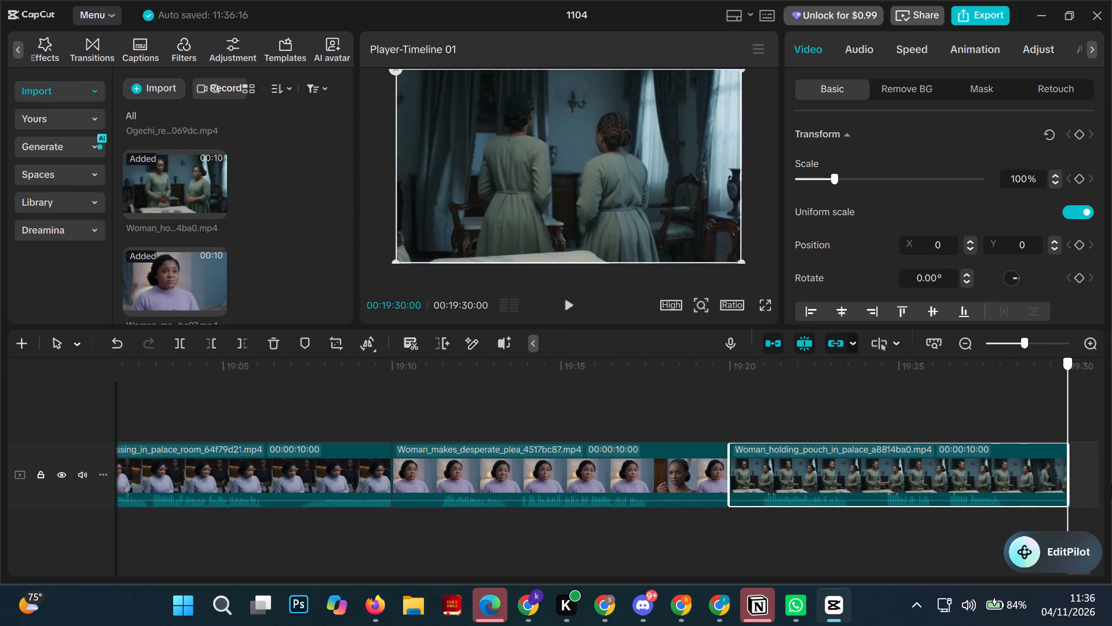
left_click_drag(1111, 484, 1111, 506)
scroll(1111, 488, "right", 1)
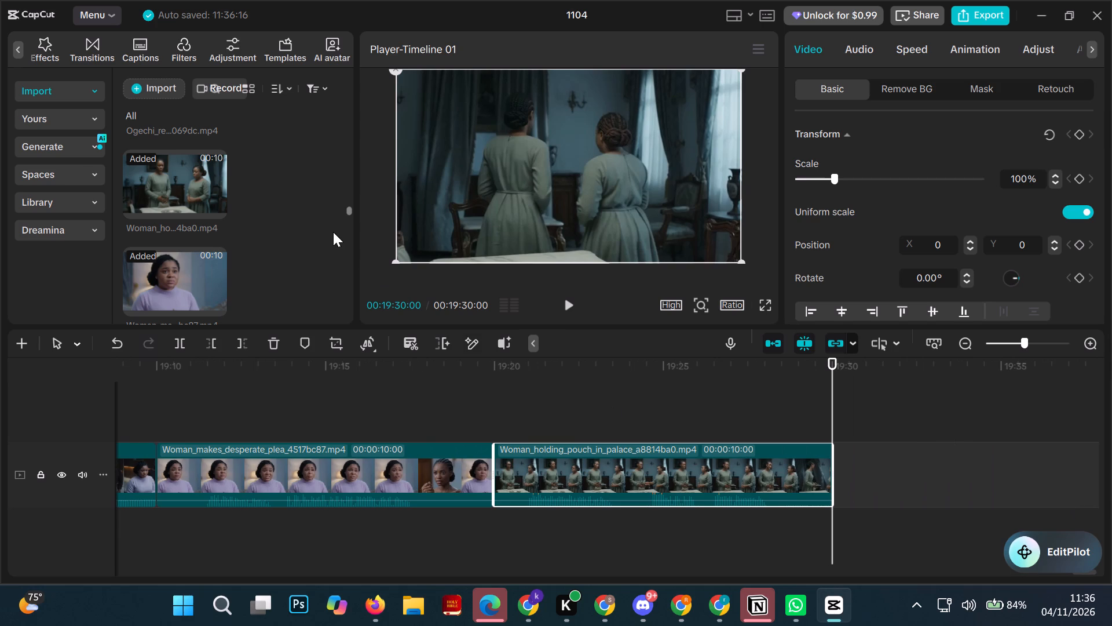
scroll(305, 219, "up", 2)
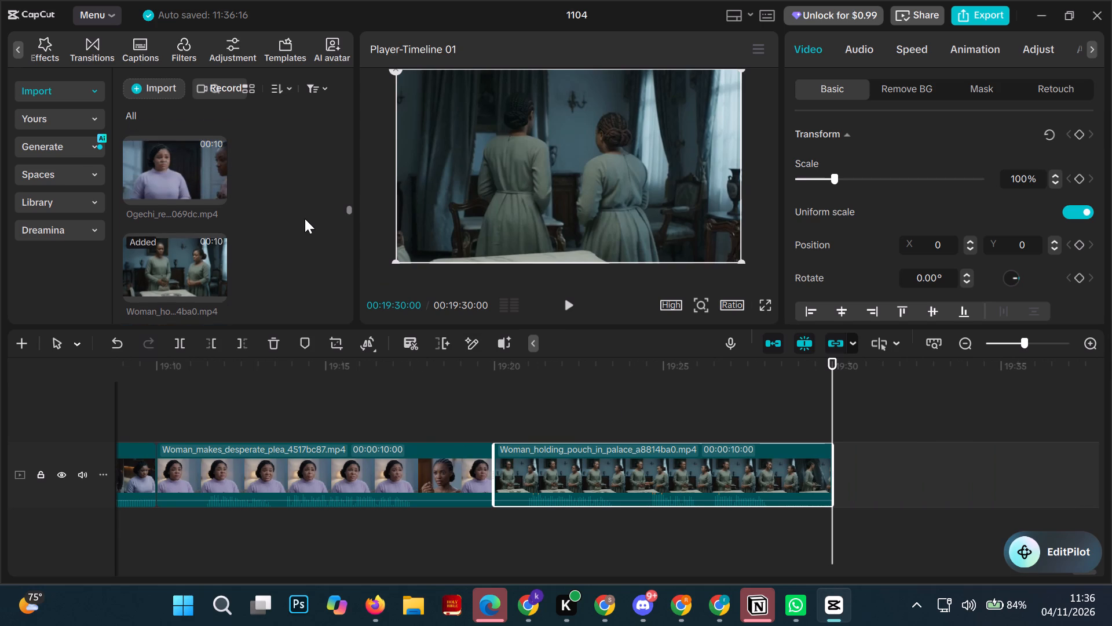
scroll(305, 219, "up", 1)
left_click(217, 225)
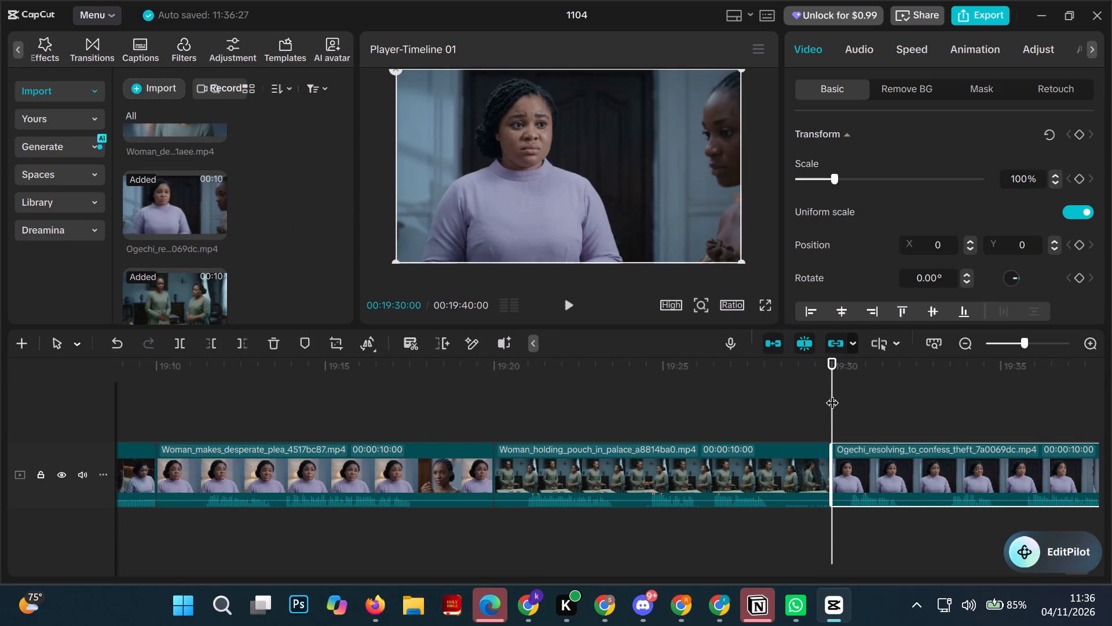
Move the playhead to the timeline's end at 00:19:40:00 and add the Woman_demanding_urgent_action clip there.
left_click_drag(832, 394, 1111, 509)
scroll(837, 394, "right", 1)
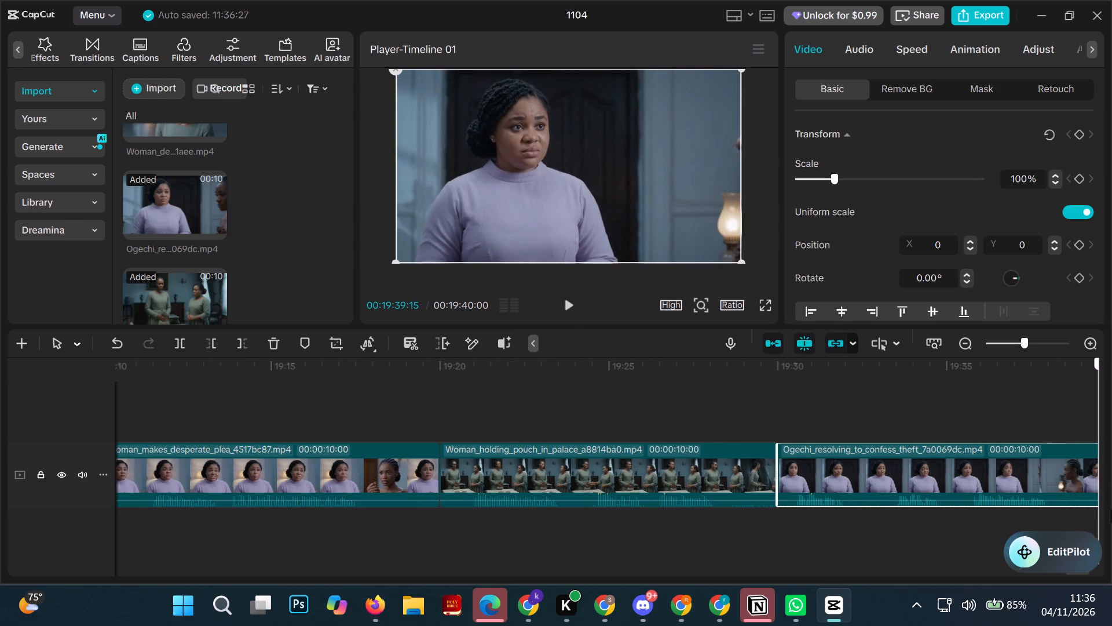
left_click_drag(1111, 509, 1111, 522)
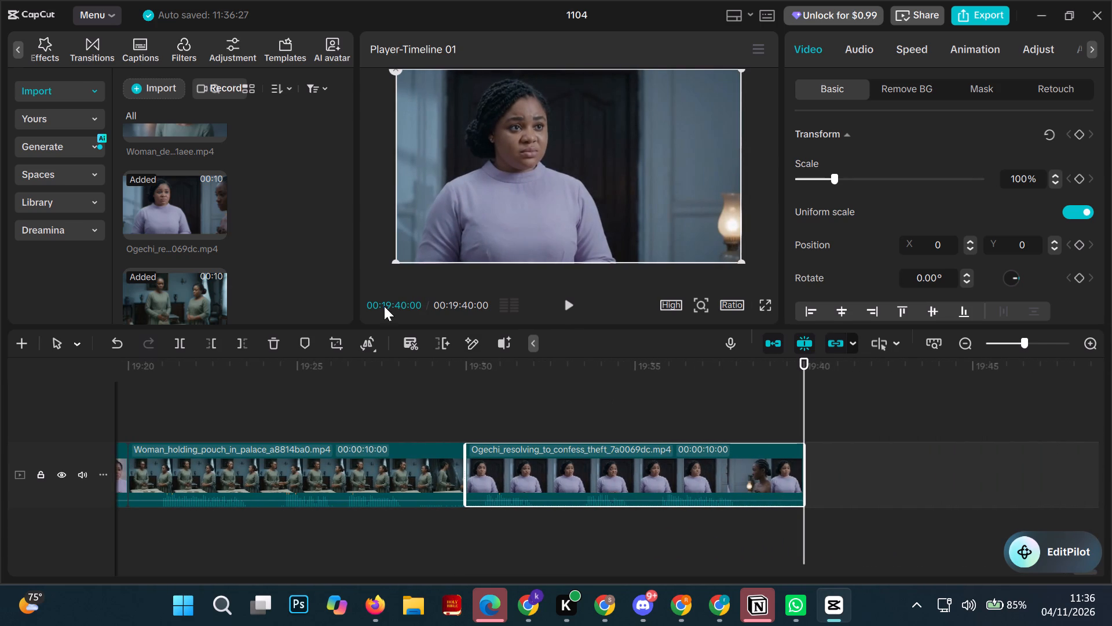
scroll(312, 223, "up", 2)
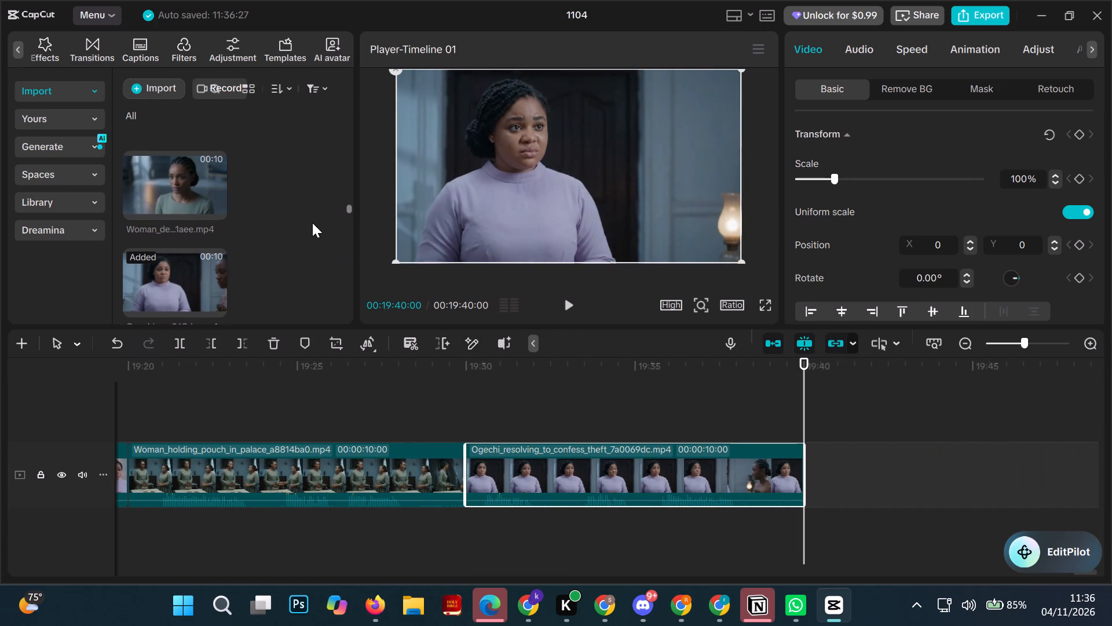
scroll(312, 223, "up", 1)
left_click(218, 223)
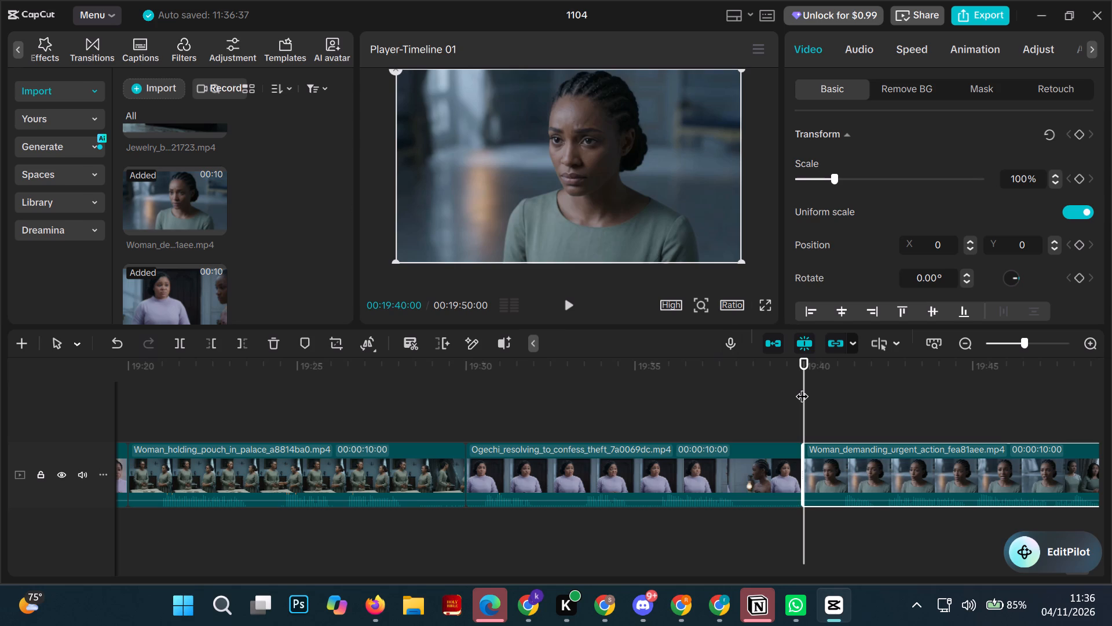
Move the playhead to the timeline's end at 00:19:50:00 and add the Jewelry_box_on_marble_table clip there.
left_click_drag(802, 387, 1111, 548)
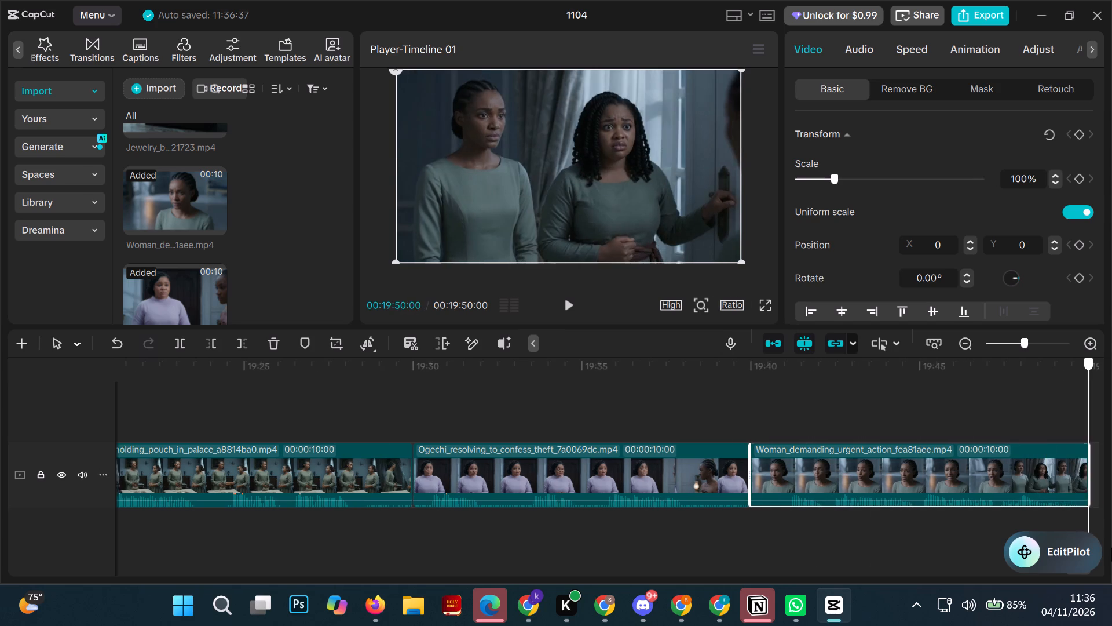
left_click_drag(1111, 548, 1111, 561)
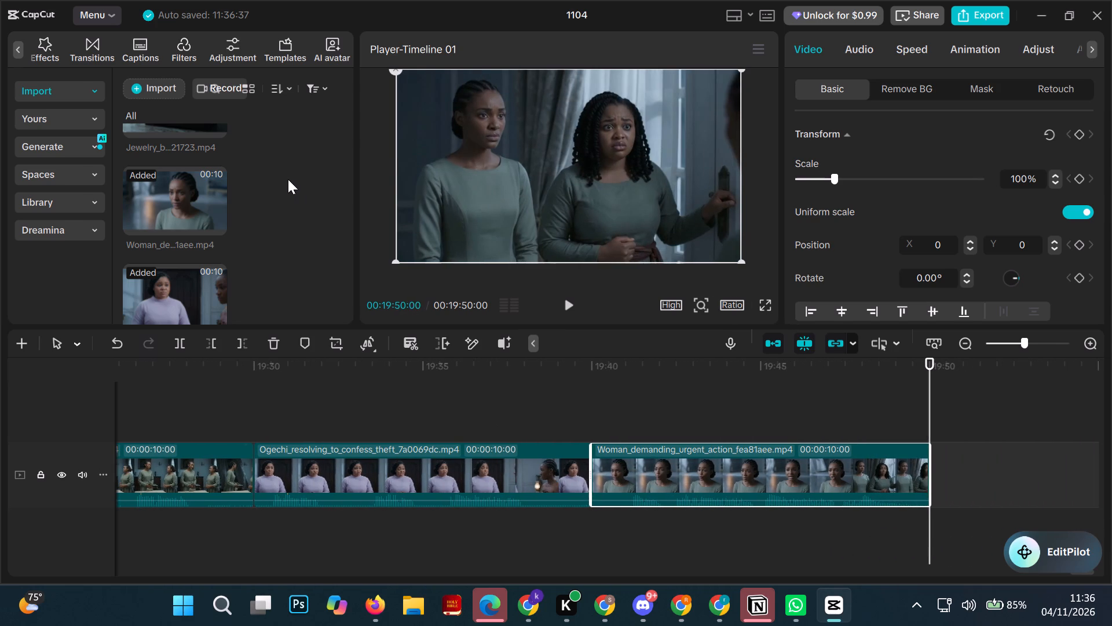
scroll(288, 168, "up", 2)
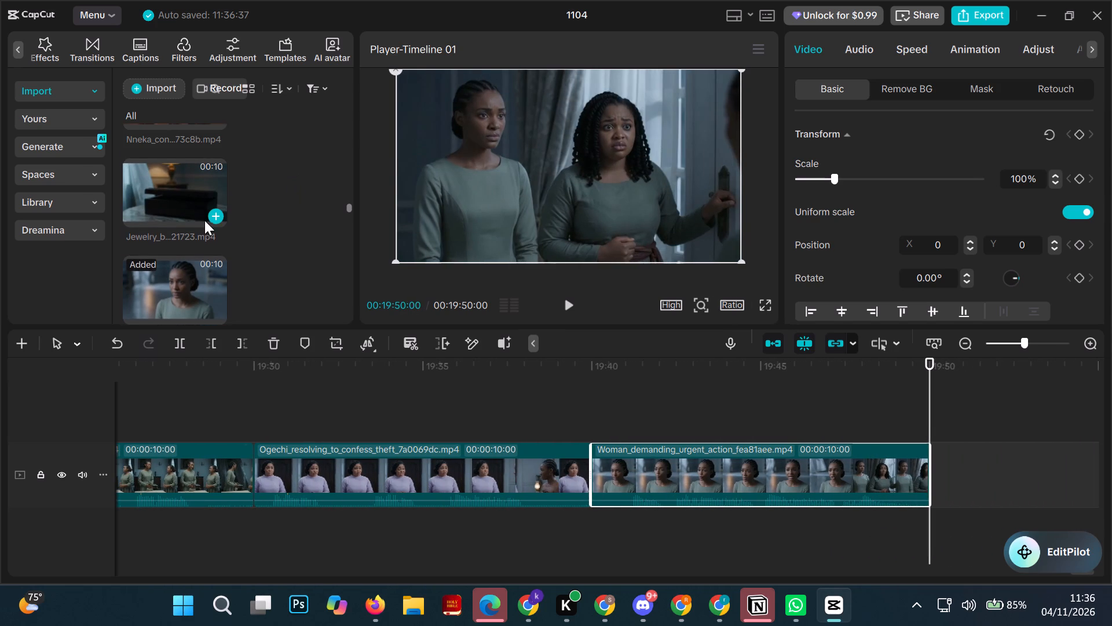
left_click(217, 216)
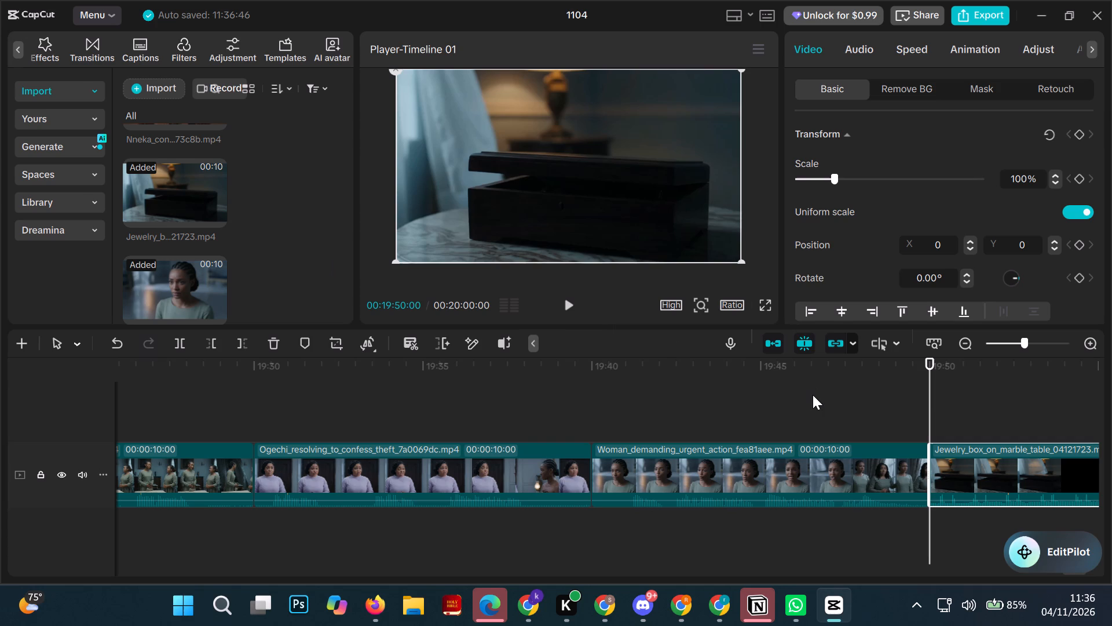
Move the playhead to the timeline's end at 00:20:00:00 and add the Nneka_confronts_Ekemma_at_court clip there.
left_click_drag(929, 398, 1020, 430)
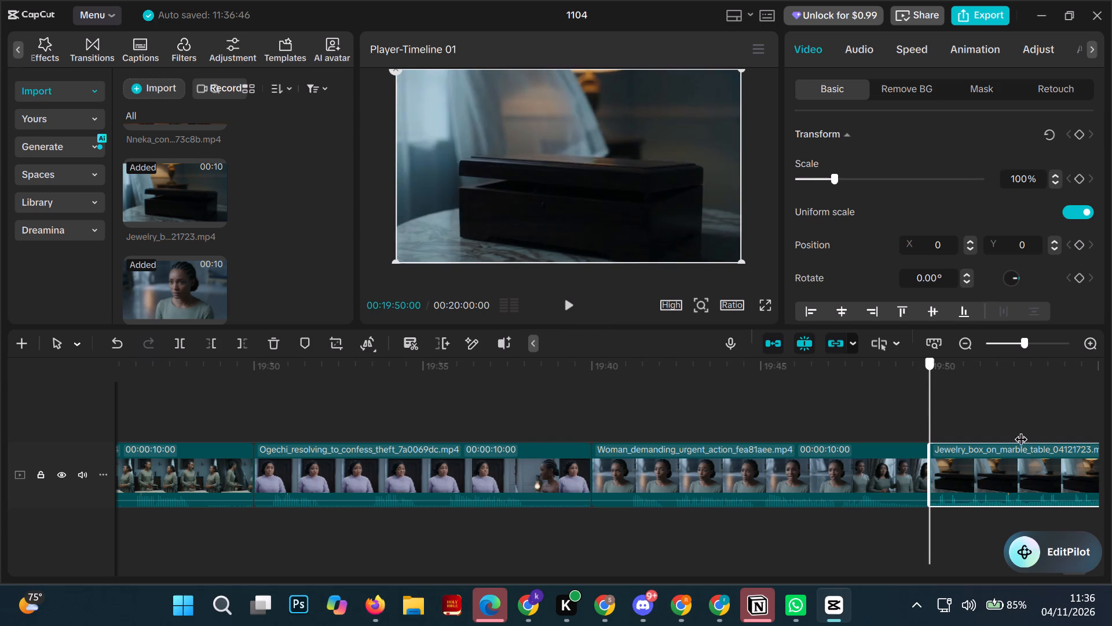
left_click_drag(1020, 430, 1111, 580)
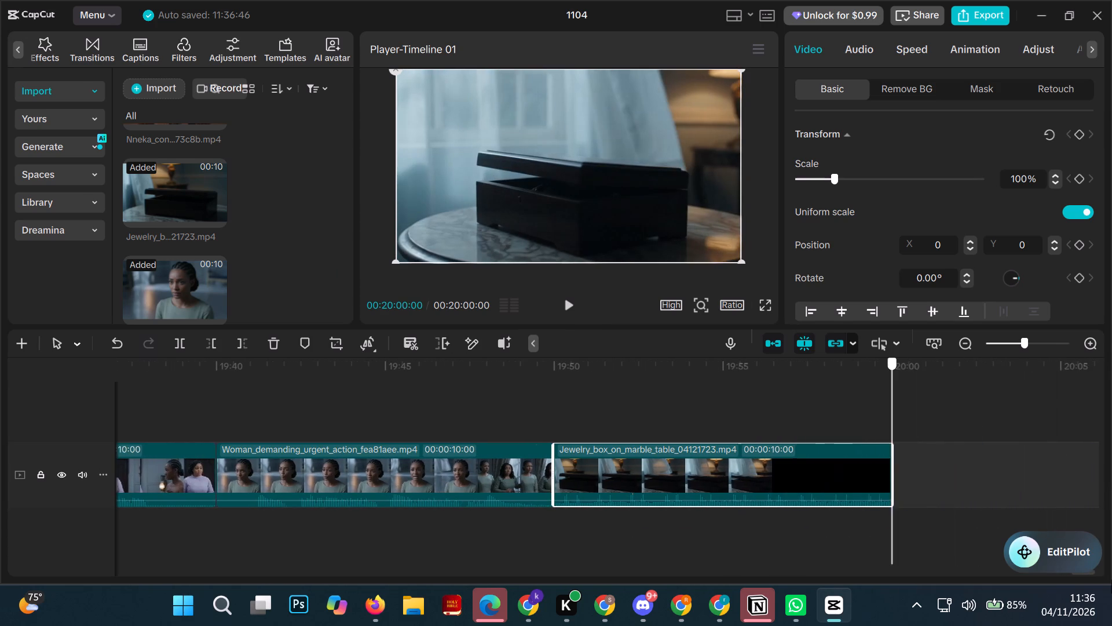
left_click_drag(1111, 580, 1111, 580)
scroll(294, 234, "up", 1)
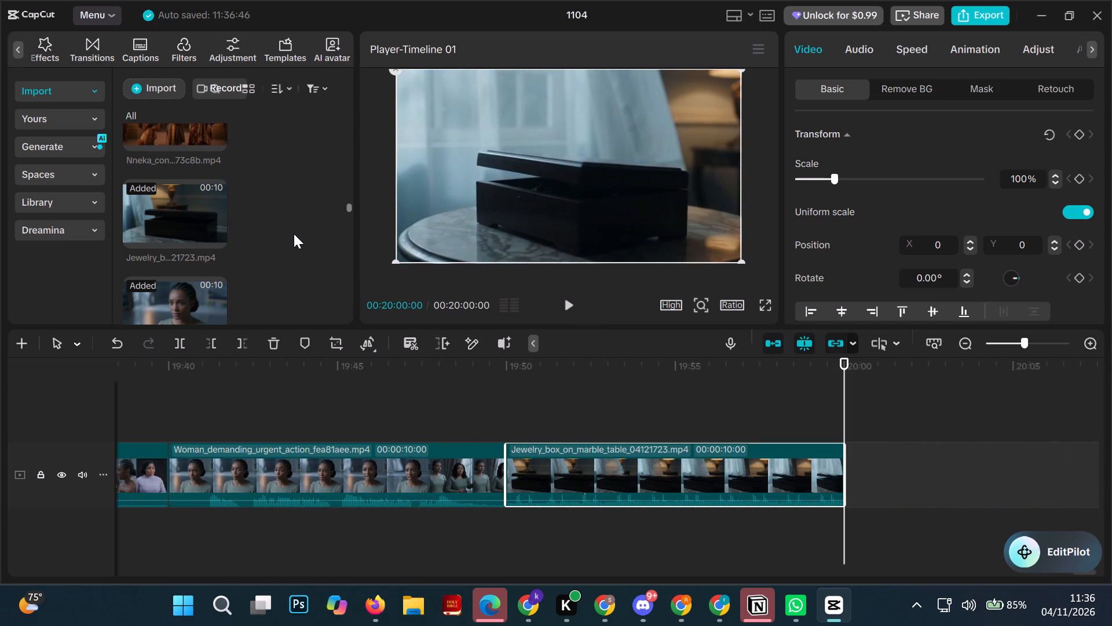
scroll(294, 234, "up", 1)
left_click(218, 218)
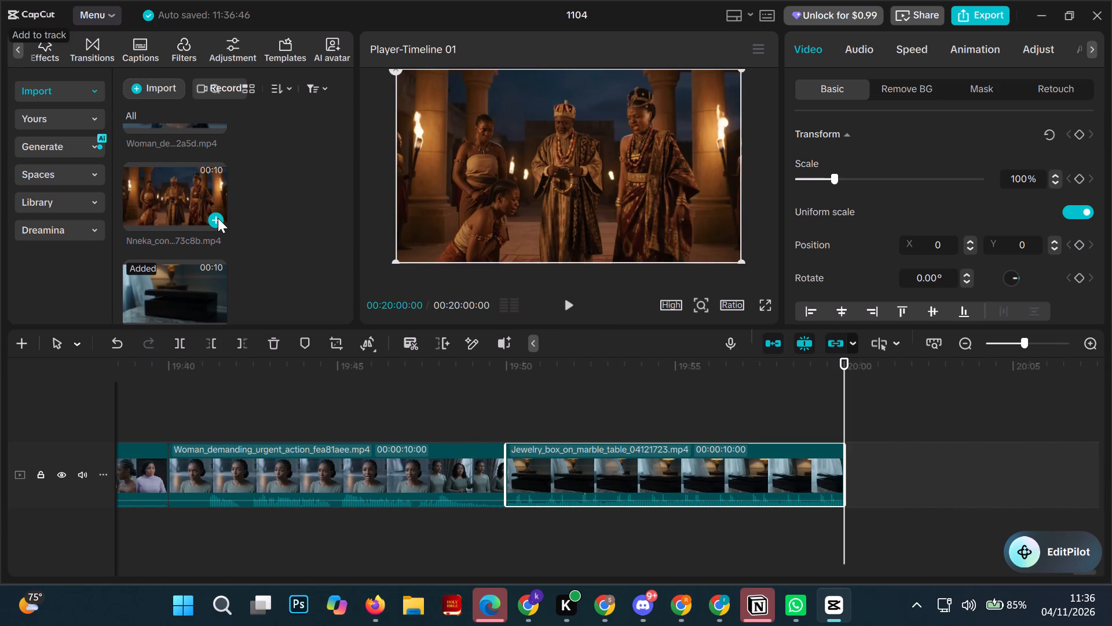
Move the playhead to the timeline's end at 00:20:10:00 and add the Woman_demanding_guest_leave_suite clip there.
left_click_drag(846, 399, 1111, 540)
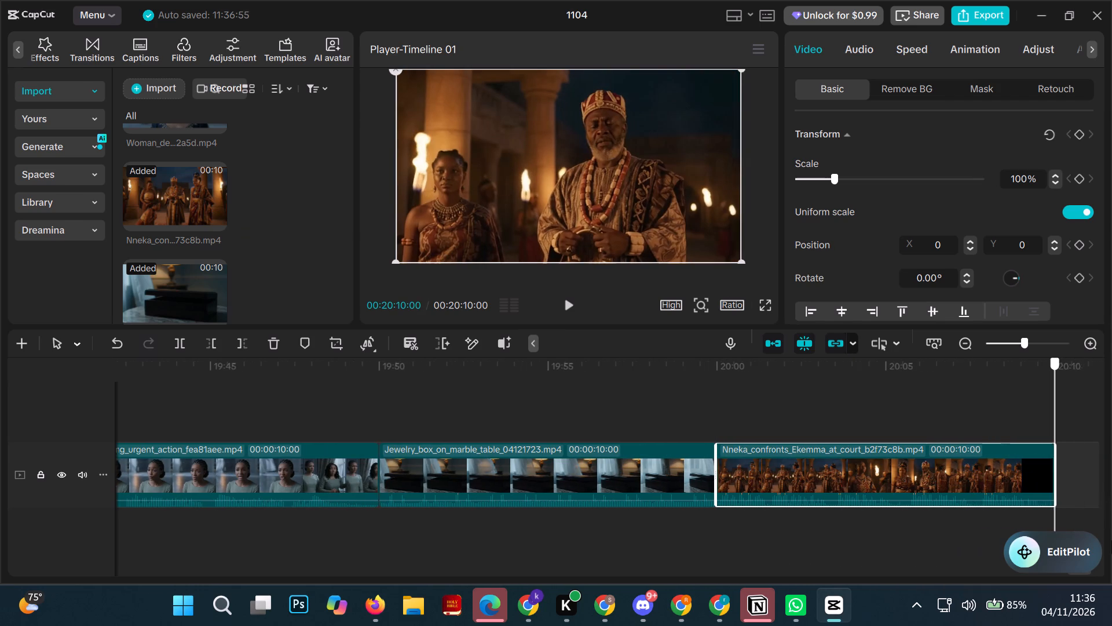
left_click_drag(1111, 540, 1111, 555)
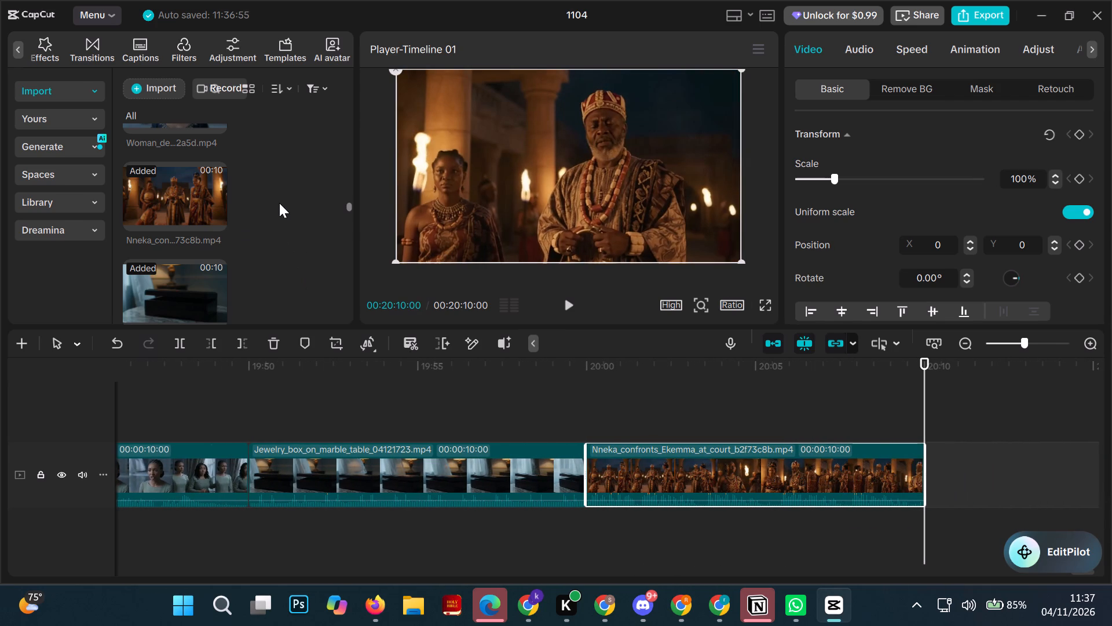
scroll(279, 202, "up", 1)
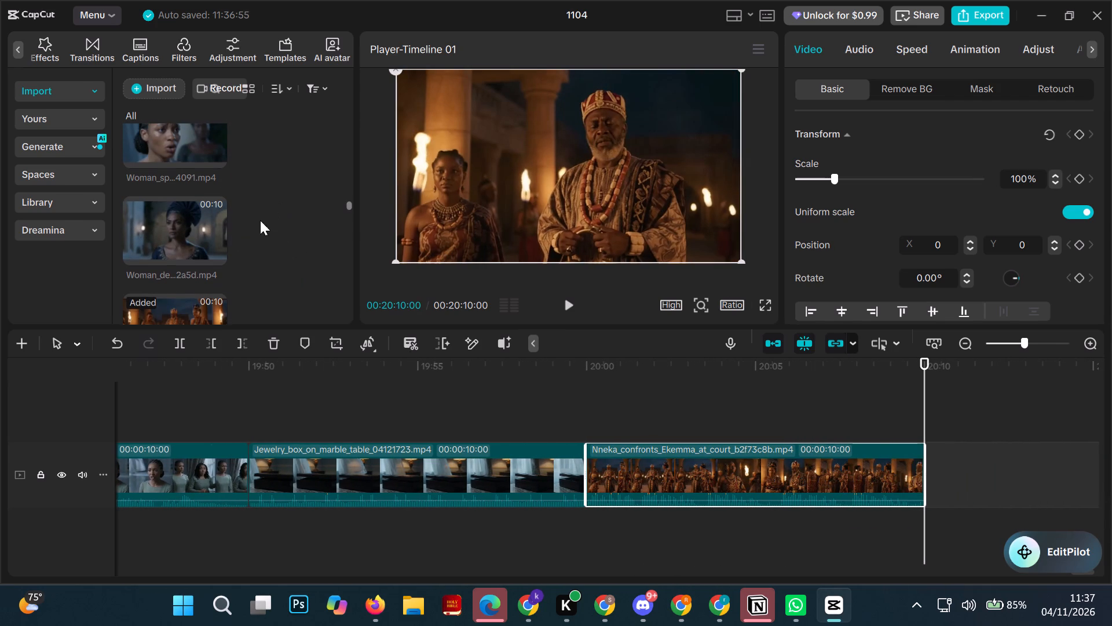
left_click(217, 253)
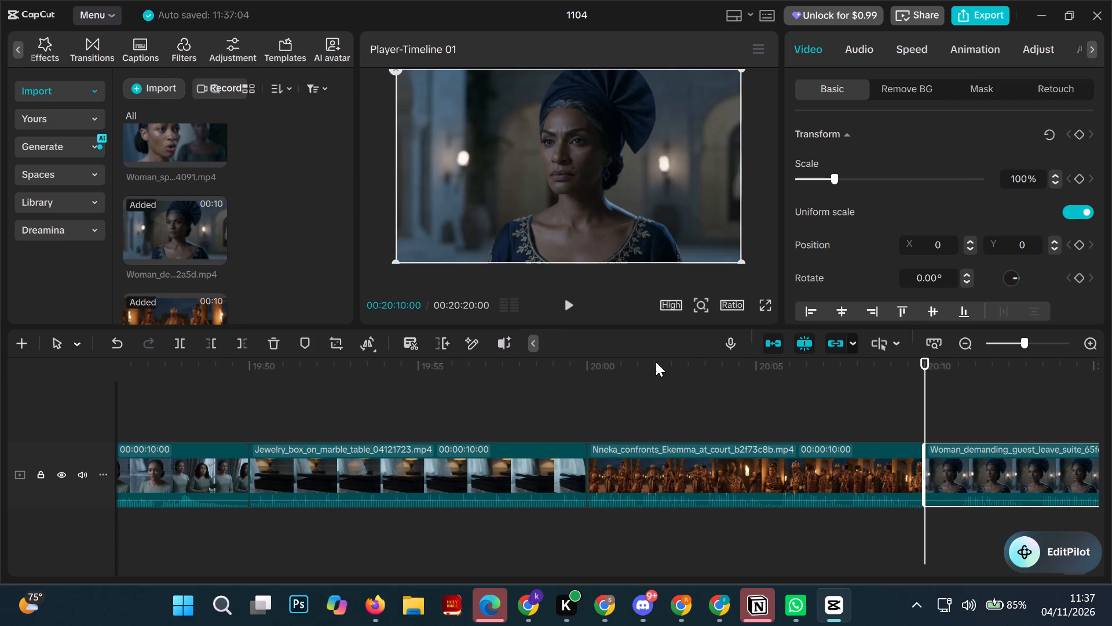
Move the playhead to the timeline's end at 00:20:20:00 and add the Woman_speaking_in_palace_court clip there.
left_click_drag(925, 409, 1049, 458)
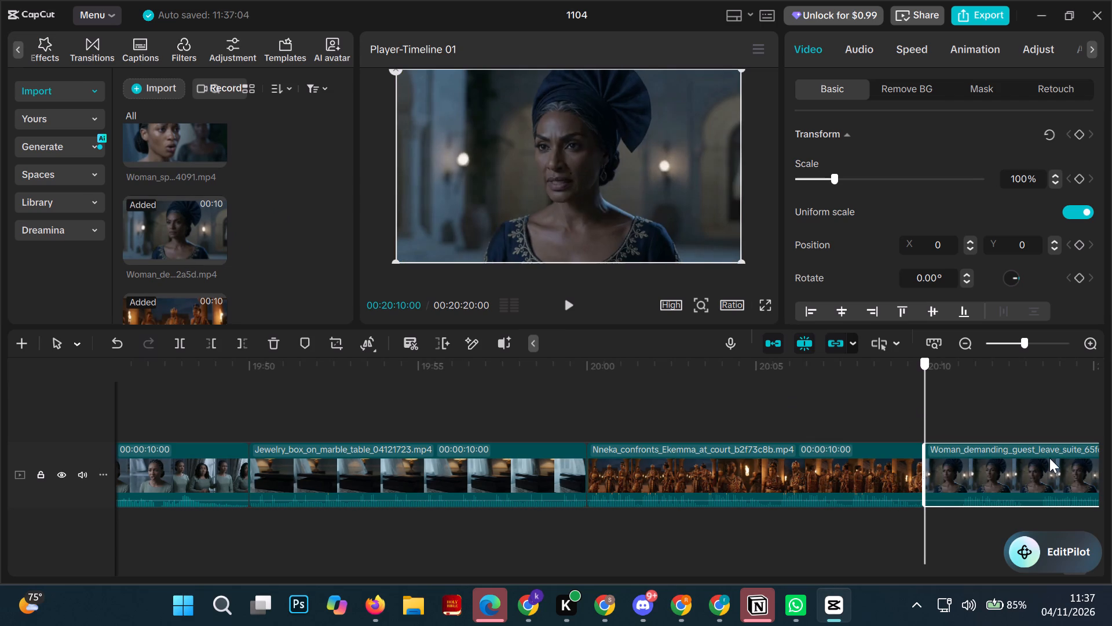
left_click_drag(1049, 458, 1111, 577)
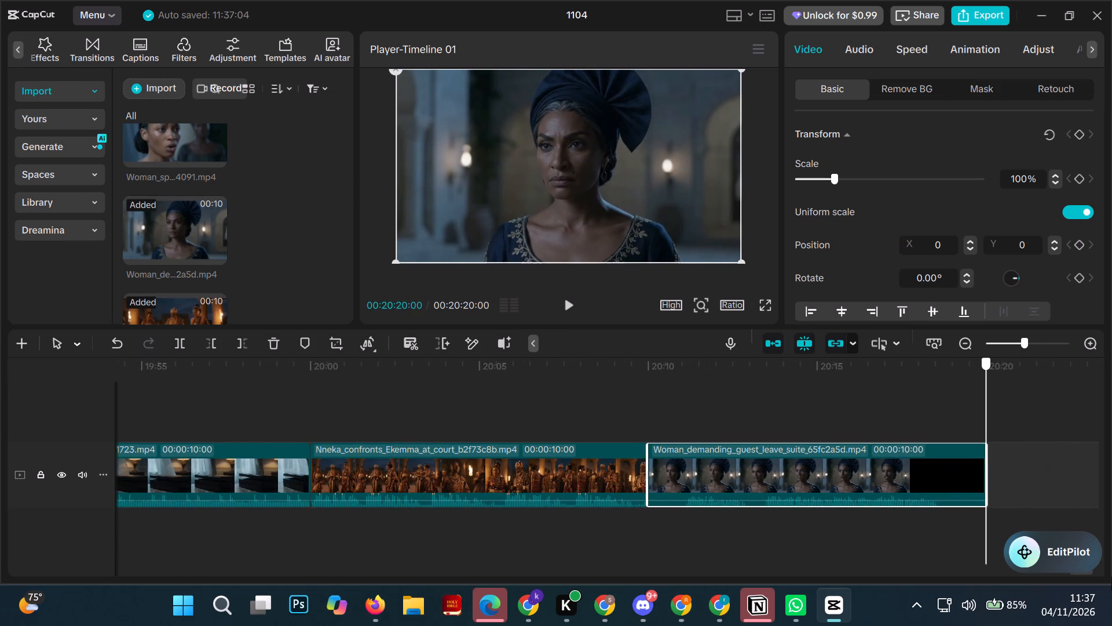
left_click_drag(1111, 577, 1111, 584)
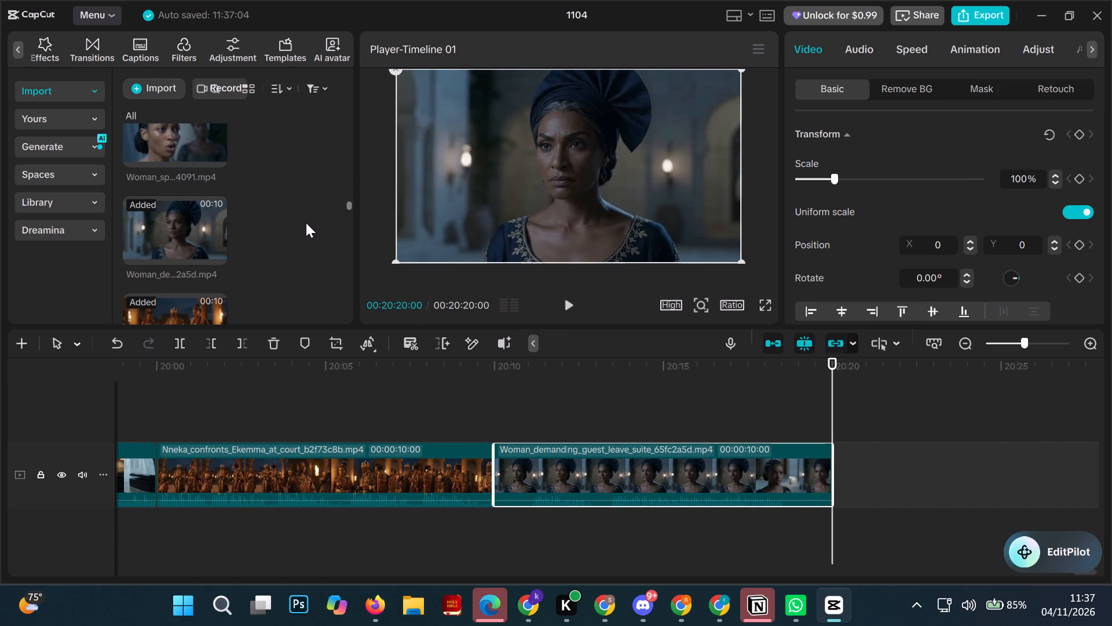
scroll(296, 198, "up", 1)
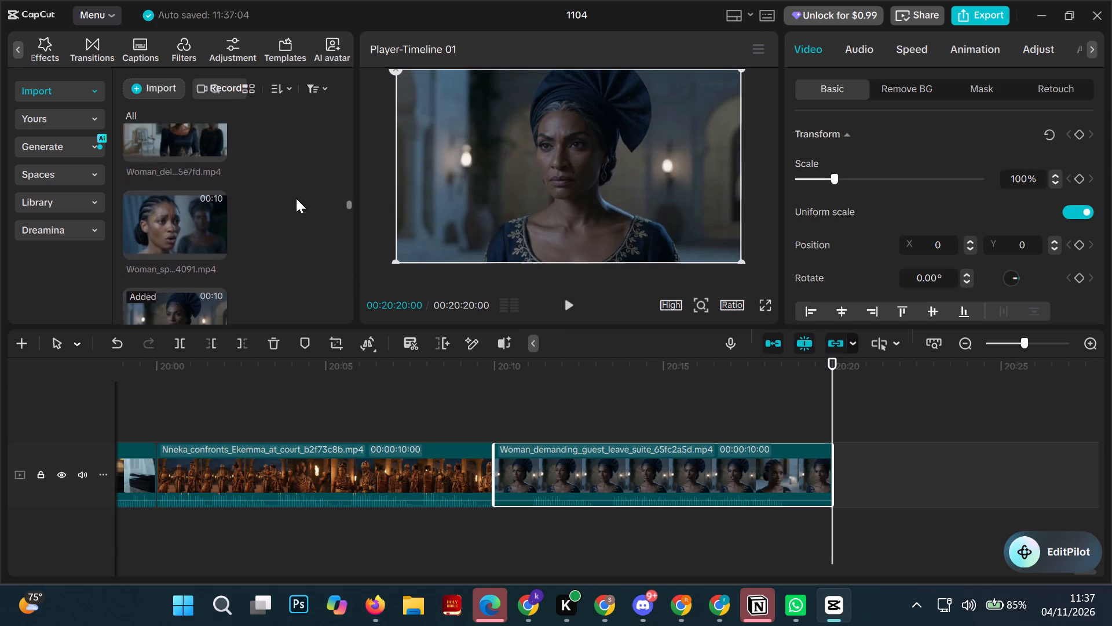
left_click(218, 256)
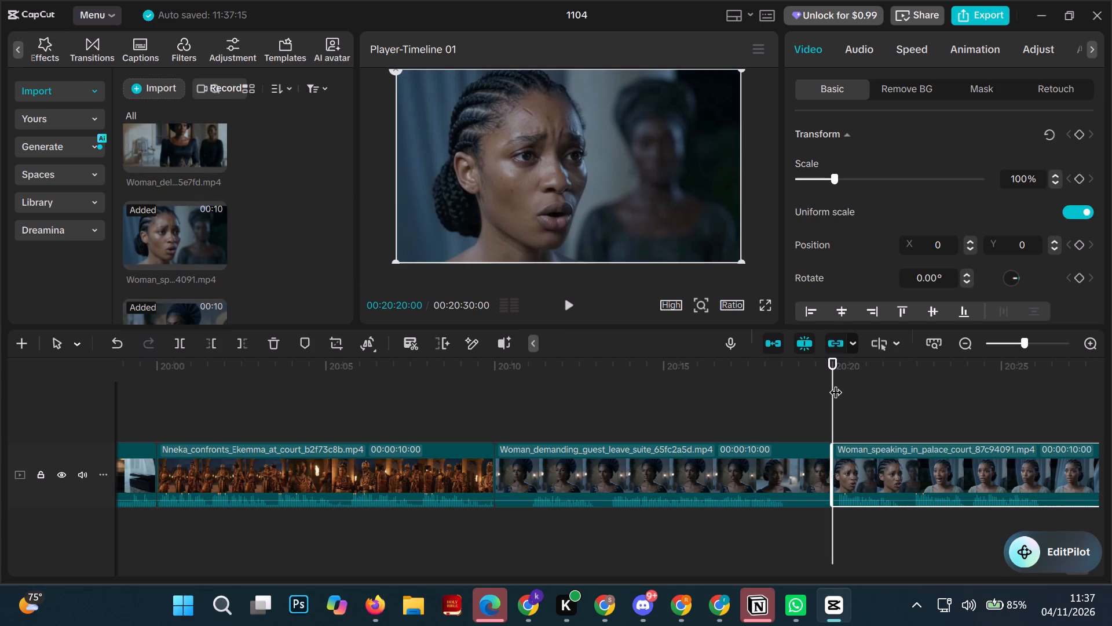
Move the playhead to the timeline's end at 00:20:30:00 and add the Woman_delivers_accusation_about clip there.
left_click_drag(833, 385, 1111, 438)
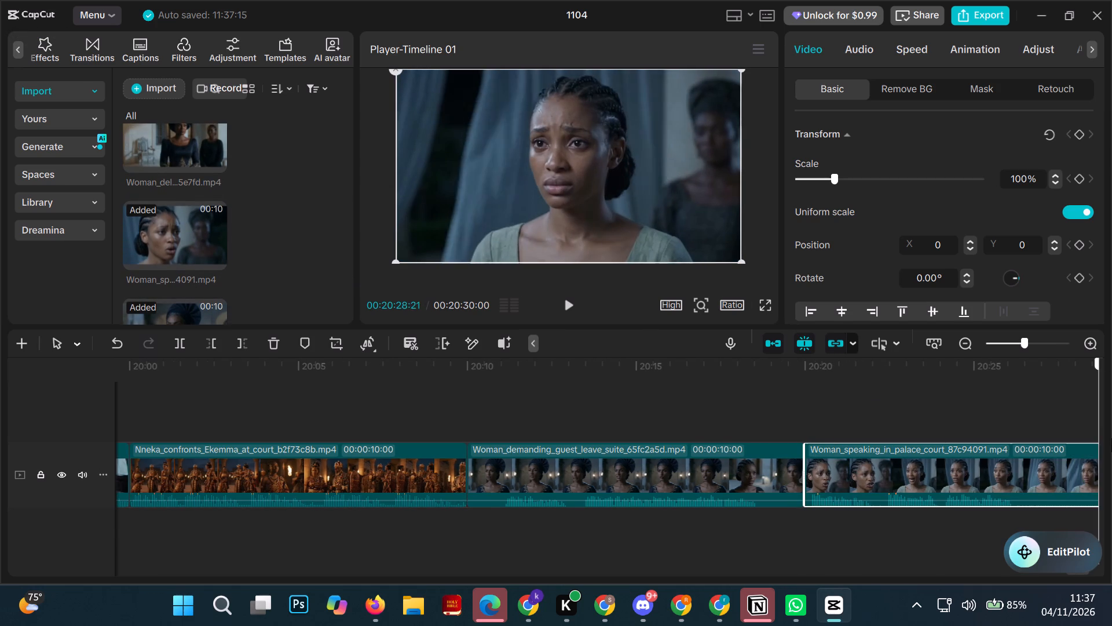
left_click_drag(1111, 438, 1111, 487)
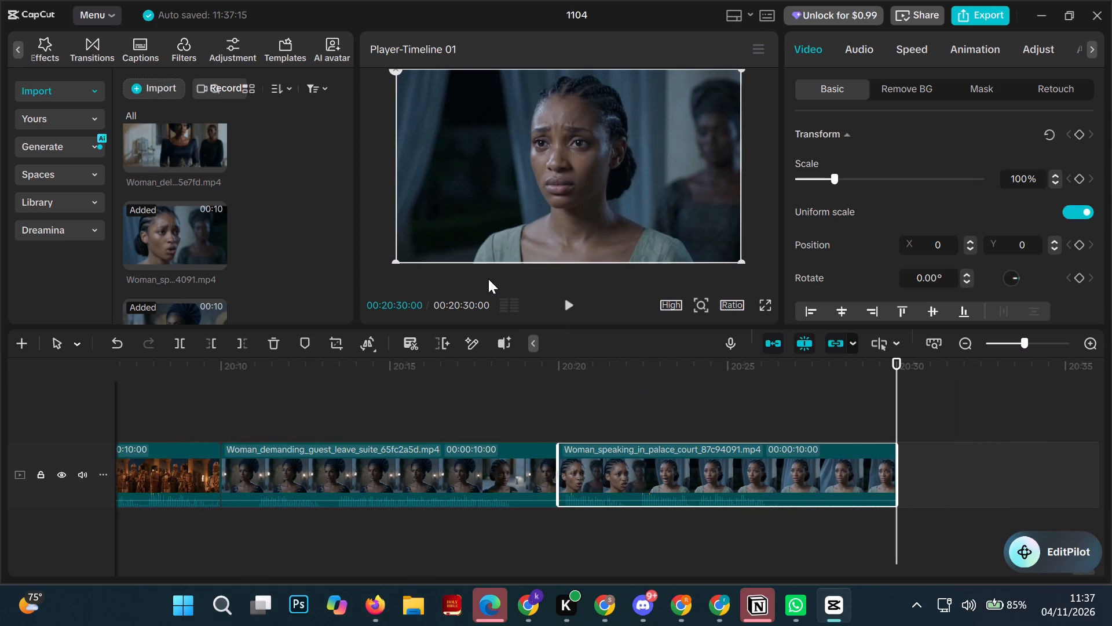
scroll(291, 191, "up", 1)
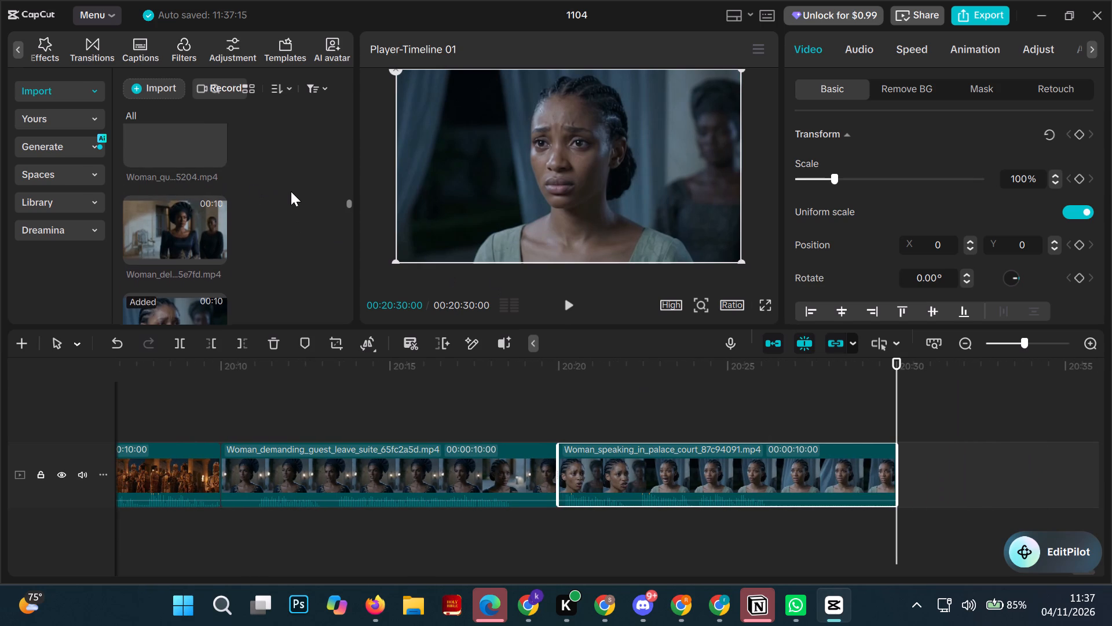
left_click(214, 264)
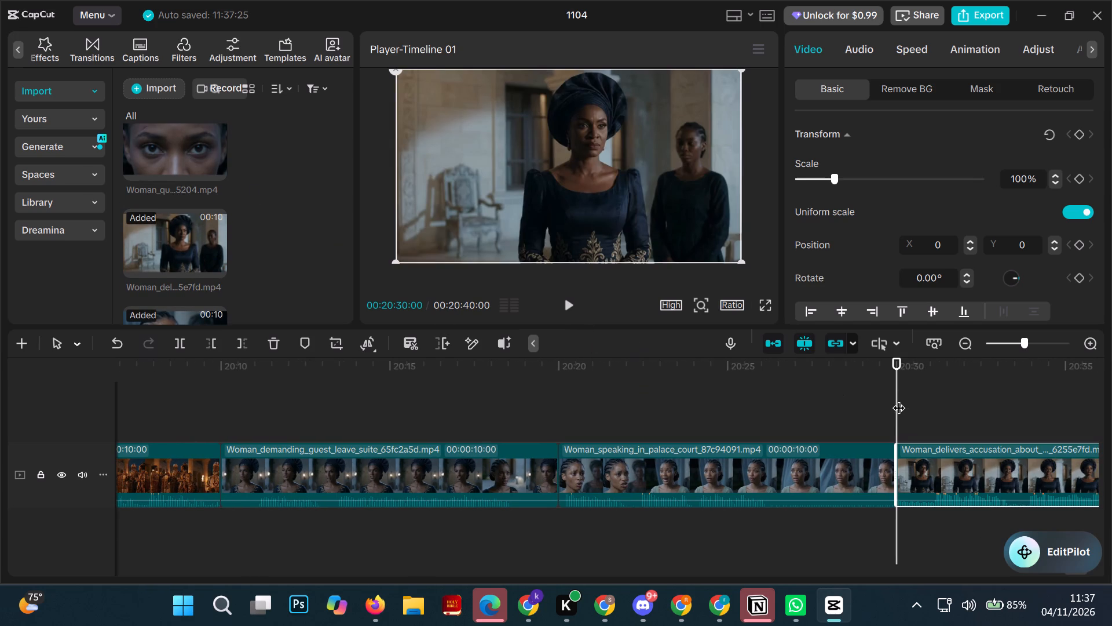
Move the playhead to the timeline's end at 00:20:40:00 and add the Woman_questioning_gathering clip there.
left_click_drag(898, 399, 1111, 548)
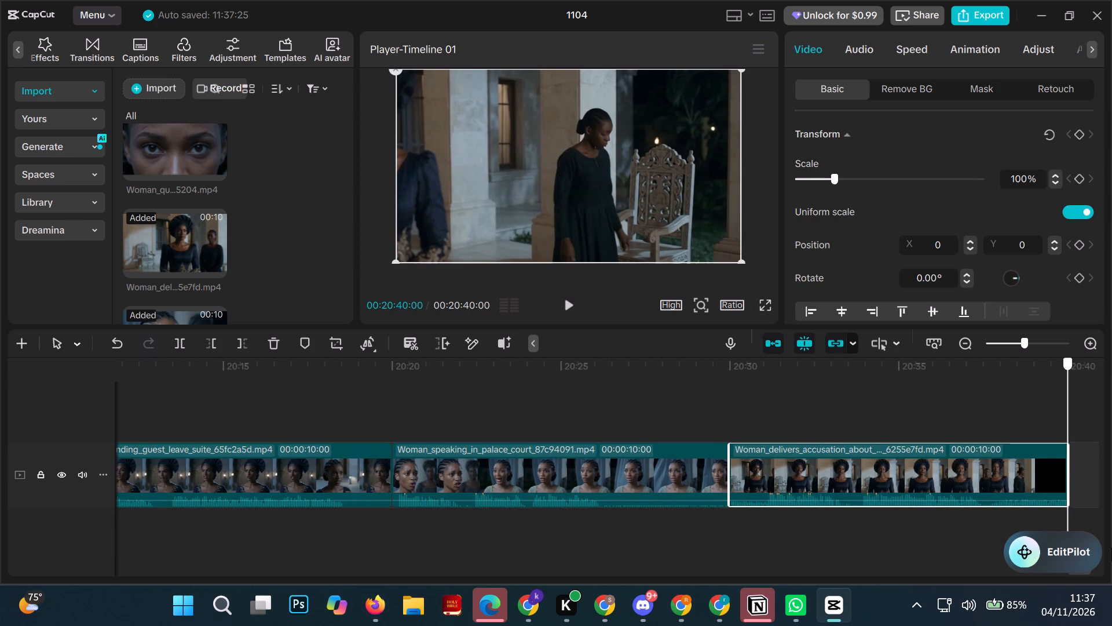
left_click_drag(1111, 548, 1111, 550)
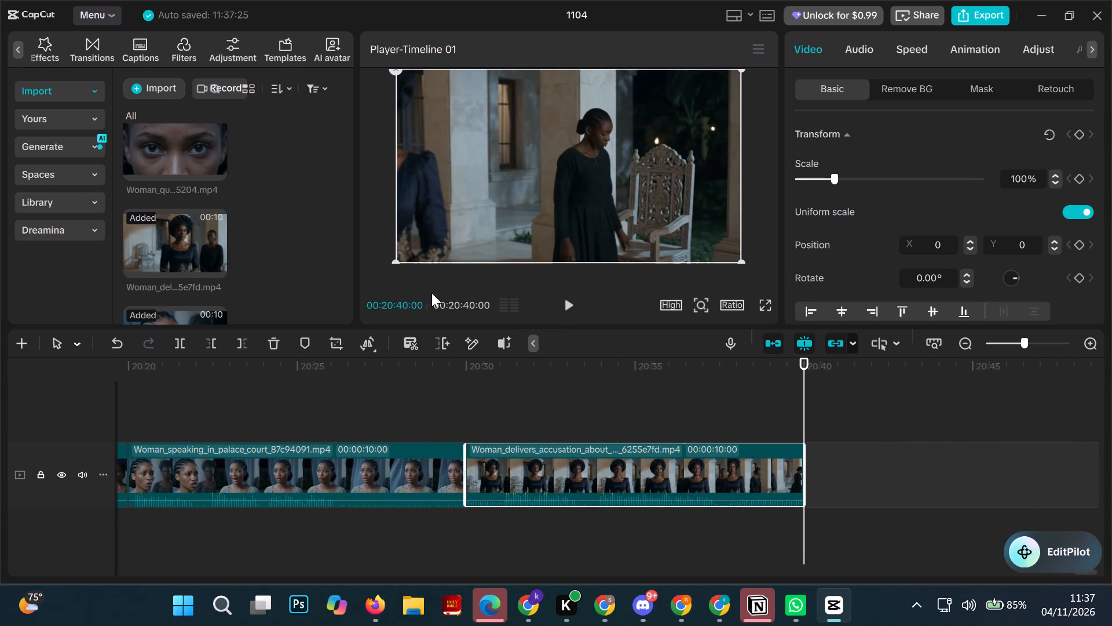
scroll(306, 206, "up", 1)
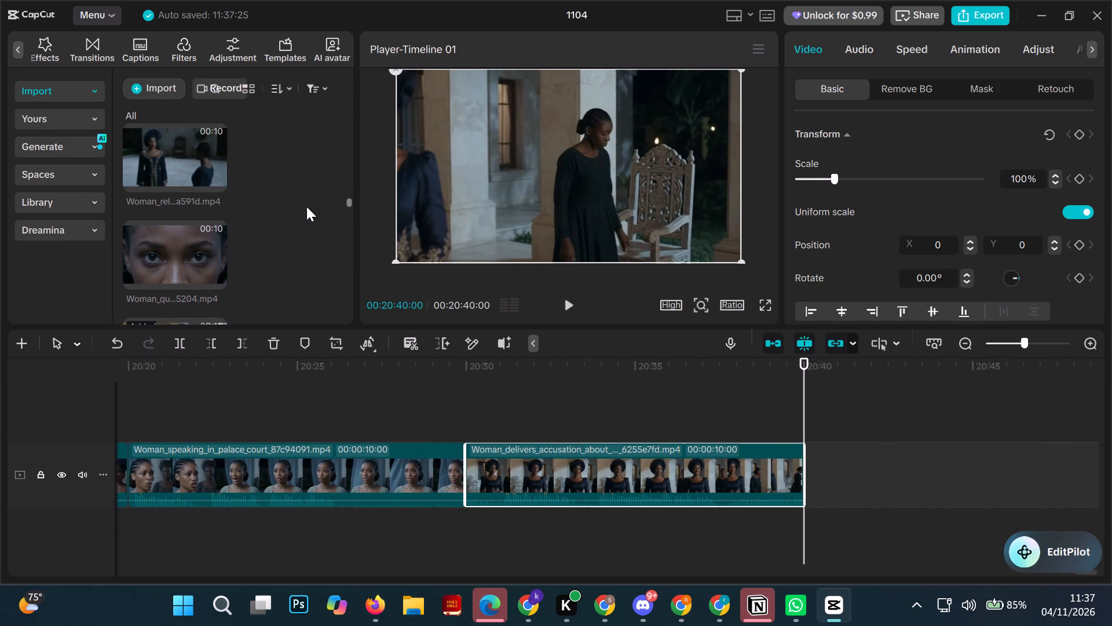
scroll(306, 206, "up", 1)
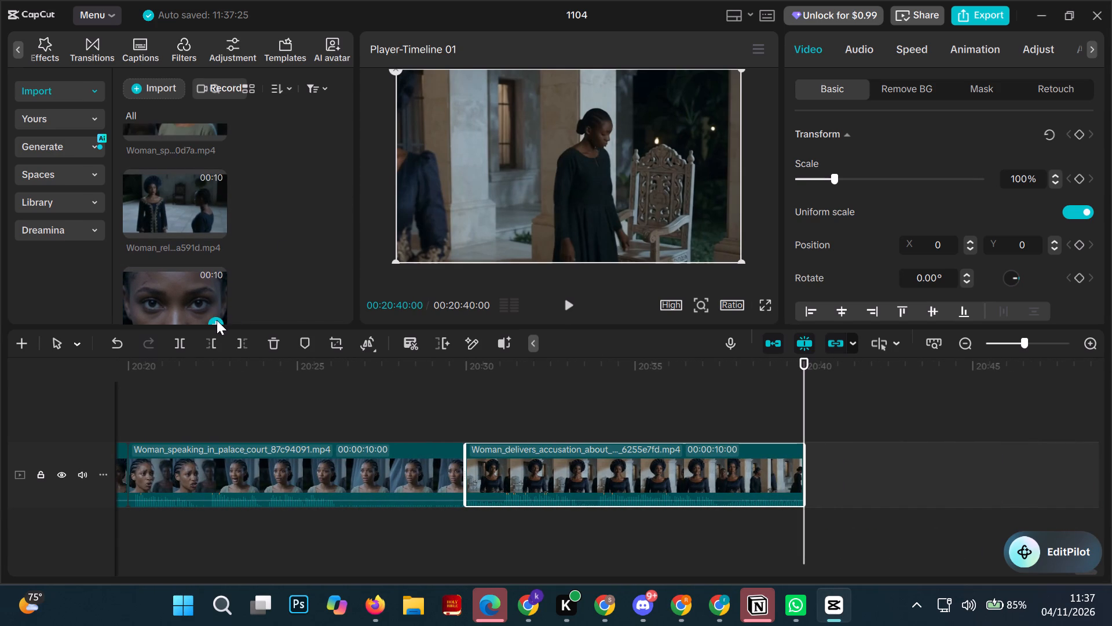
left_click(214, 320)
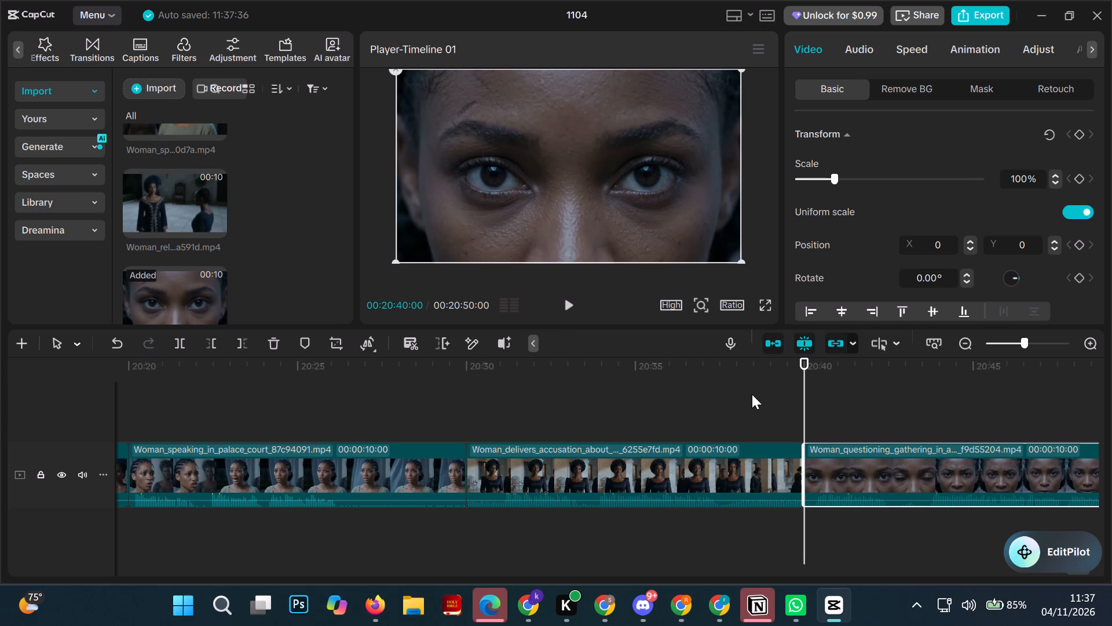
Move the playhead to the timeline's end at 00:20:50:00 and add the Woman_relieving_person_from_service clip there.
left_click_drag(804, 393, 912, 423)
scroll(812, 394, "right", 1)
scroll(912, 423, "right", 1)
left_click_drag(912, 423, 1111, 523)
scroll(1111, 505, "right", 2)
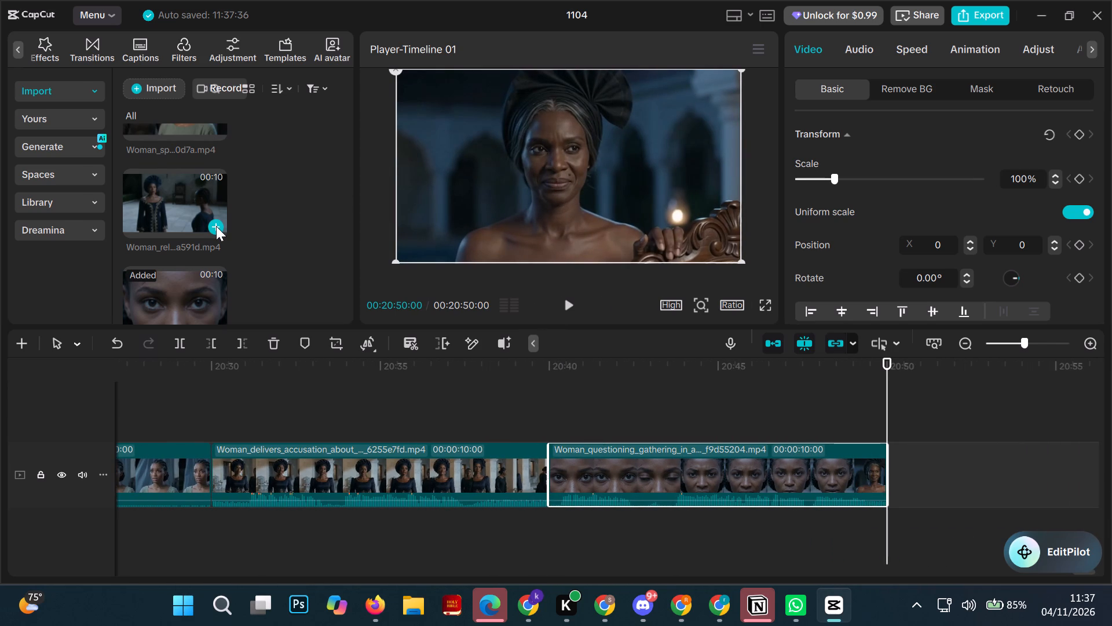
left_click(216, 226)
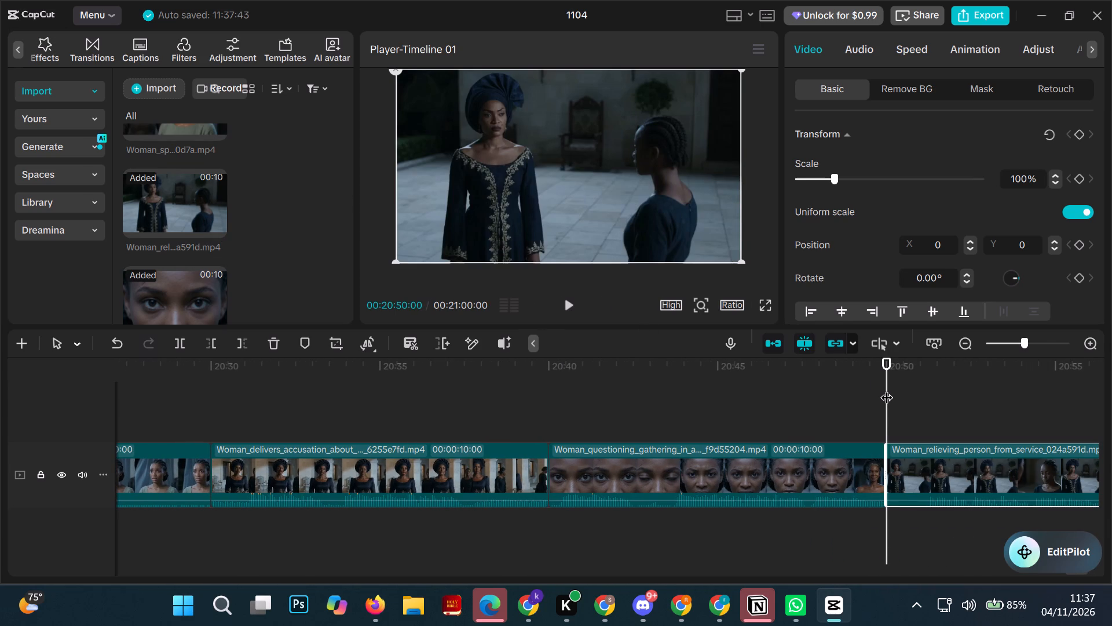
Move the playhead to the timeline's end at 00:21:00:00 and add the Woman_speaking_outside_palace_gate clip there.
left_click_drag(886, 388, 1111, 530)
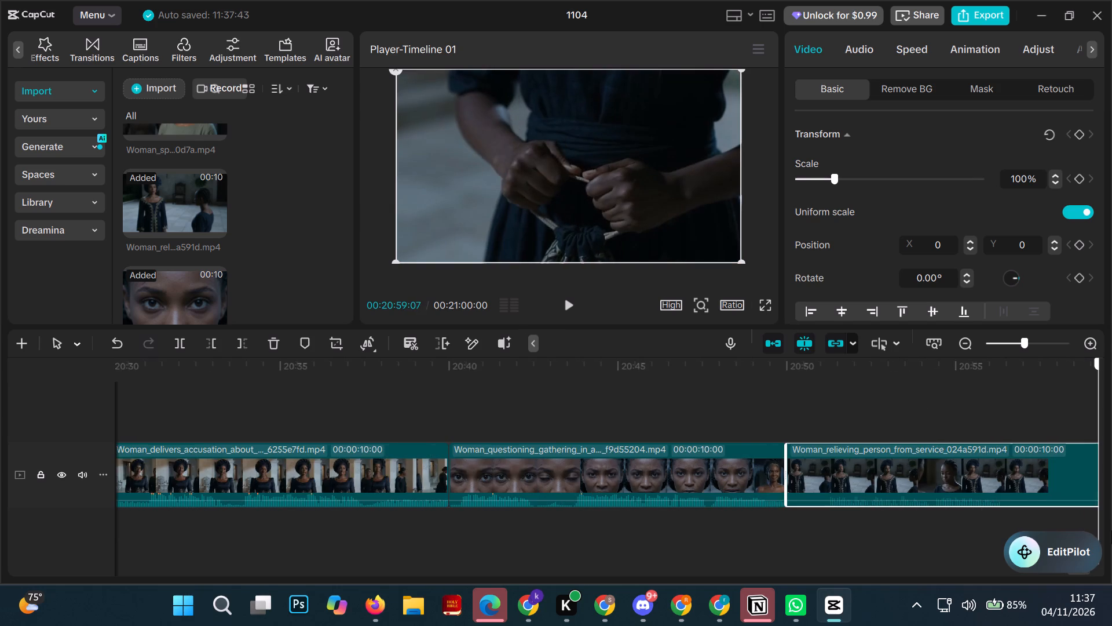
left_click_drag(1111, 530, 1111, 613)
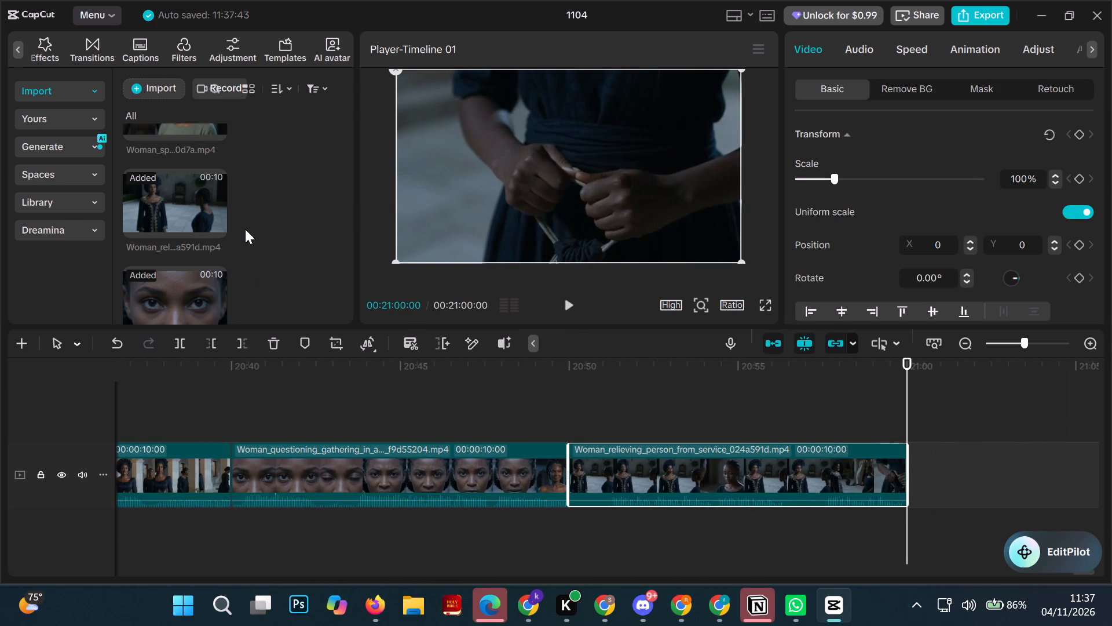
scroll(278, 222, "up", 1)
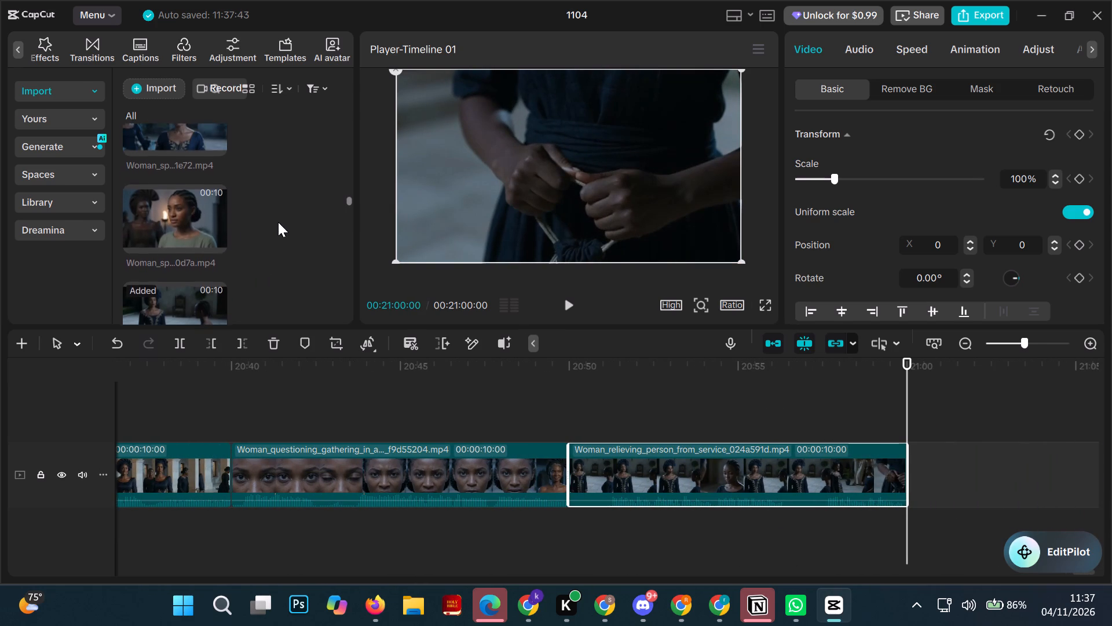
scroll(278, 222, "up", 1)
left_click(220, 262)
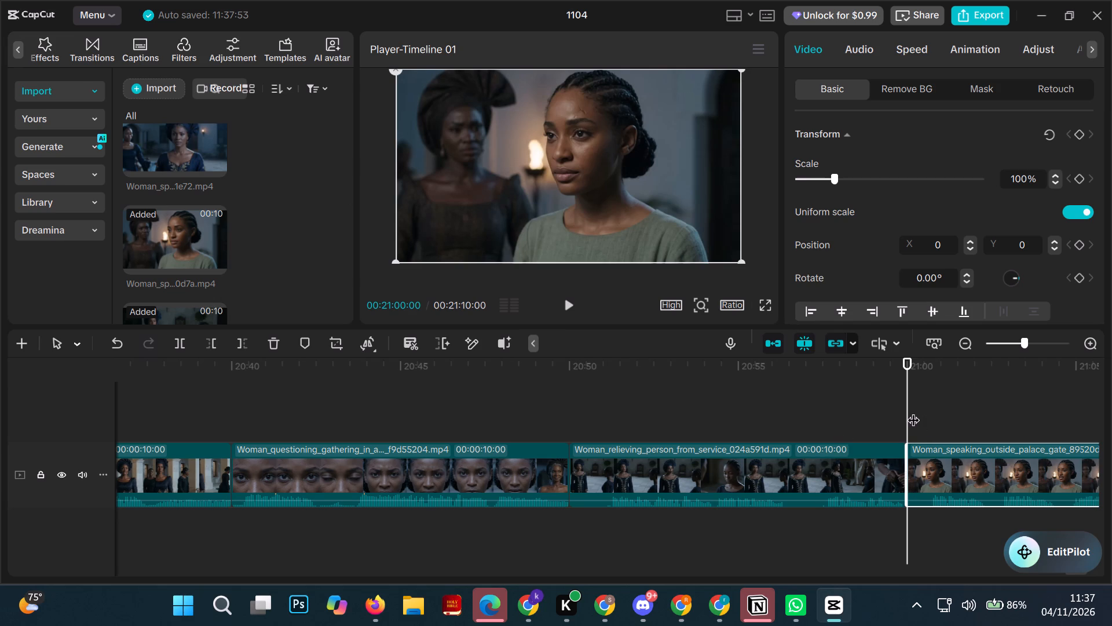
Move the playhead to the timeline's end at 00:21:10:00 and add the Woman_speaking_with_cold_expression clip there.
left_click_drag(908, 409, 1111, 475)
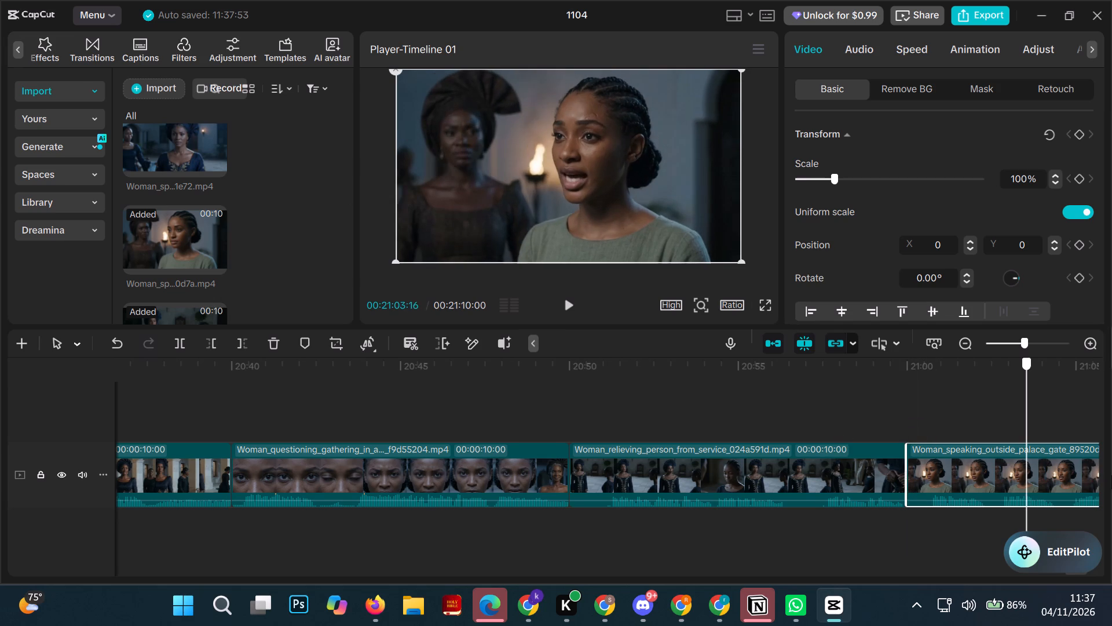
left_click_drag(1111, 475, 1111, 526)
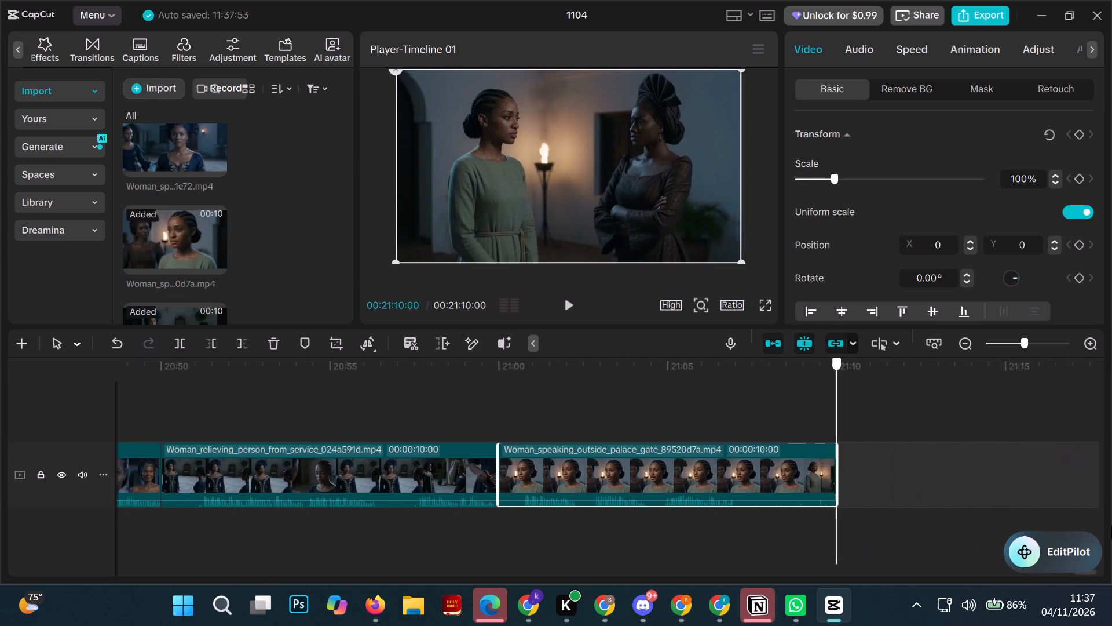
left_click(219, 170)
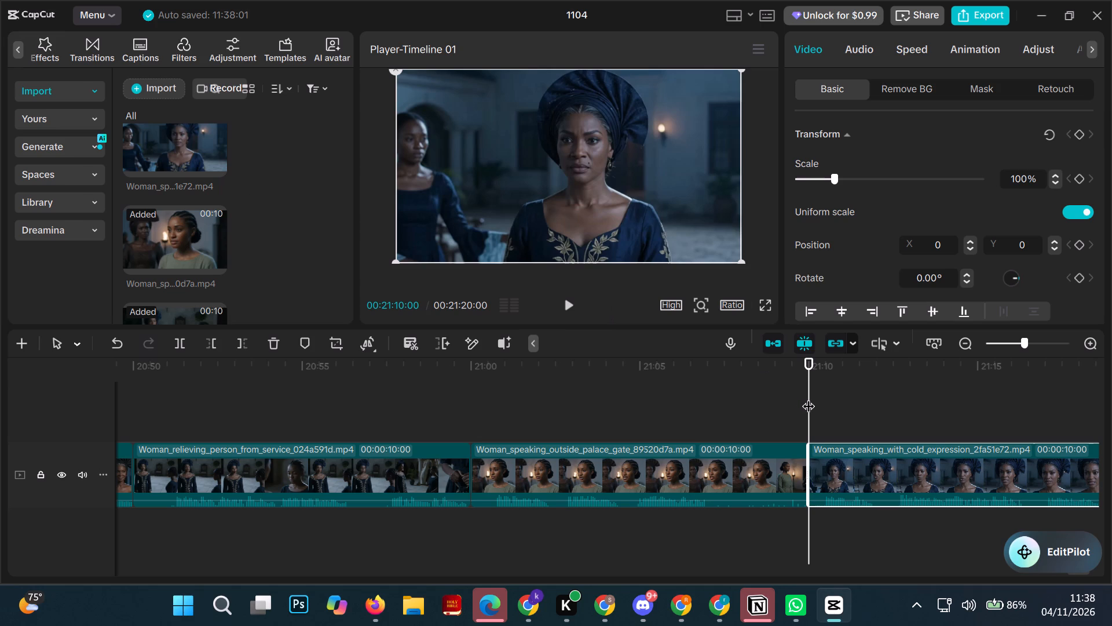
Move the playhead to the timeline's end at 00:21:20:00 and add the Woman_holding_pouch_at_night clip there.
left_click_drag(808, 397, 1111, 472)
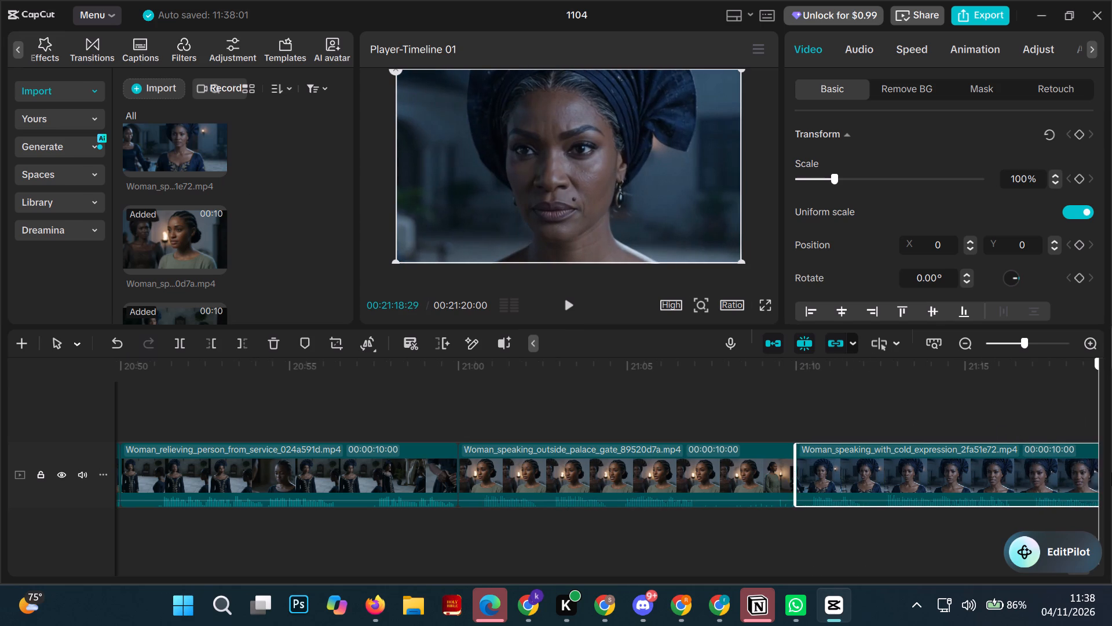
left_click_drag(1111, 472, 1111, 502)
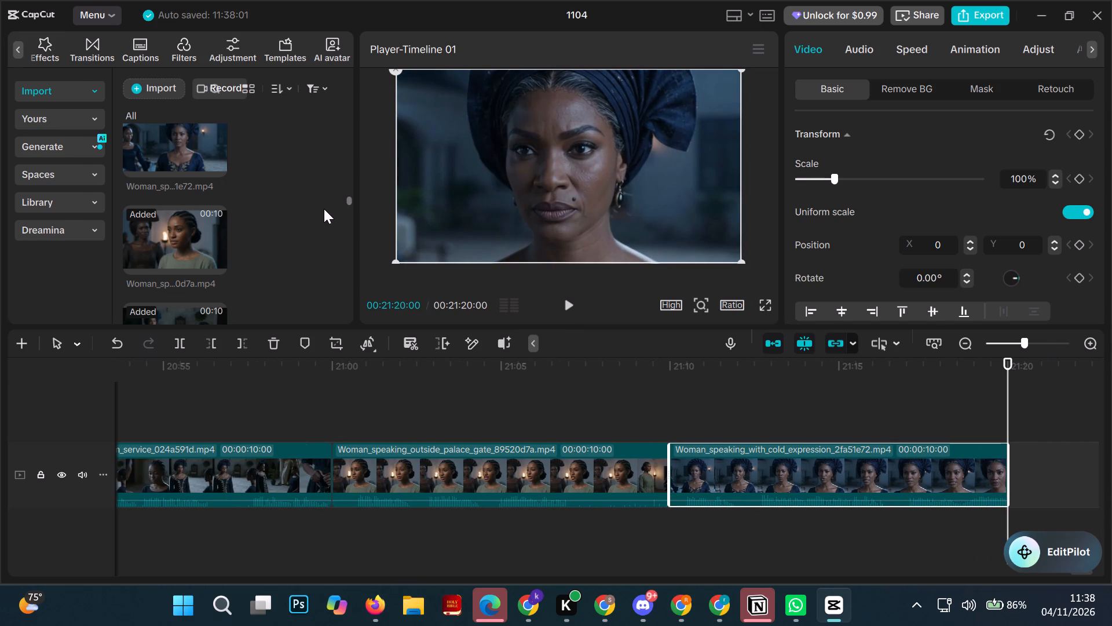
scroll(324, 209, "up", 1)
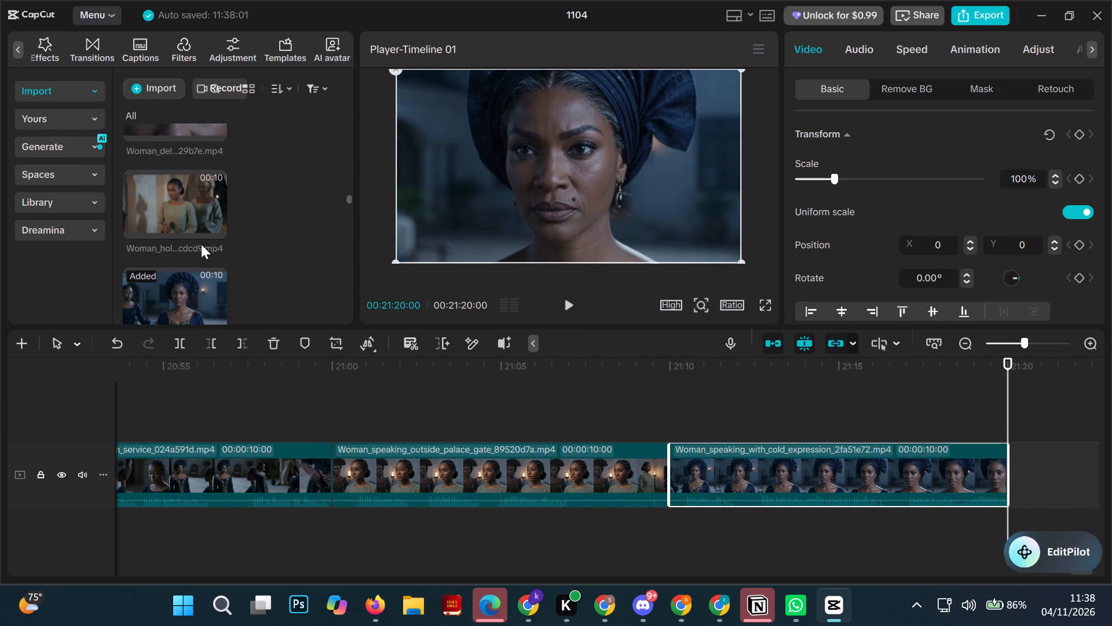
left_click(214, 227)
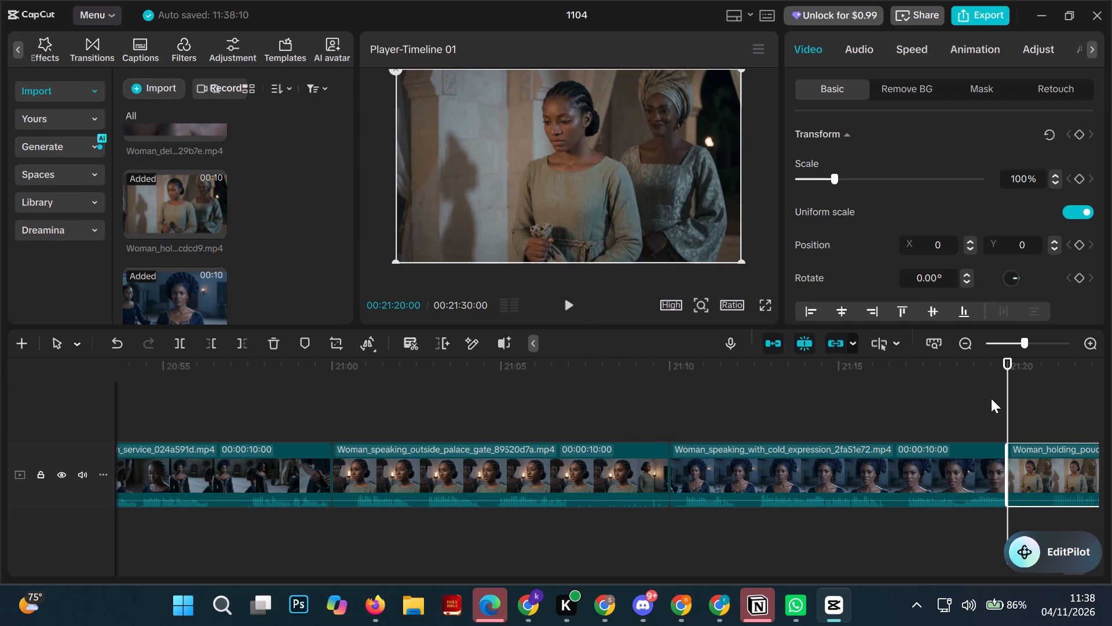
Move the playhead to the timeline's end at 00:21:30:00.
left_click_drag(1007, 399, 1111, 468)
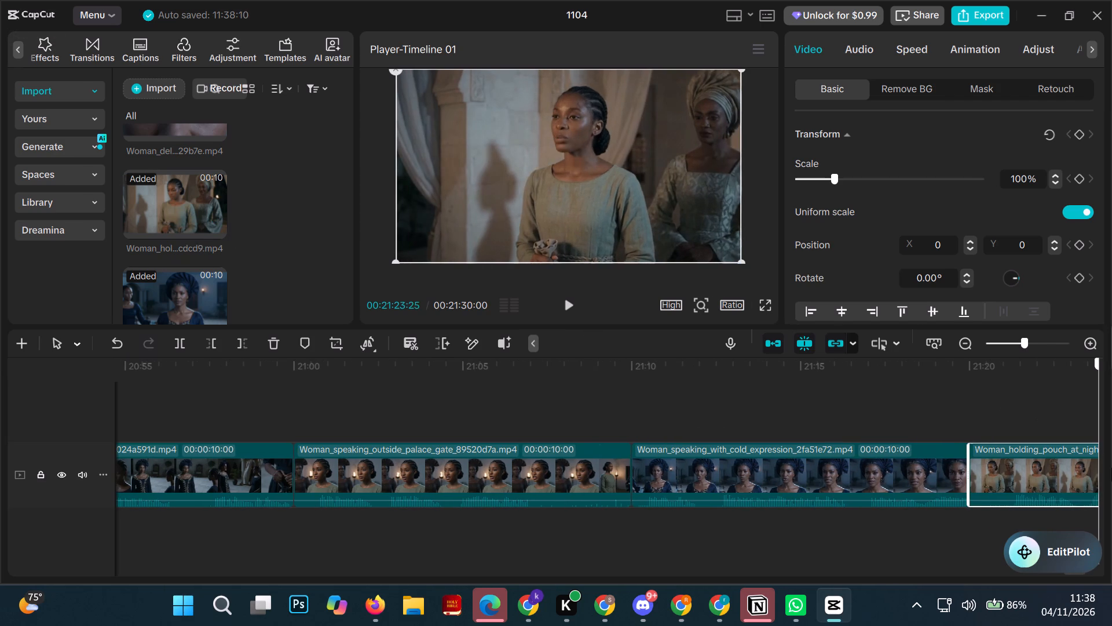
left_click_drag(1111, 468, 1111, 615)
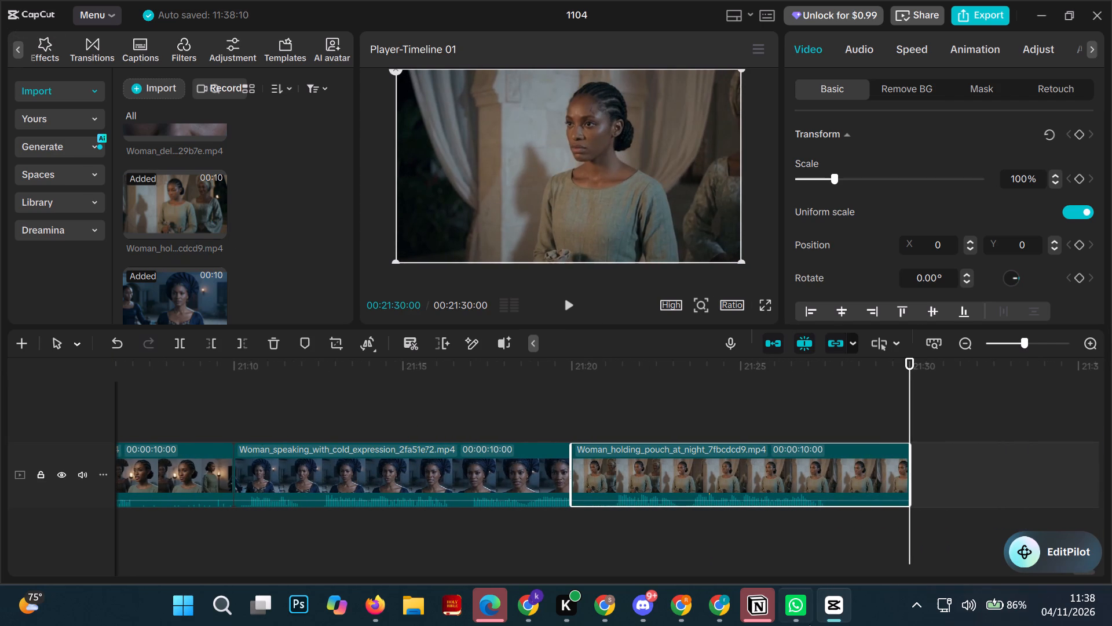
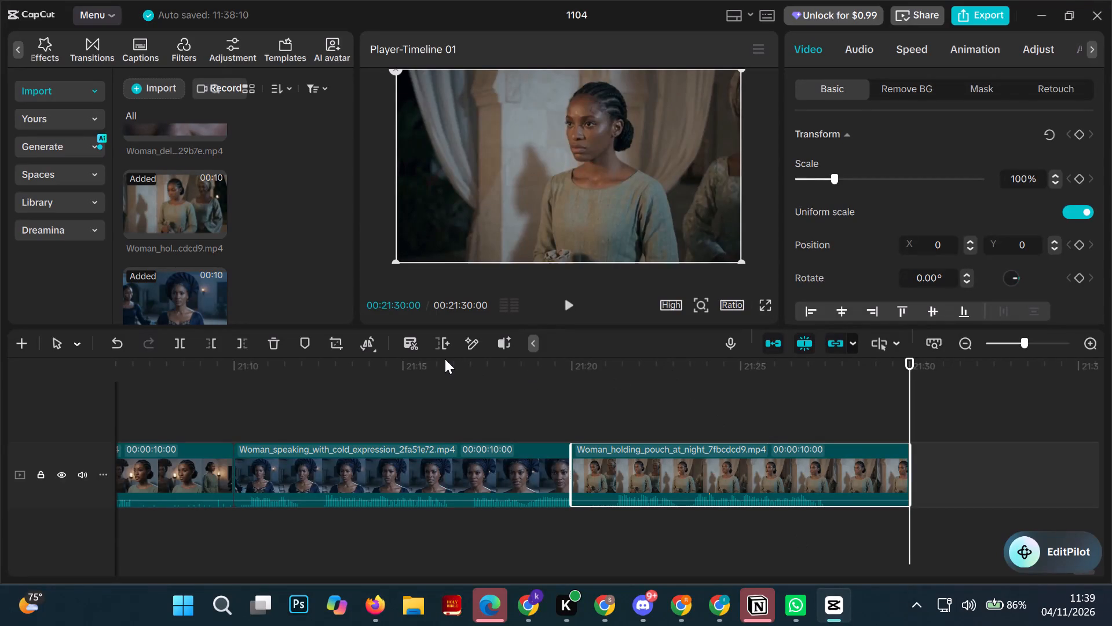
Add the Woman_delivering_veiled_threat clip at the timeline's end at 00:21:30:00.
scroll(266, 184, "up", 1)
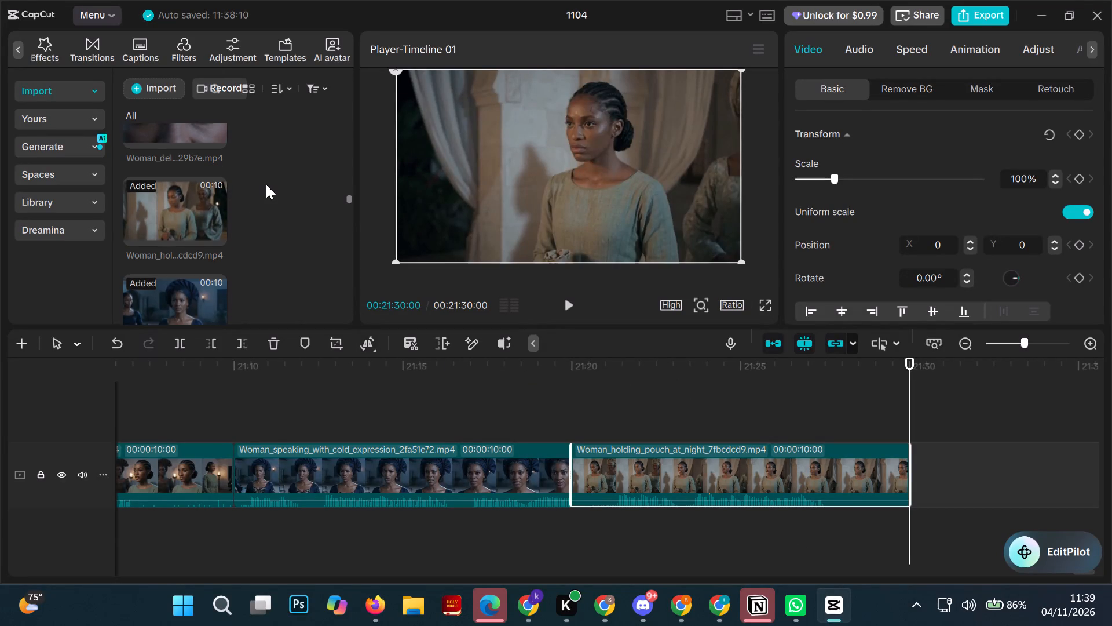
scroll(266, 184, "up", 1)
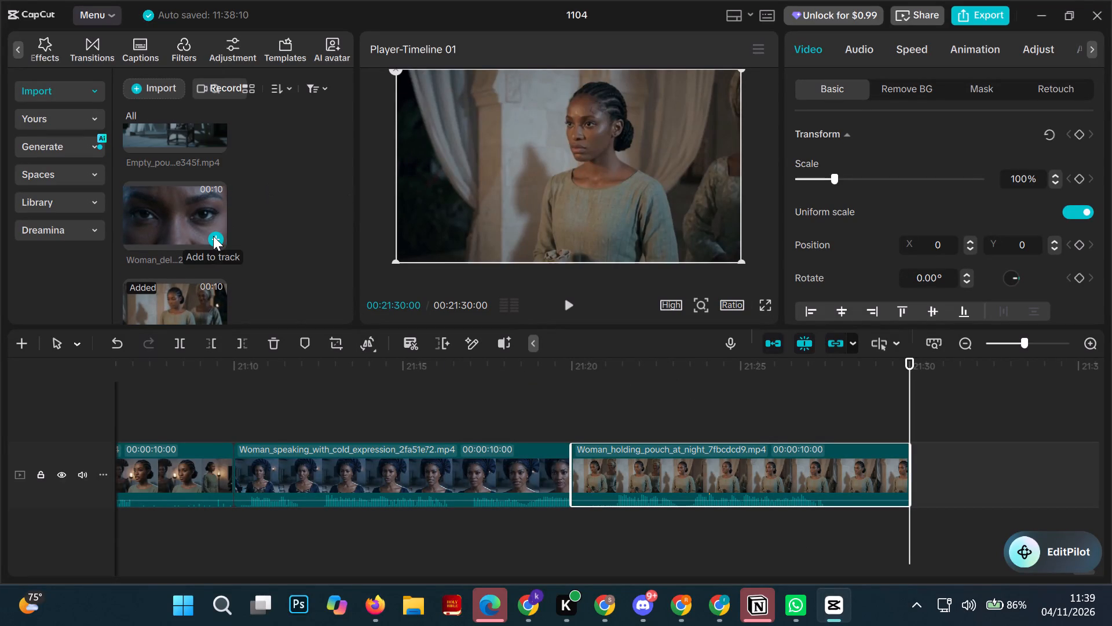
left_click(213, 236)
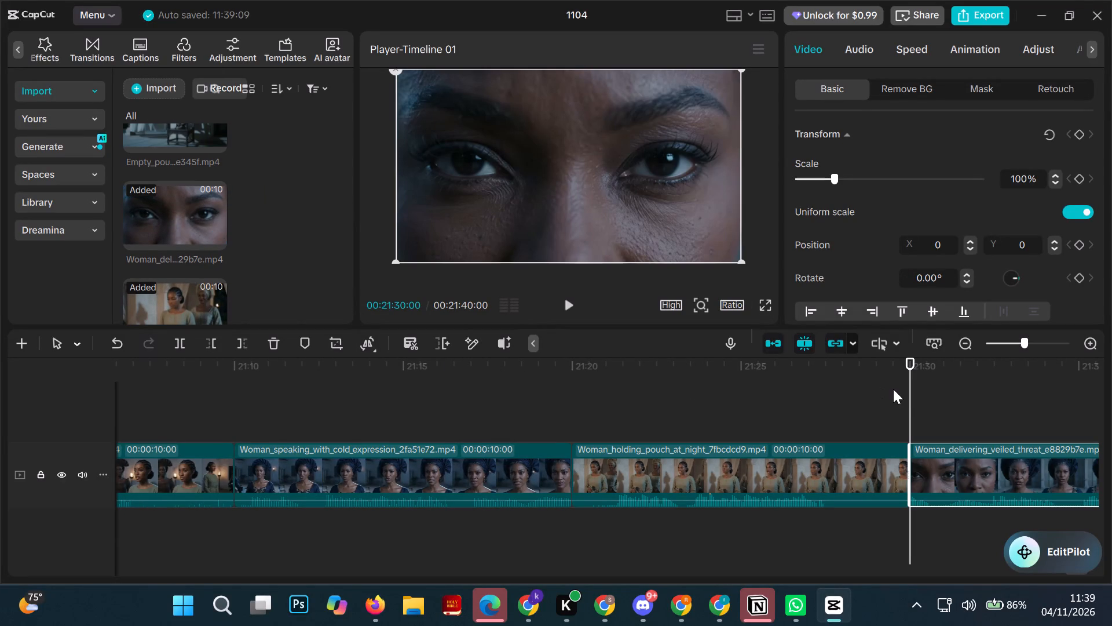
Move the playhead to the timeline's end at 00:21:40:00 and add the Empty_pouch_on_wooden_chair clip there.
left_click_drag(912, 395, 978, 416)
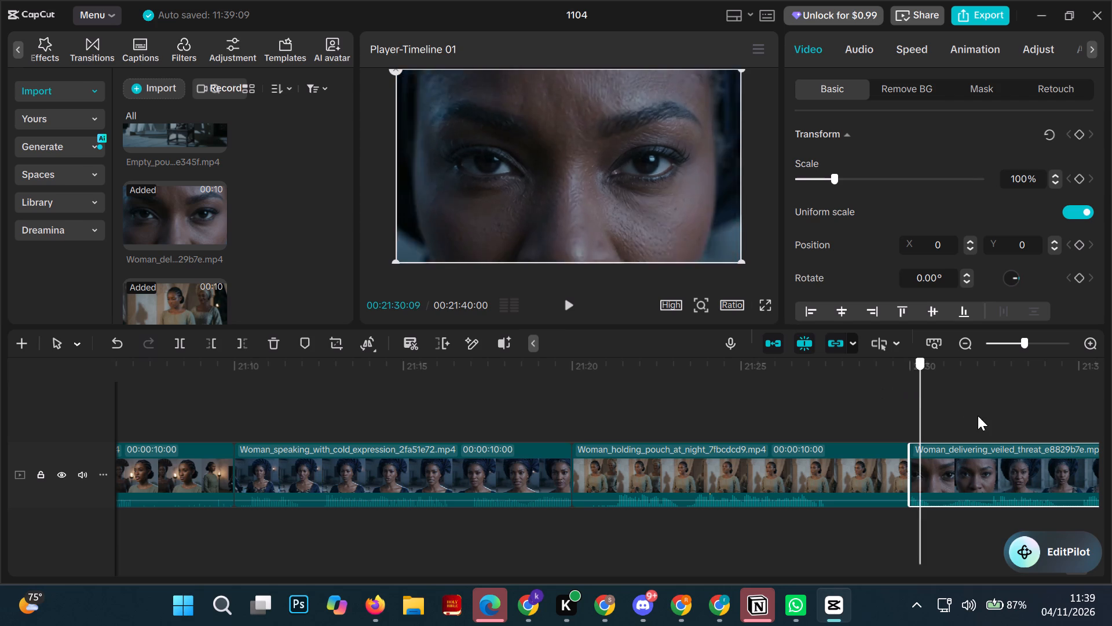
left_click_drag(978, 416, 1111, 516)
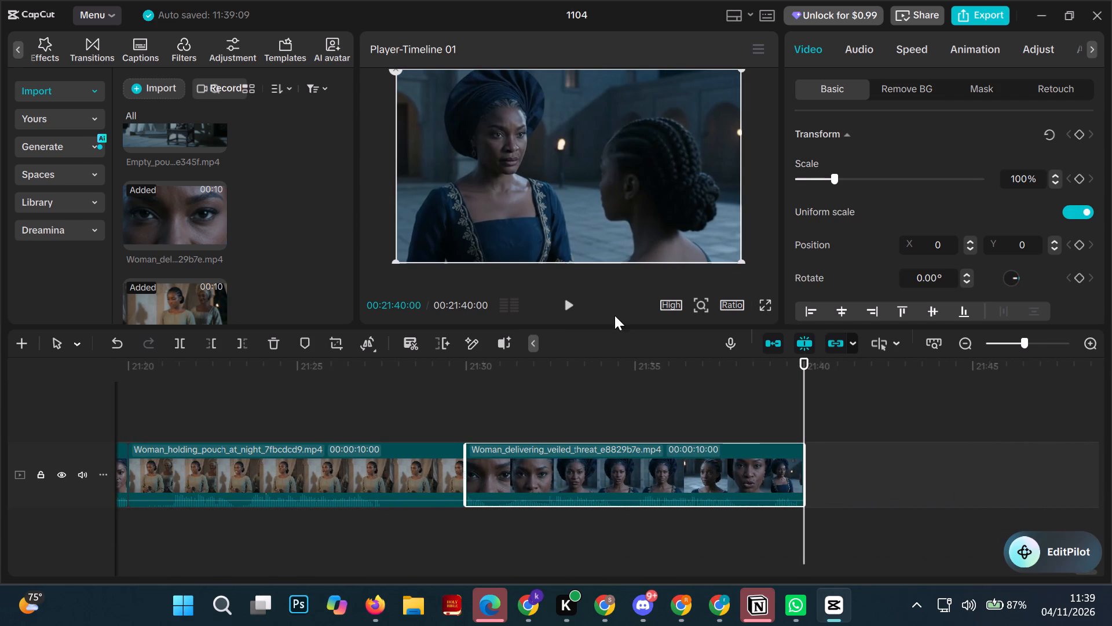
scroll(318, 237, "up", 1)
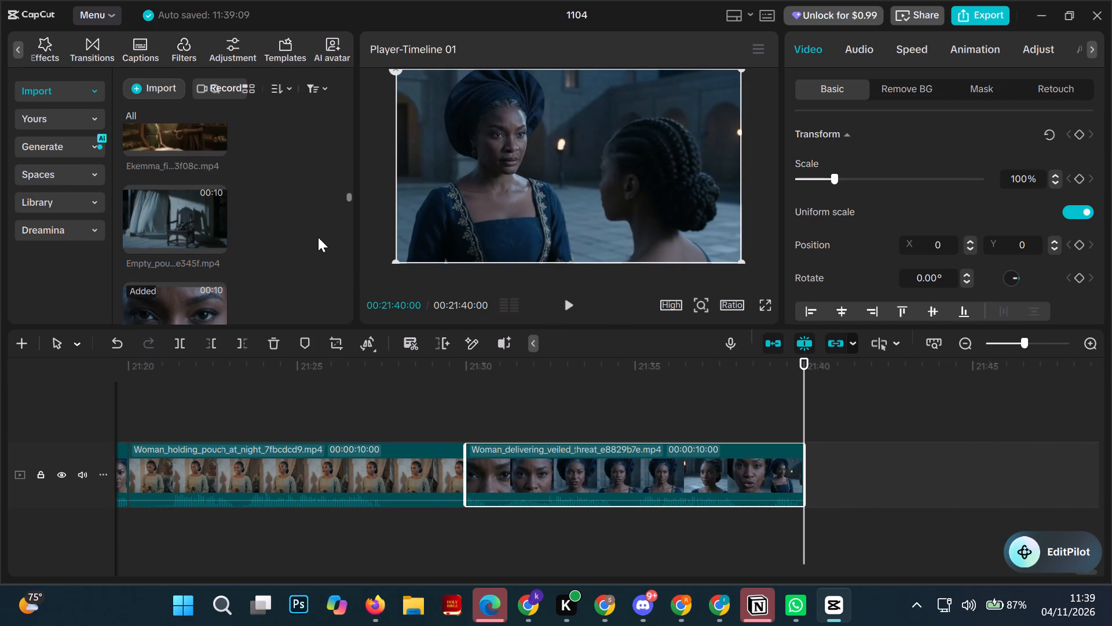
left_click(214, 239)
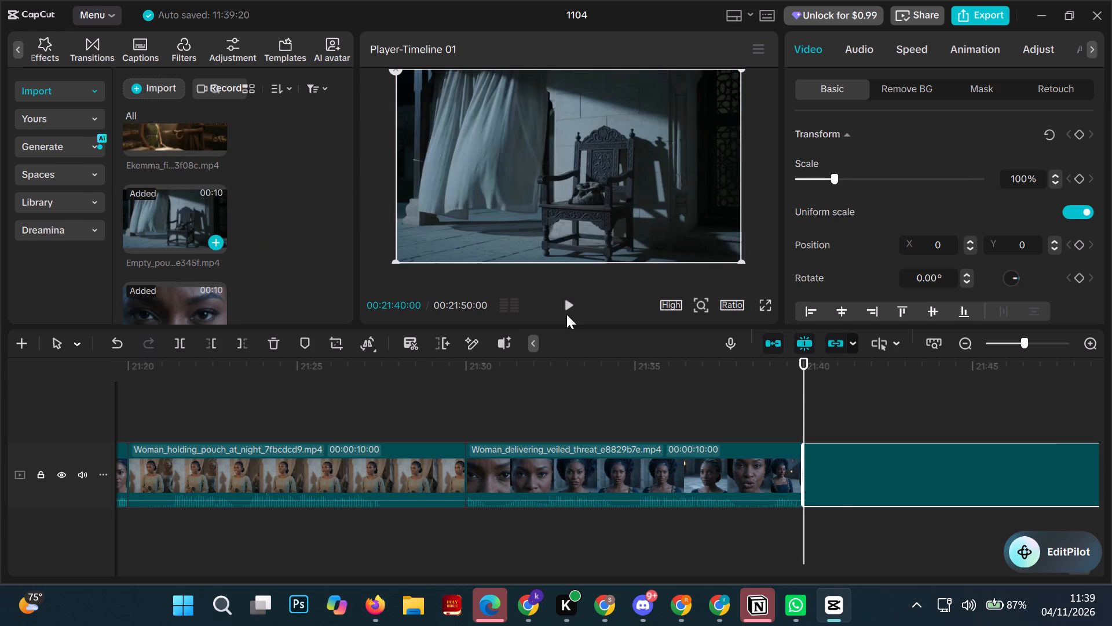
Move the playhead to the timeline's end at 00:21:50:00 and add the Ekemma_finds_hidden_record clip there.
left_click_drag(803, 382, 1111, 541)
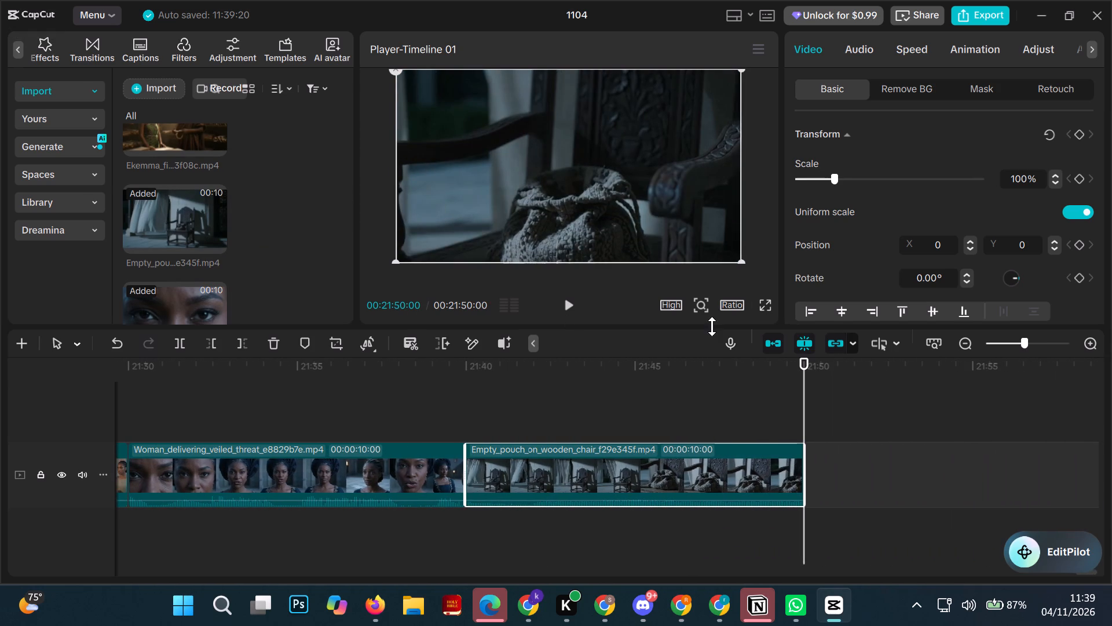
scroll(294, 190, "up", 1)
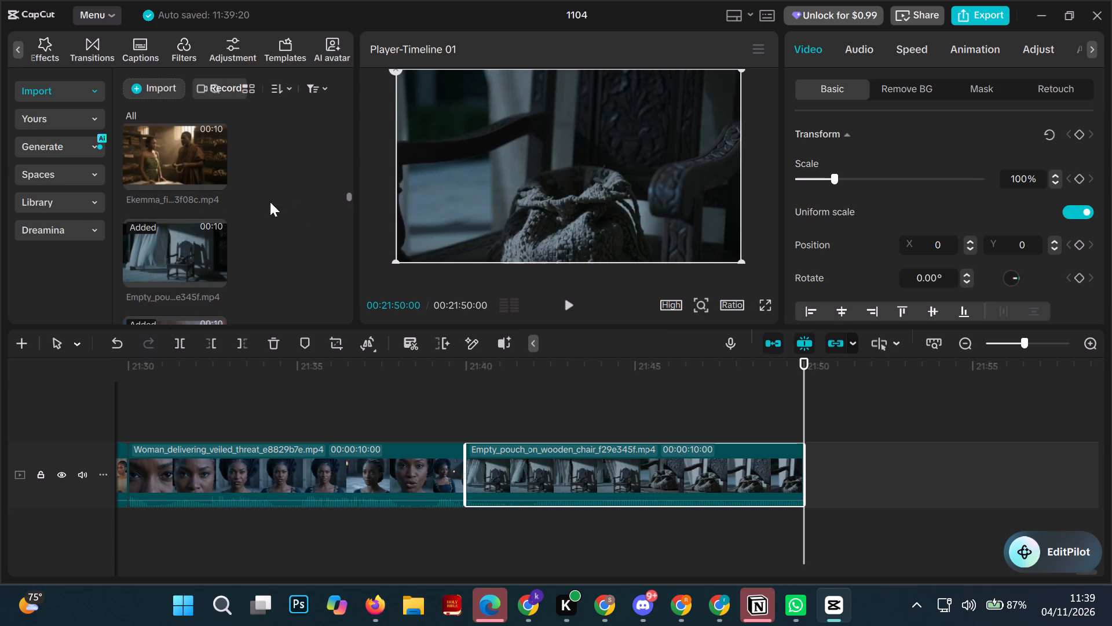
left_click(214, 180)
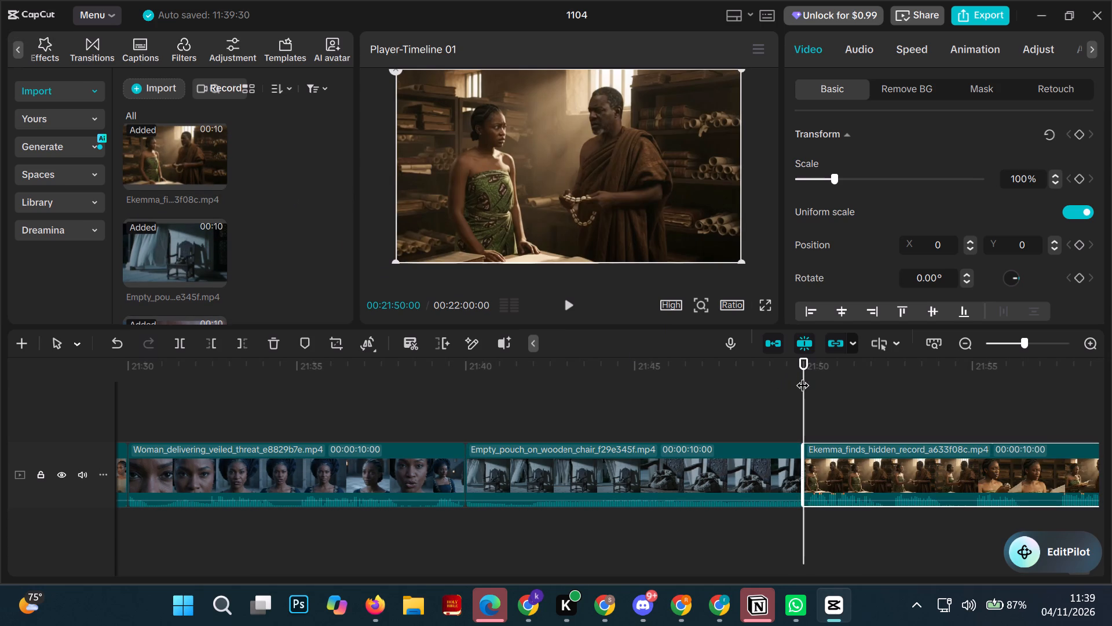
Move the playhead to the timeline's end at 00:22:00:00 and add the Woman_asking_to_open_box clip there.
left_click_drag(802, 376, 1018, 454)
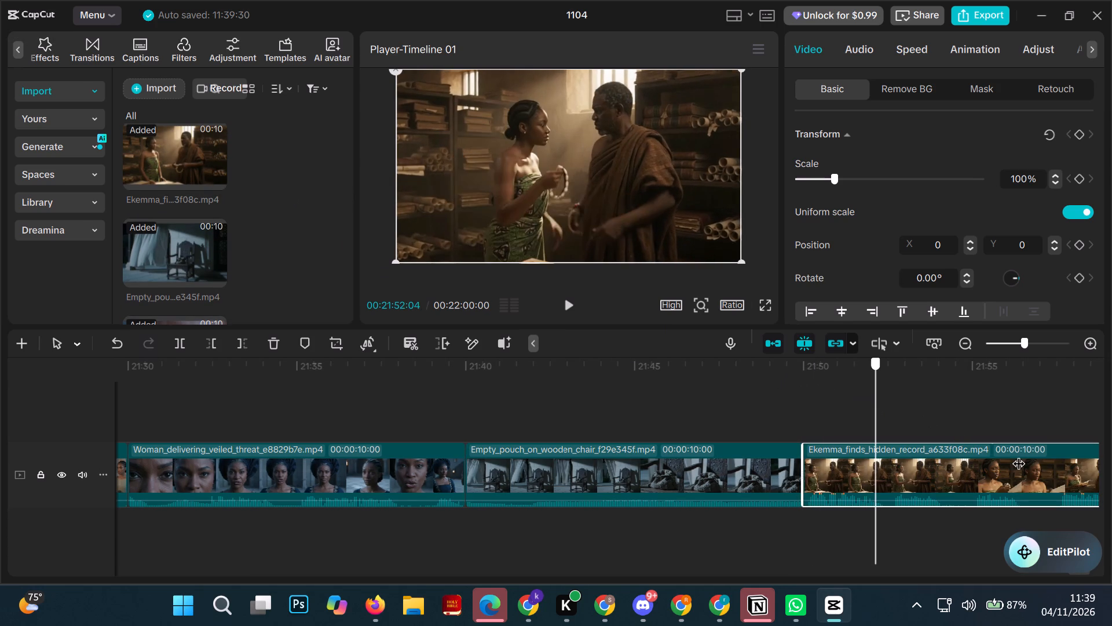
left_click_drag(1018, 454, 1111, 508)
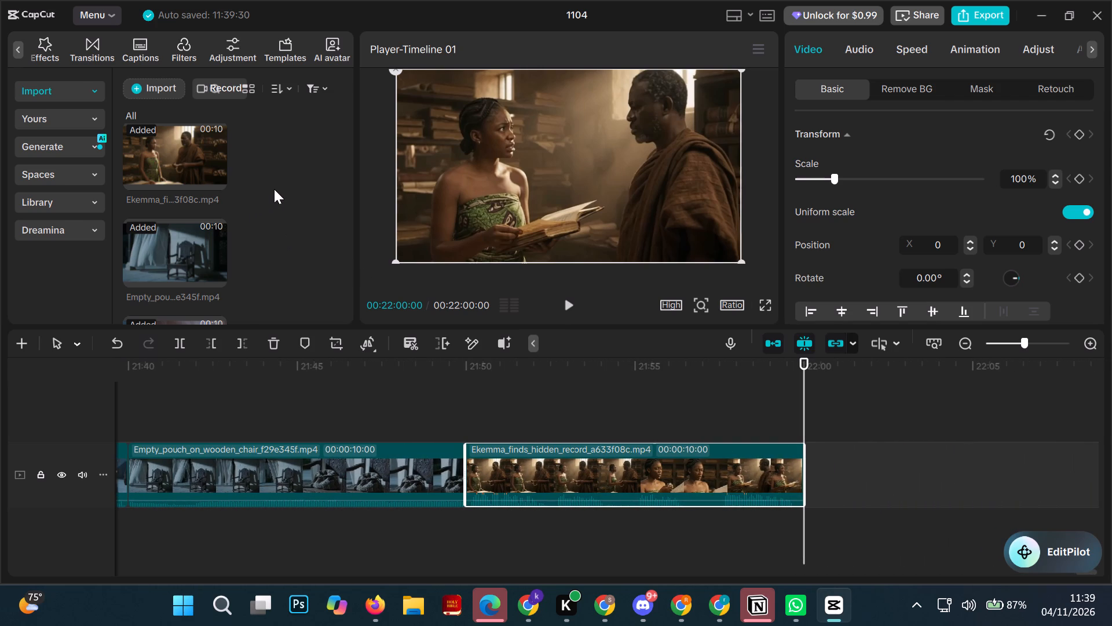
scroll(274, 189, "up", 2)
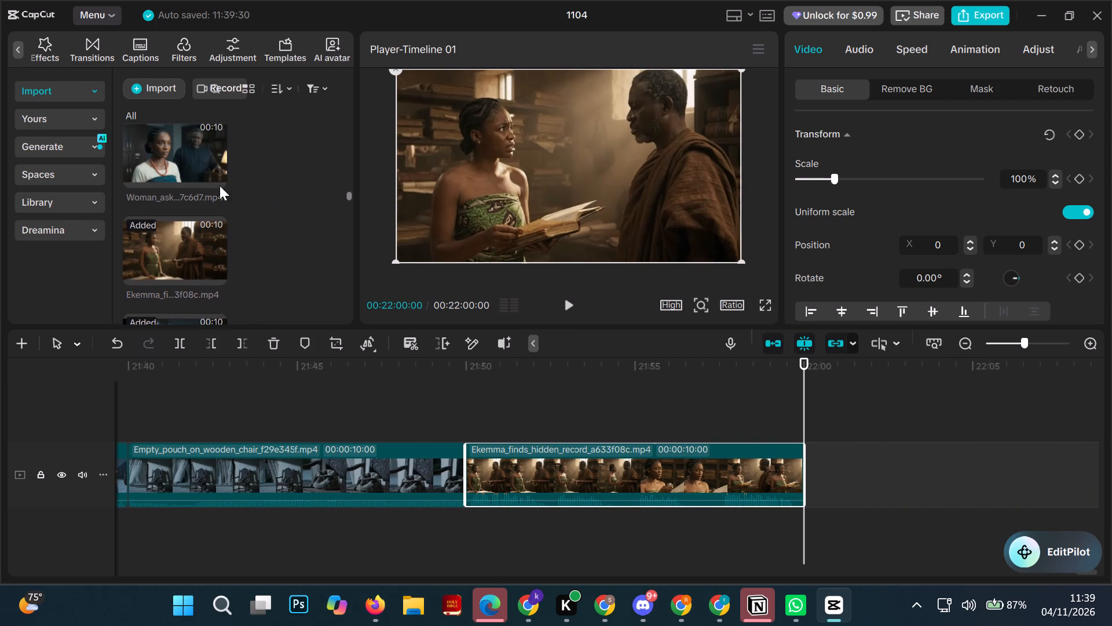
left_click(214, 177)
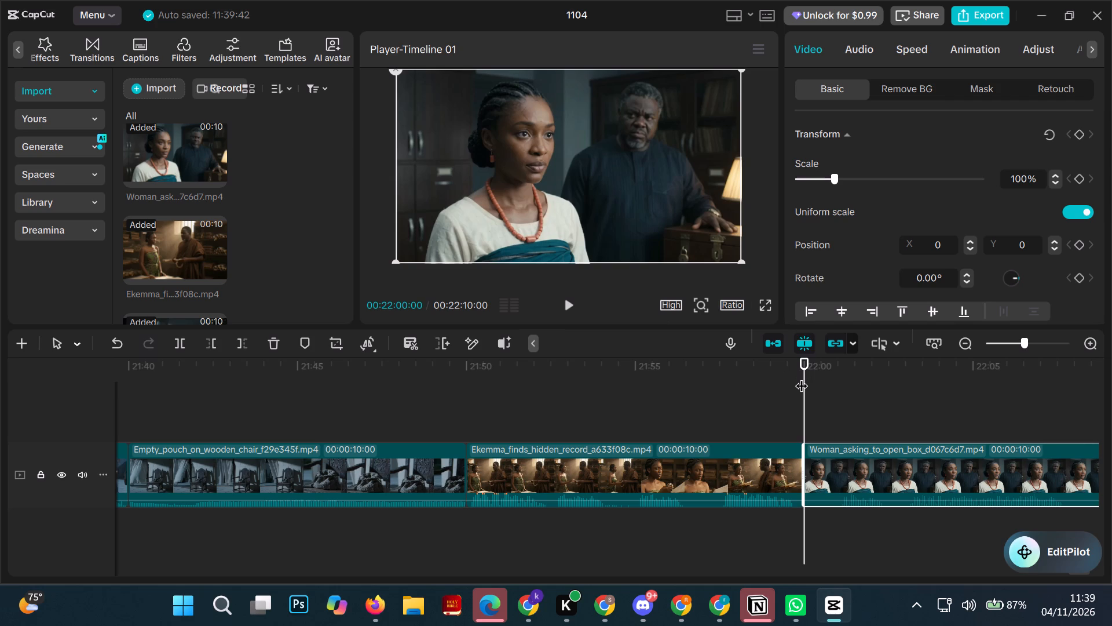
Move the playhead to the timeline's end at 00:22:10:00 and add the Man_speaking_in_records_room clip there.
left_click_drag(803, 379, 858, 396)
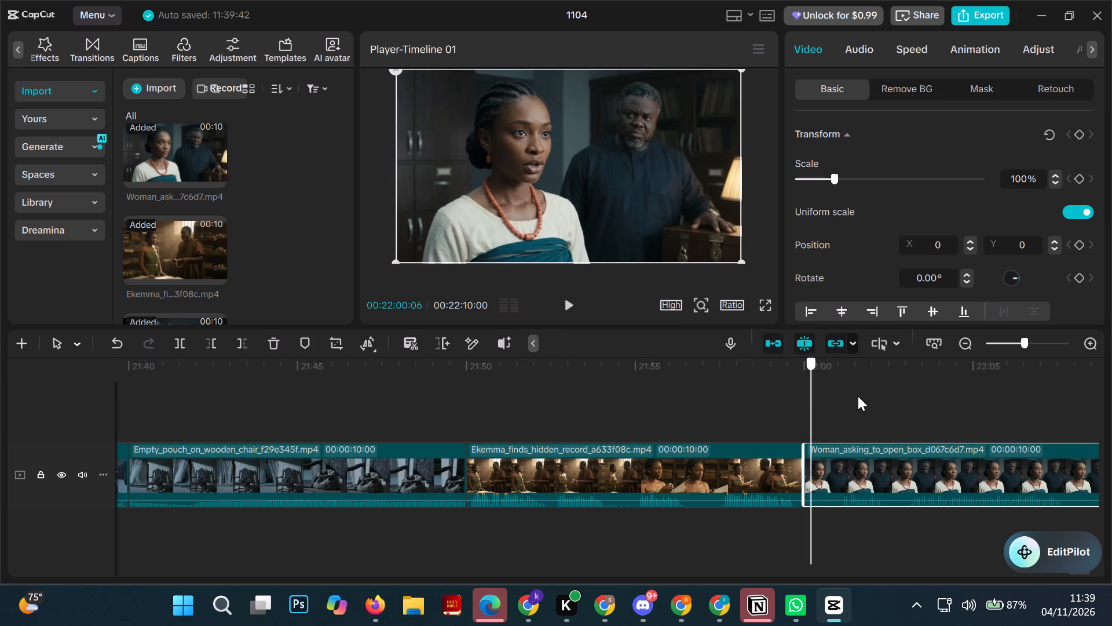
left_click_drag(858, 396, 1111, 484)
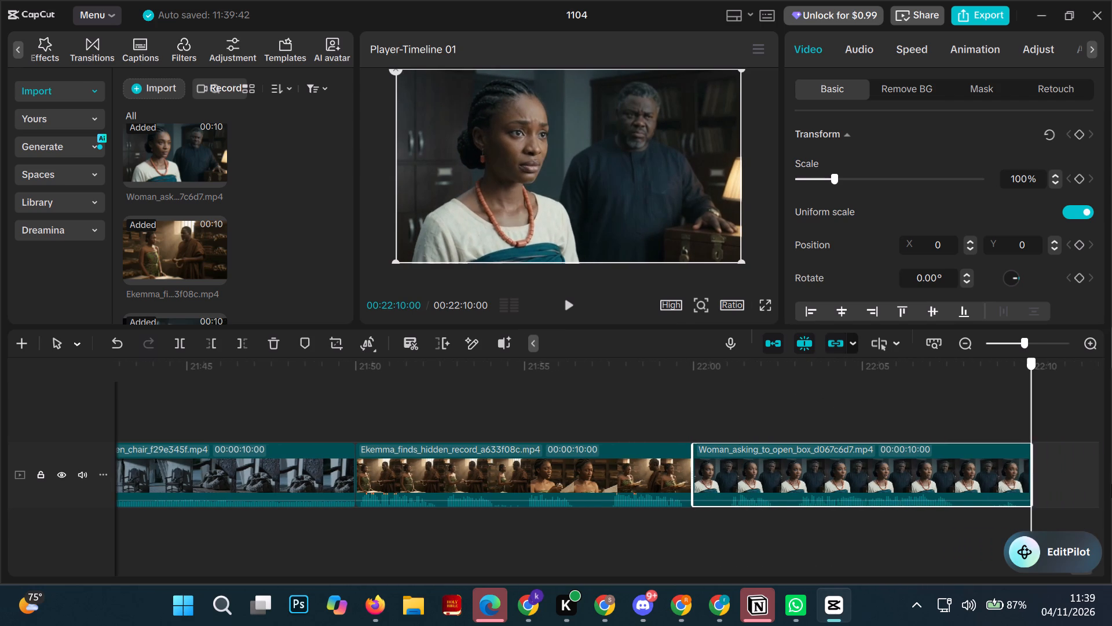
left_click_drag(1111, 484, 1111, 489)
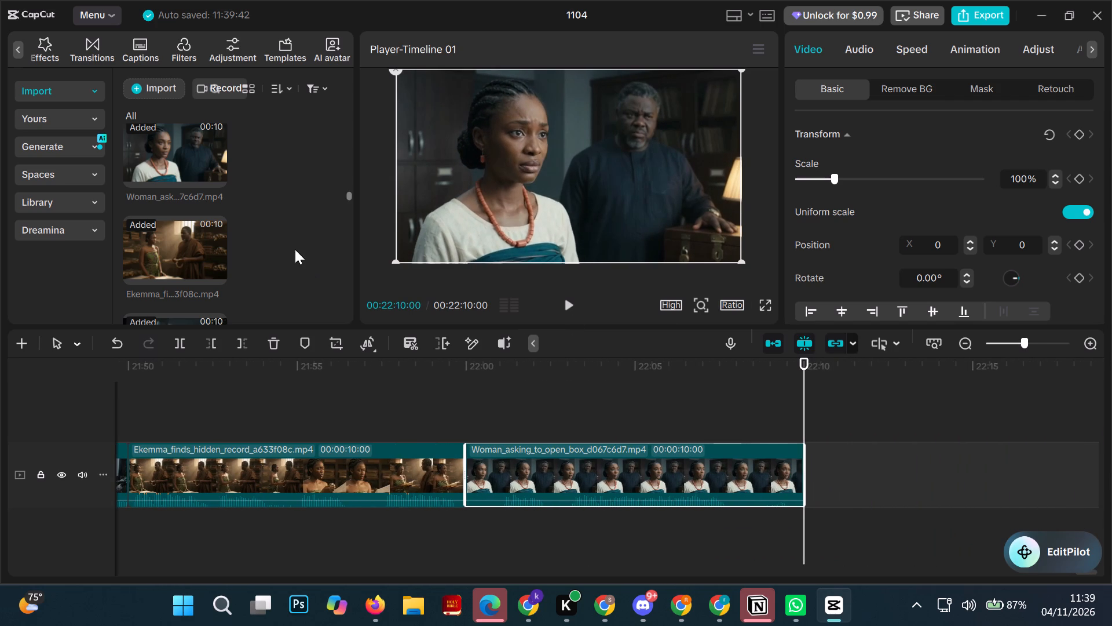
scroll(281, 225, "up", 2)
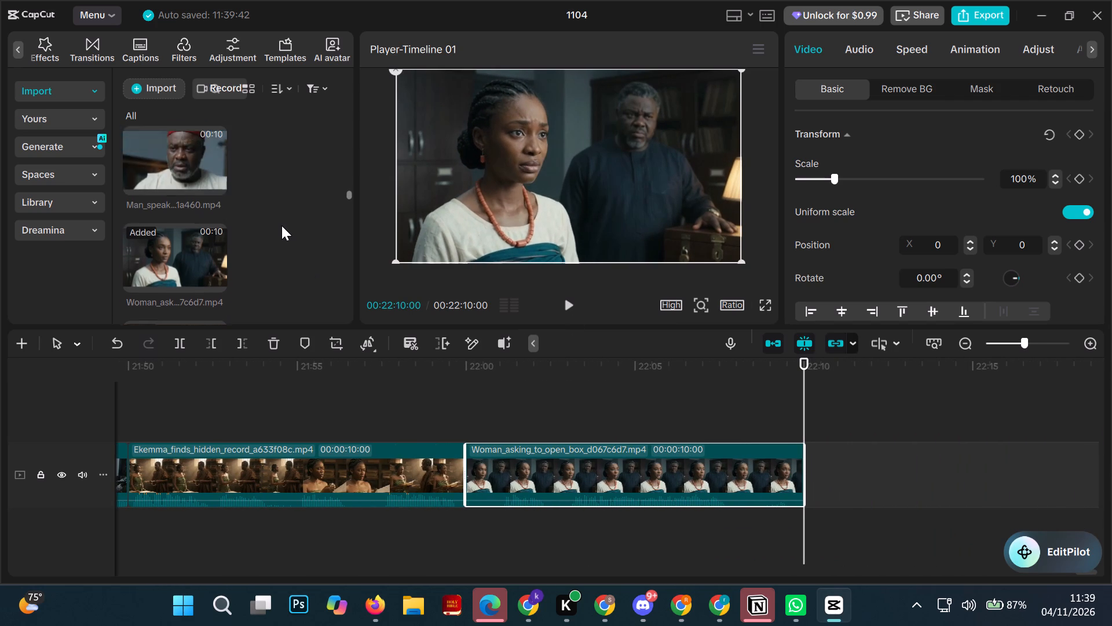
scroll(281, 225, "up", 1)
left_click(220, 259)
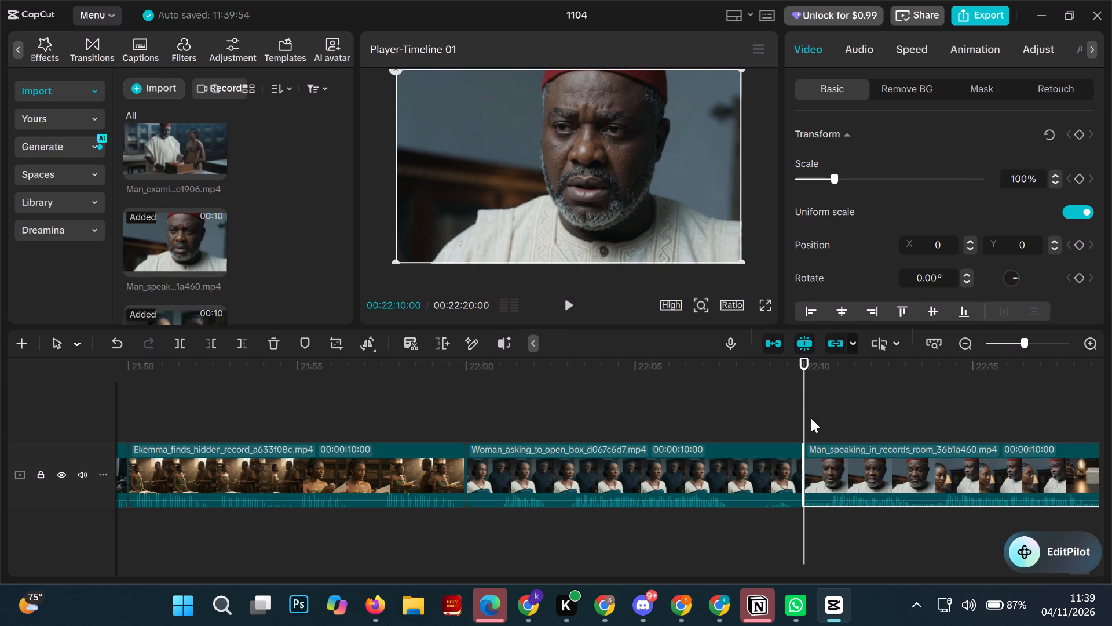
Move the playhead to the timeline's end at 00:22:20:00 and add the Man_examining_metal_seal clip there.
left_click_drag(803, 412, 1039, 468)
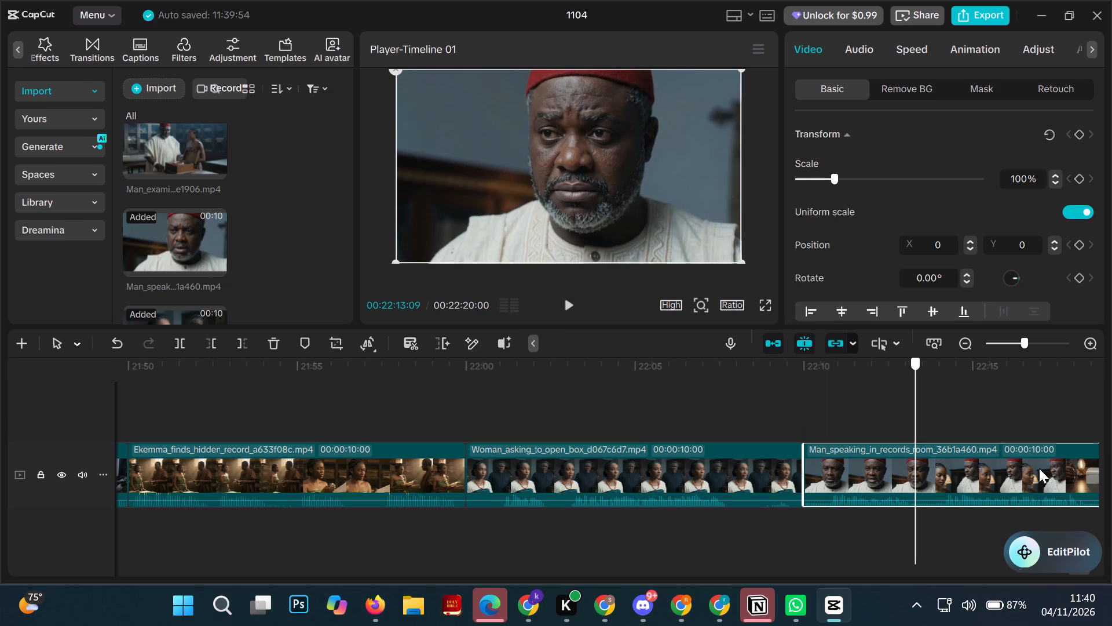
left_click_drag(1039, 468, 1111, 511)
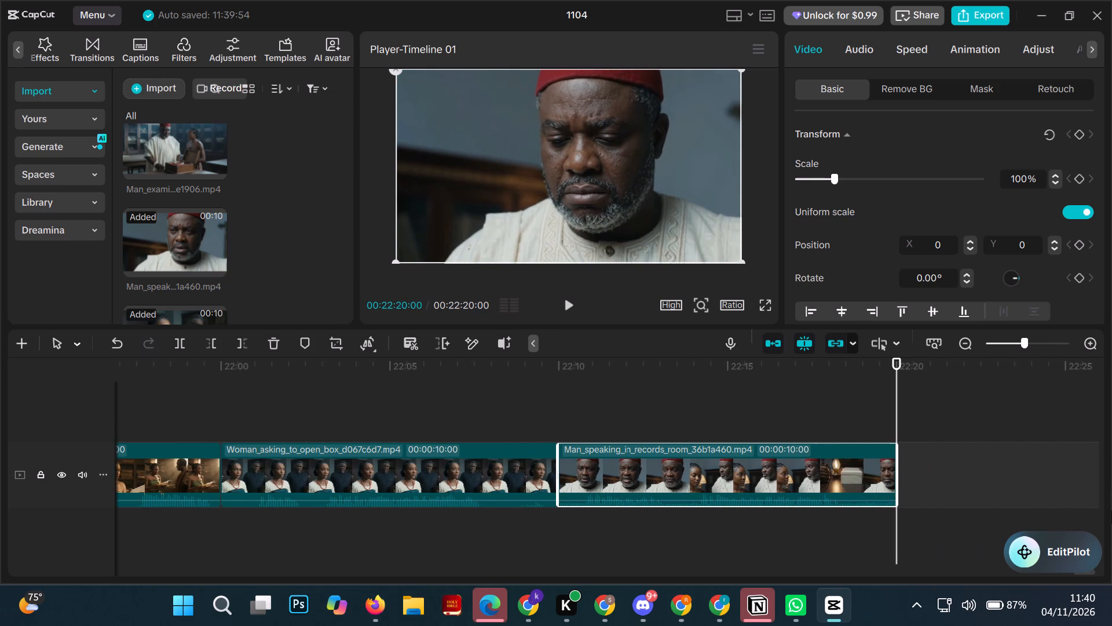
left_click(213, 166)
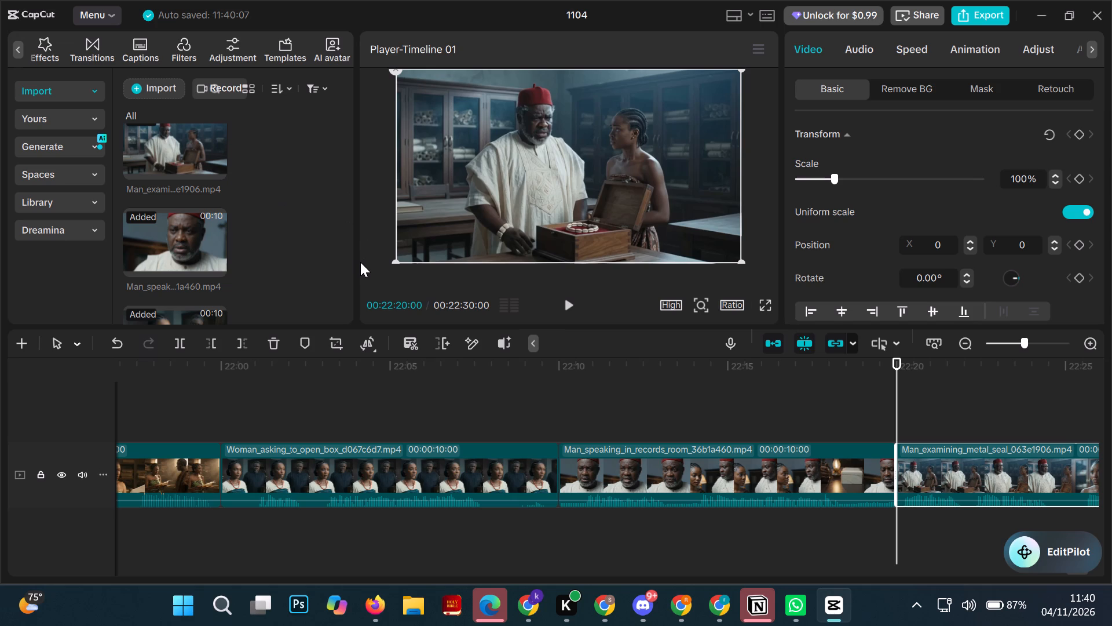
Move the playhead to the timeline's end at 00:22:30:00 and add the Woman_questioning_man_in_records clip there.
scroll(360, 262, "up", 1)
left_click_drag(898, 408, 1111, 478)
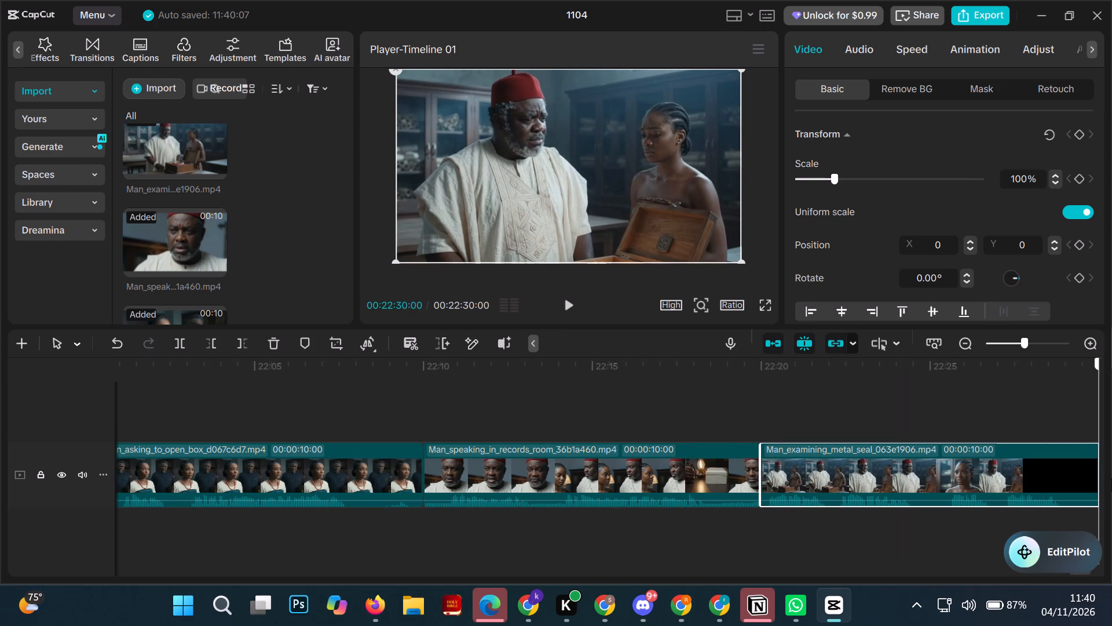
left_click_drag(1111, 478, 1111, 500)
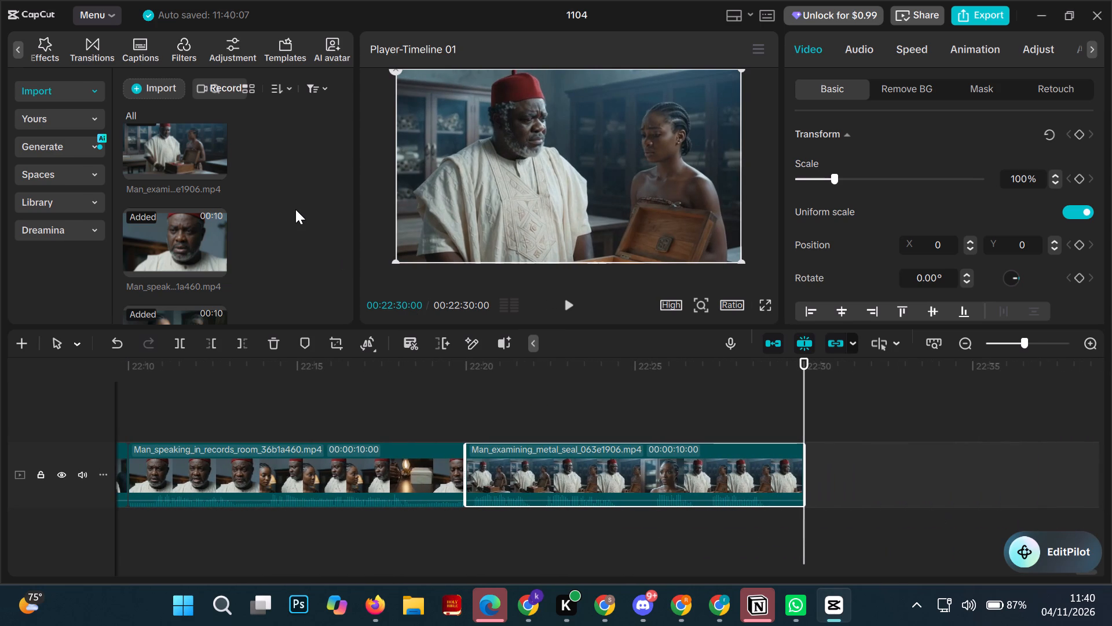
scroll(295, 209, "up", 2)
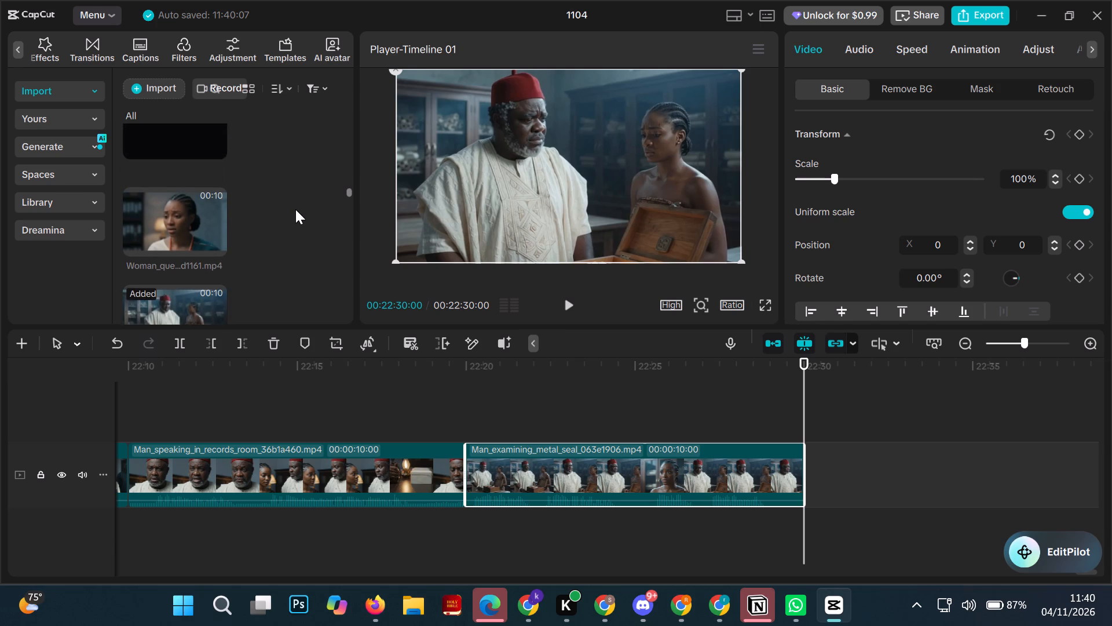
left_click(212, 252)
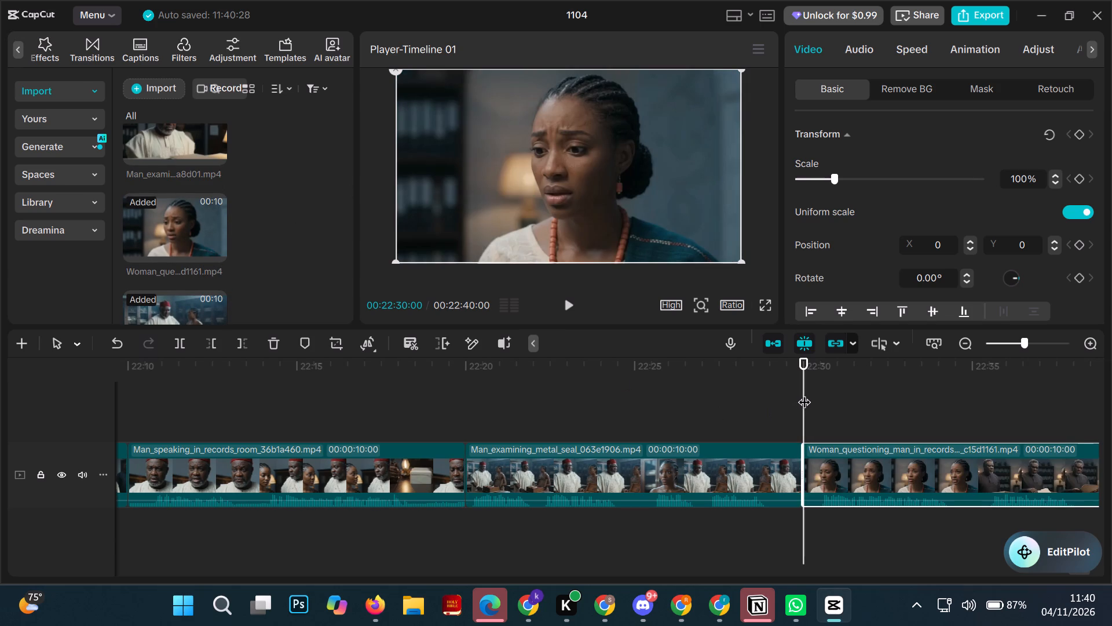
Move the playhead to the timeline's end at 00:22:40:00 and add the Man_examines_folder_in_room clip there.
left_click_drag(804, 393, 1111, 441)
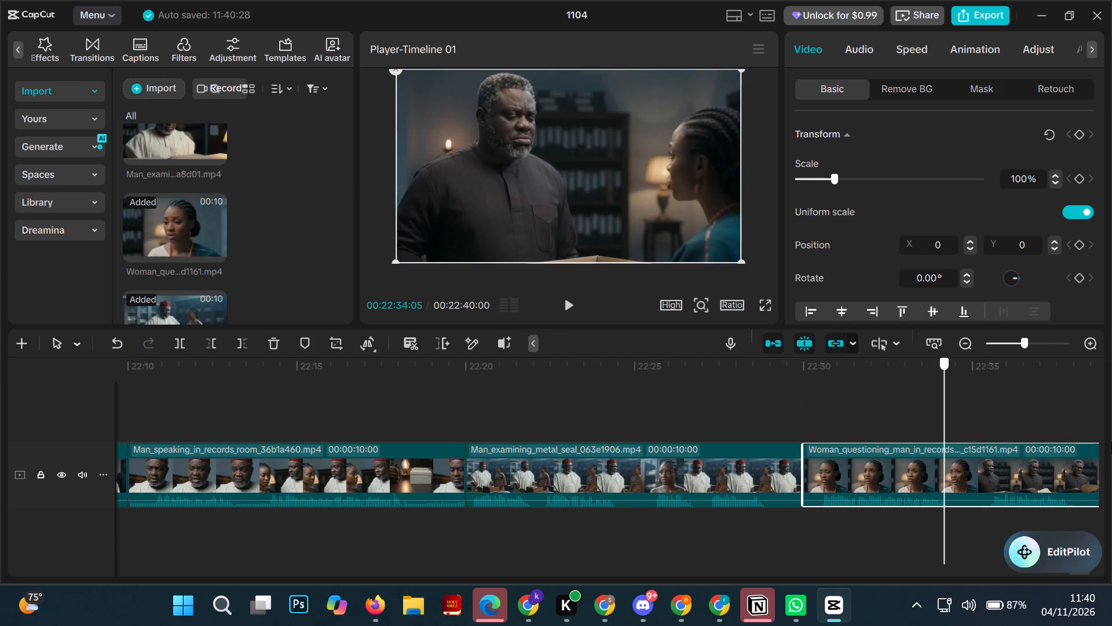
left_click_drag(1111, 441, 1111, 474)
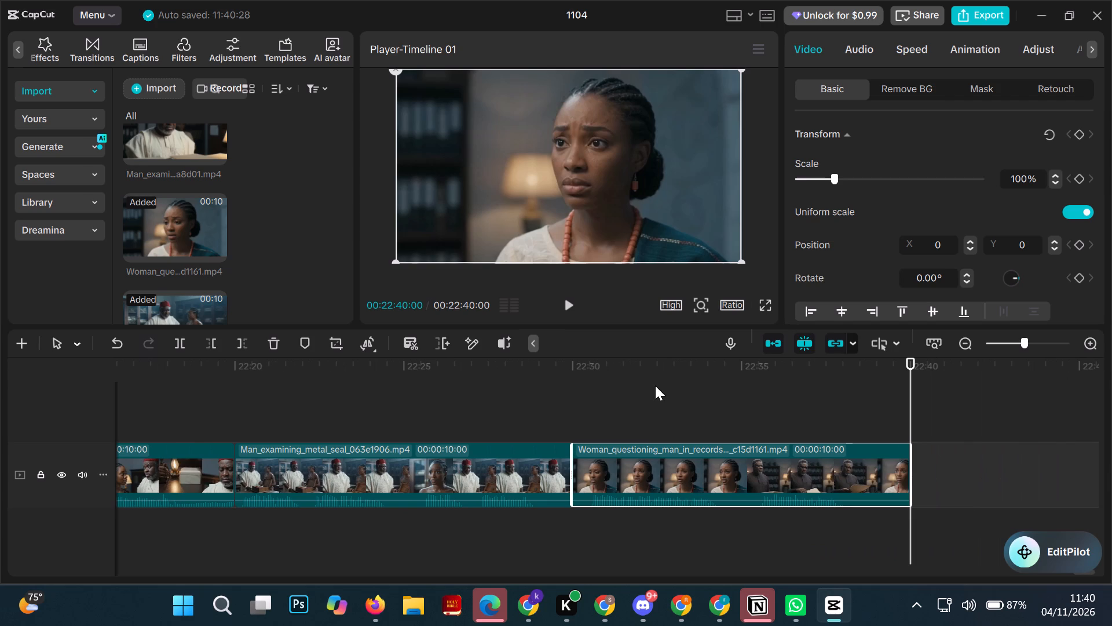
scroll(298, 195, "up", 1)
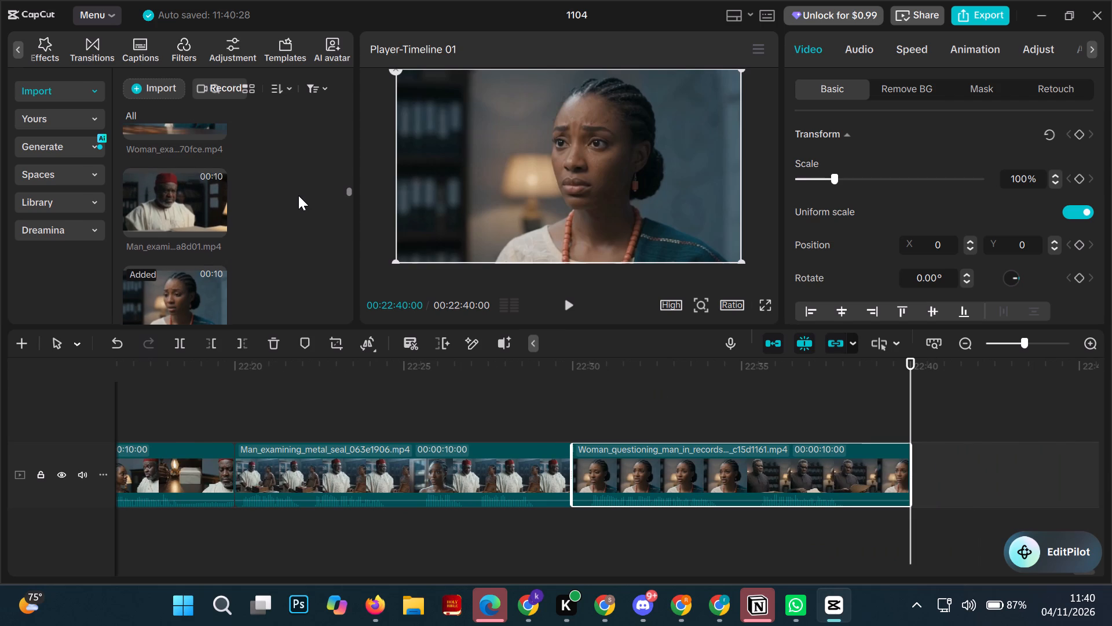
left_click(215, 225)
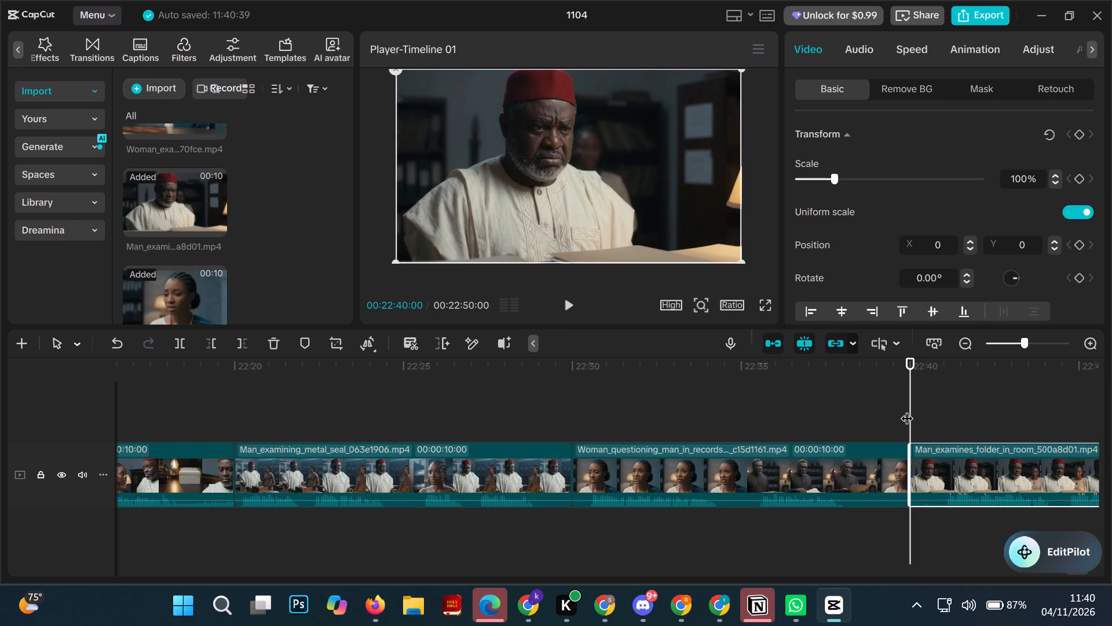
Move the playhead to the timeline's end at 00:22:50:00 and add the Woman_examining_folder_in_room clip there.
left_click_drag(906, 409, 1111, 493)
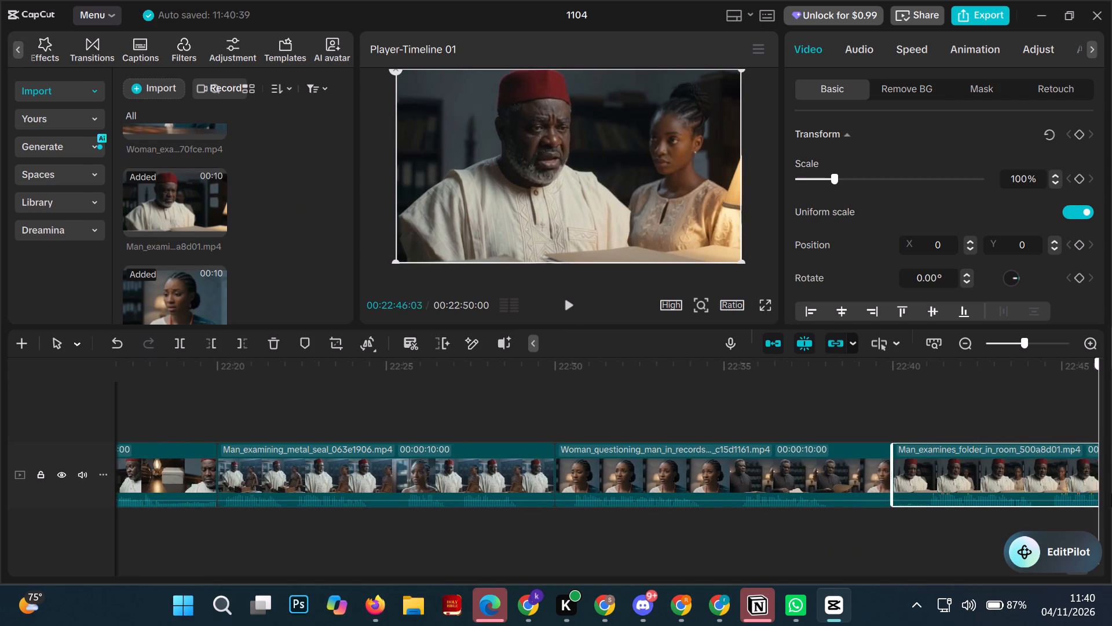
left_click_drag(1111, 493, 1111, 533)
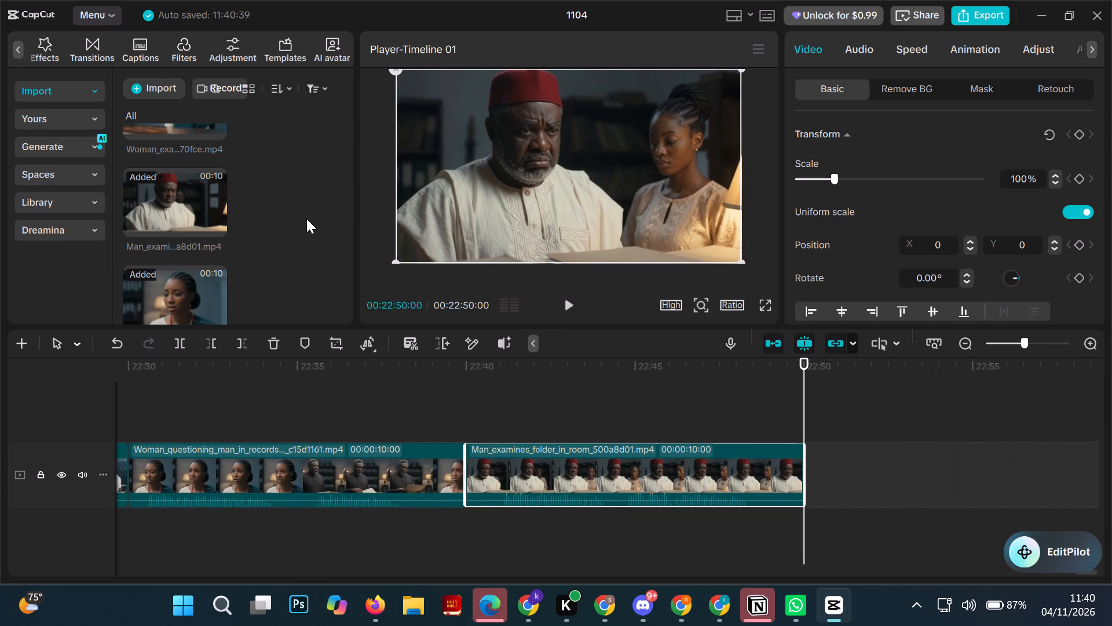
scroll(306, 219, "up", 1)
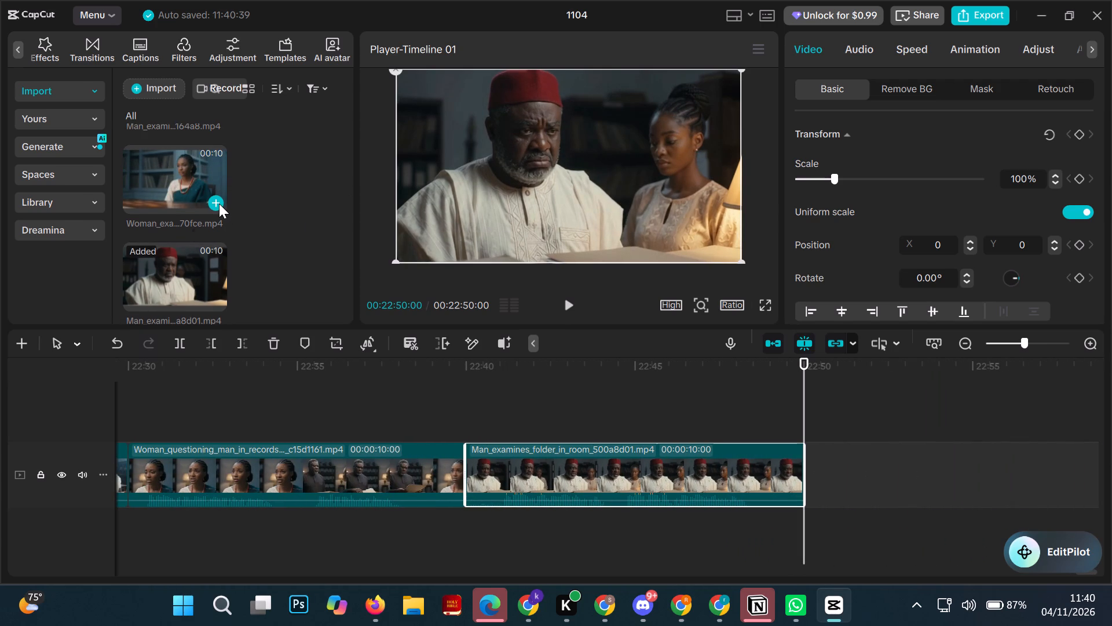
left_click(218, 203)
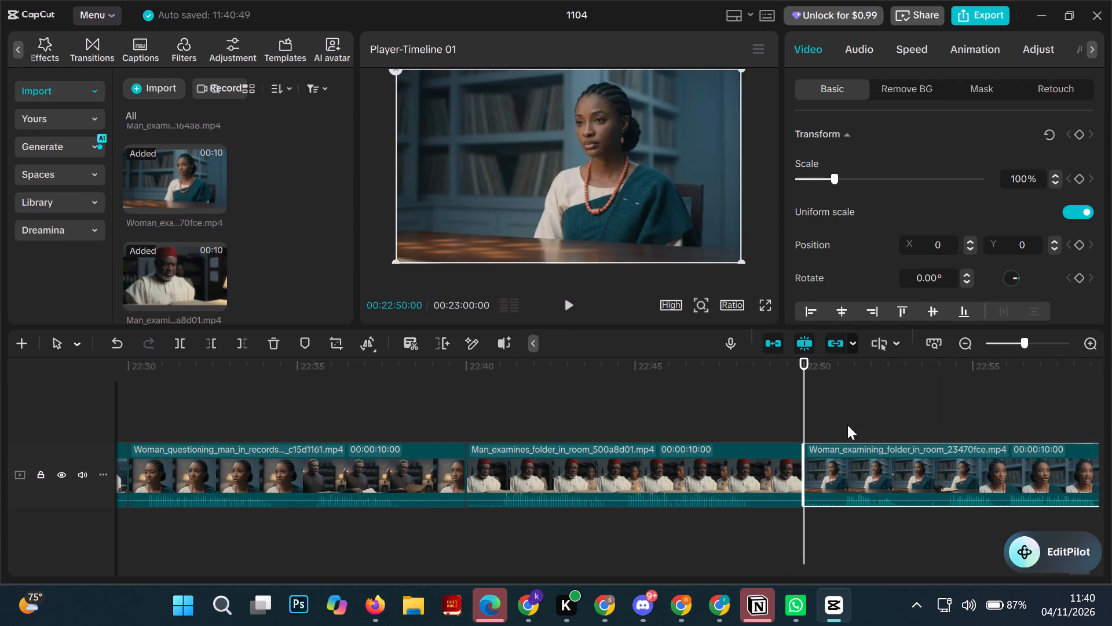
Move the playhead to the timeline's end at 00:23:00:00 and add the Man_examining_record_in_room clip there.
left_click_drag(803, 403, 908, 417)
scroll(817, 403, "right", 1)
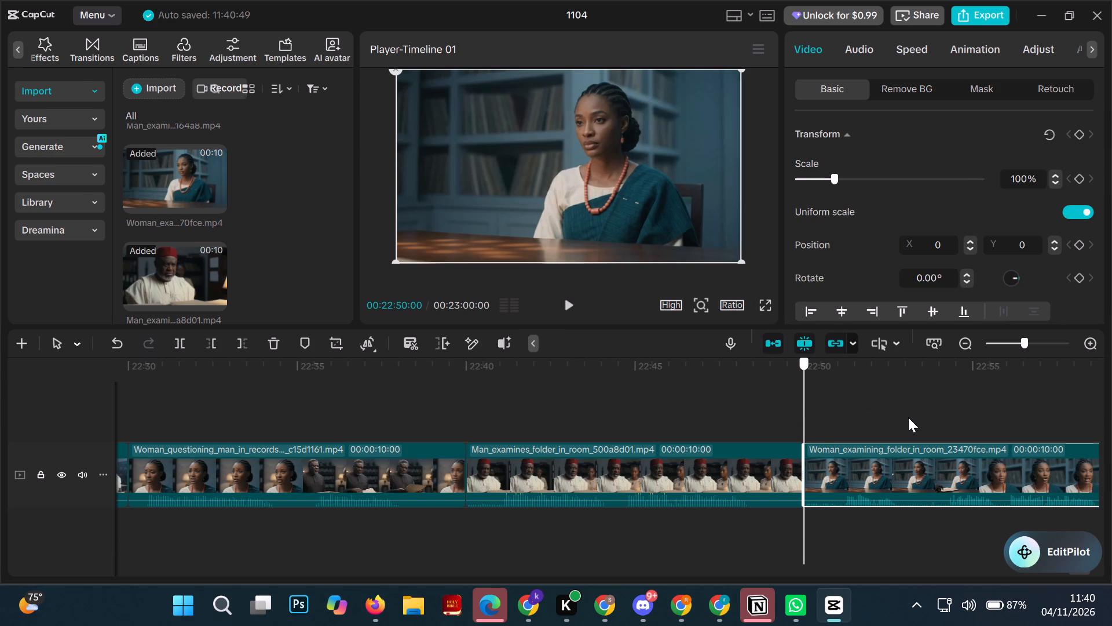
scroll(908, 417, "right", 1)
left_click_drag(908, 417, 1111, 507)
scroll(1111, 507, "right", 1)
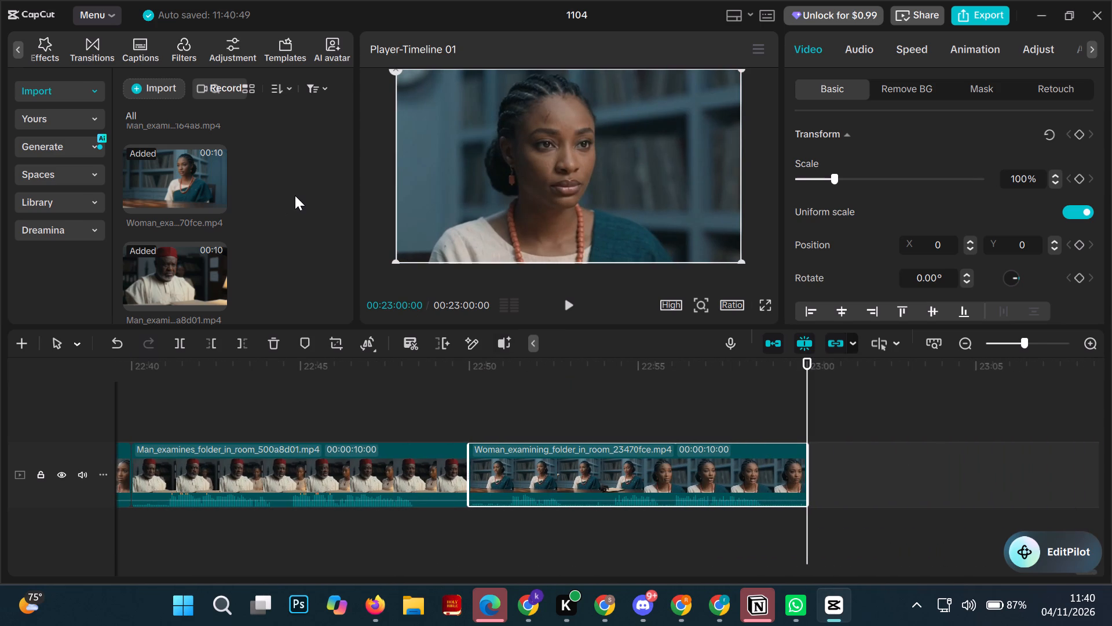
scroll(295, 195, "up", 2)
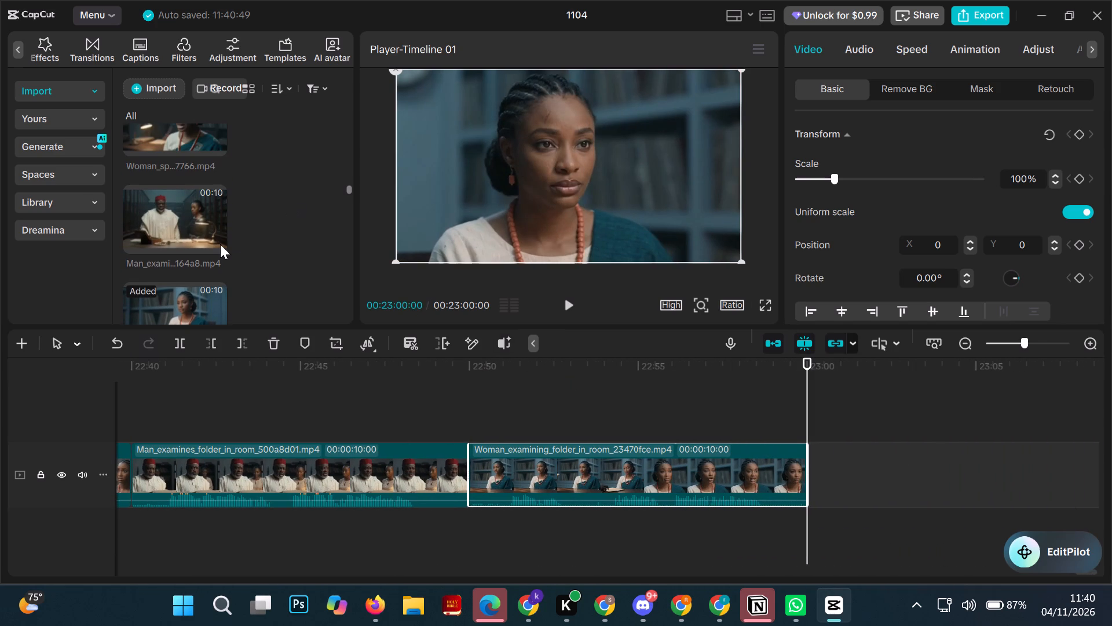
left_click(217, 243)
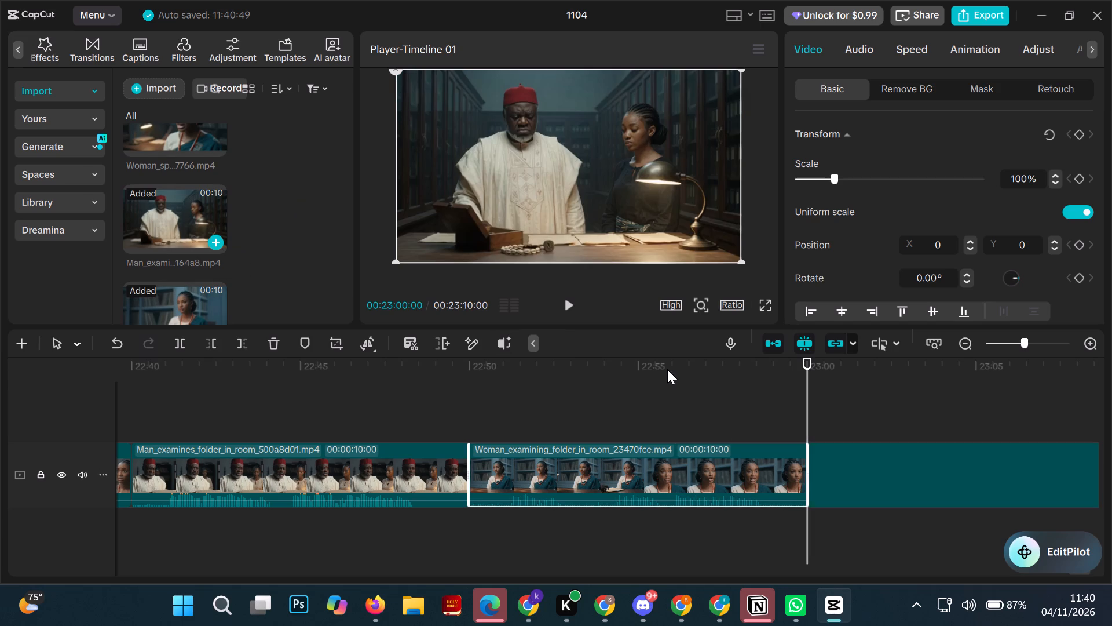
Move the playhead to the timeline's end at 00:23:10:00 and add the Woman_speaks_in_records_room clip there.
left_click_drag(807, 402, 916, 454)
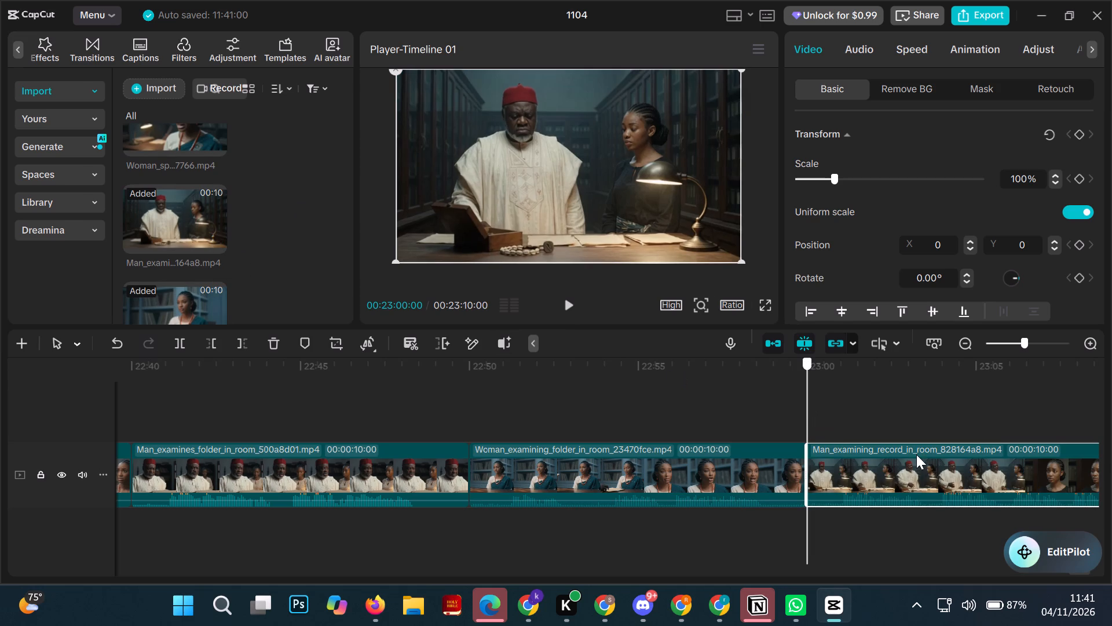
left_click_drag(916, 454, 1111, 541)
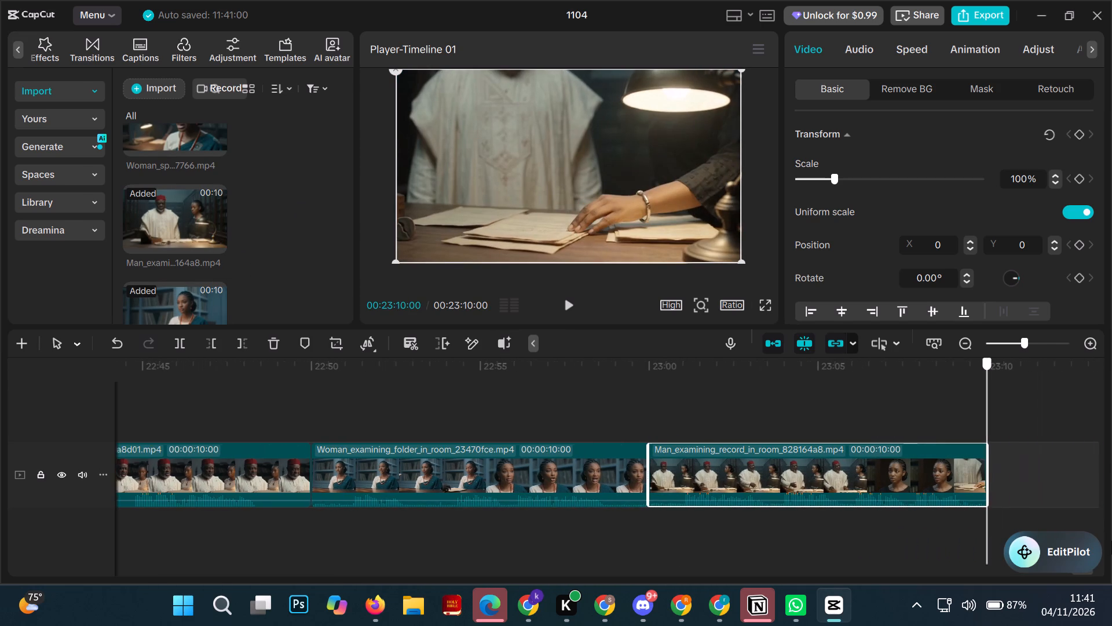
left_click_drag(1111, 541, 1111, 541)
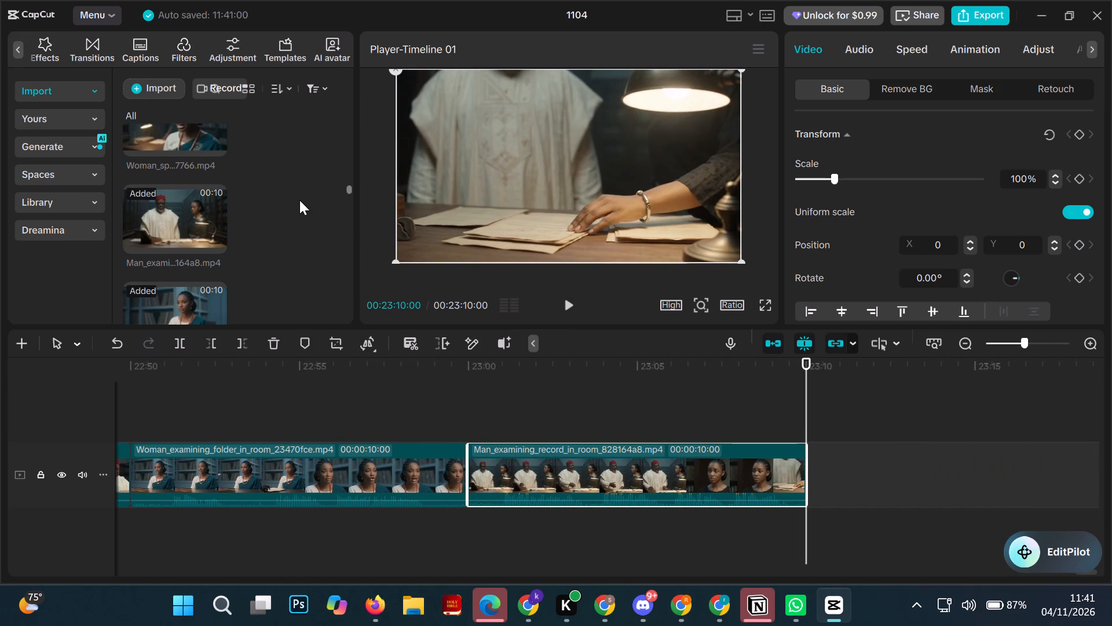
scroll(299, 175, "up", 1)
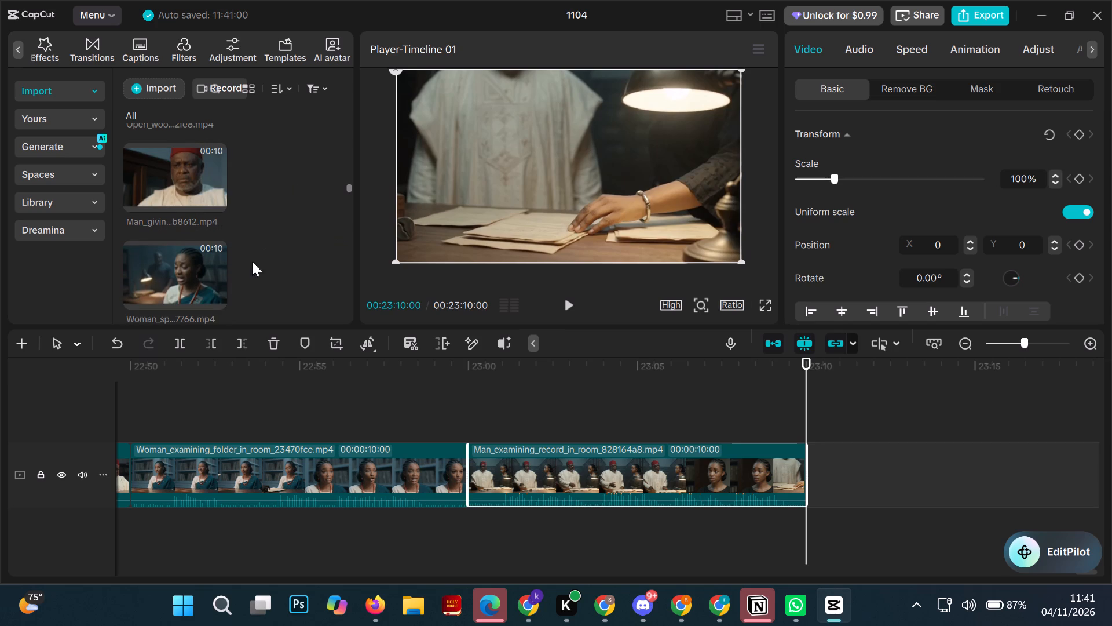
left_click(216, 292)
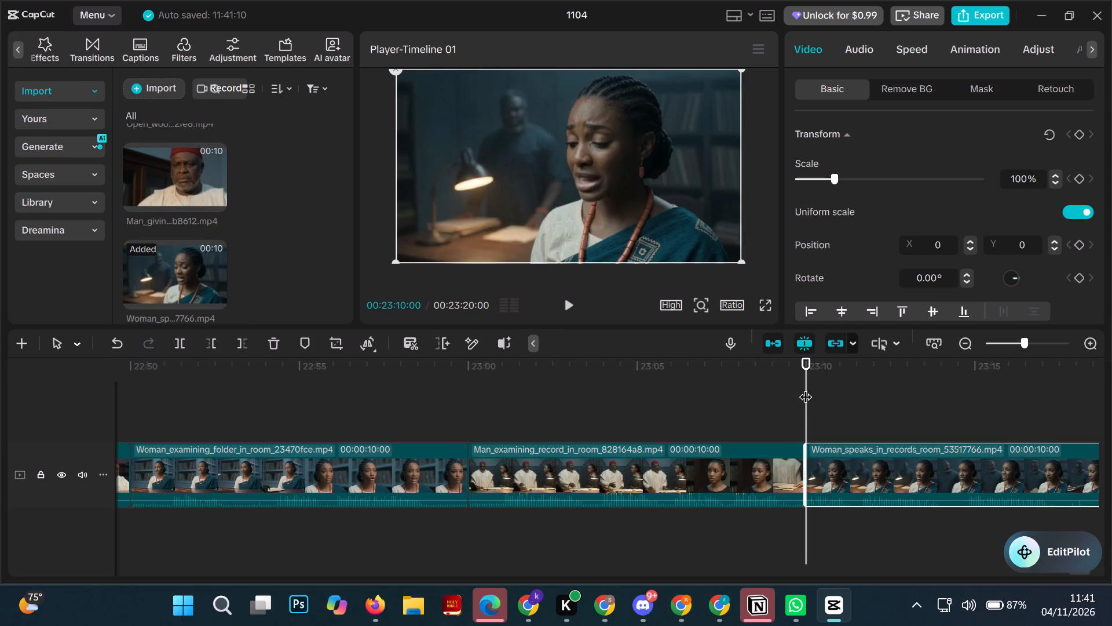
Move the playhead to the timeline's end at 00:23:20:00 and add the Man_giving_grave_warning clip there.
left_click_drag(803, 385, 908, 391)
scroll(807, 378, "right", 1)
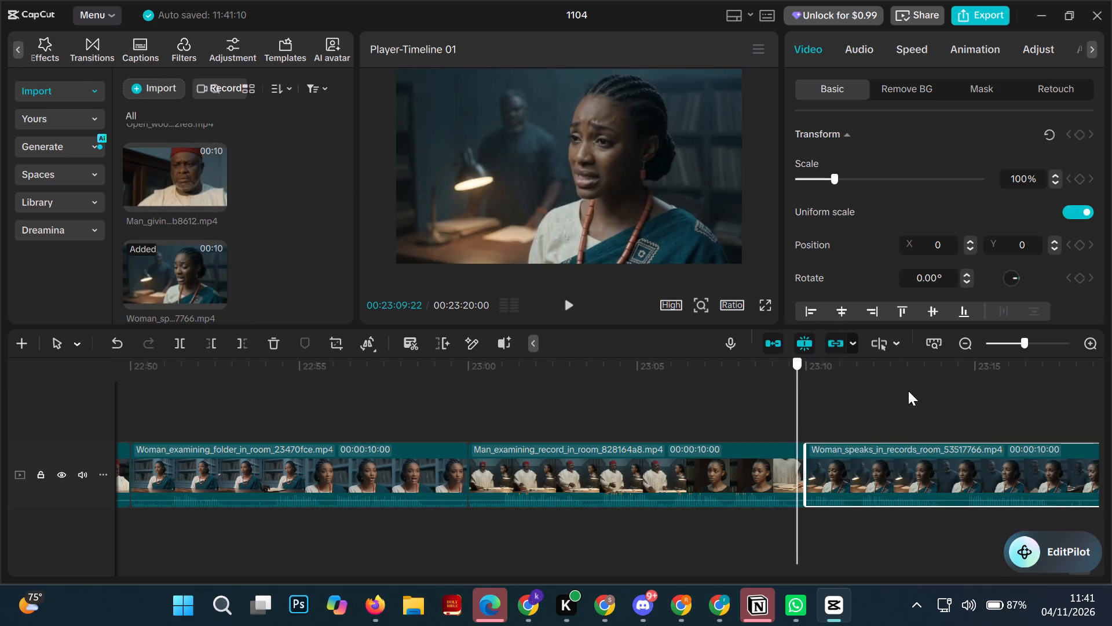
left_click_drag(908, 391, 909, 391)
left_click_drag(909, 391, 1065, 429)
scroll(976, 405, "right", 1)
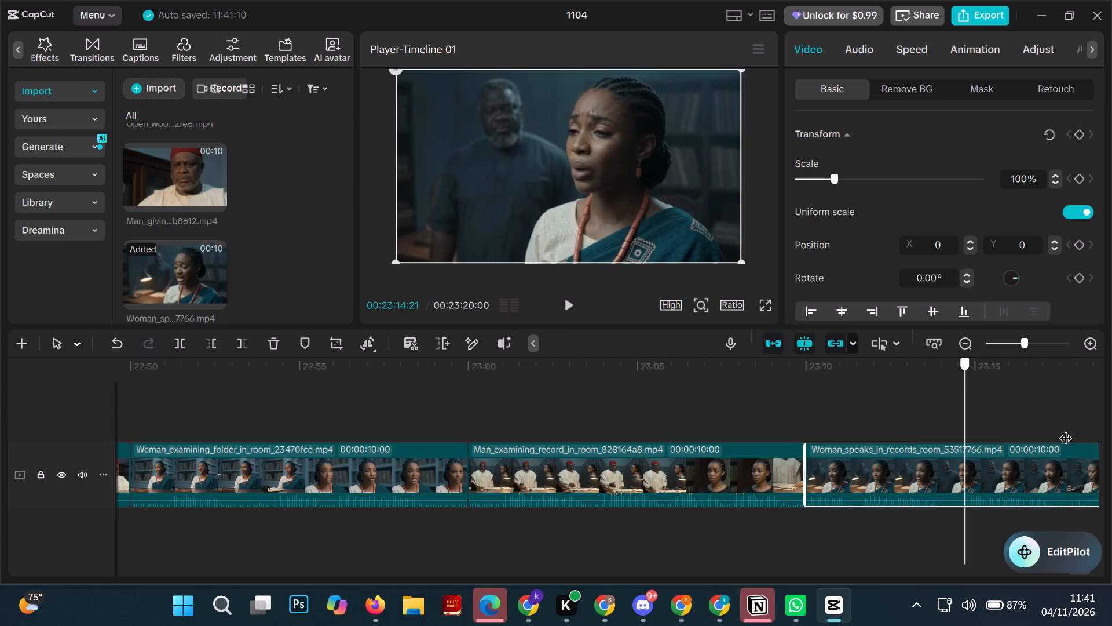
left_click_drag(1065, 429, 1111, 447)
scroll(1111, 446, "right", 2)
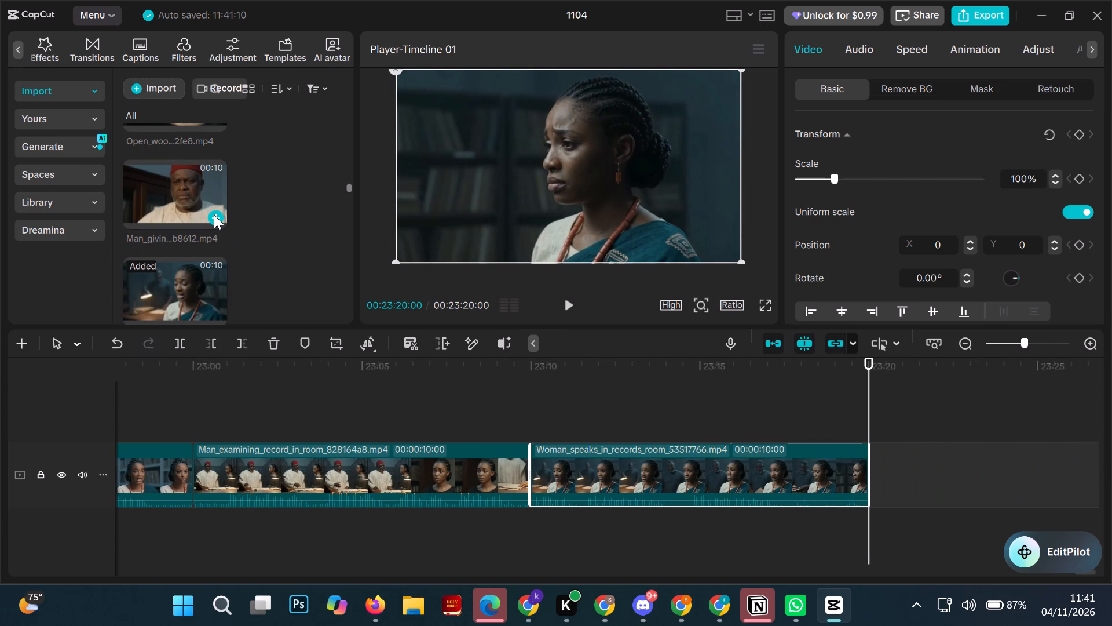
left_click(214, 213)
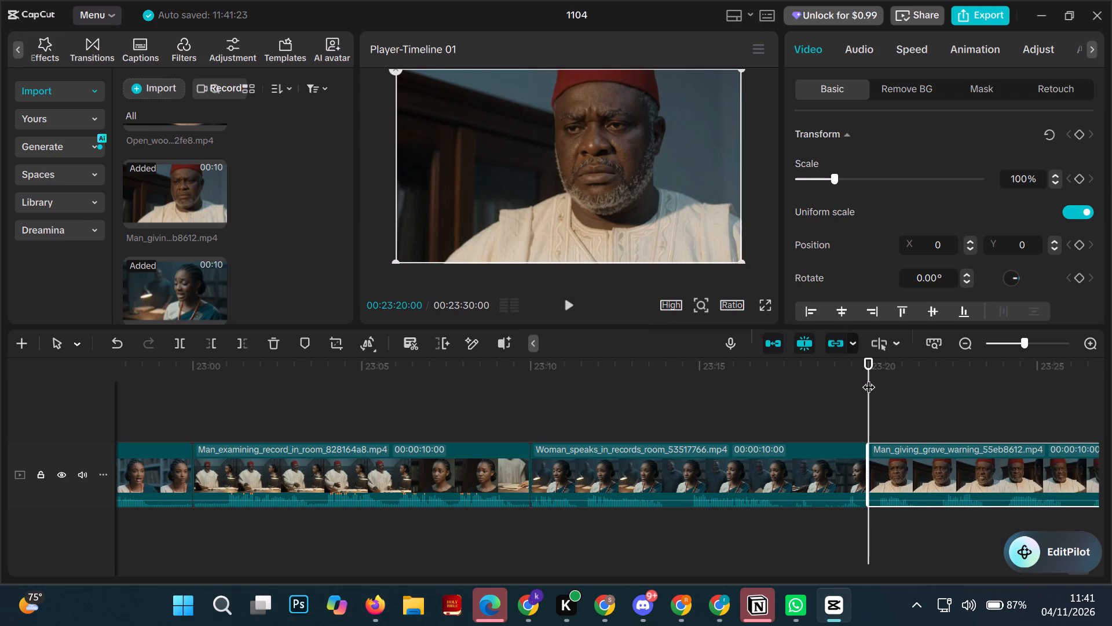
Move the playhead to the timeline's end at 00:23:30:00 and add the Open_wooden_box_with_anklet clip there.
left_click_drag(868, 383, 1111, 441)
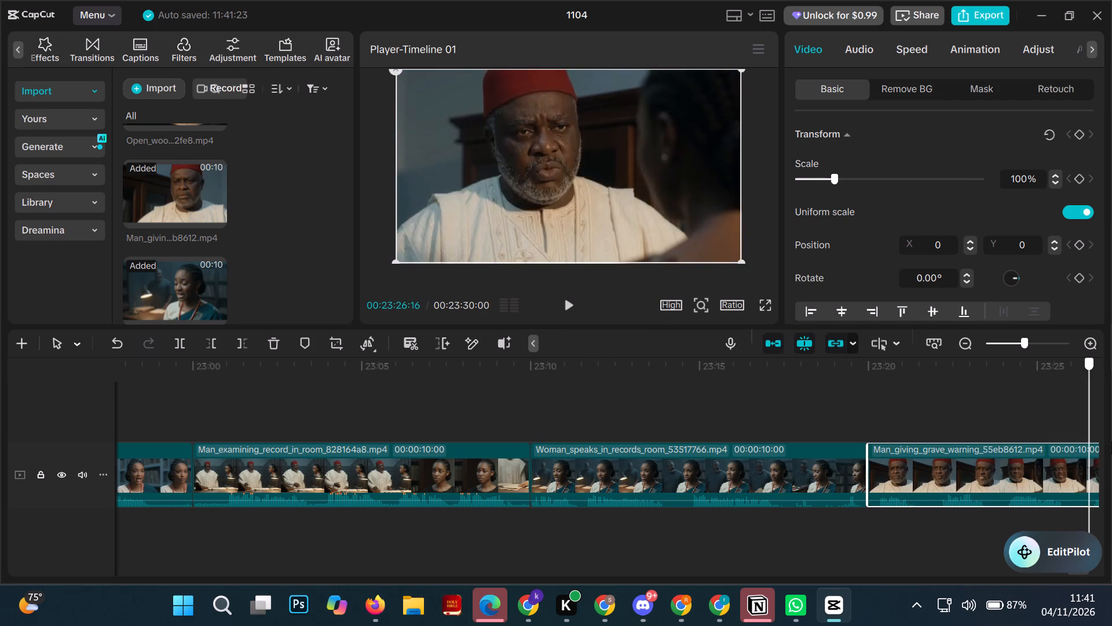
left_click_drag(1111, 441, 1111, 492)
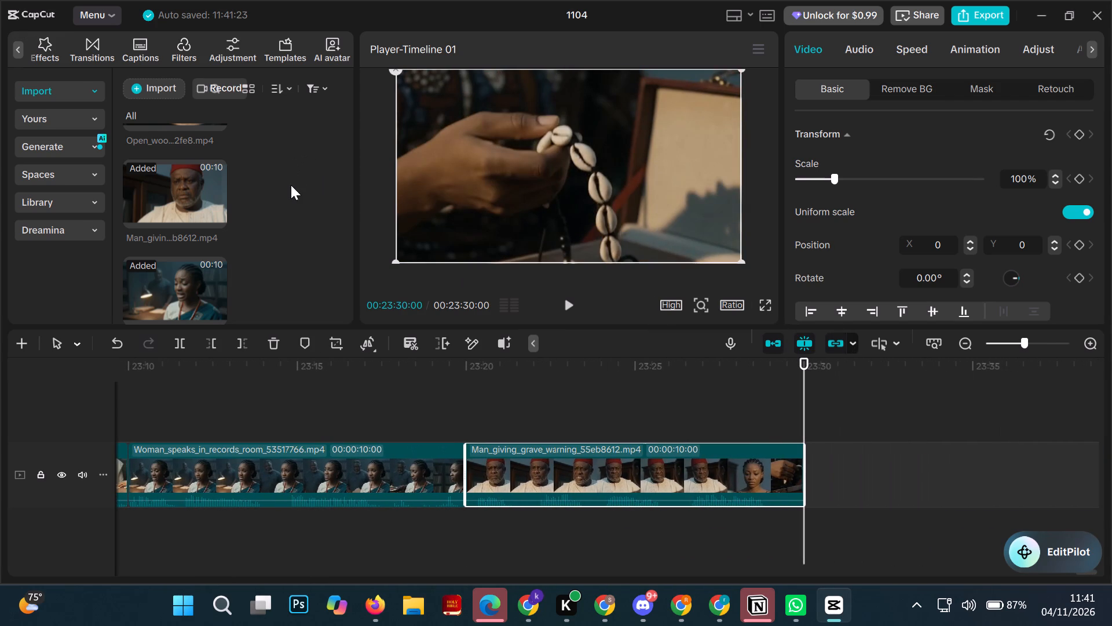
scroll(291, 185, "up", 1)
scroll(238, 243, "down", 1)
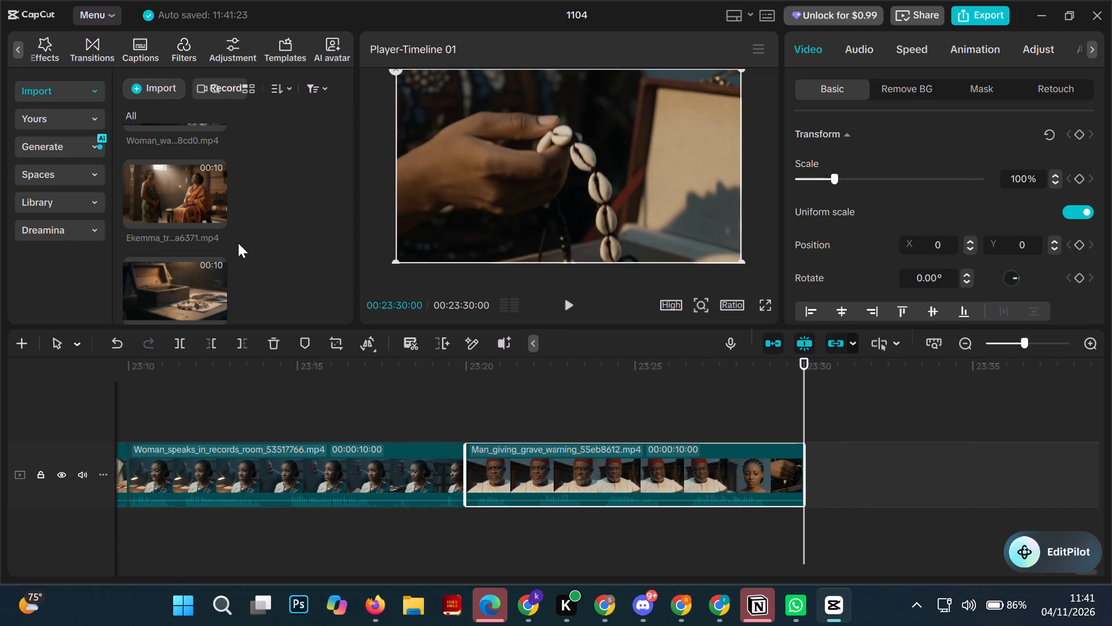
left_click(215, 257)
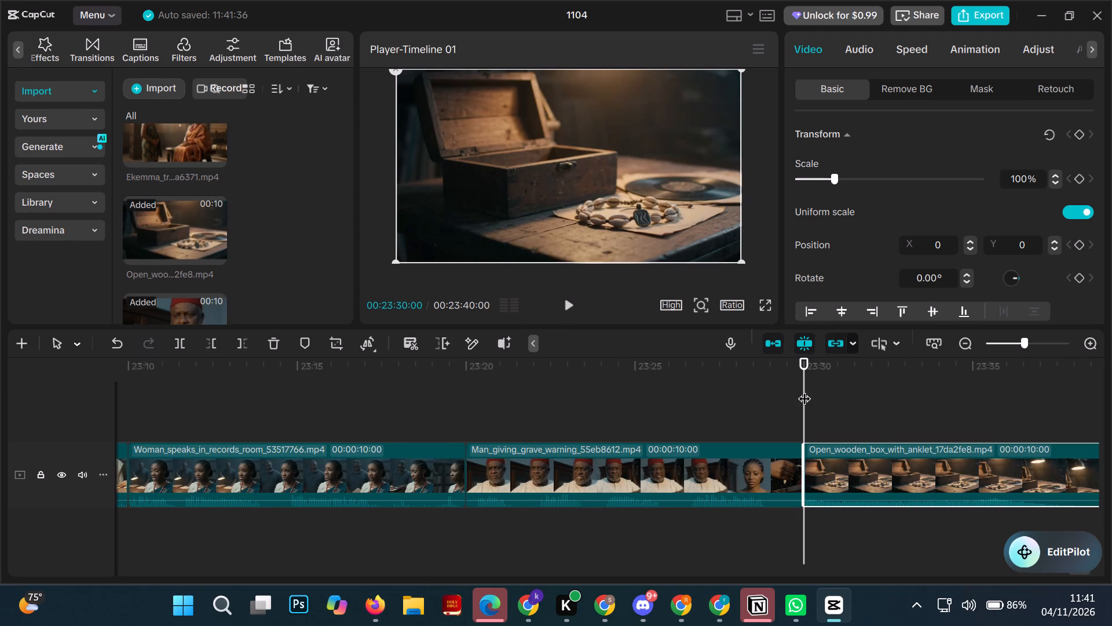
Move the playhead to the timeline's end at 00:23:40:00 and add the Ekemma_traps_Nneka_with_invitation clip there.
left_click_drag(804, 390, 1102, 482)
scroll(976, 439, "right", 1)
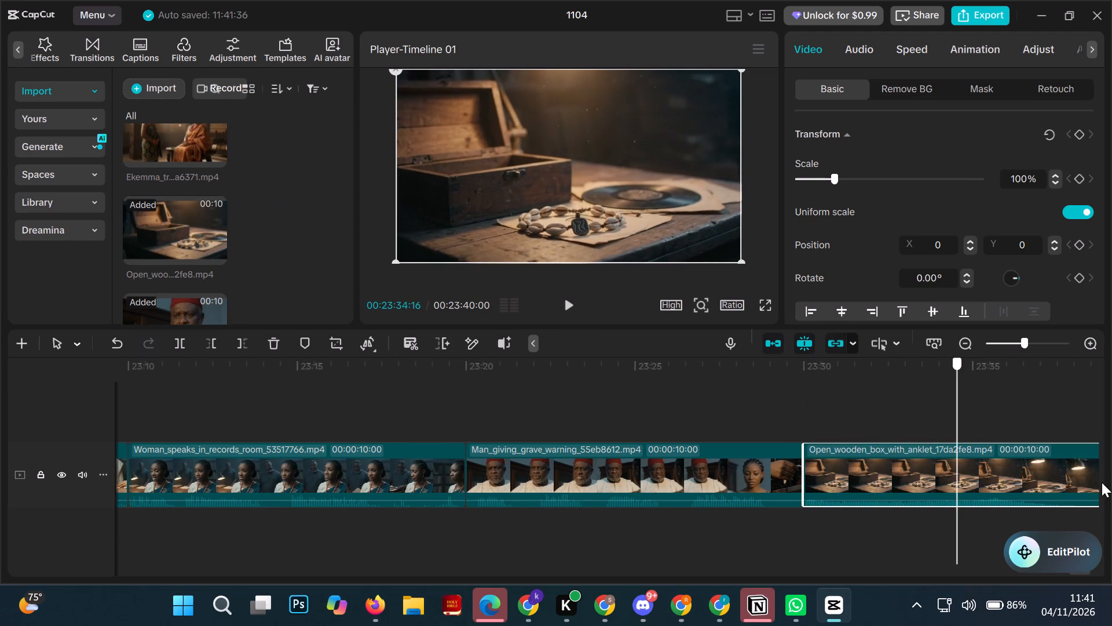
left_click_drag(1102, 482, 1111, 504)
scroll(1111, 489, "right", 2)
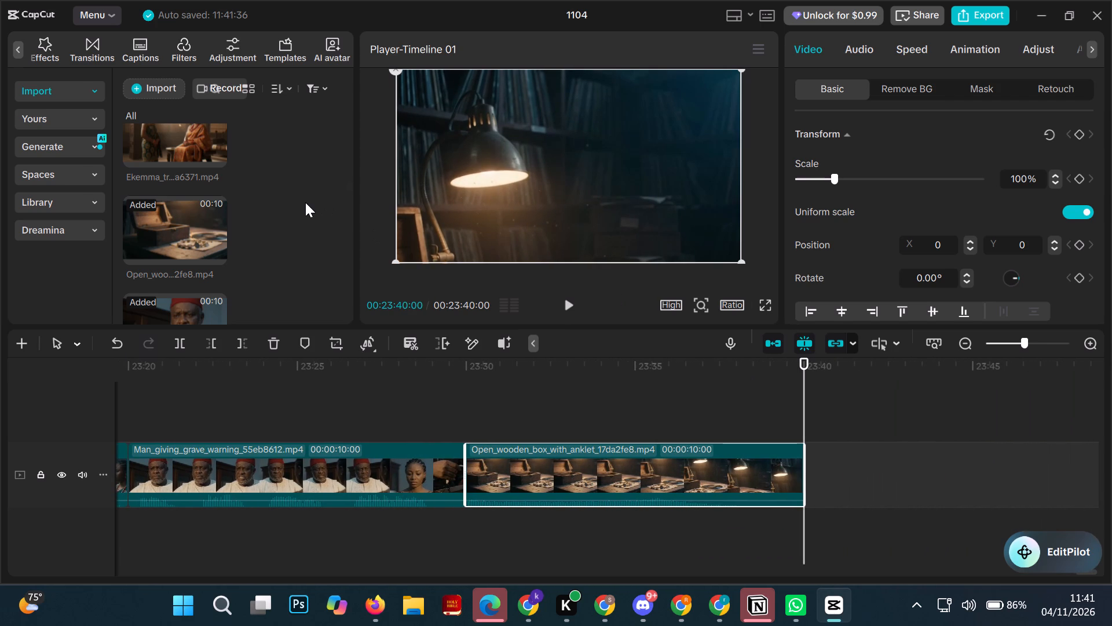
scroll(305, 202, "up", 1)
left_click(217, 208)
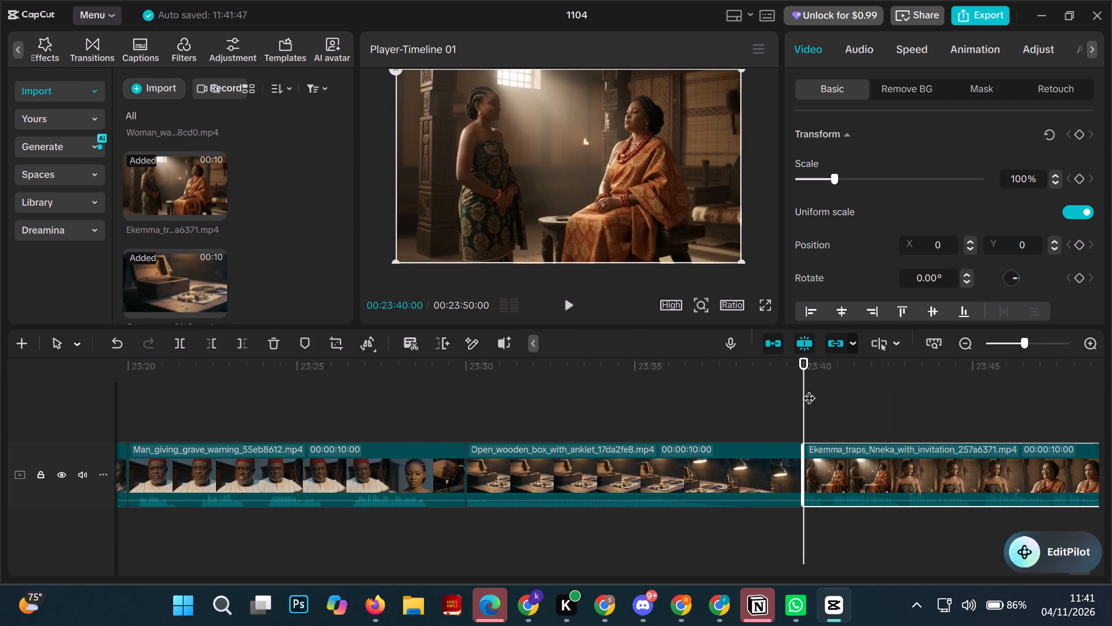
Move the playhead to the timeline's end at 00:23:50:00 and add the Woman_warning_someone_in_palace clip there.
left_click_drag(806, 391, 990, 439)
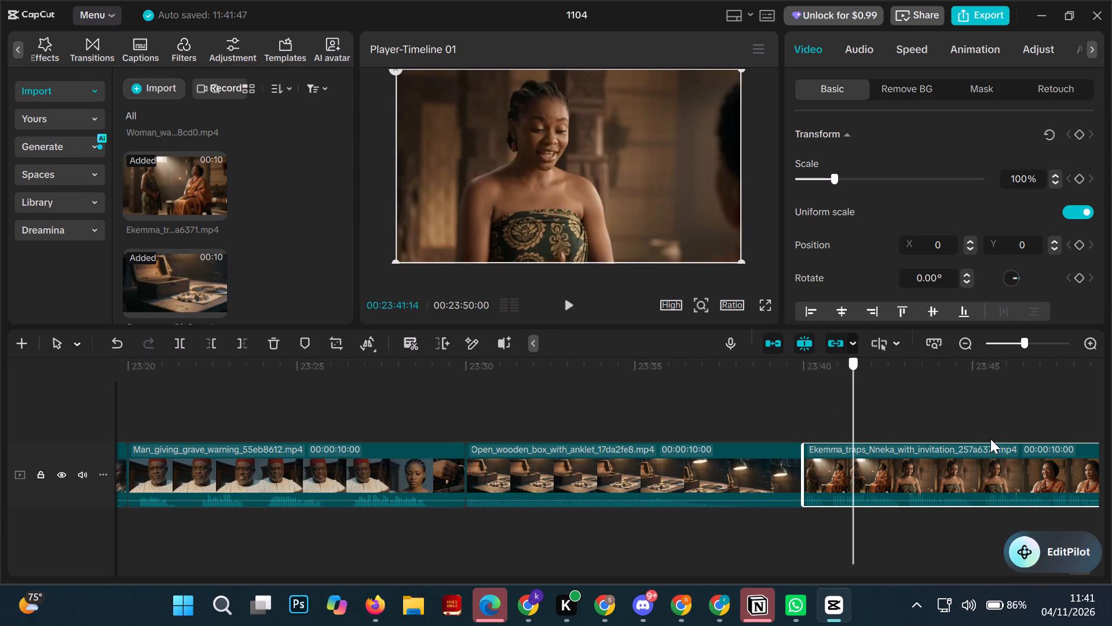
left_click_drag(990, 439, 1111, 515)
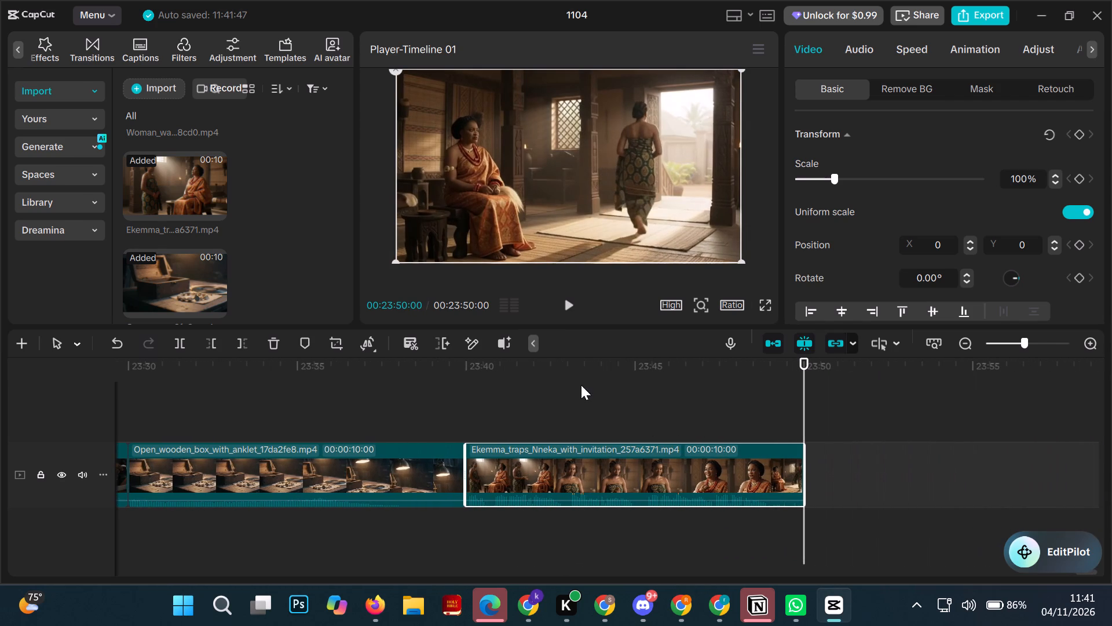
scroll(299, 228, "up", 1)
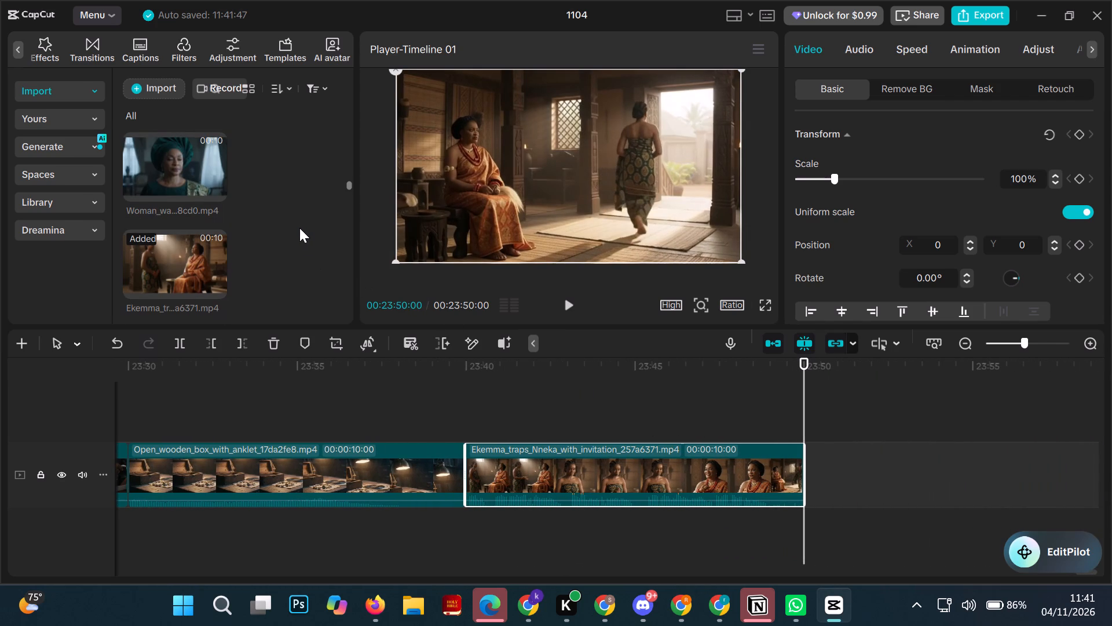
left_click(213, 187)
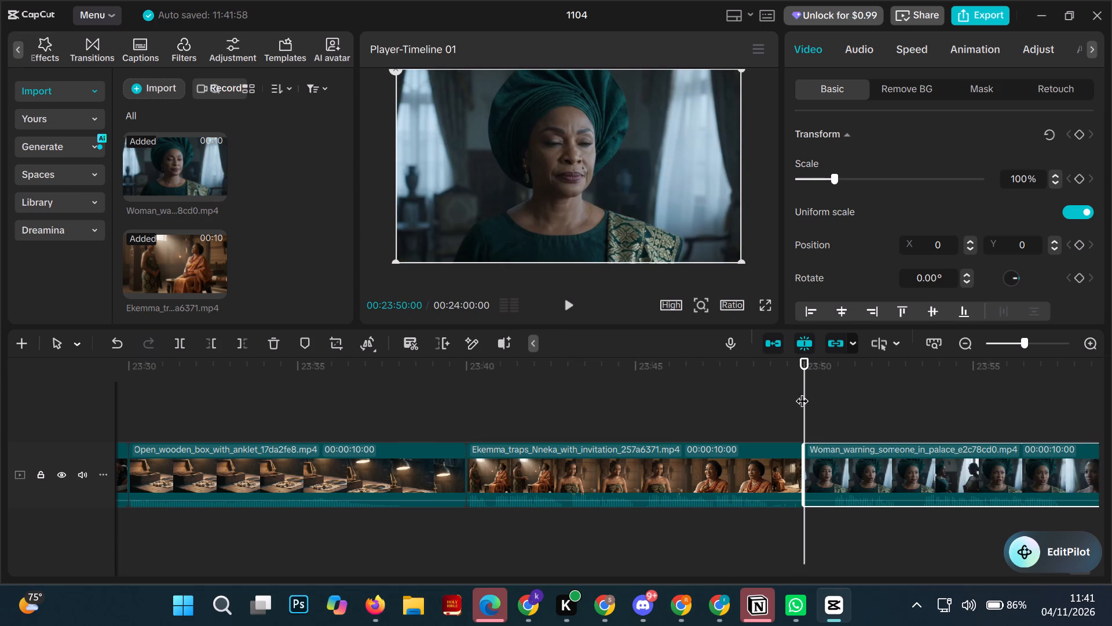
Move the playhead to the timeline's end at 00:24:00:00 and add the Woman_delivering_message_to_woman clip there.
left_click_drag(802, 392, 1111, 492)
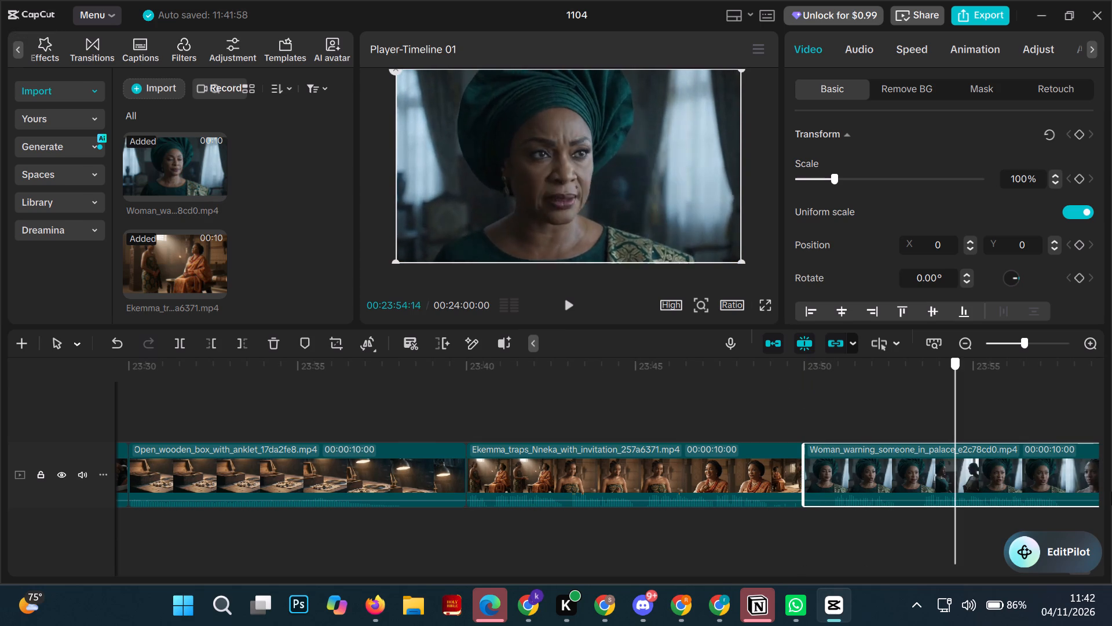
left_click_drag(1111, 492, 1111, 520)
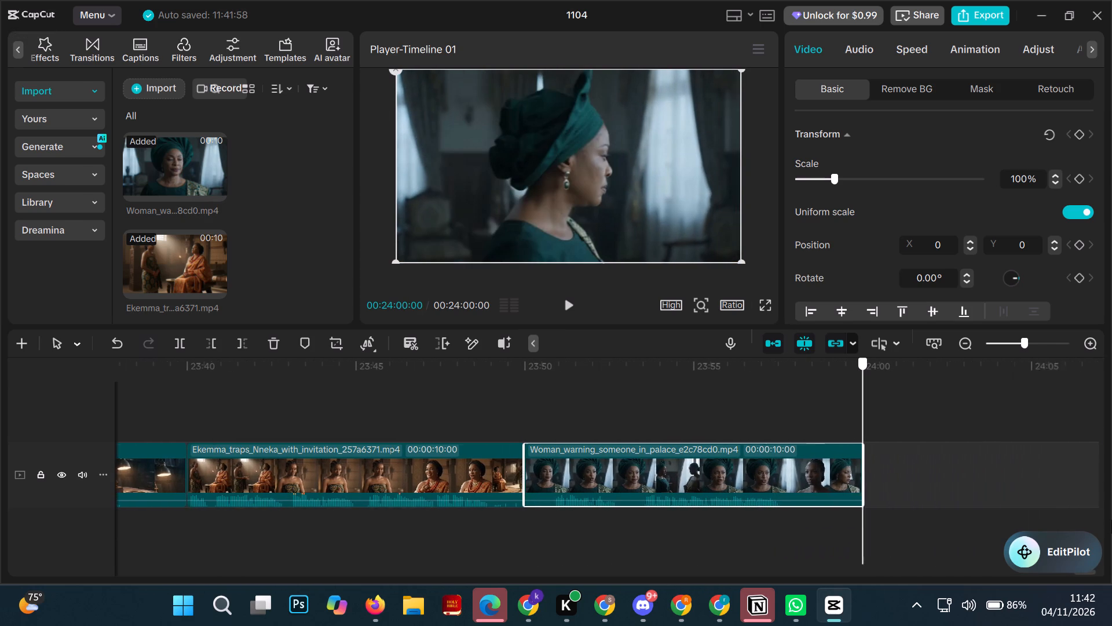
scroll(277, 200, "up", 1)
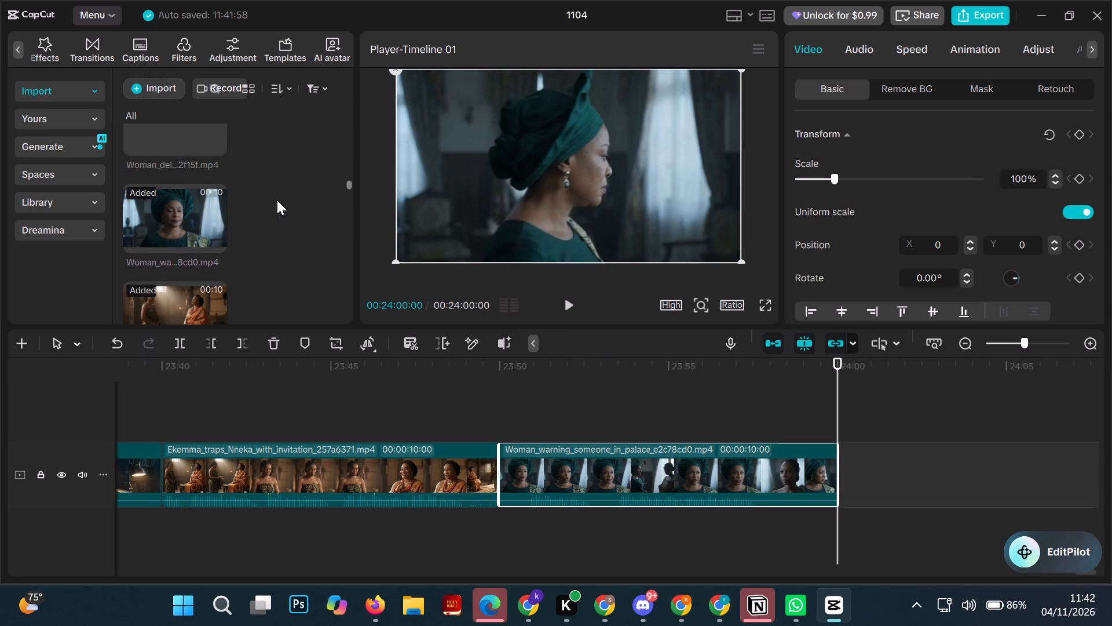
scroll(277, 200, "up", 1)
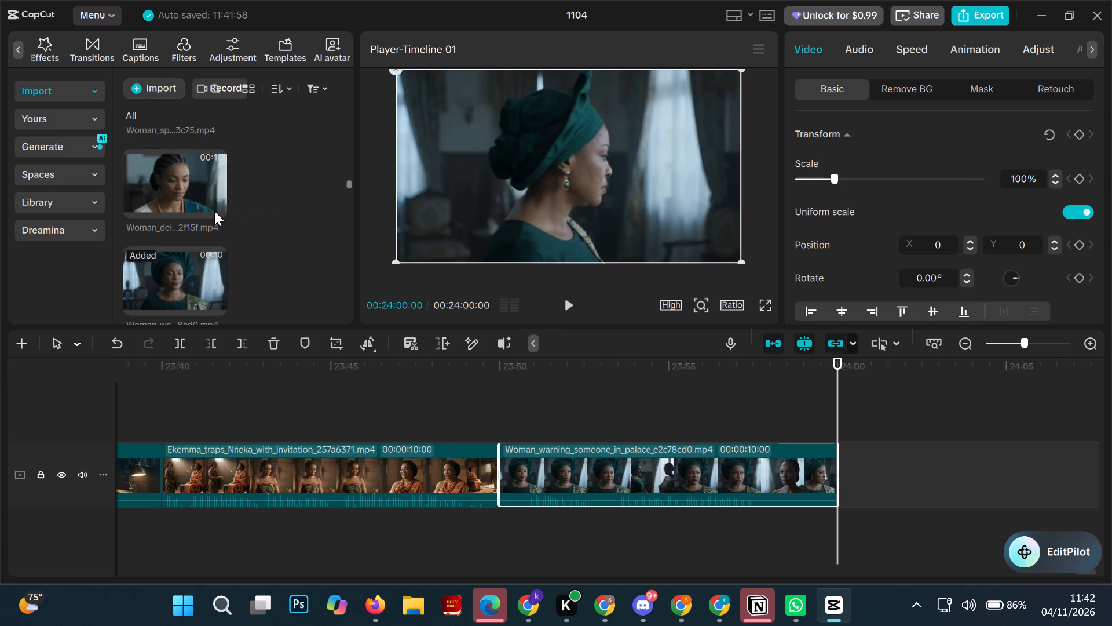
left_click(214, 203)
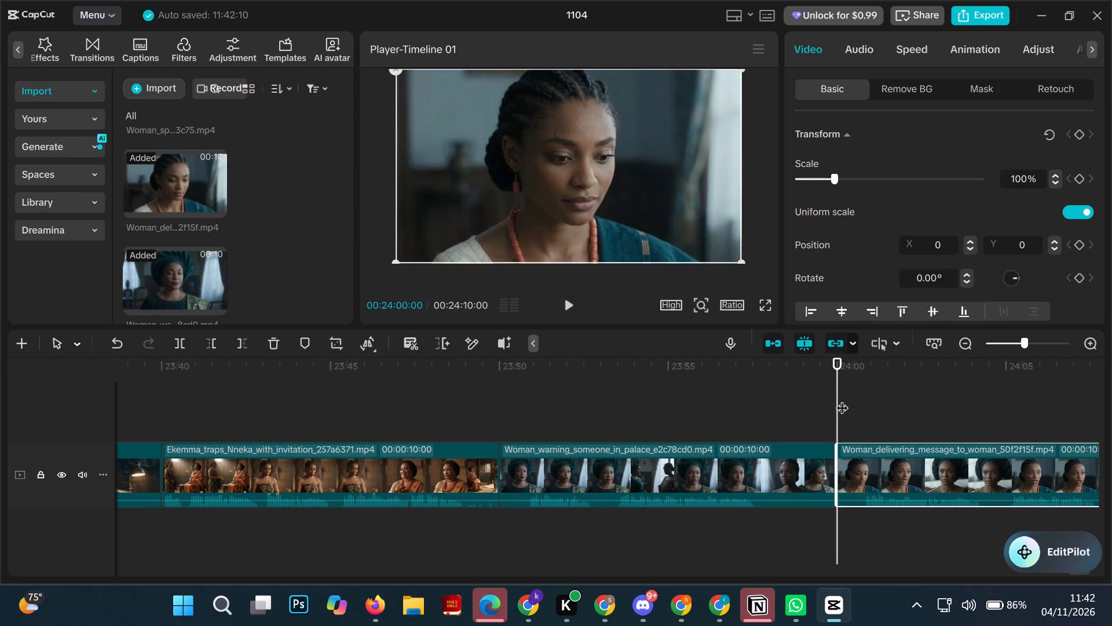
Move the playhead to the timeline's end at 00:24:10:00 and add the Woman_speaking_in_palace_room clip there.
left_click_drag(837, 401, 938, 447)
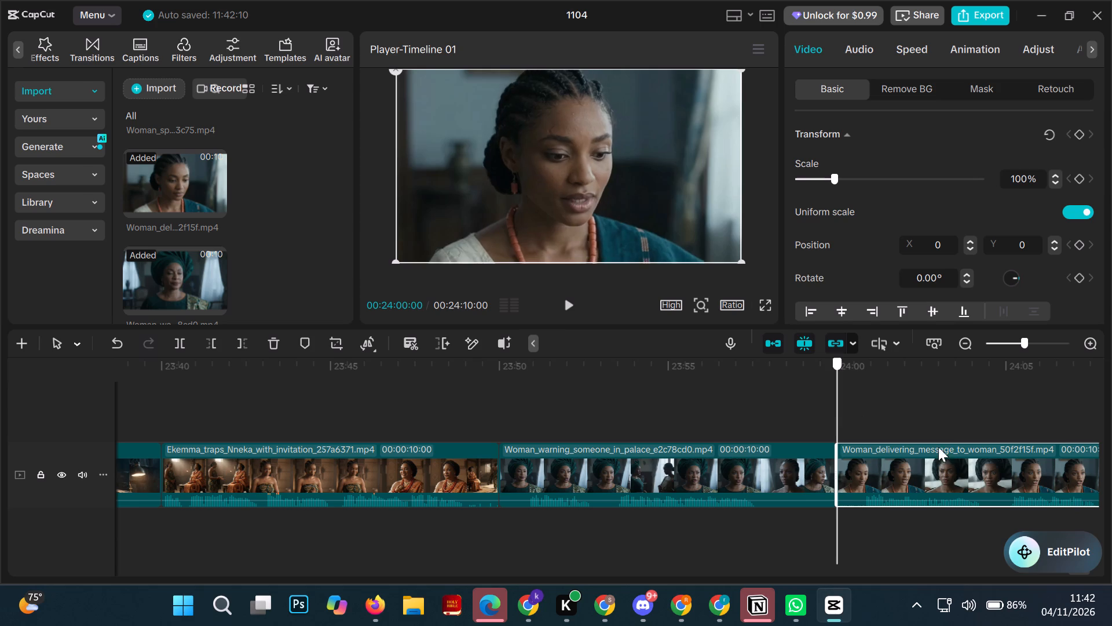
left_click_drag(938, 447, 1111, 547)
scroll(1028, 467, "right", 1)
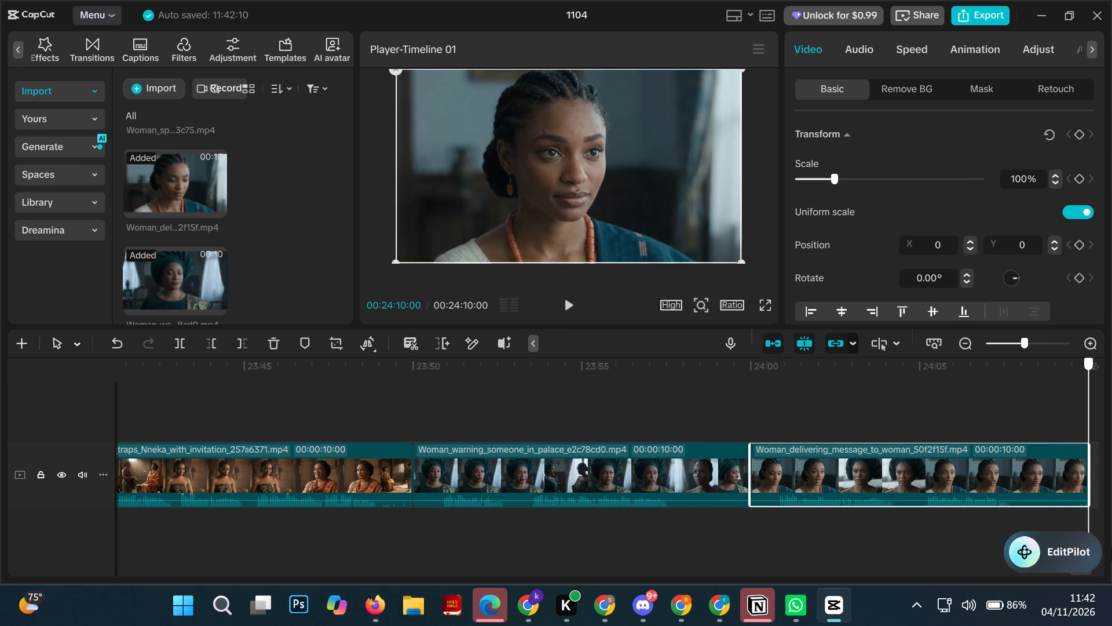
left_click_drag(1111, 547, 1111, 580)
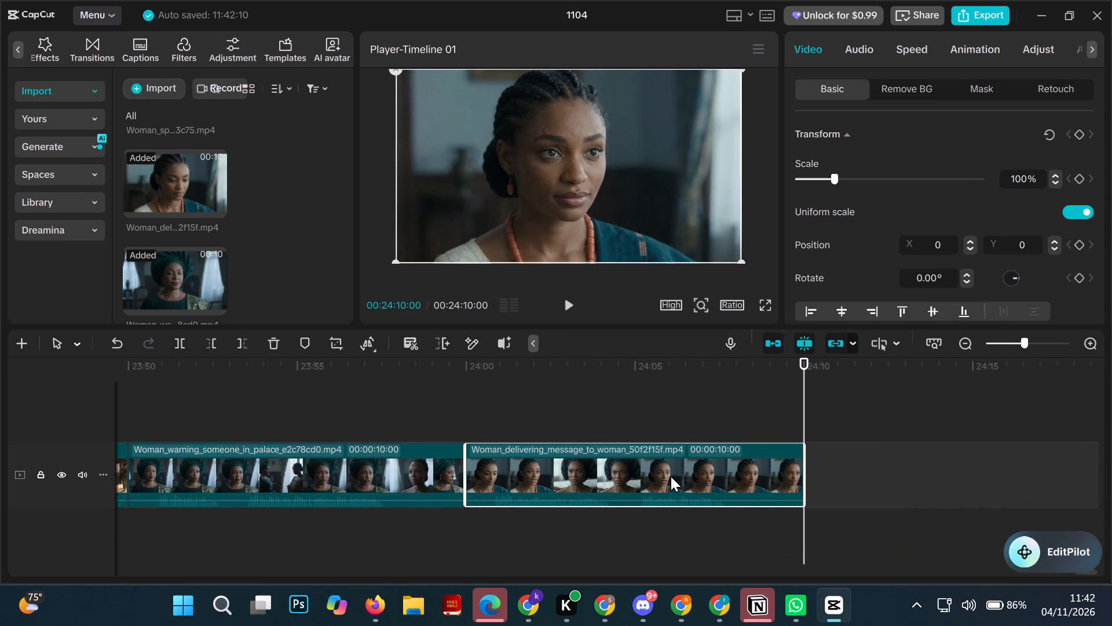
scroll(310, 223, "up", 1)
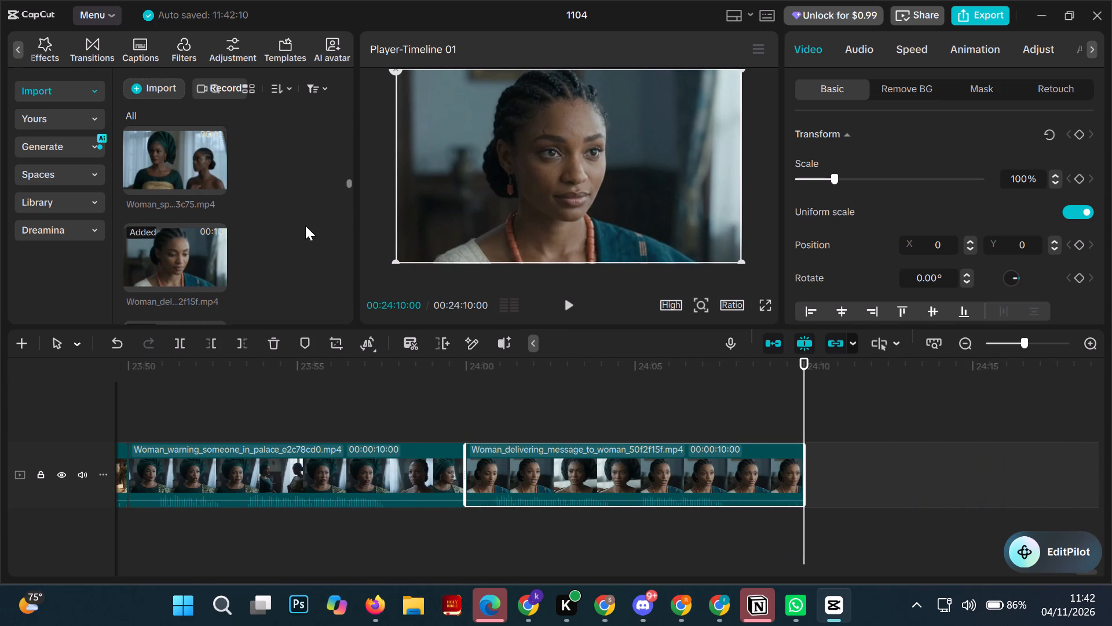
left_click(213, 177)
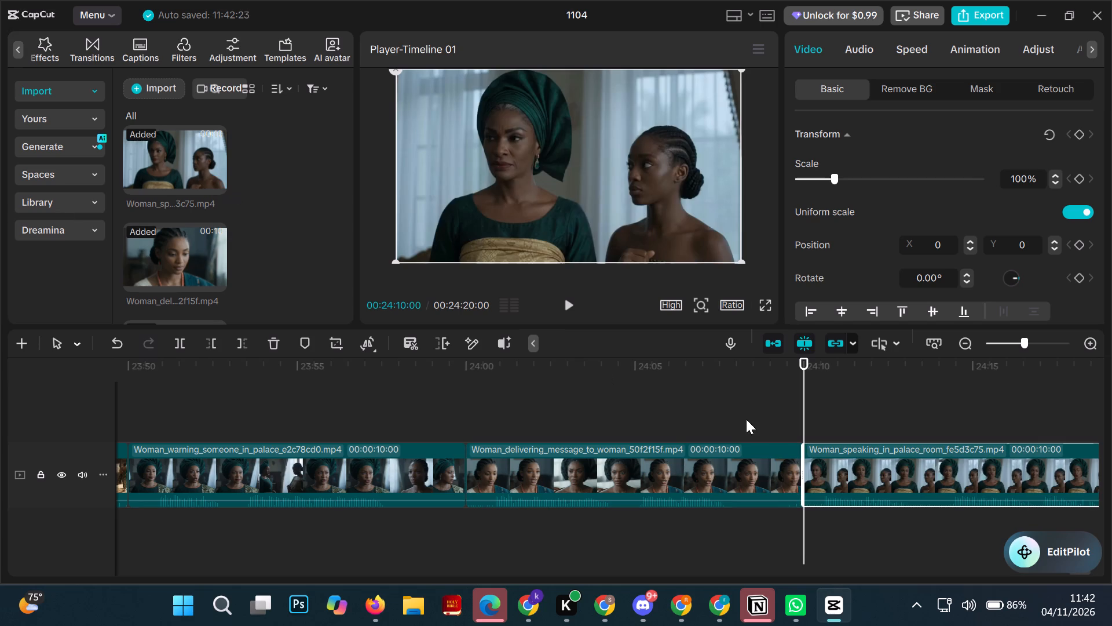
Move the playhead to the timeline's end at 00:24:20:00 and add the Woman_questioning_king clip ending in 32c3 there.
left_click_drag(804, 417, 931, 461)
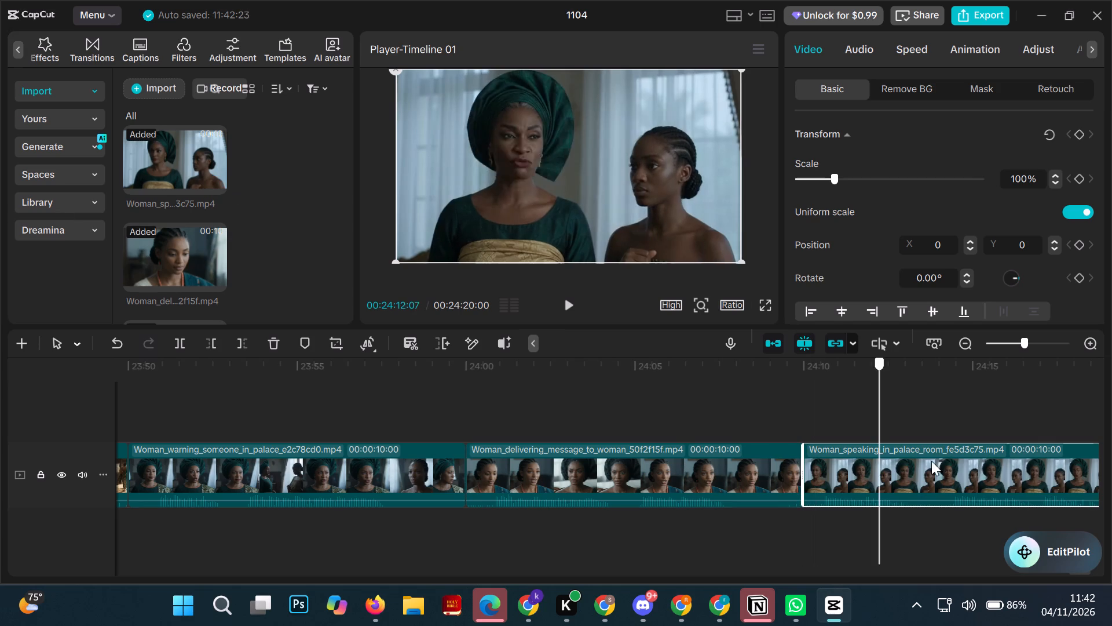
left_click_drag(931, 461, 1111, 533)
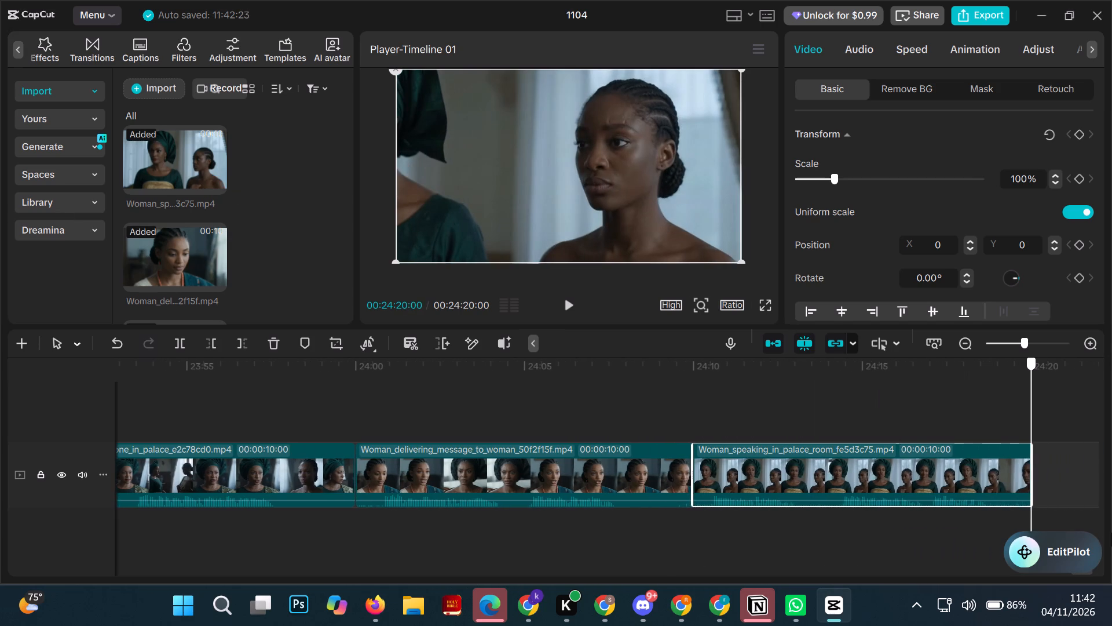
left_click_drag(1111, 533, 1111, 534)
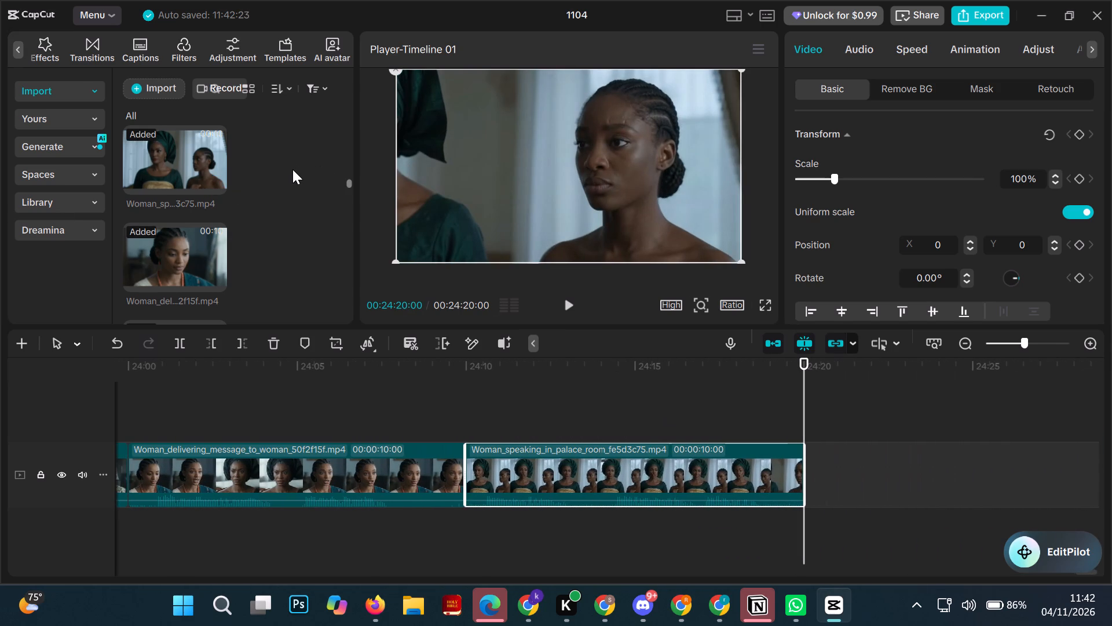
scroll(291, 171, "up", 2)
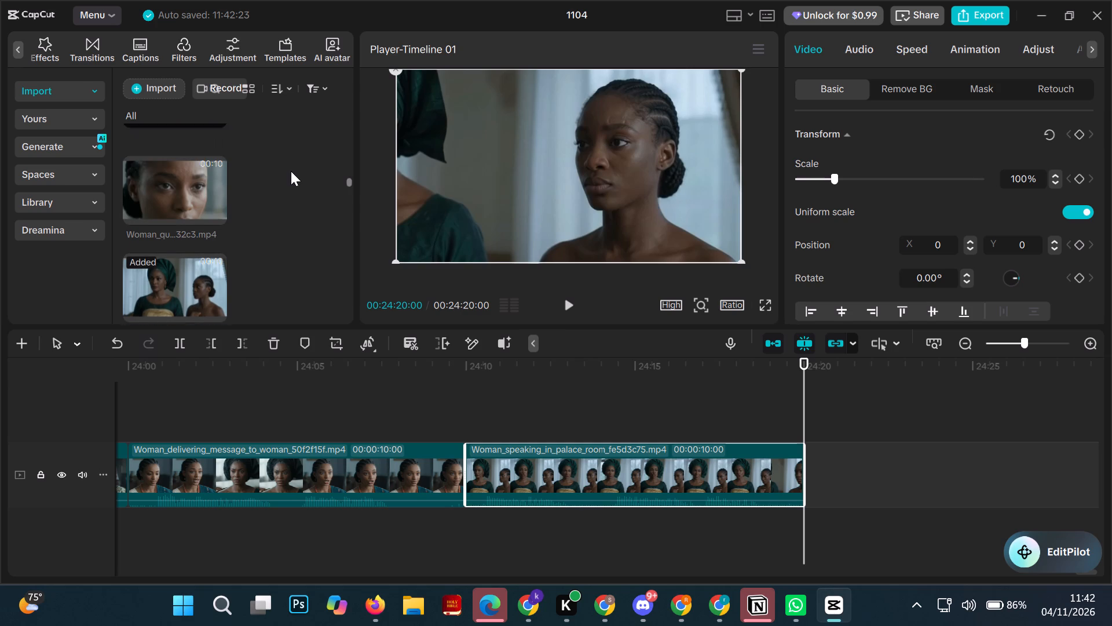
left_click(217, 225)
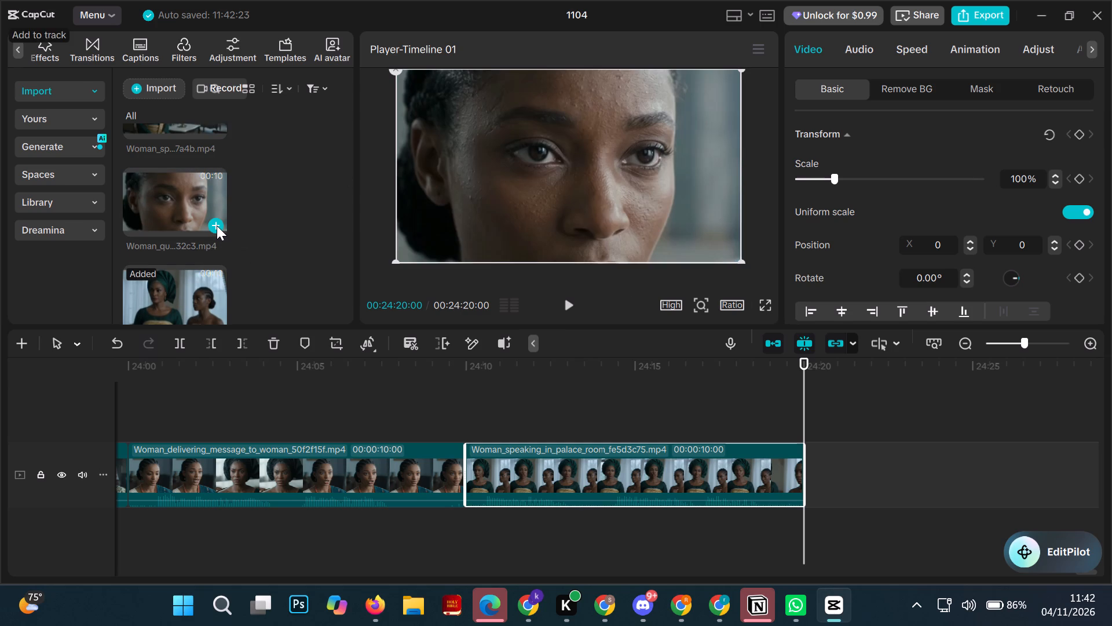
Move the playhead to the timeline's end at 00:24:30:00 and add the Woman_speaking_in_palace_reception_62647a4b clip there.
left_click_drag(804, 402, 1111, 544)
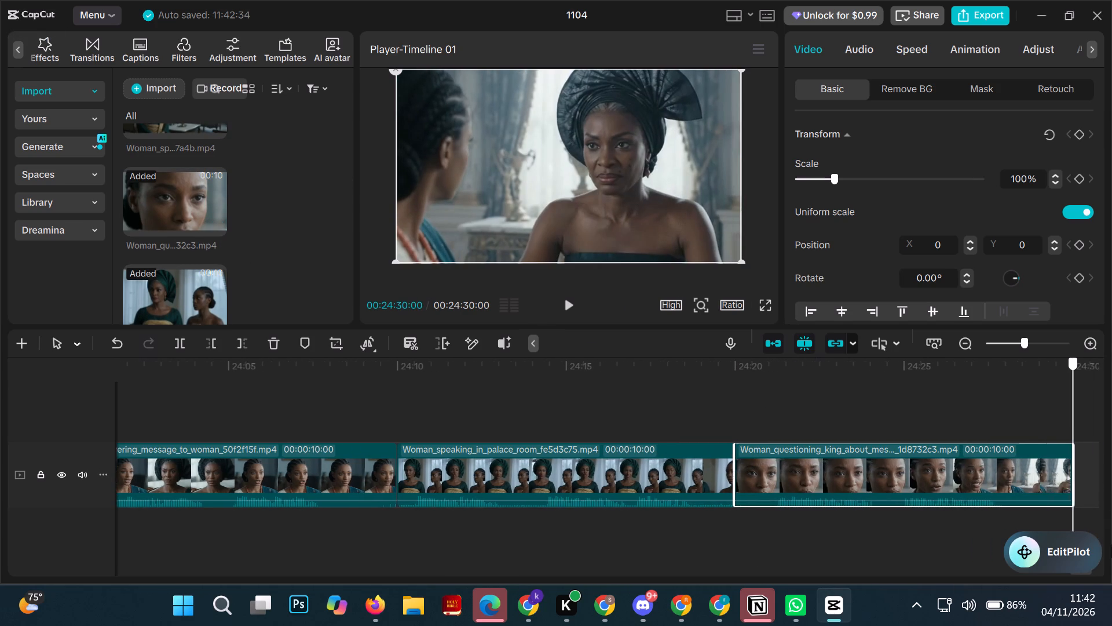
left_click_drag(1111, 544, 1111, 588)
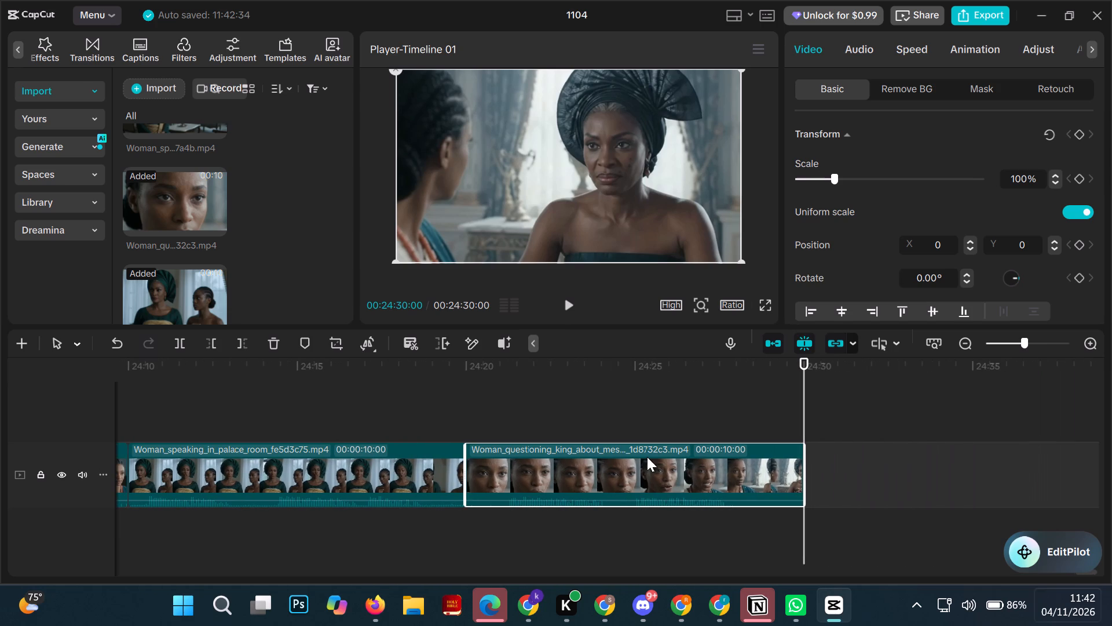
scroll(306, 216, "up", 1)
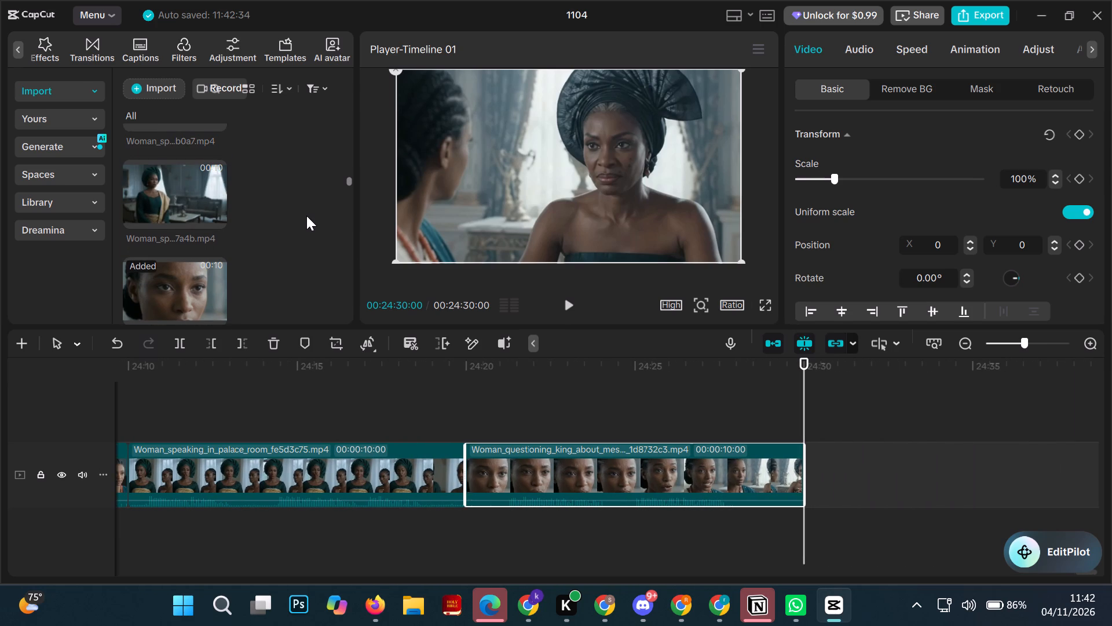
left_click(217, 213)
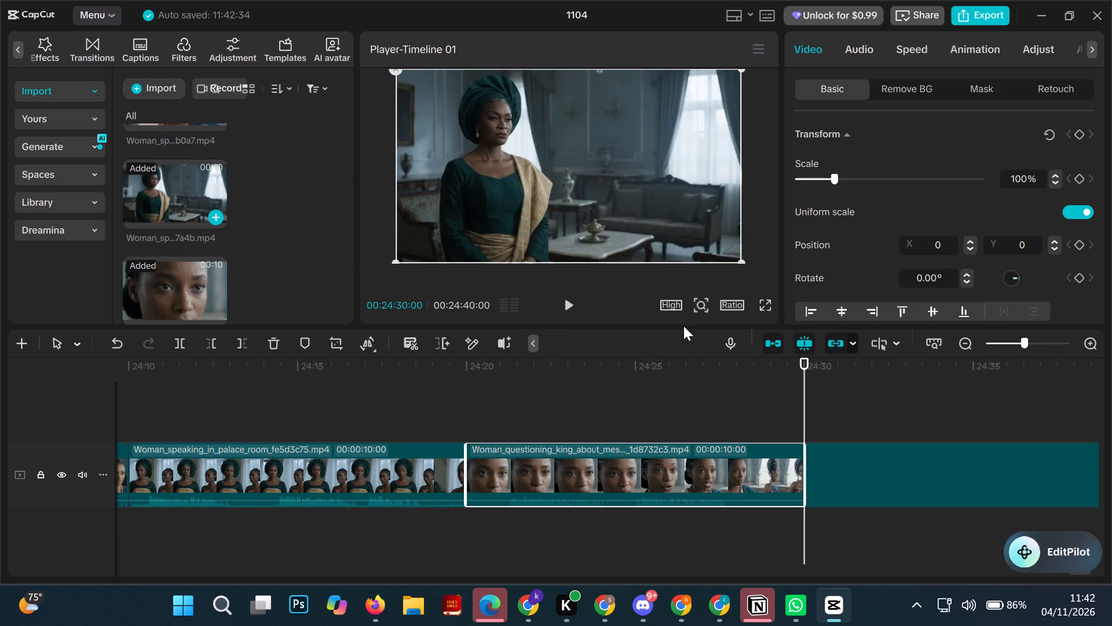
Move the playhead to the timeline's end at 00:24:40:00 and add the Woman_speaking_in_palace_room_2e86b0a7 clip there.
left_click_drag(804, 390, 901, 423)
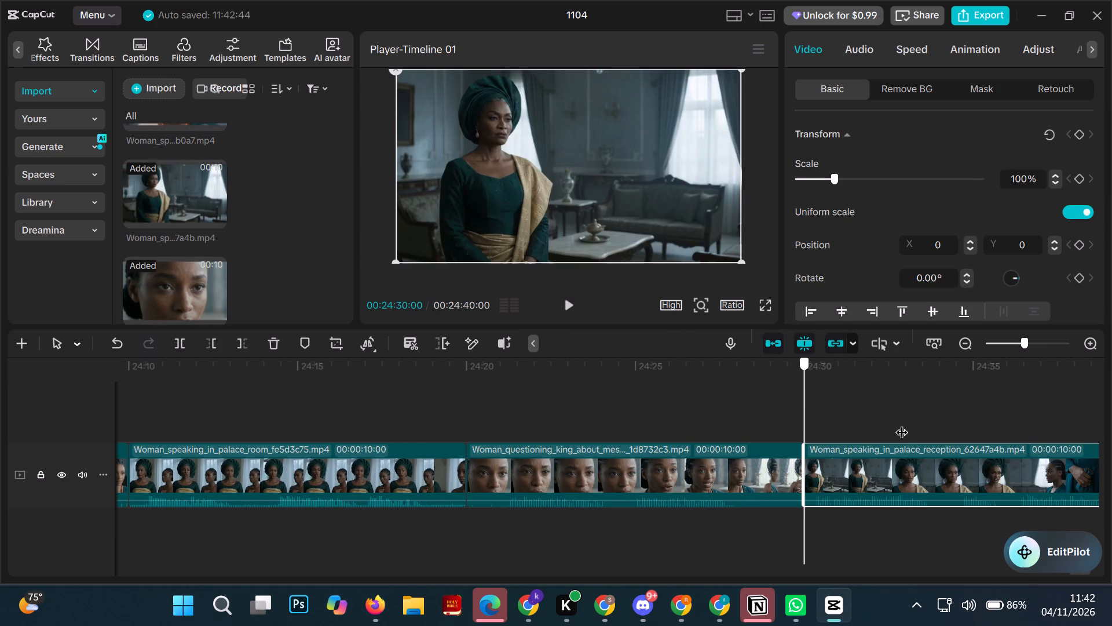
left_click_drag(901, 423, 1111, 508)
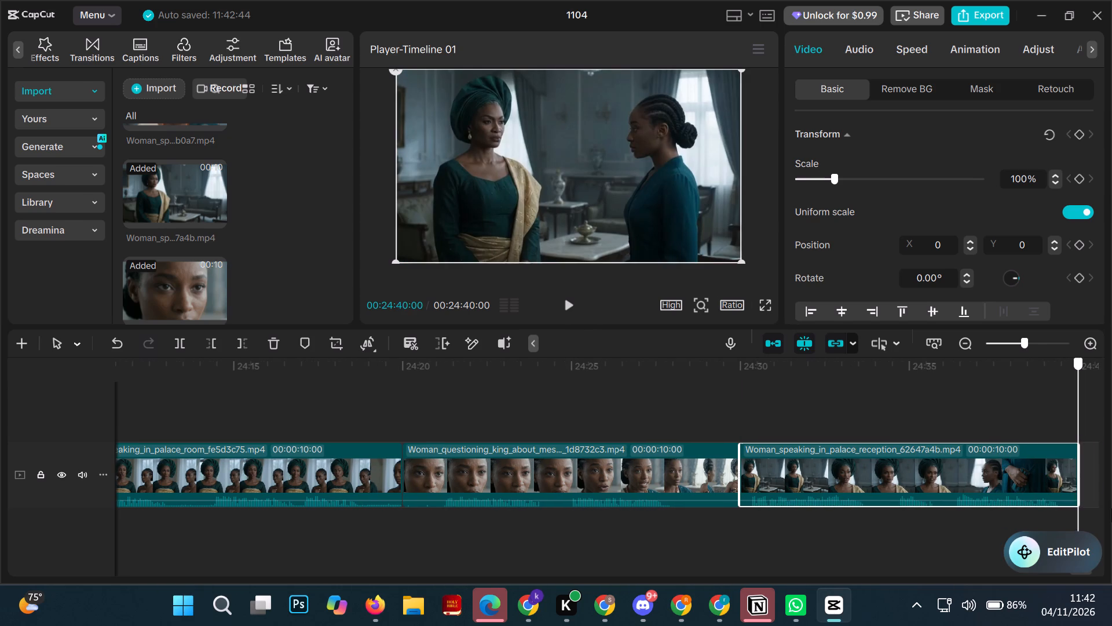
left_click_drag(1111, 508, 1111, 537)
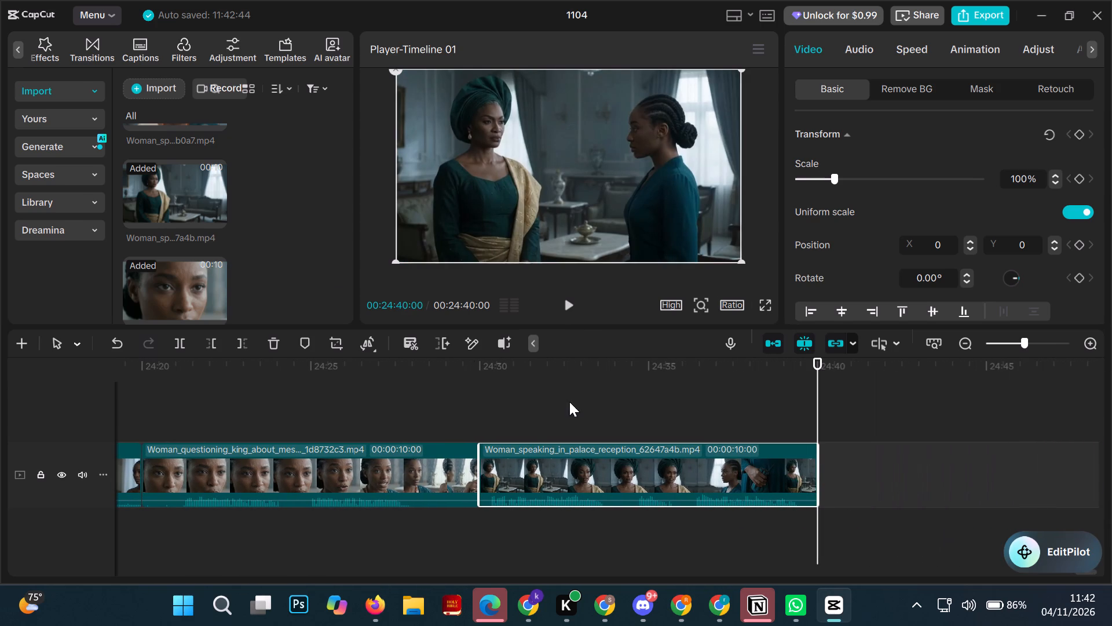
scroll(314, 205, "up", 1)
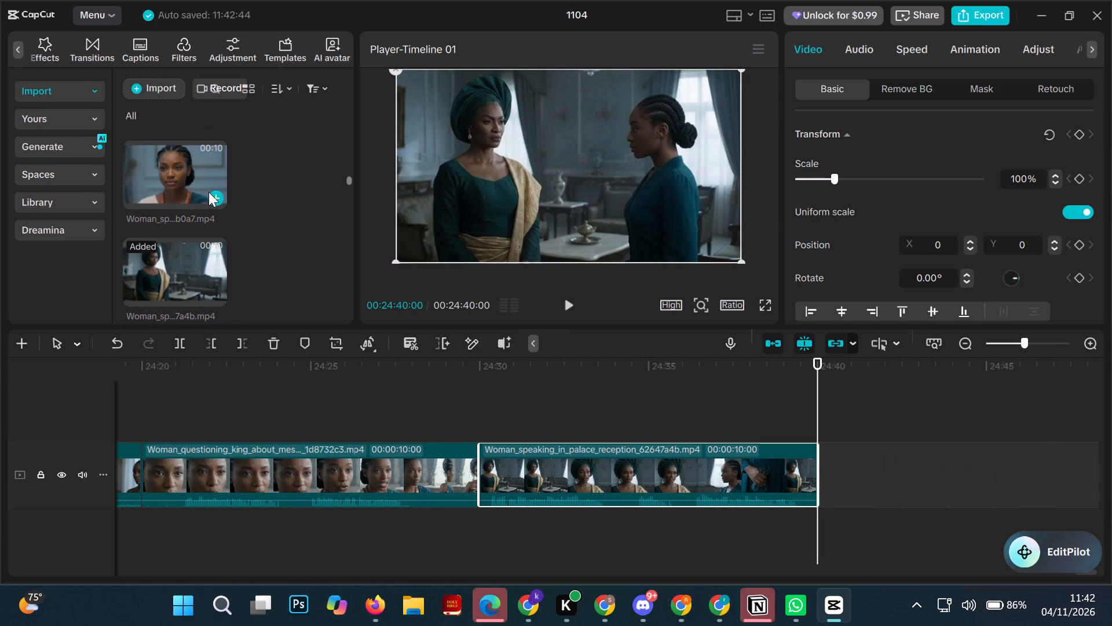
left_click(213, 194)
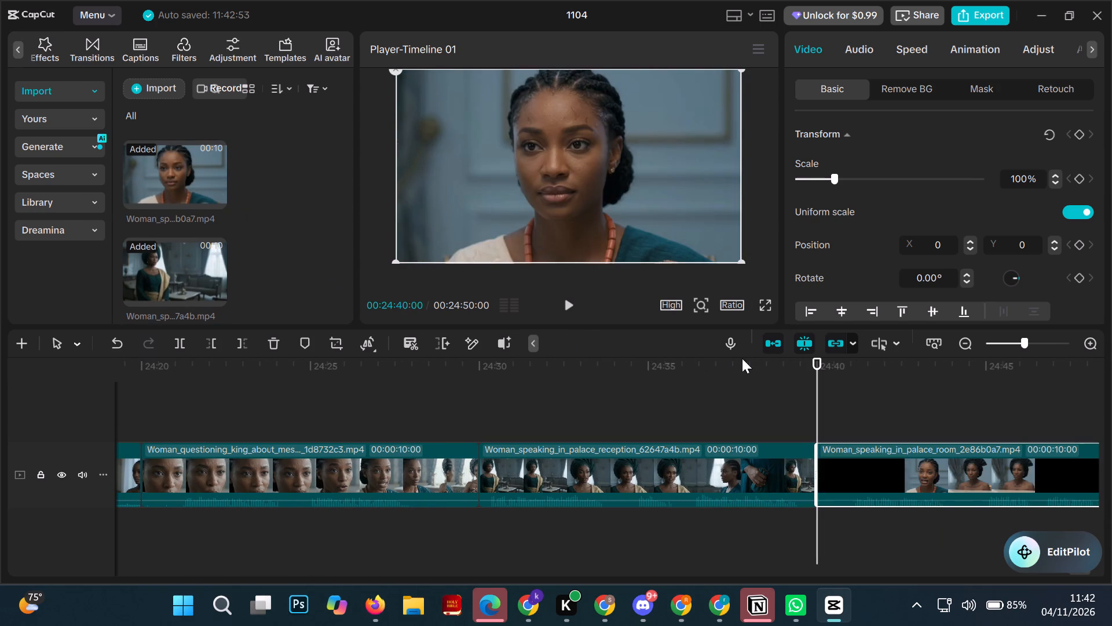
Move the playhead to the timeline's end at 00:24:50:00 and add the Woman_speaking_in_palace_reception_487b5289 clip there.
left_click_drag(816, 402, 917, 435)
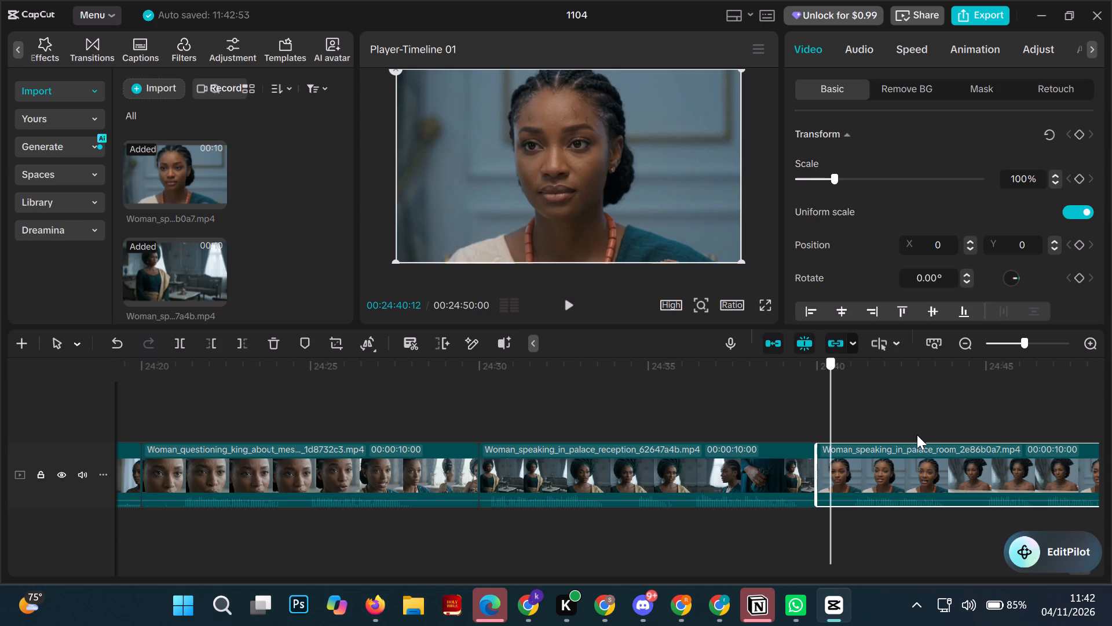
left_click_drag(917, 435, 1111, 549)
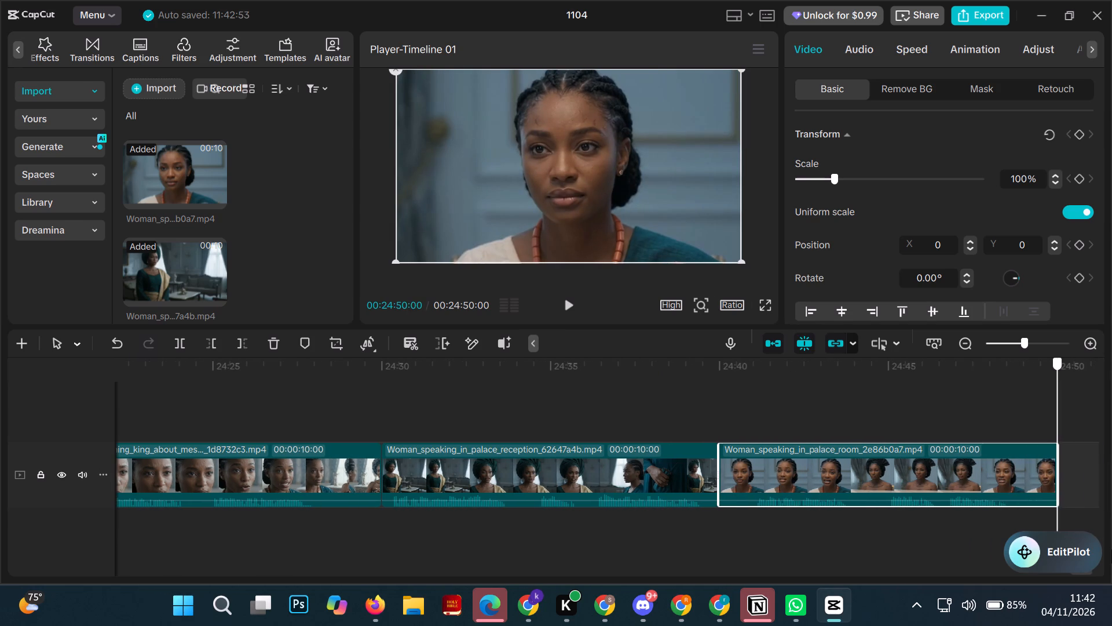
left_click_drag(1111, 549, 1111, 550)
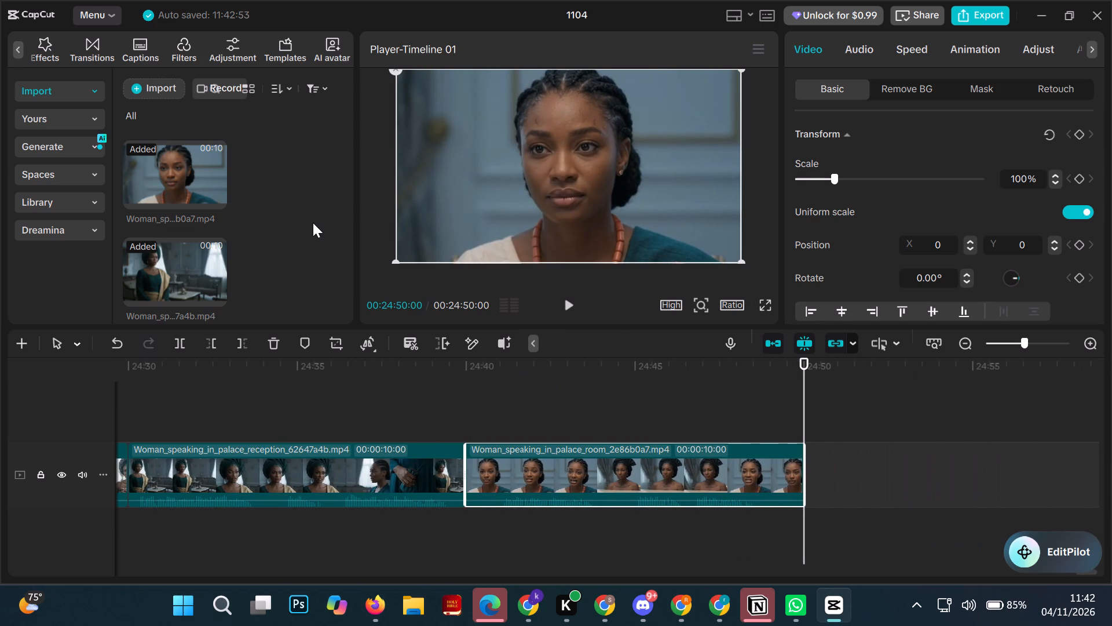
scroll(306, 188, "up", 1)
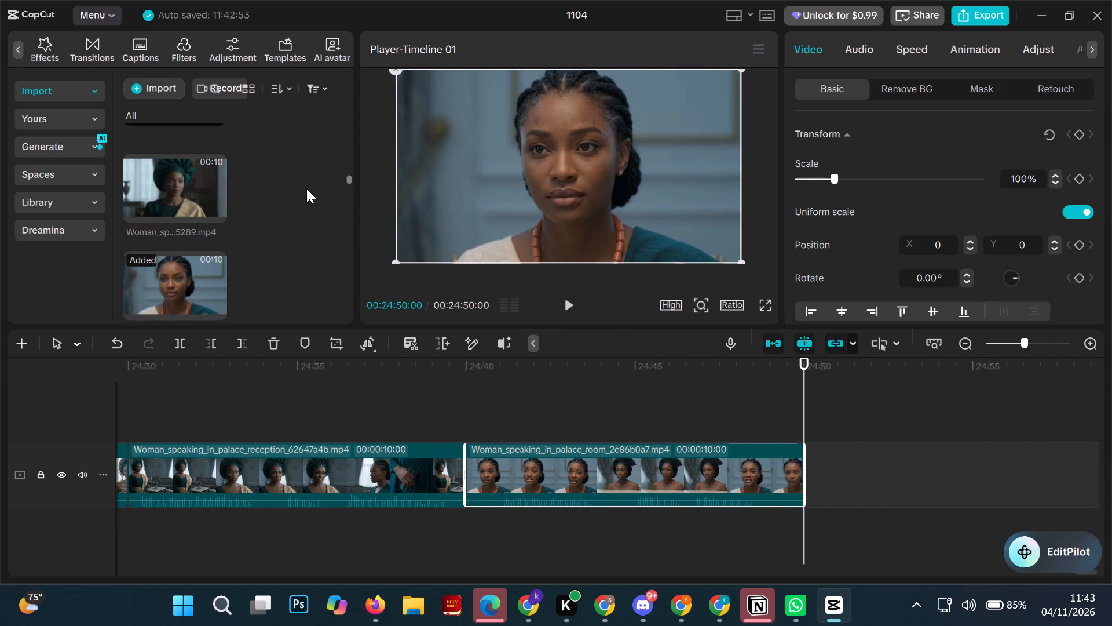
left_click(214, 220)
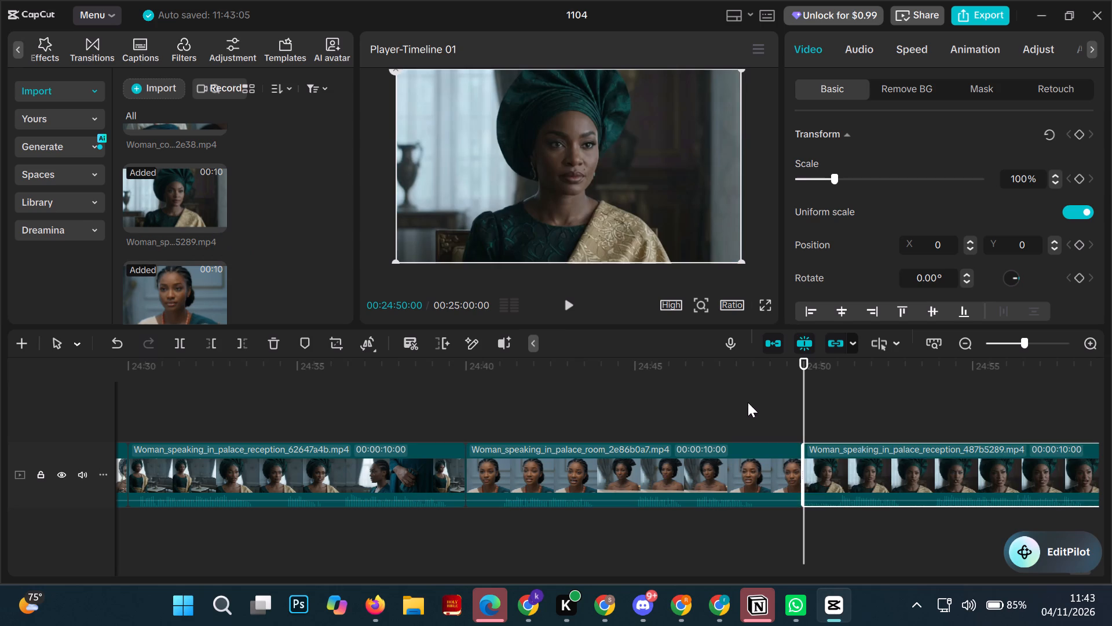
Move the playhead to the timeline's end at 00:25:00:00 and add the Woman_confronting_another_in_room clip there.
left_click_drag(803, 409, 983, 447)
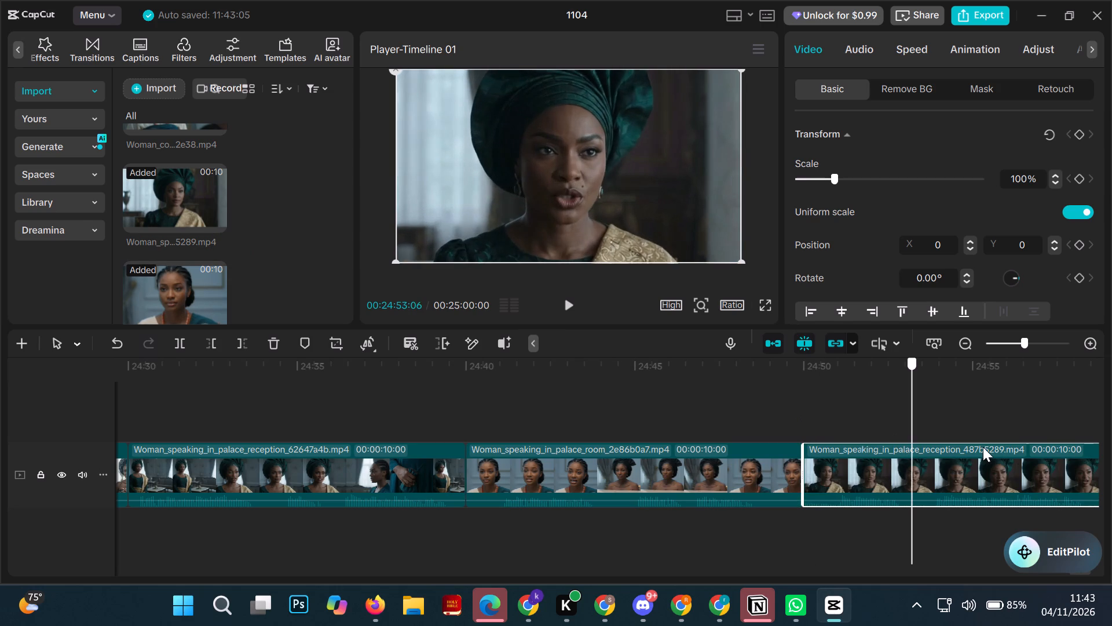
left_click_drag(983, 447, 1111, 530)
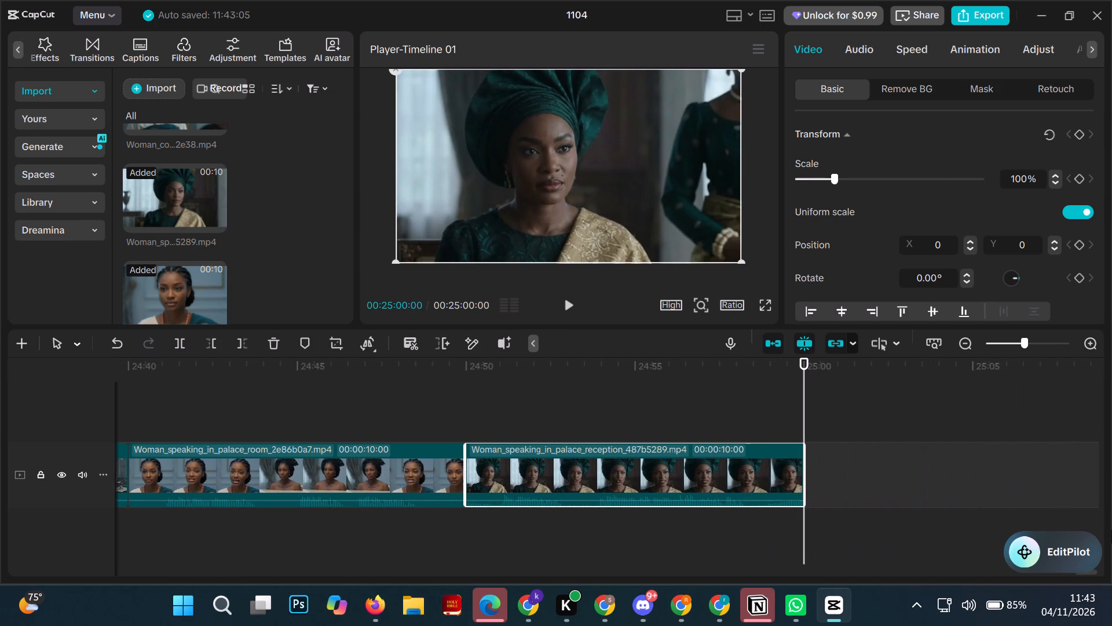
scroll(316, 225, "up", 1)
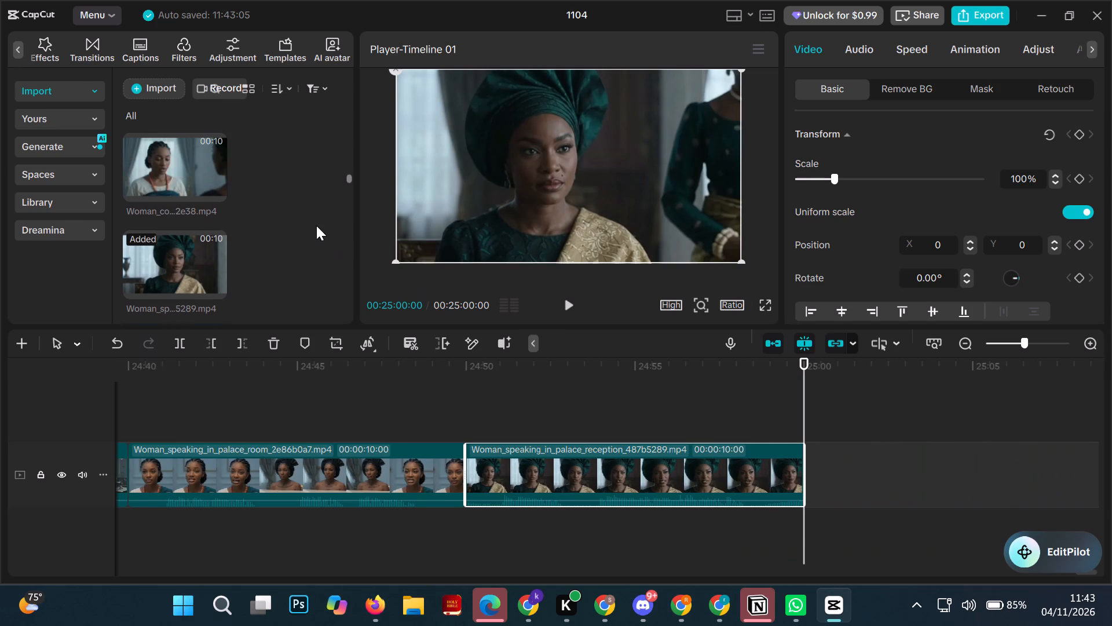
scroll(316, 225, "up", 1)
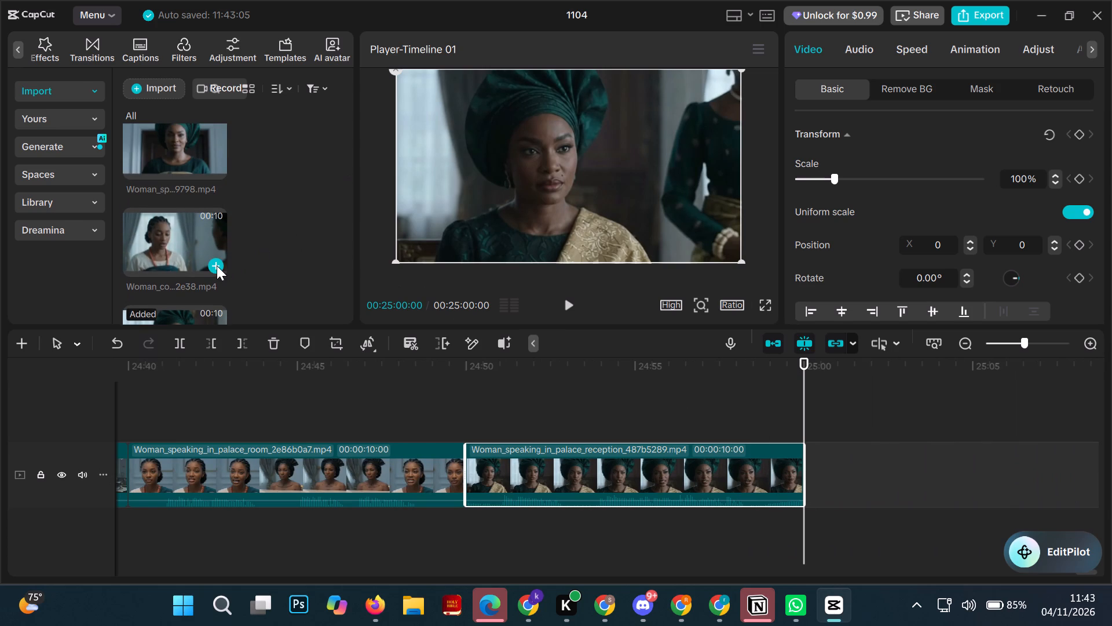
left_click(217, 263)
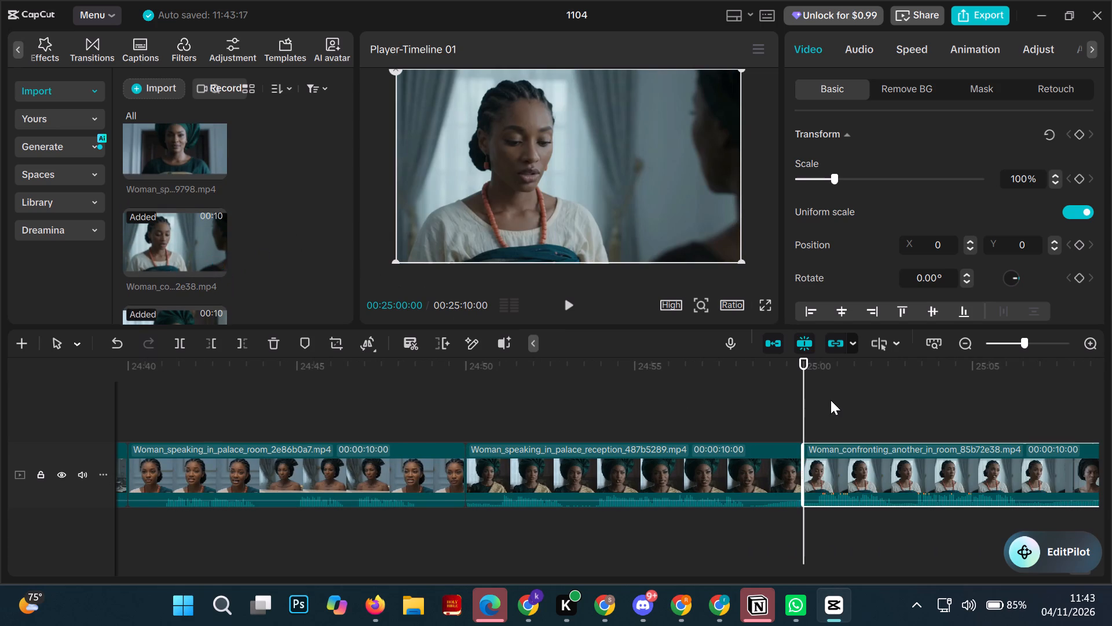
Move the playhead to the timeline's end at 00:25:10:00 and add the Woman_speaking_with_cold_confidence clip there.
left_click_drag(803, 401, 891, 411)
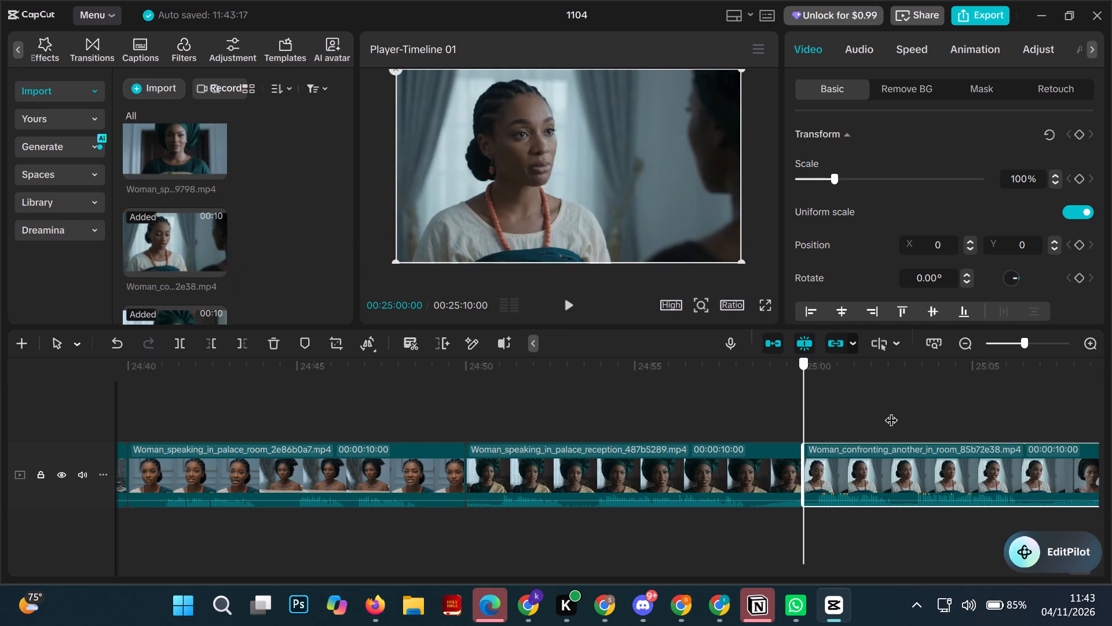
left_click_drag(891, 411, 1111, 522)
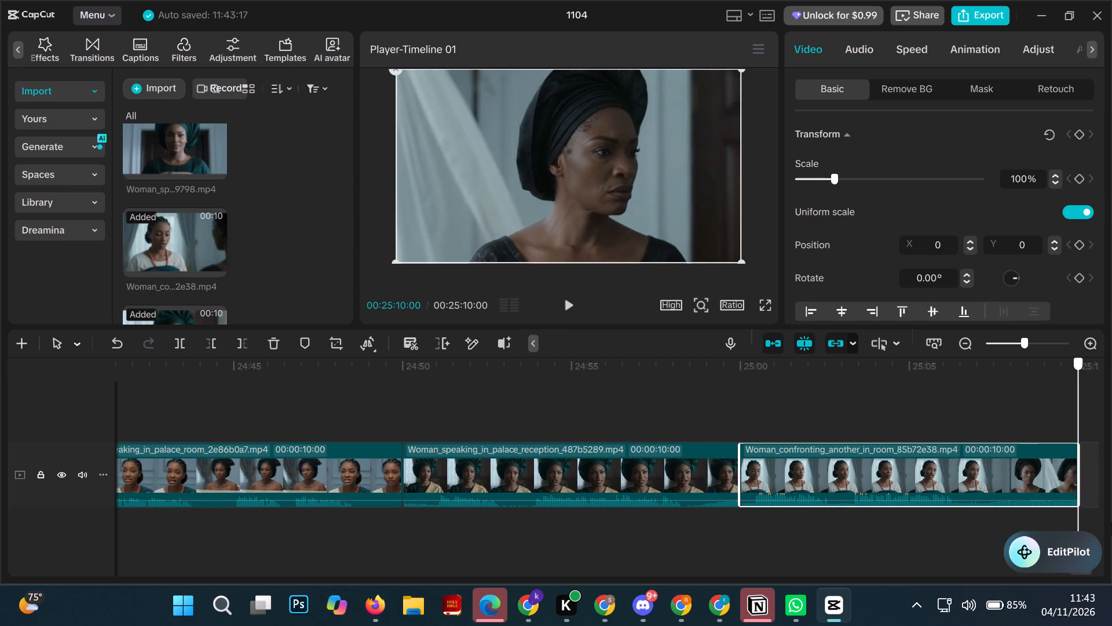
left_click_drag(1111, 522, 1111, 554)
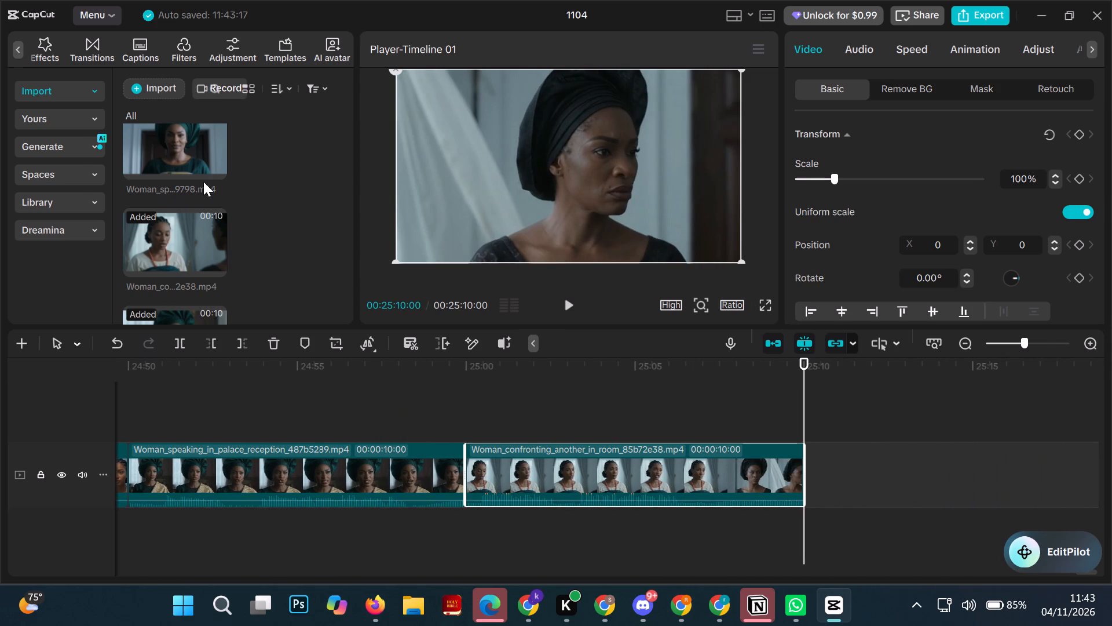
left_click(214, 167)
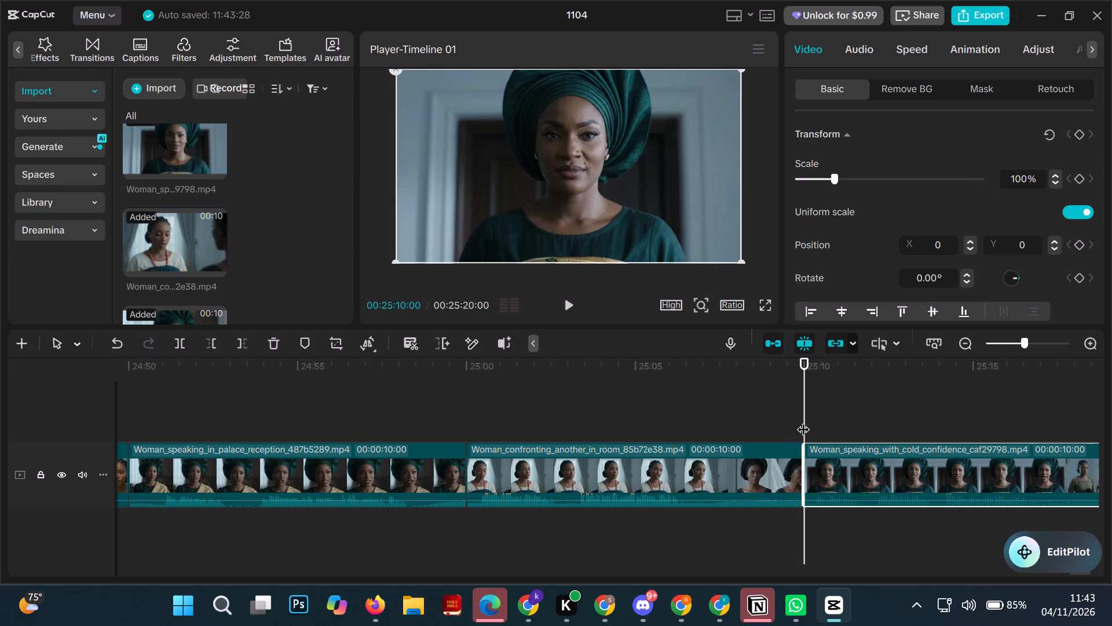
Move the playhead to the timeline's end at 00:25:20:00 and add the Cloth_pouch_on_marble_table clip there.
left_click_drag(803, 420, 1111, 482)
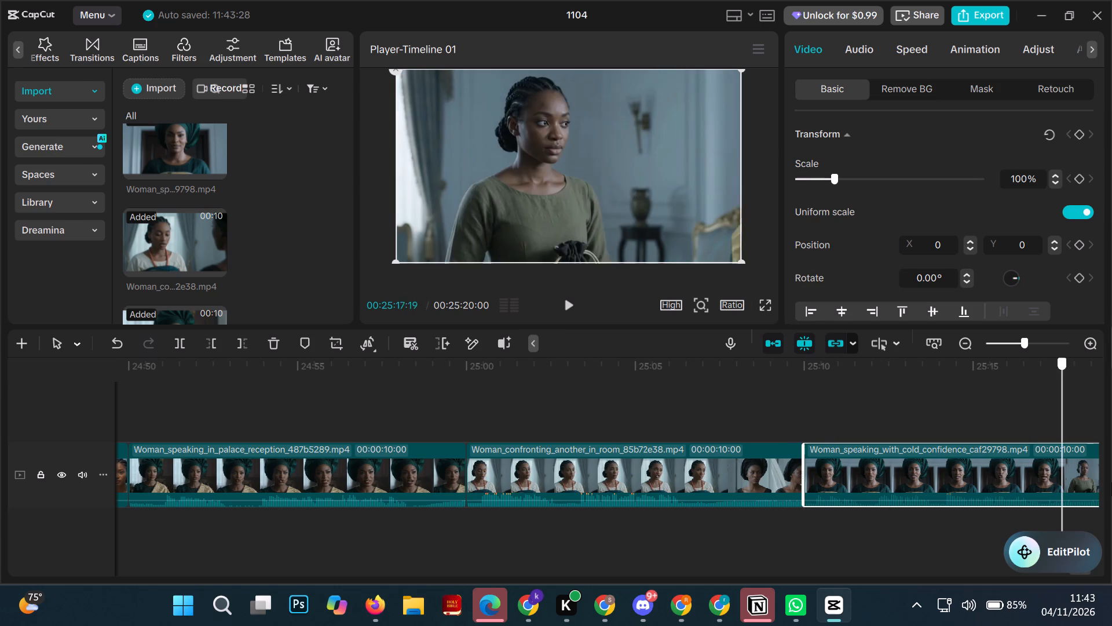
left_click_drag(1111, 482, 1111, 500)
scroll(287, 210, "up", 1)
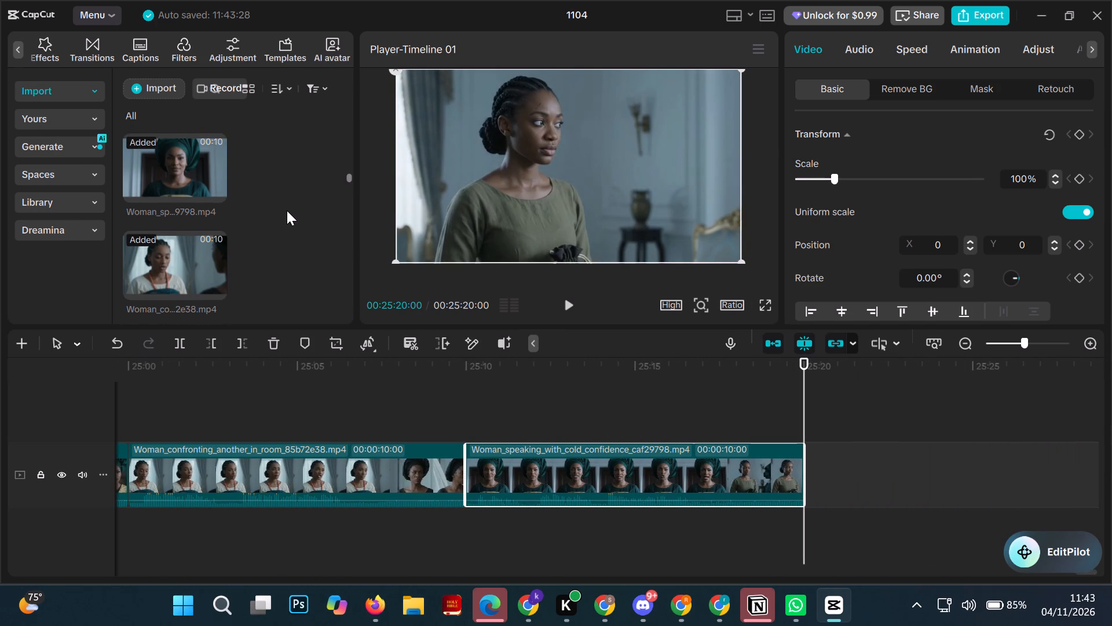
scroll(287, 210, "up", 3)
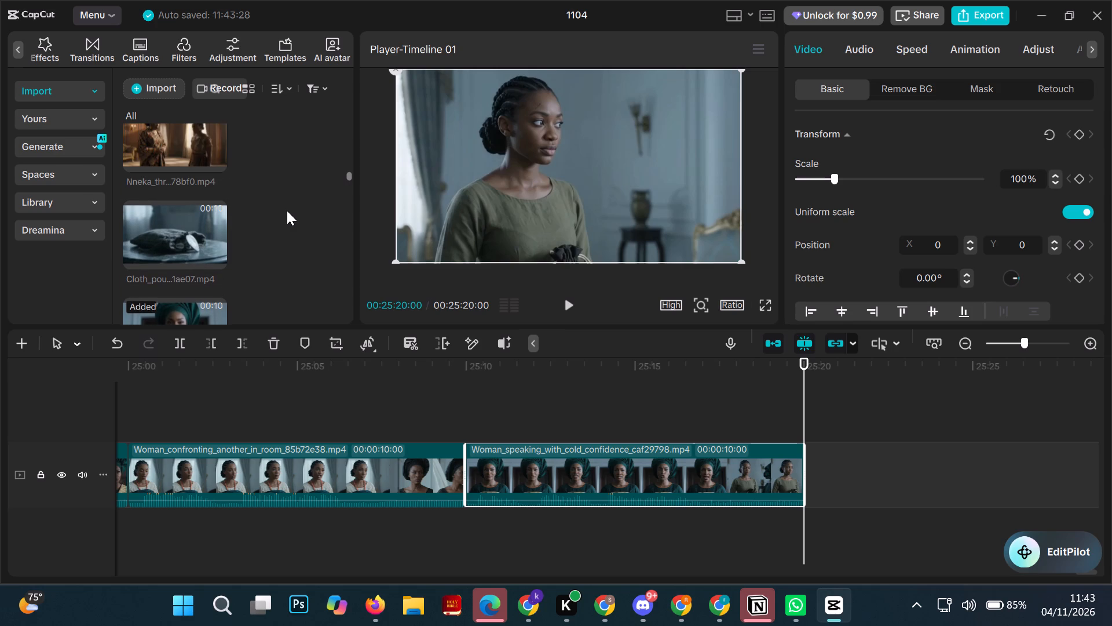
left_click(215, 259)
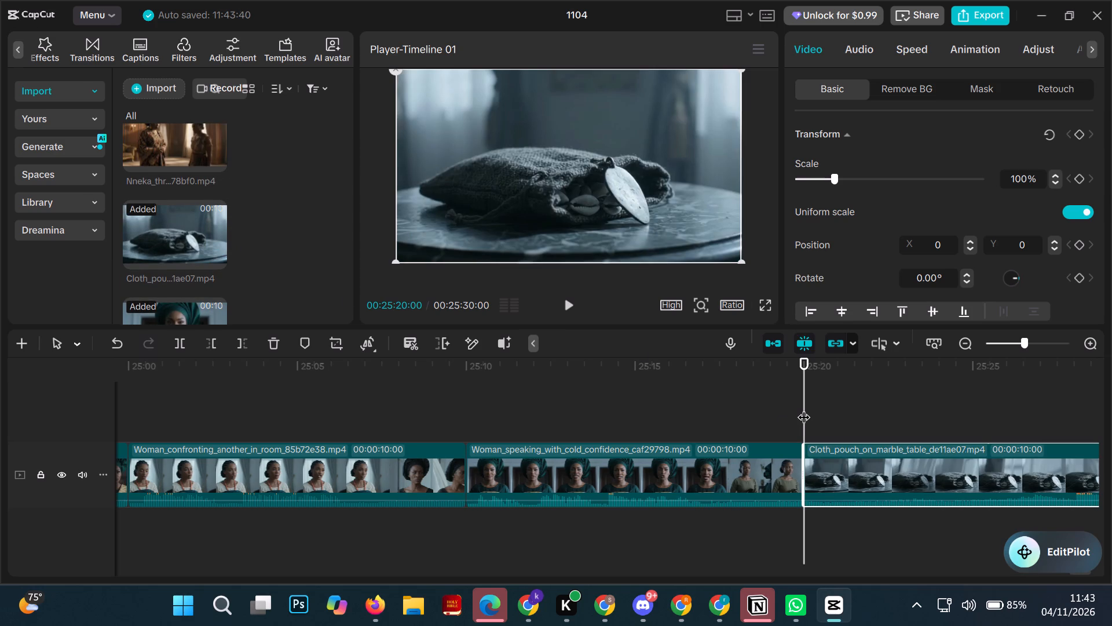
Move the playhead to the timeline's end at 00:25:30:00 and add the Nneka_threatens_Kosa_for_anklet clip there.
left_click_drag(804, 407, 1049, 446)
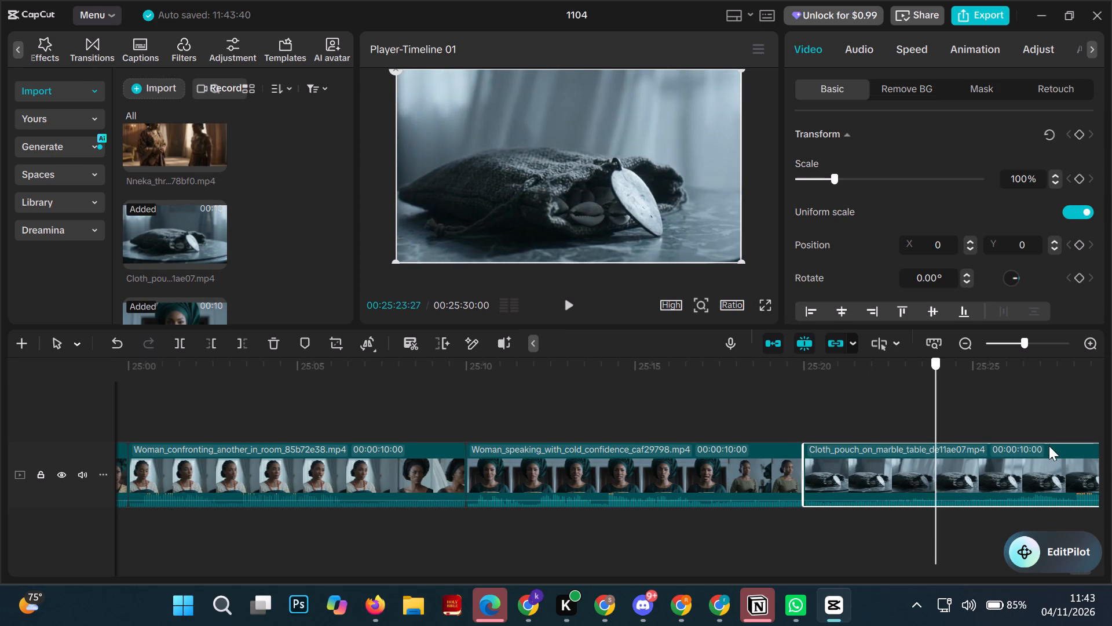
left_click_drag(1049, 446, 1111, 550)
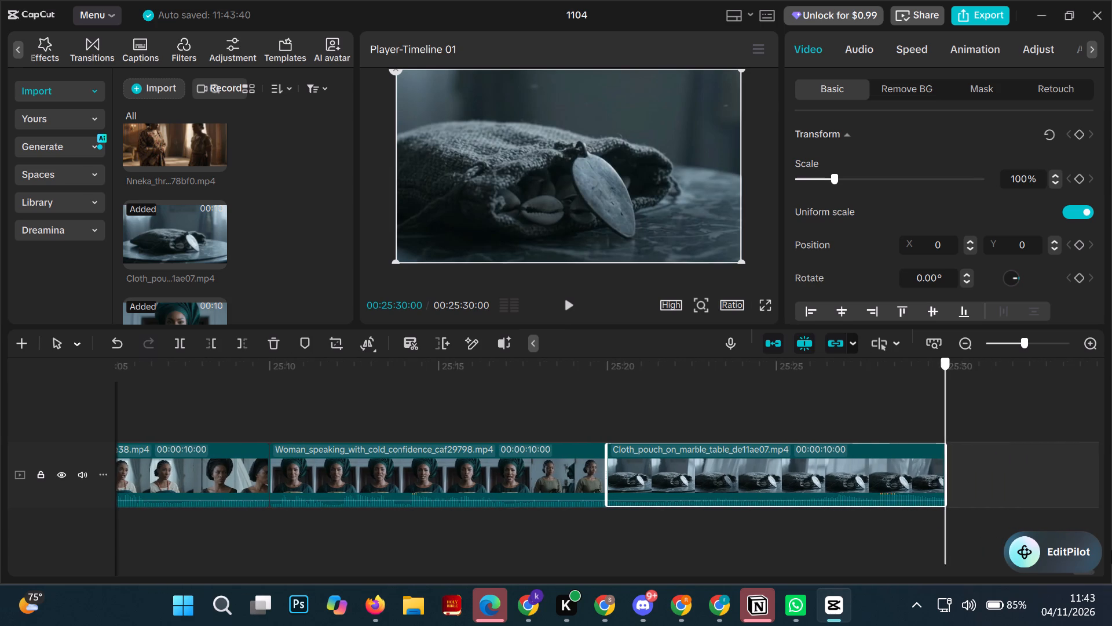
left_click_drag(1111, 550, 1111, 560)
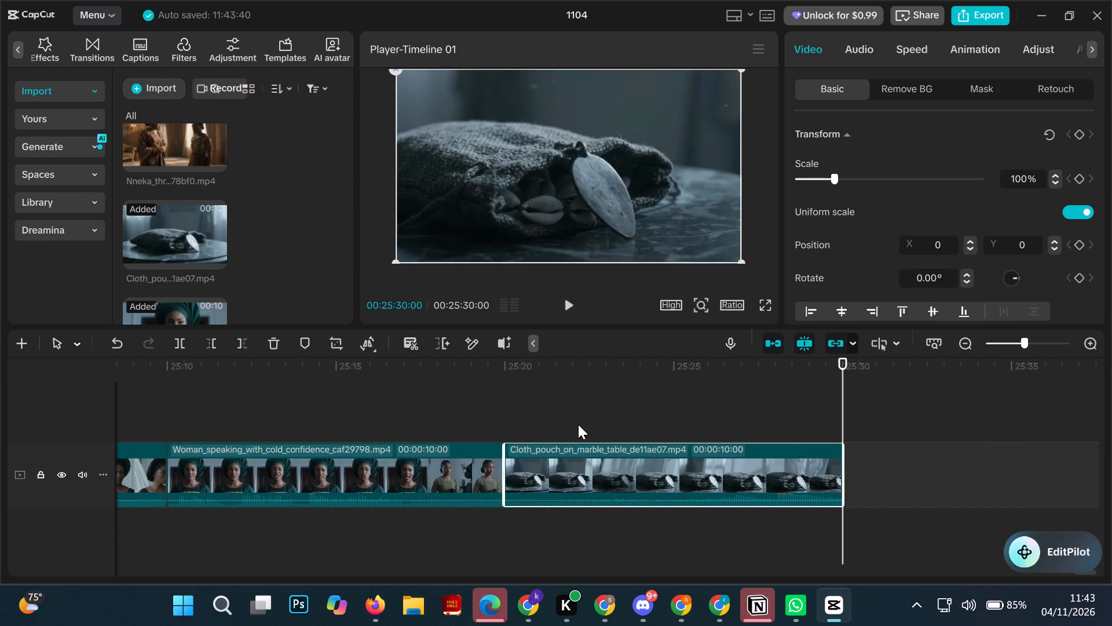
scroll(277, 188, "up", 2)
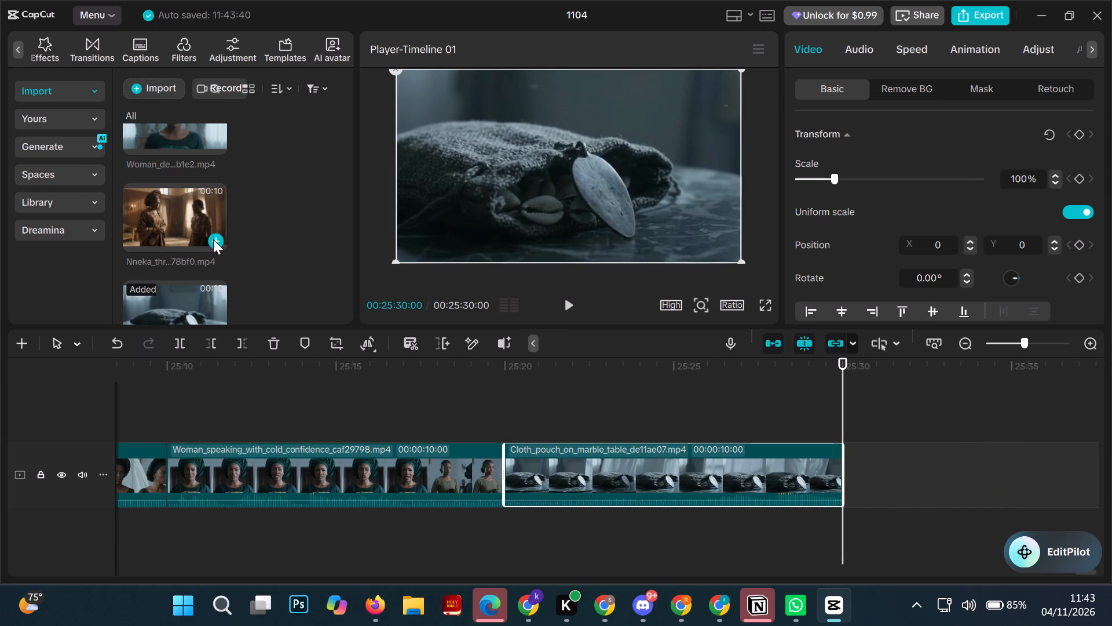
left_click(213, 239)
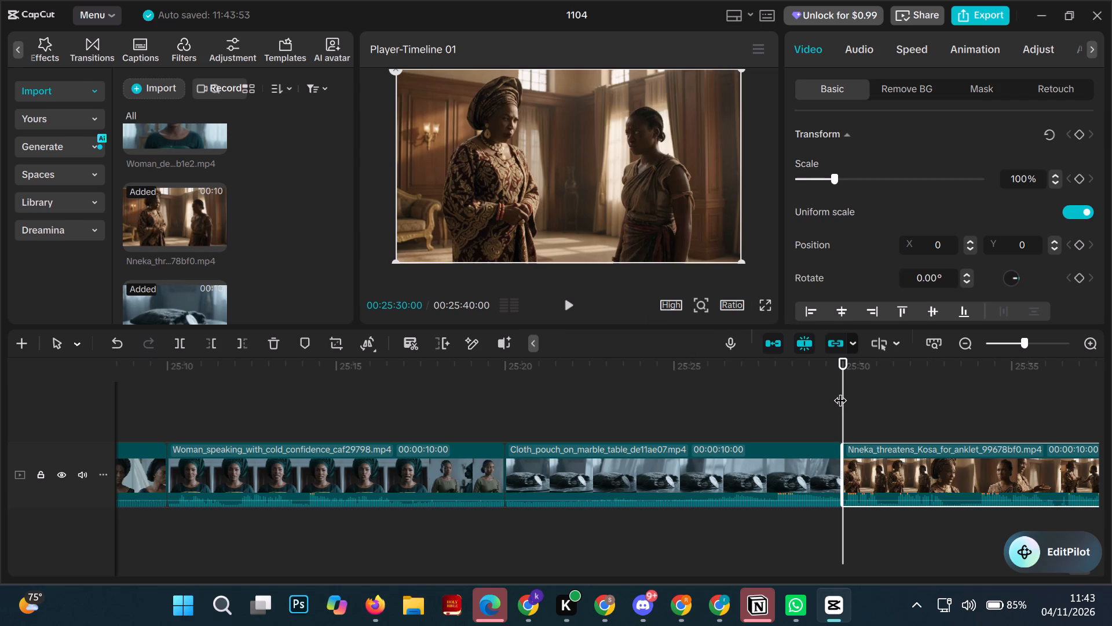
Move the playhead to the timeline's end at 00:25:40:00 and add the Woman_demanding_anklet_in_palace clip there.
left_click_drag(842, 391, 990, 398)
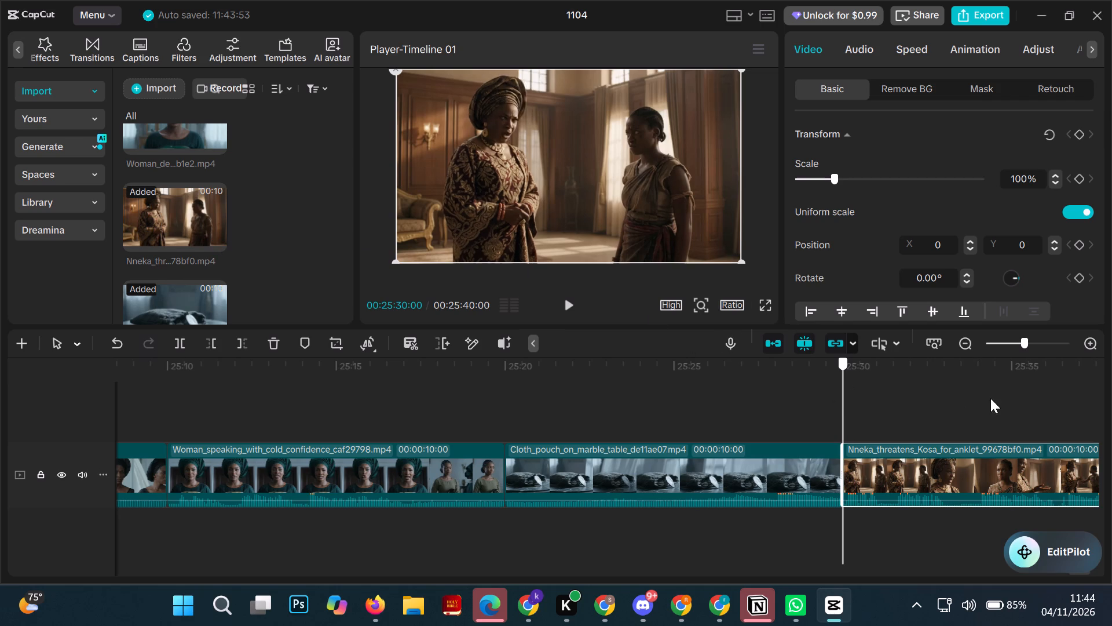
left_click_drag(990, 398, 1111, 447)
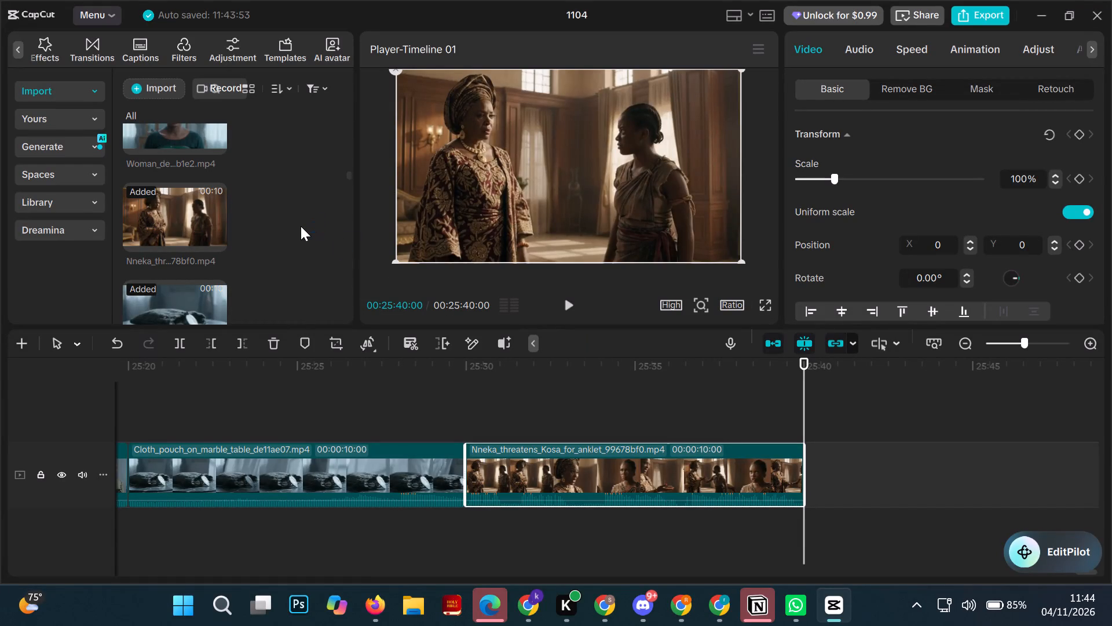
scroll(301, 226, "up", 1)
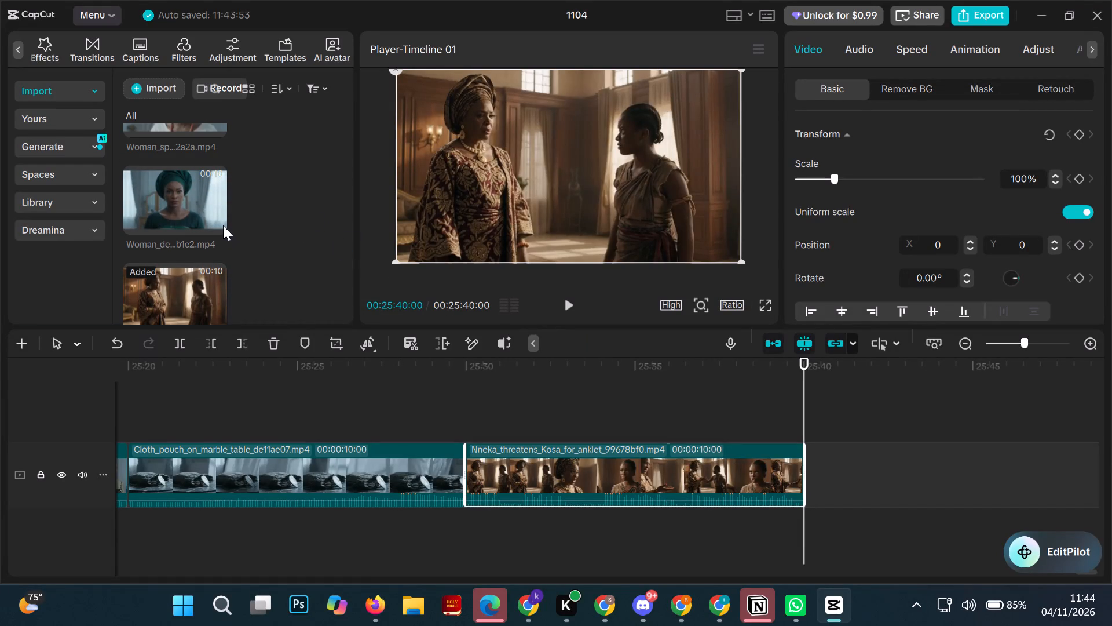
left_click(218, 224)
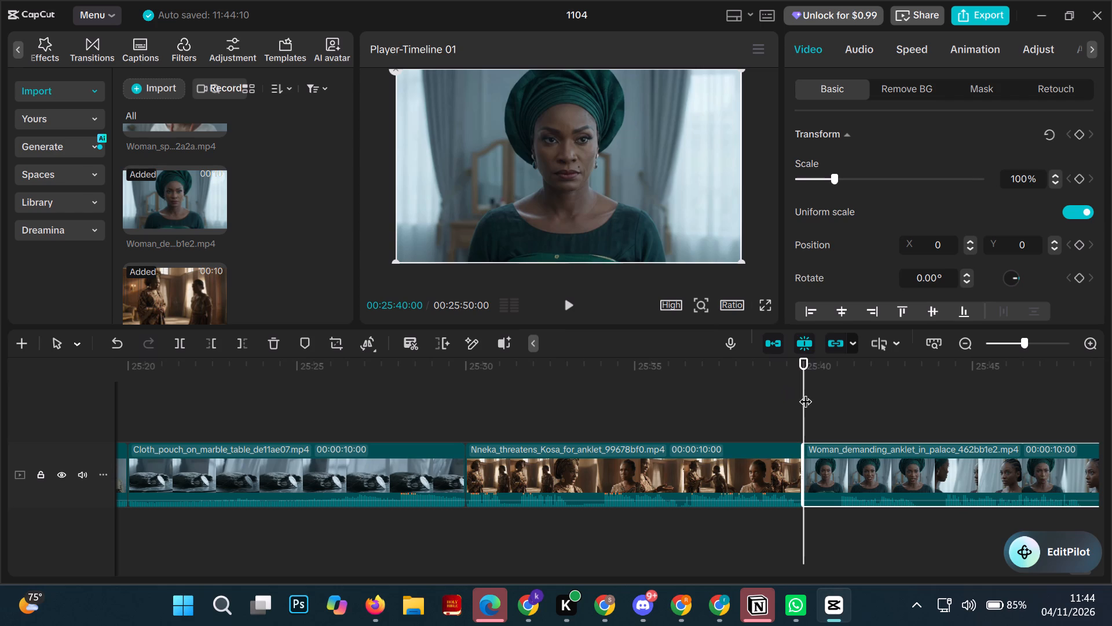
Move the playhead to the timeline's end at 00:25:50:00 and add the Woman_speaking_in_palace_room clip there.
left_click_drag(805, 392, 1096, 421)
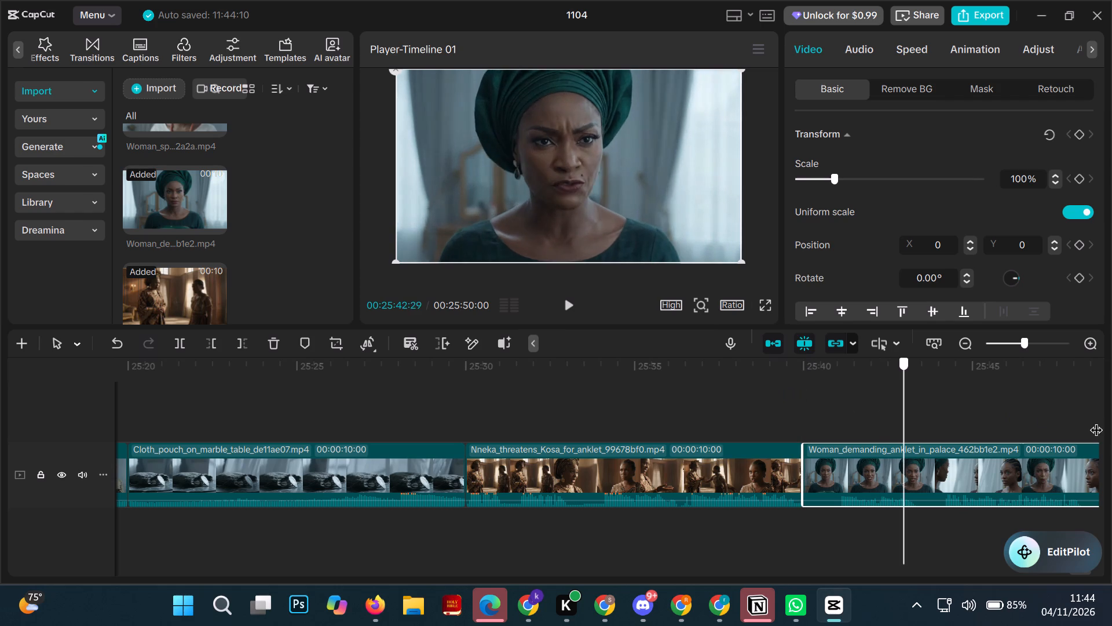
left_click_drag(1096, 421, 1111, 449)
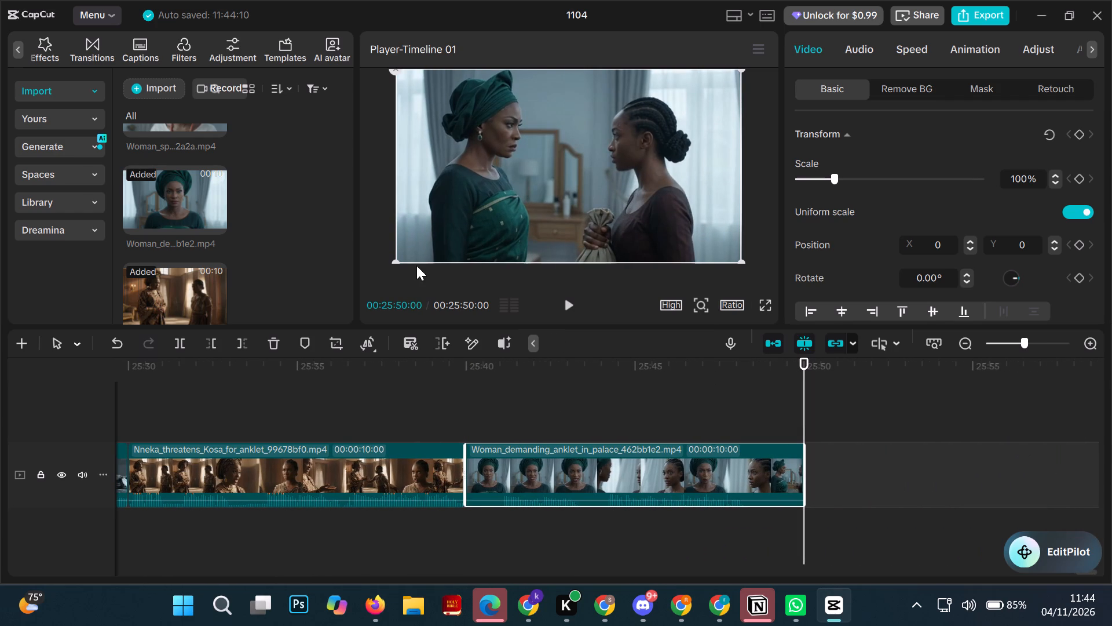
scroll(288, 216, "up", 1)
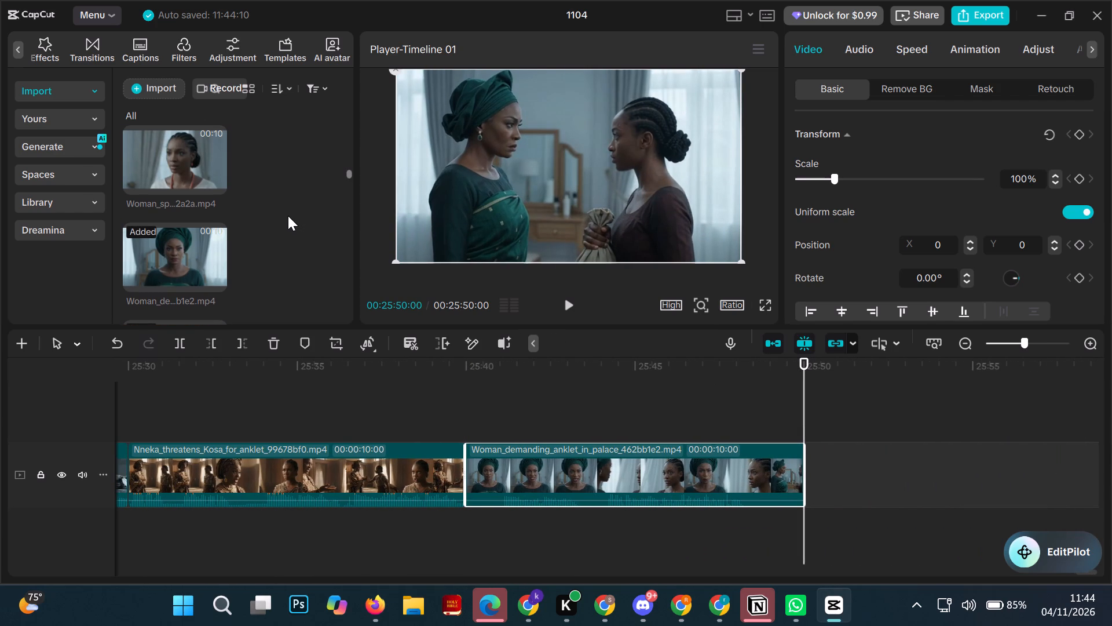
scroll(288, 216, "up", 1)
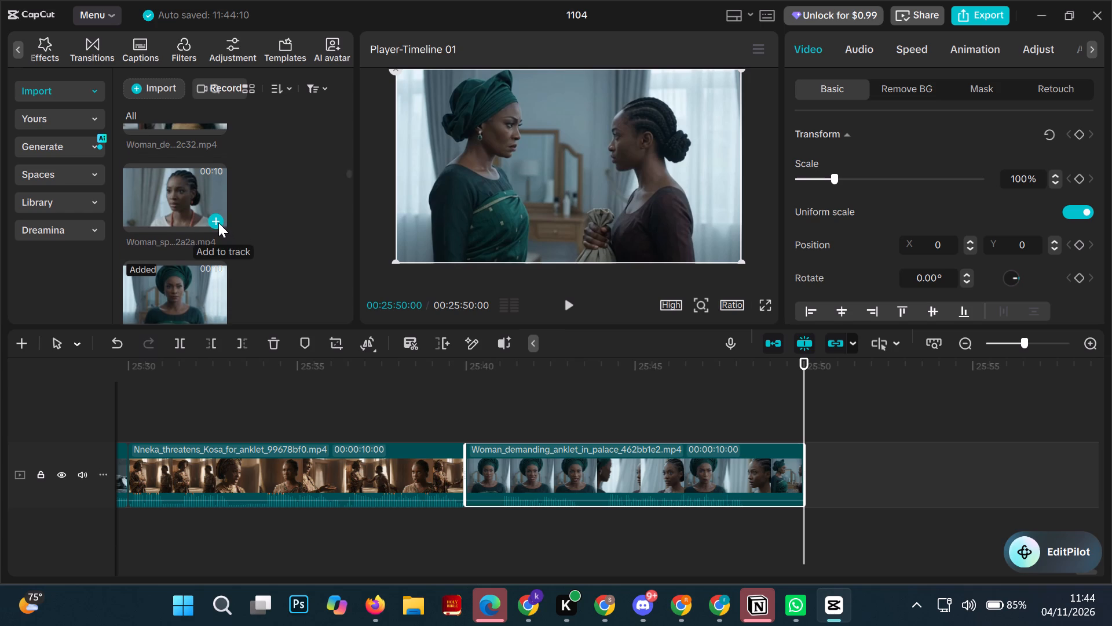
left_click(218, 223)
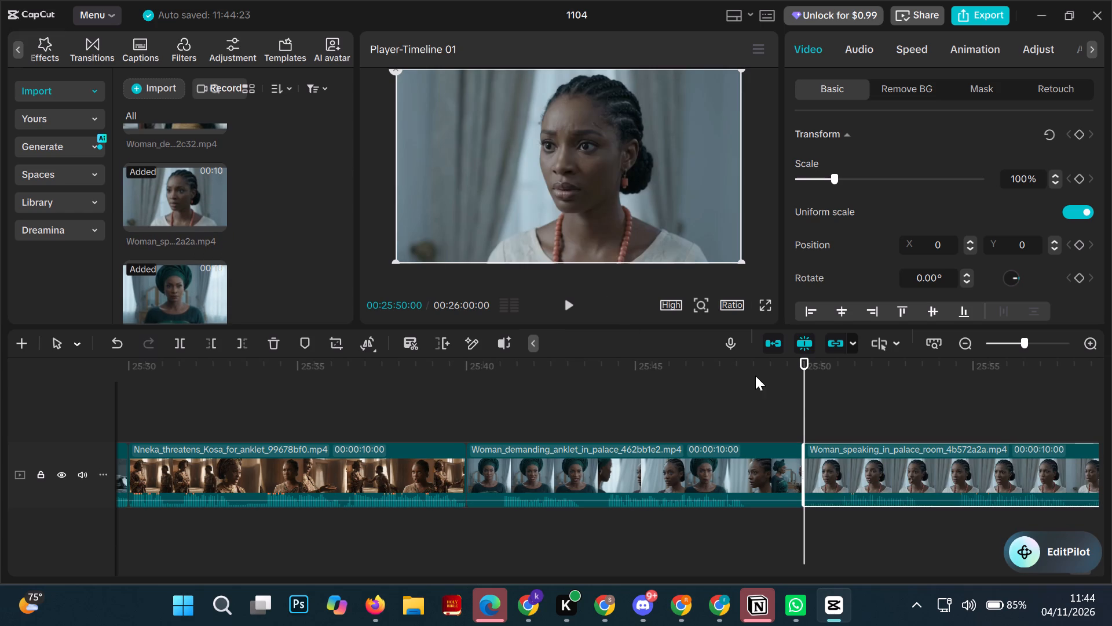
Move the playhead to the timeline's end at 00:26:00:00 and add the Woman_delivering_polished_threat clip there.
left_click_drag(803, 397, 858, 411)
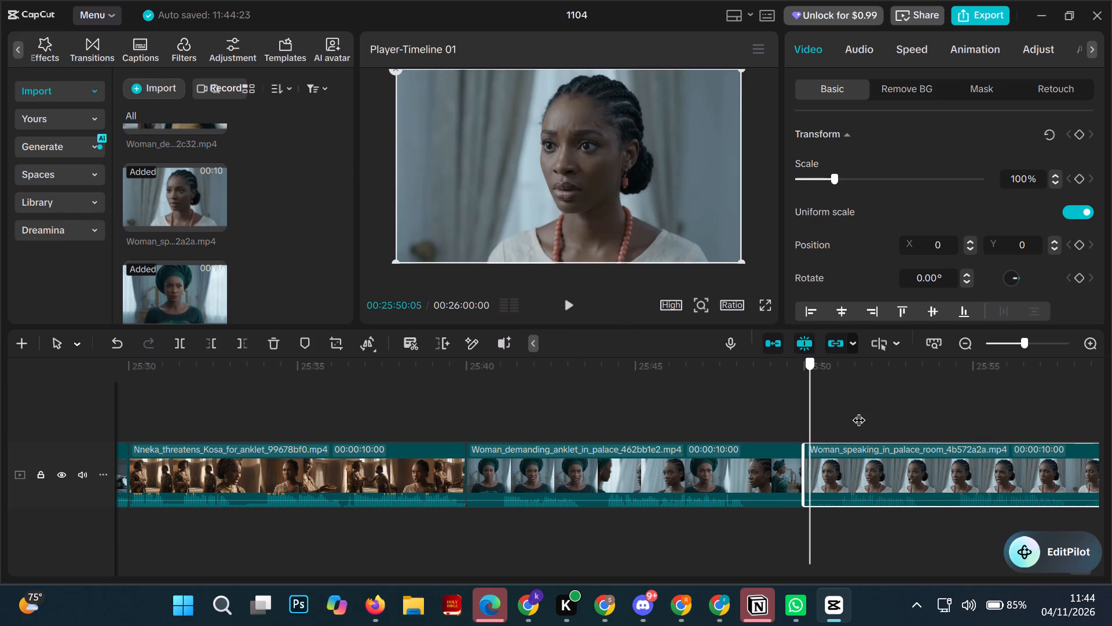
left_click_drag(858, 411, 1111, 485)
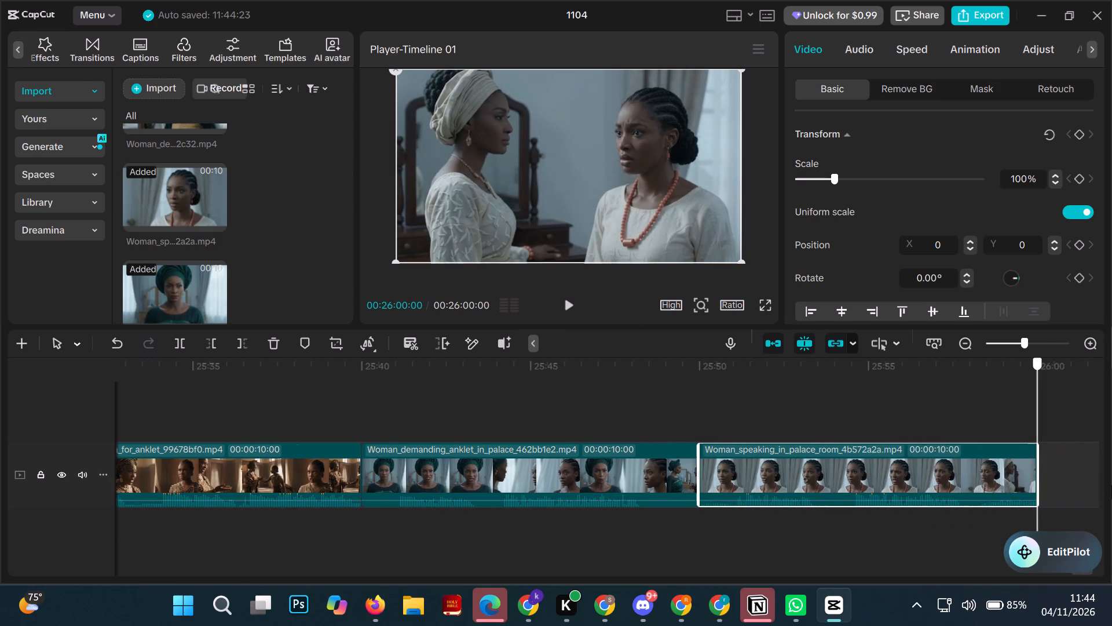
left_click_drag(1111, 485, 1111, 498)
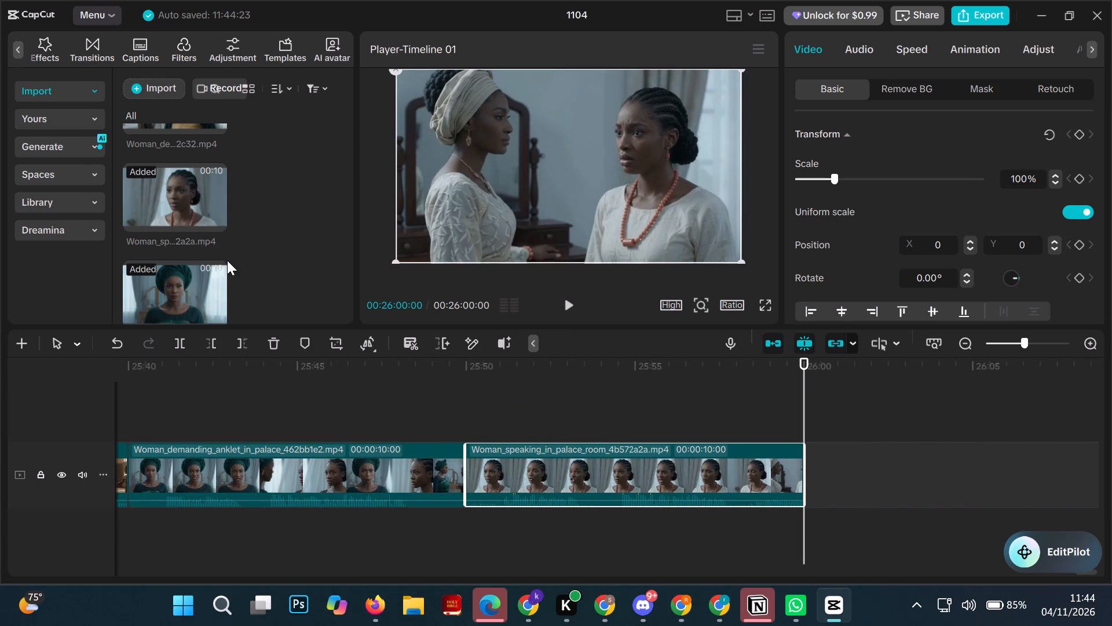
scroll(267, 218, "up", 1)
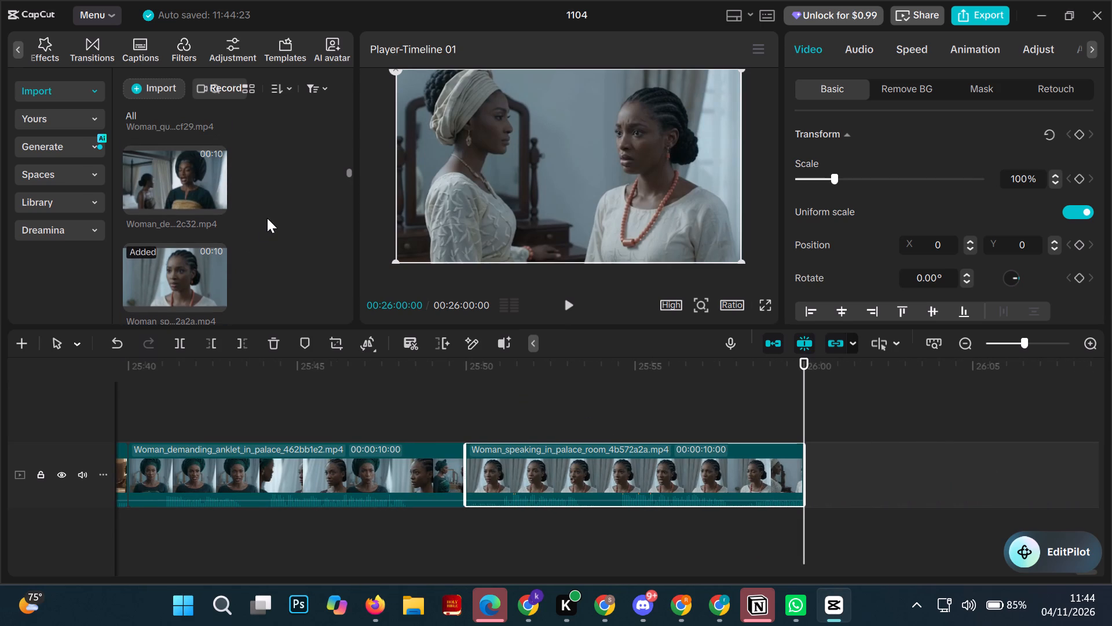
left_click(215, 216)
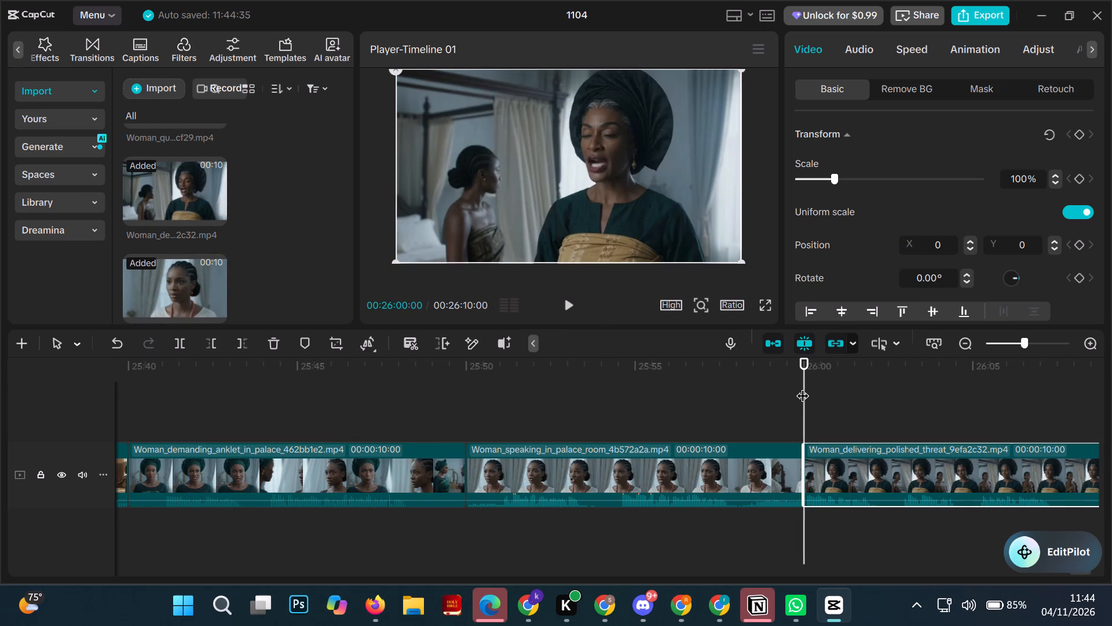
Move the playhead to the timeline's end at 00:26:10:00 and add the Woman_questioning_dispute_about clip there.
left_click_drag(802, 387, 1111, 485)
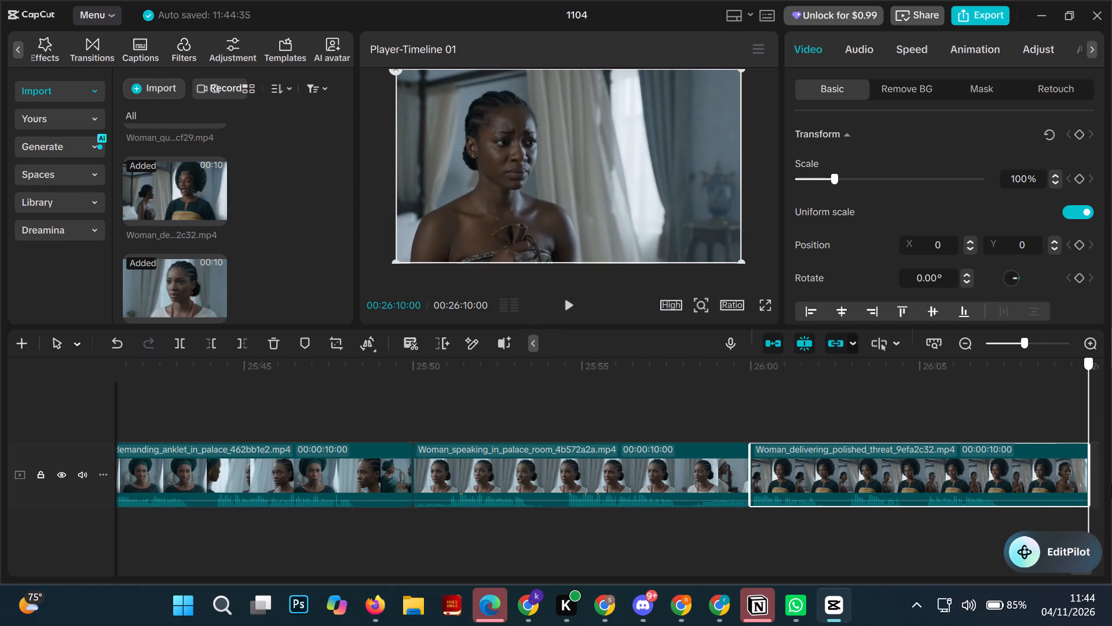
left_click_drag(1111, 485, 1111, 492)
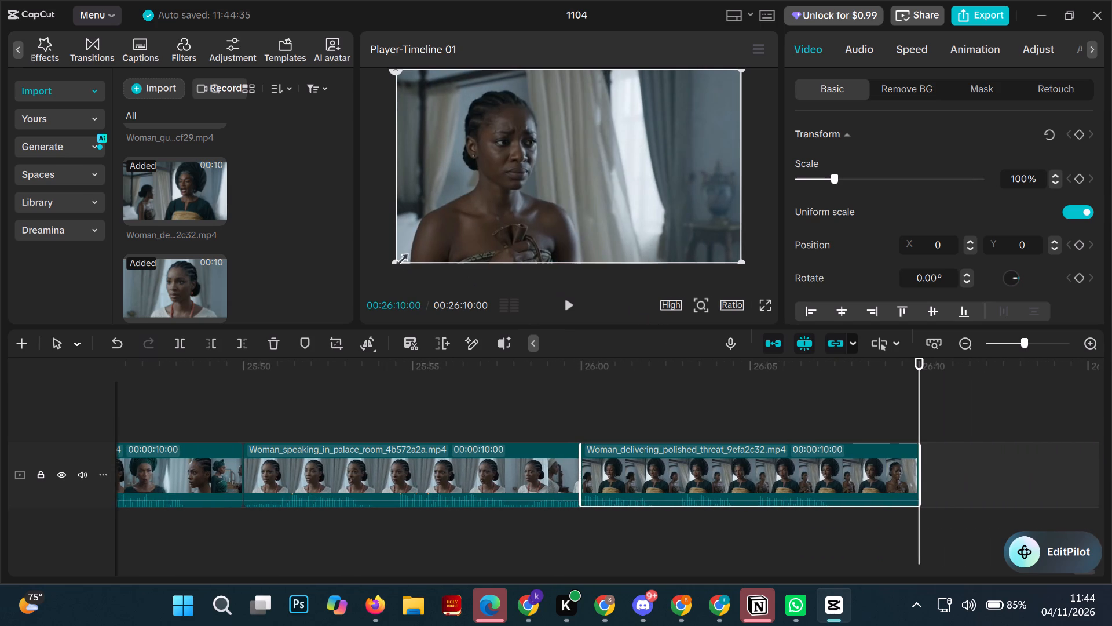
scroll(288, 216, "up", 1)
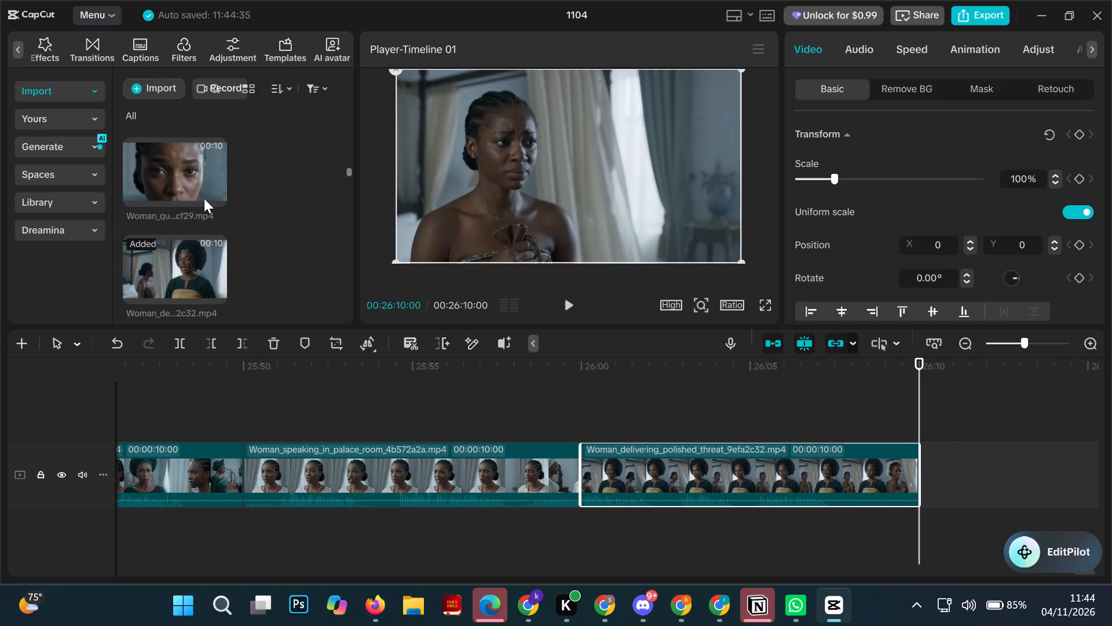
left_click(213, 194)
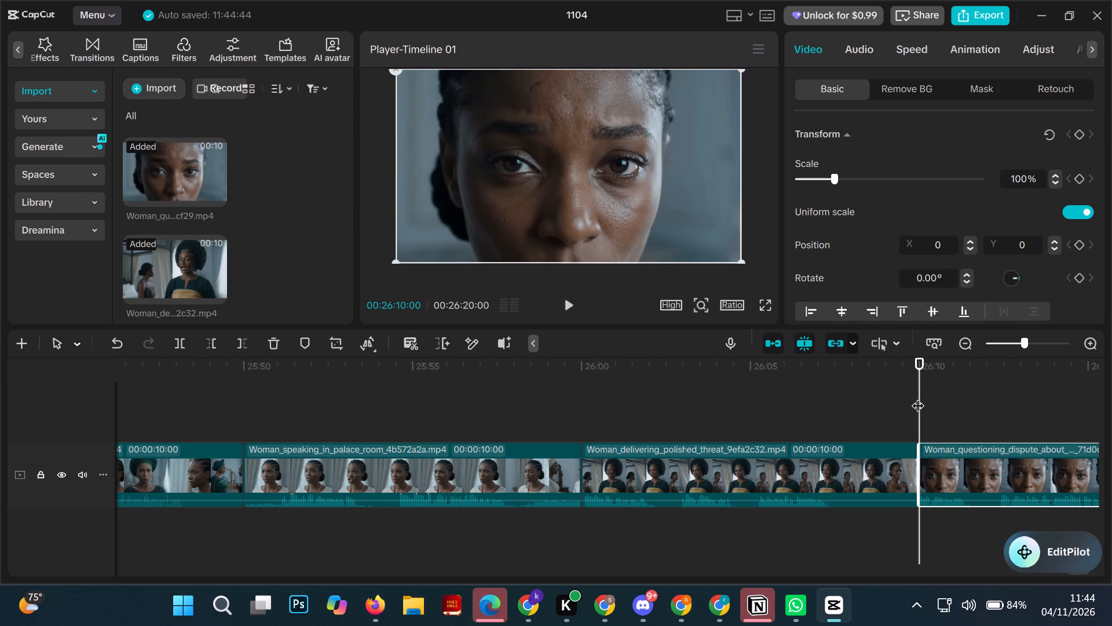
Move the playhead to the timeline's end at 00:26:20:00 and add the Woman_speaking_in_palace_suite clip there.
left_click_drag(917, 396, 1111, 472)
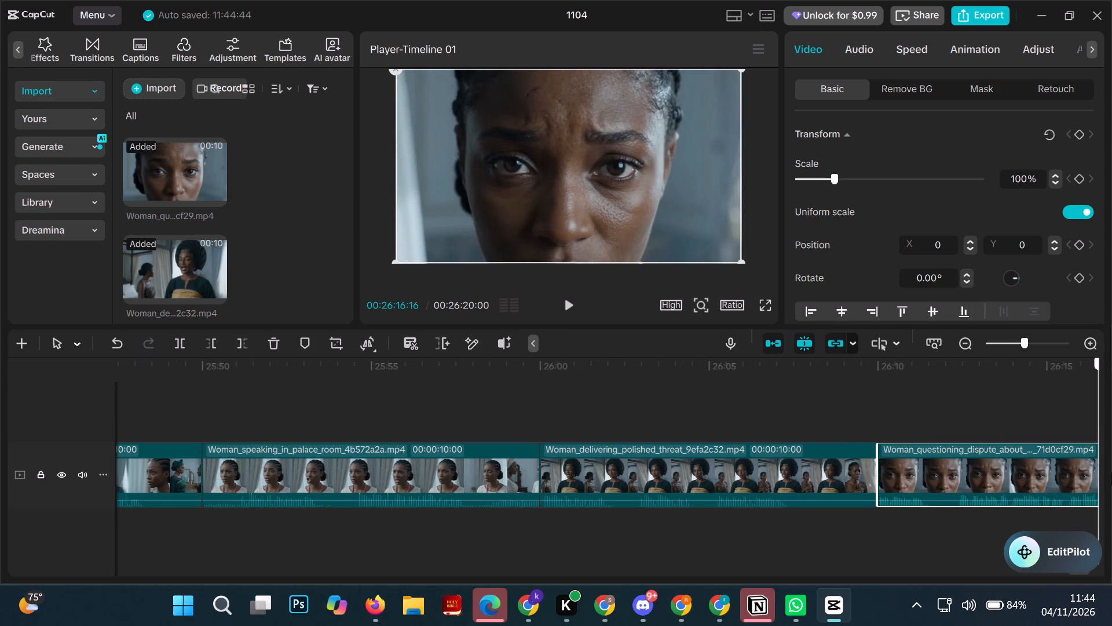
left_click_drag(1111, 472, 1111, 577)
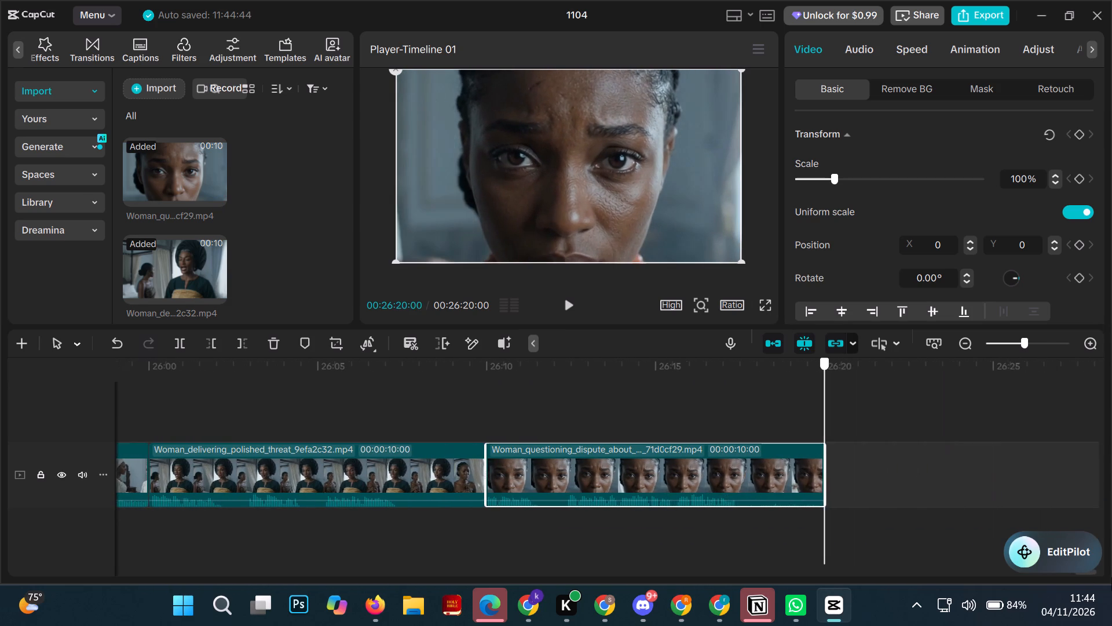
scroll(309, 228, "up", 1)
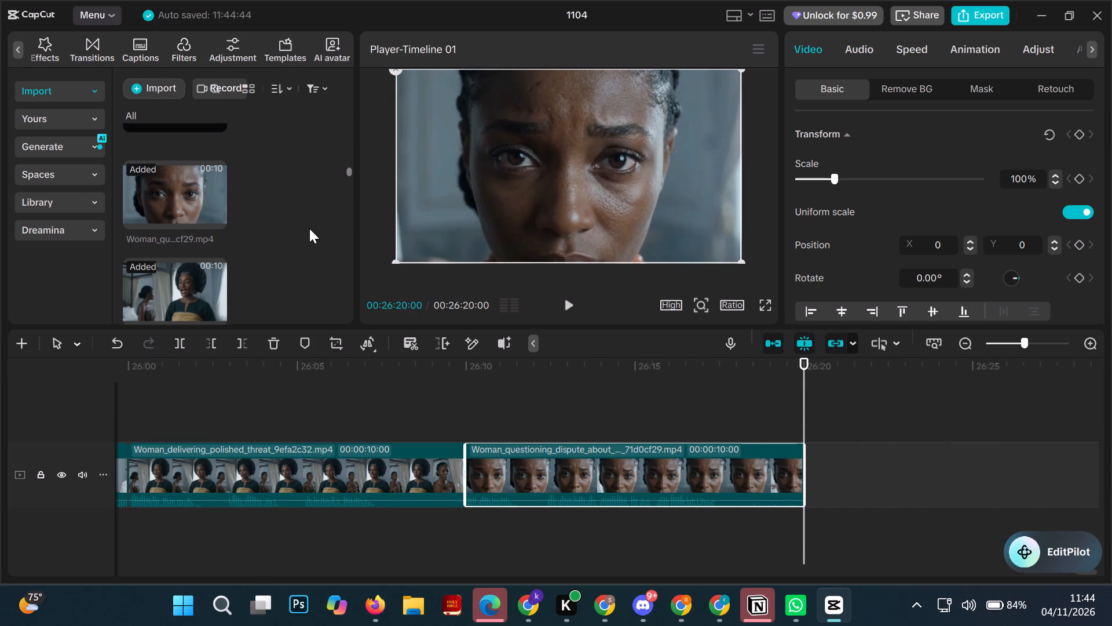
scroll(309, 228, "up", 1)
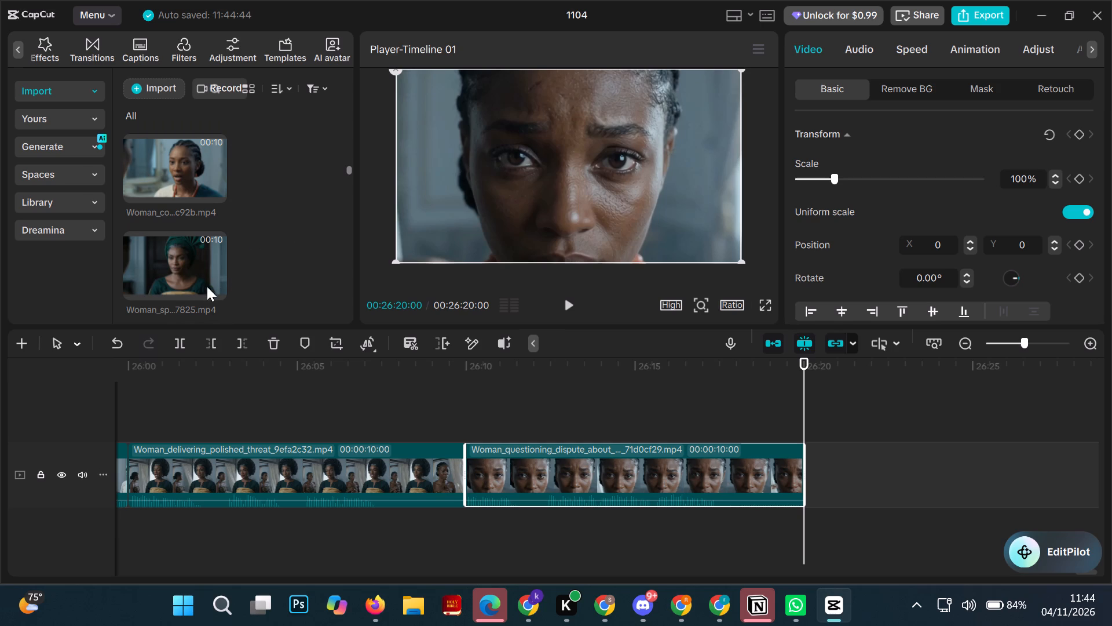
left_click(211, 290)
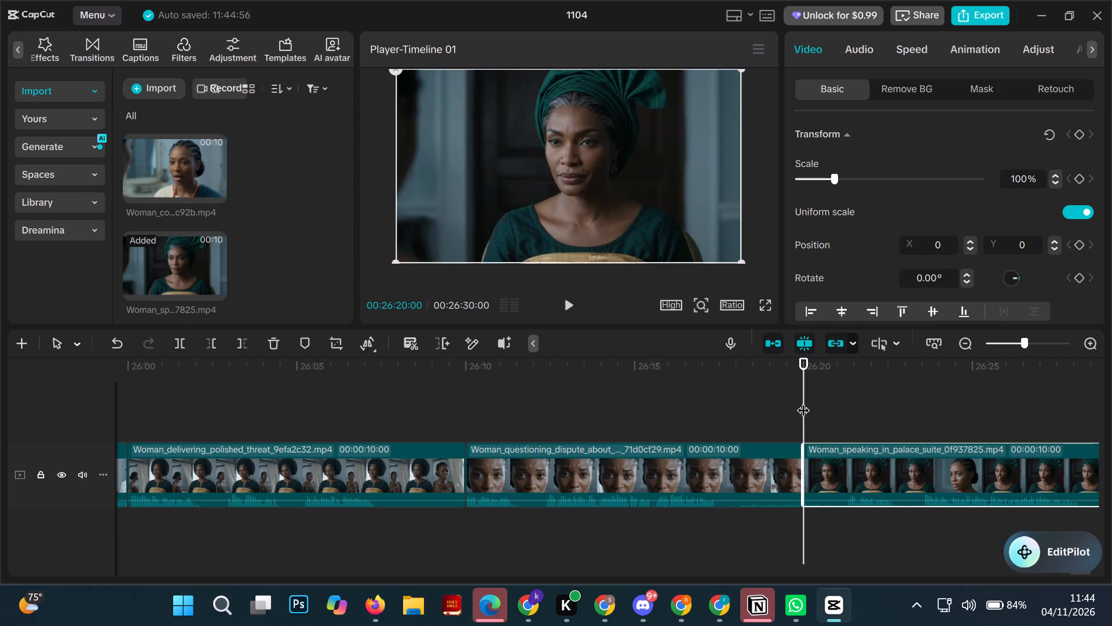
Move the playhead to the timeline's end at 00:26:30:00 and add the Woman_confronts_guest_about_king clip there.
left_click_drag(803, 401, 1111, 435)
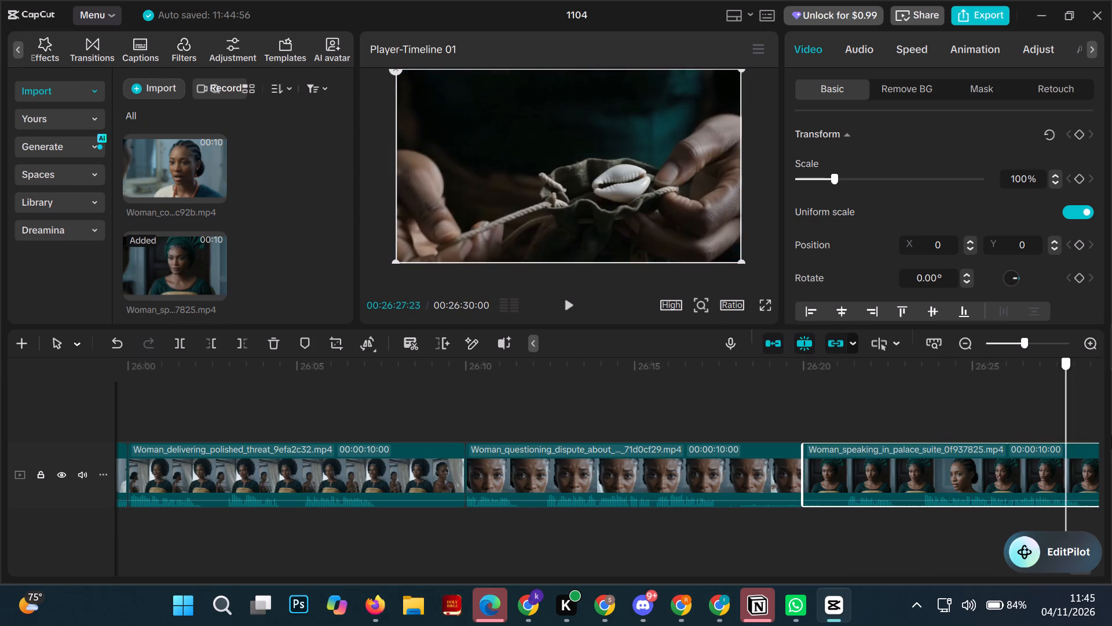
left_click_drag(1111, 435, 1111, 462)
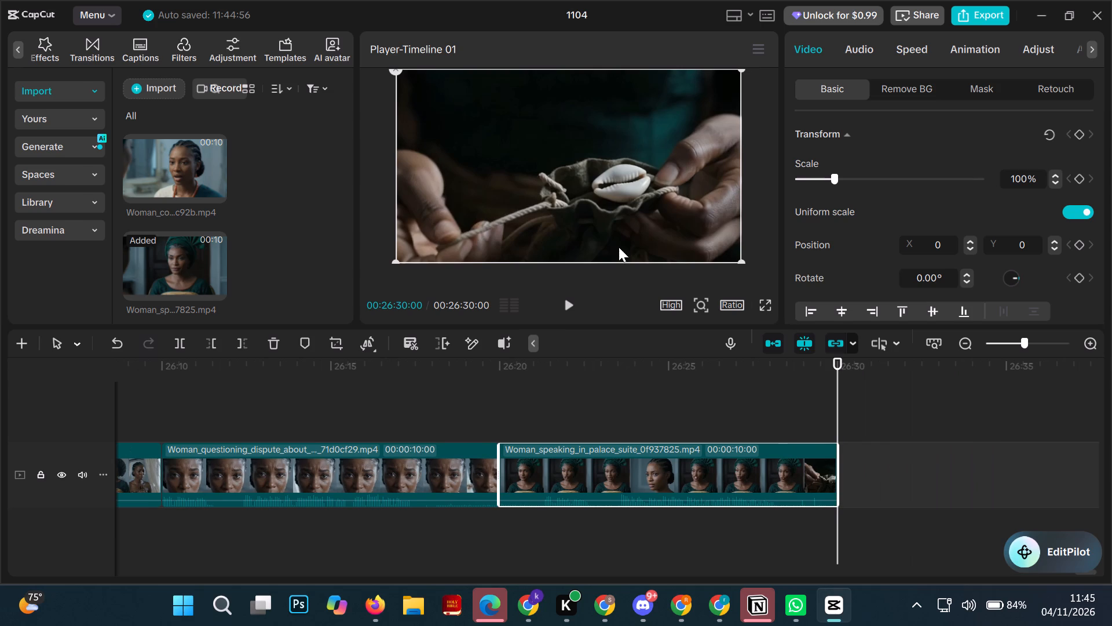
left_click(218, 189)
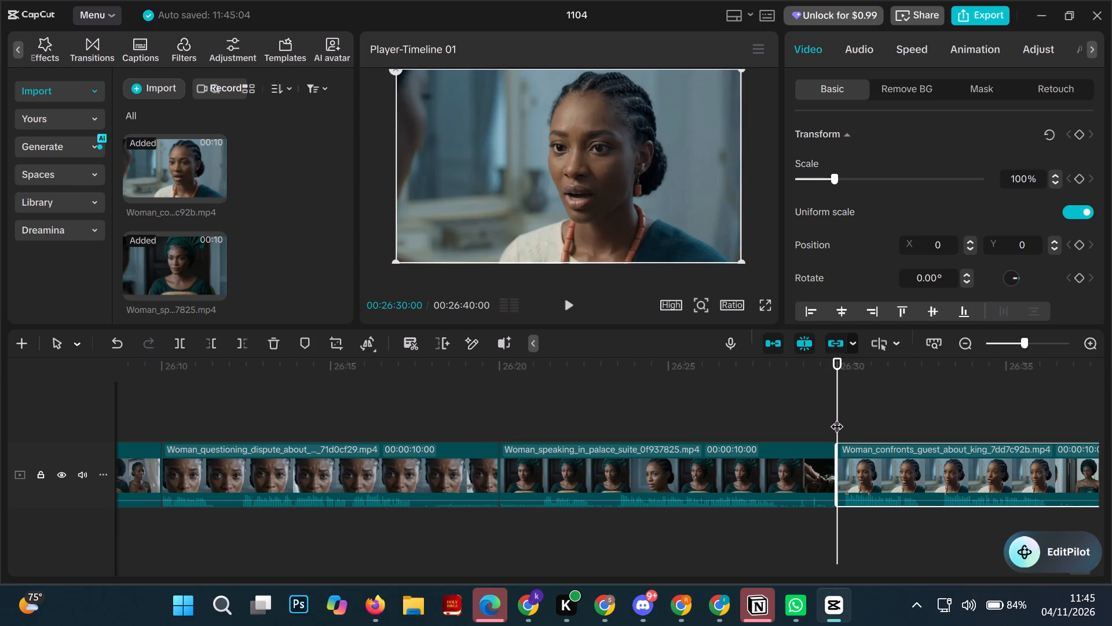
Move the playhead to the timeline's end at 00:26:40:00 and add the Woman_speaking_in_palace_suite_c0851899 clip there.
left_click_drag(836, 417, 1111, 479)
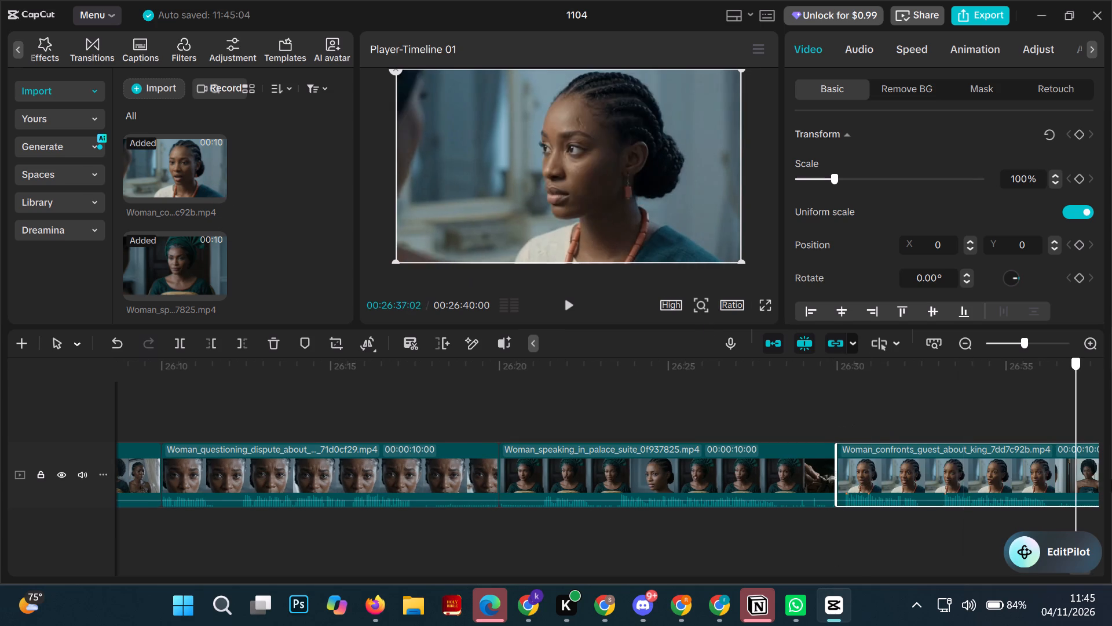
left_click_drag(1111, 479, 1111, 553)
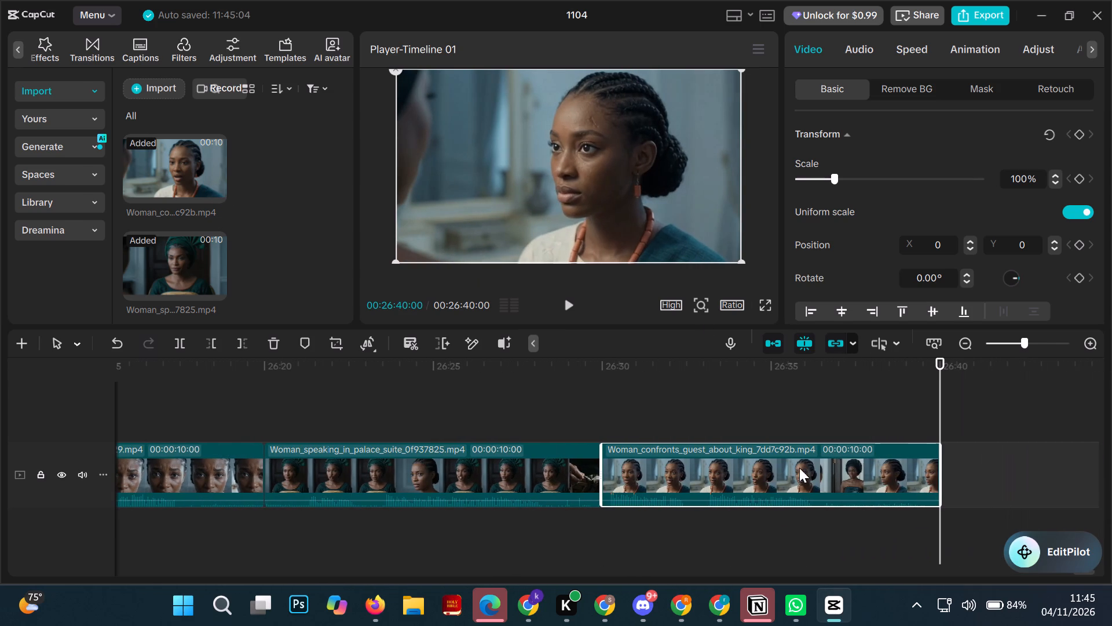
scroll(307, 206, "up", 1)
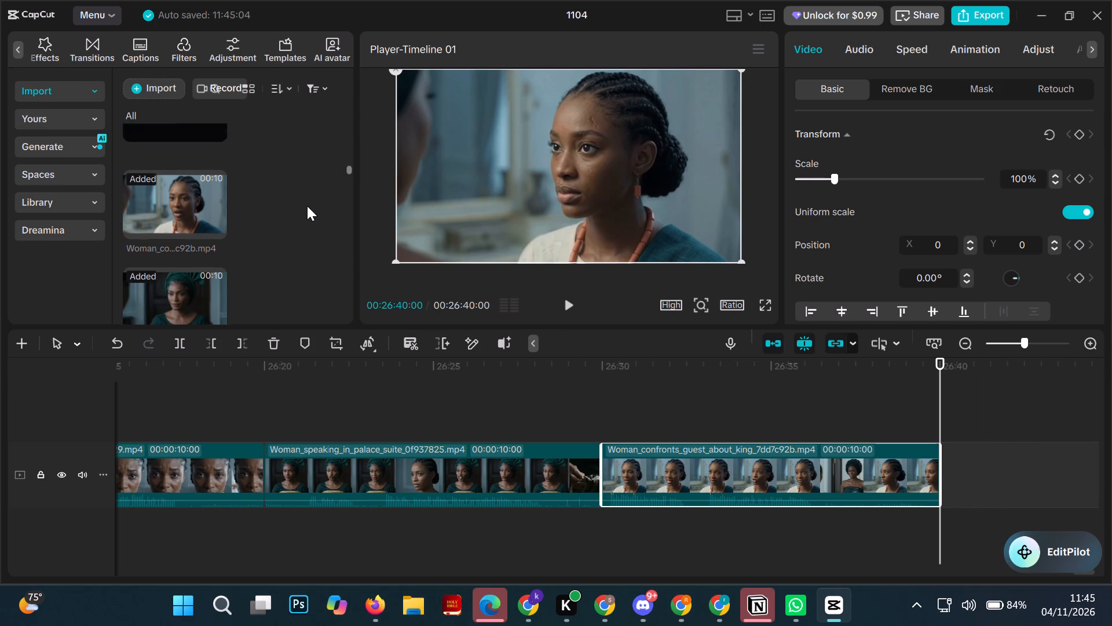
scroll(307, 206, "up", 1)
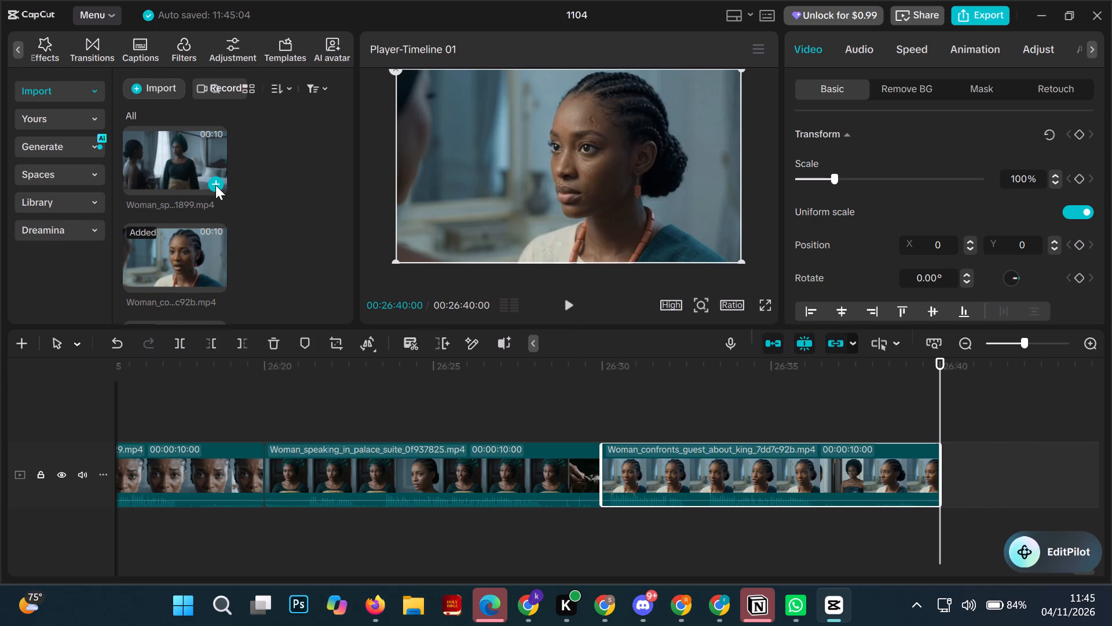
left_click(215, 185)
Move the playhead to the timeline's end at 00:26:50:00 and add the Woman_holding_pouch_in_room clip there.
scroll(268, 198, "up", 1)
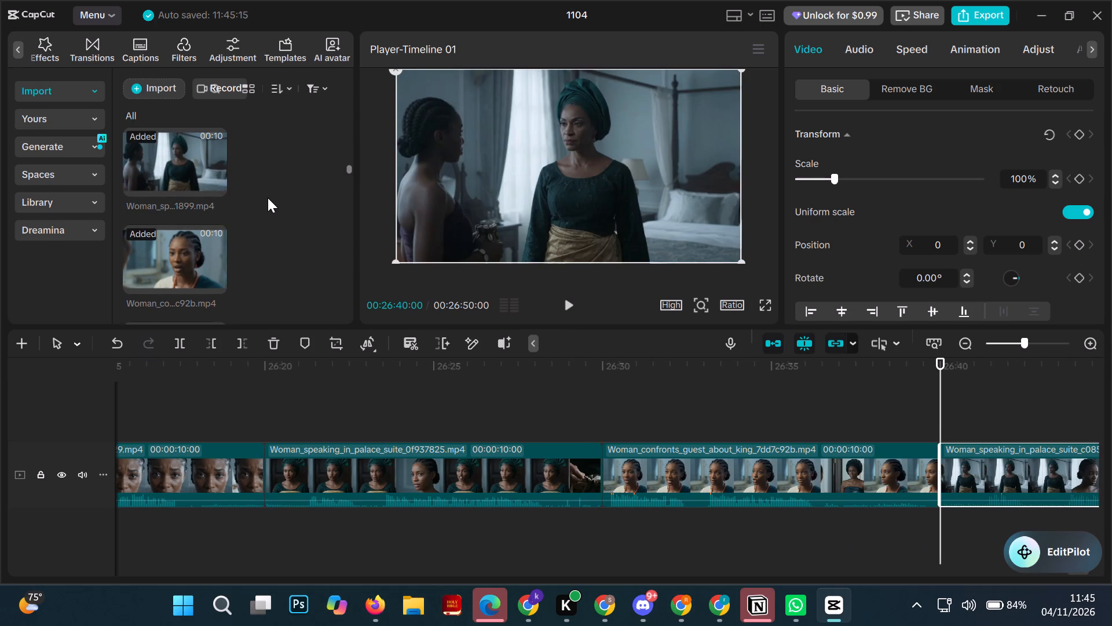
scroll(268, 198, "up", 1)
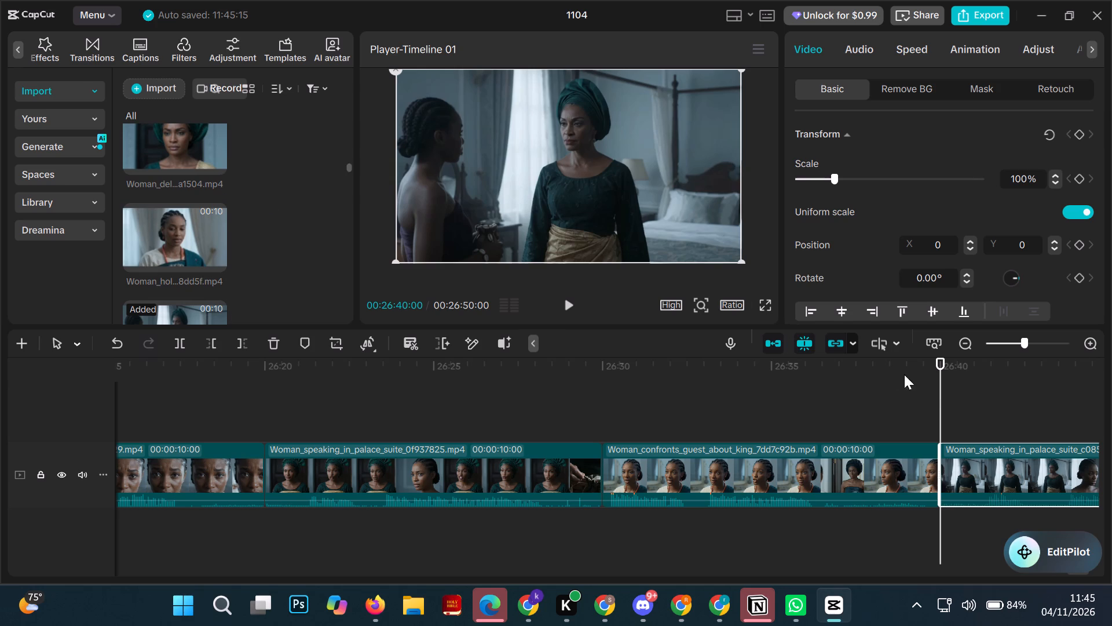
left_click_drag(941, 391, 1061, 421)
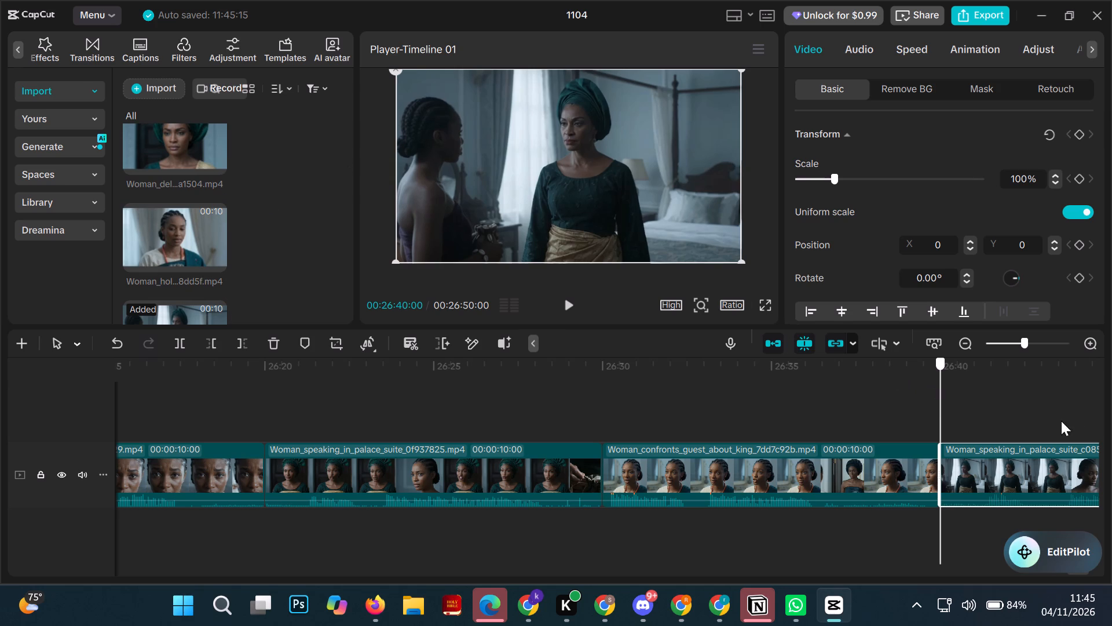
left_click_drag(1061, 421, 1111, 501)
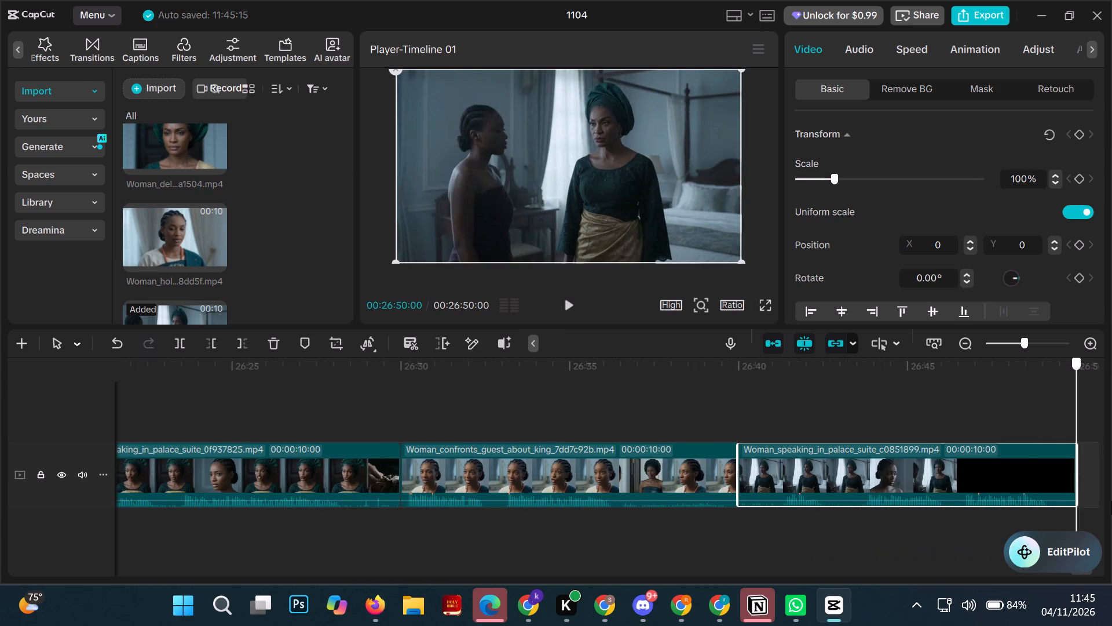
left_click_drag(1111, 501, 1111, 510)
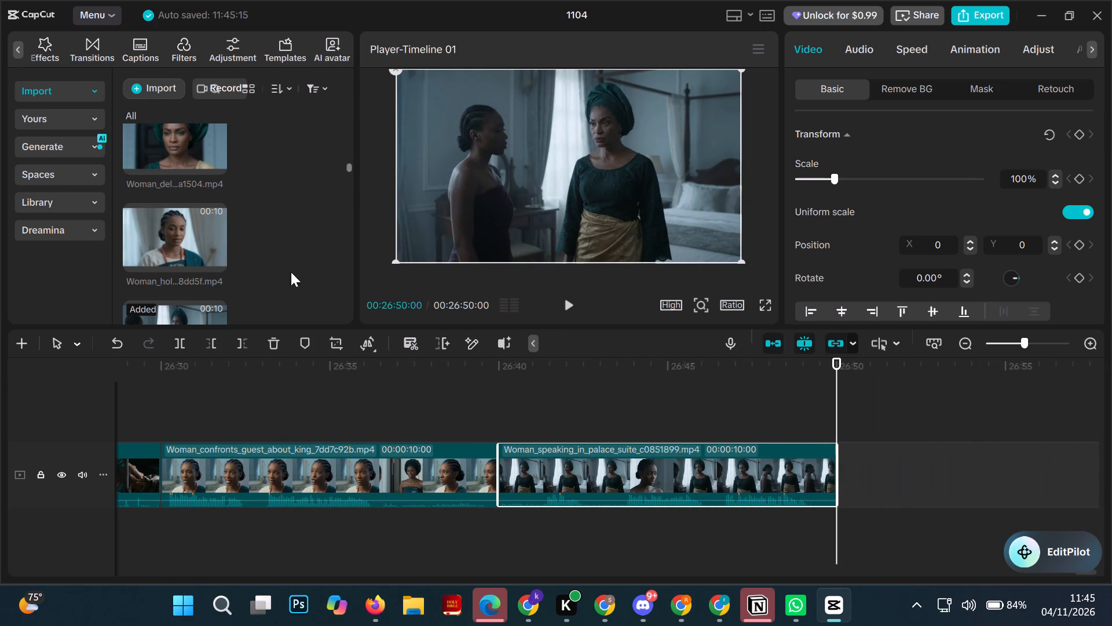
left_click(217, 264)
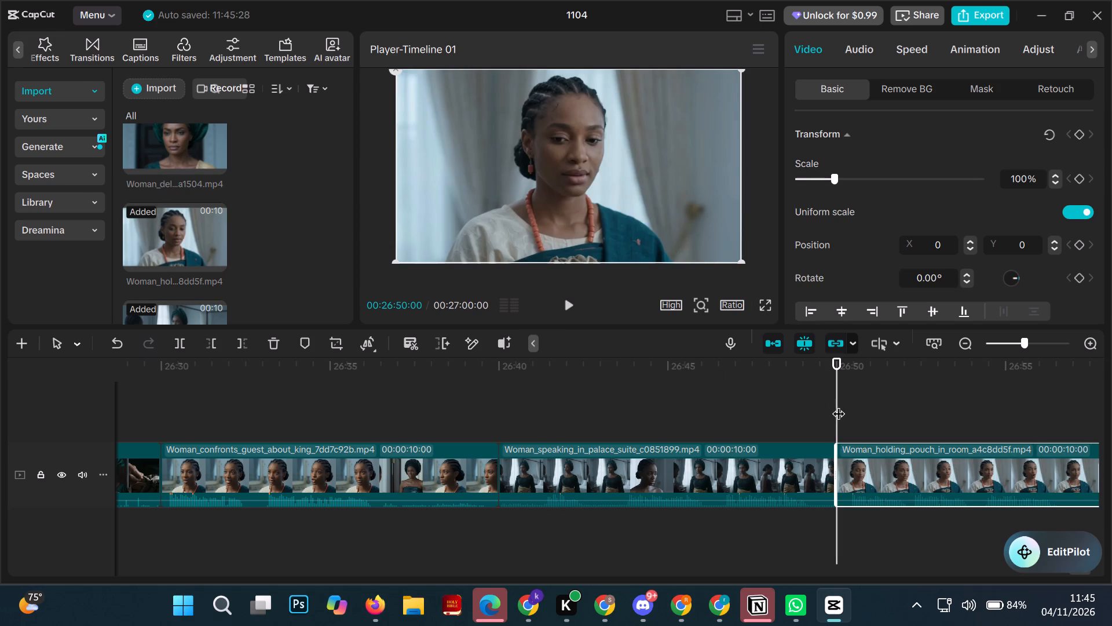
Move the playhead to the timeline's end at 00:27:00:00 and add the Woman_delivering_threat_in_room clip there.
left_click_drag(838, 405, 1111, 461)
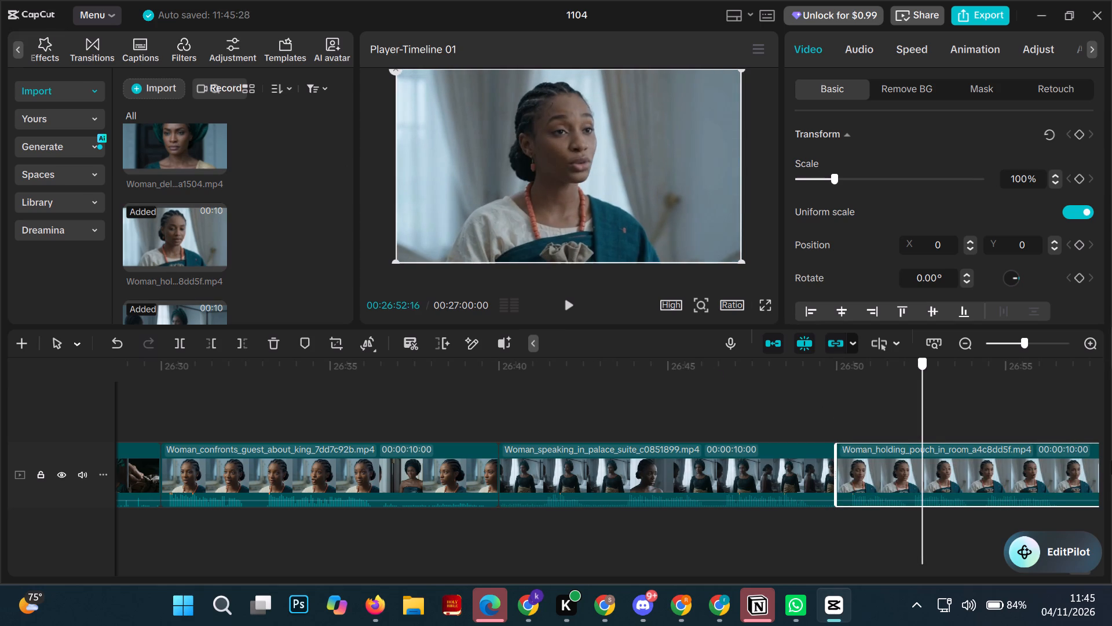
left_click_drag(1111, 461, 1111, 483)
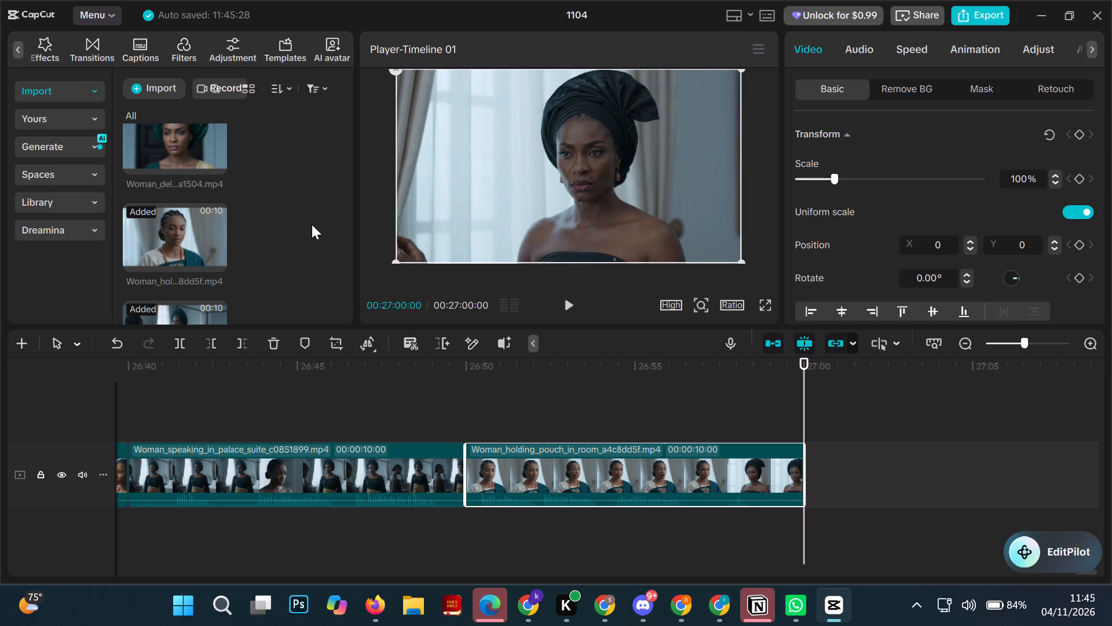
scroll(279, 194, "up", 2)
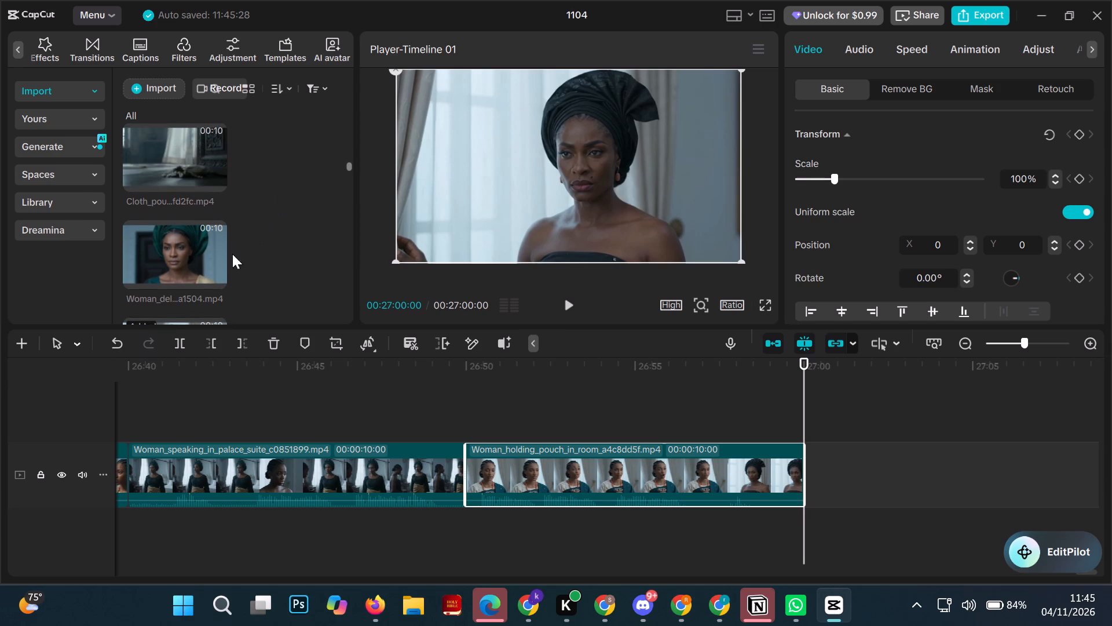
left_click(215, 279)
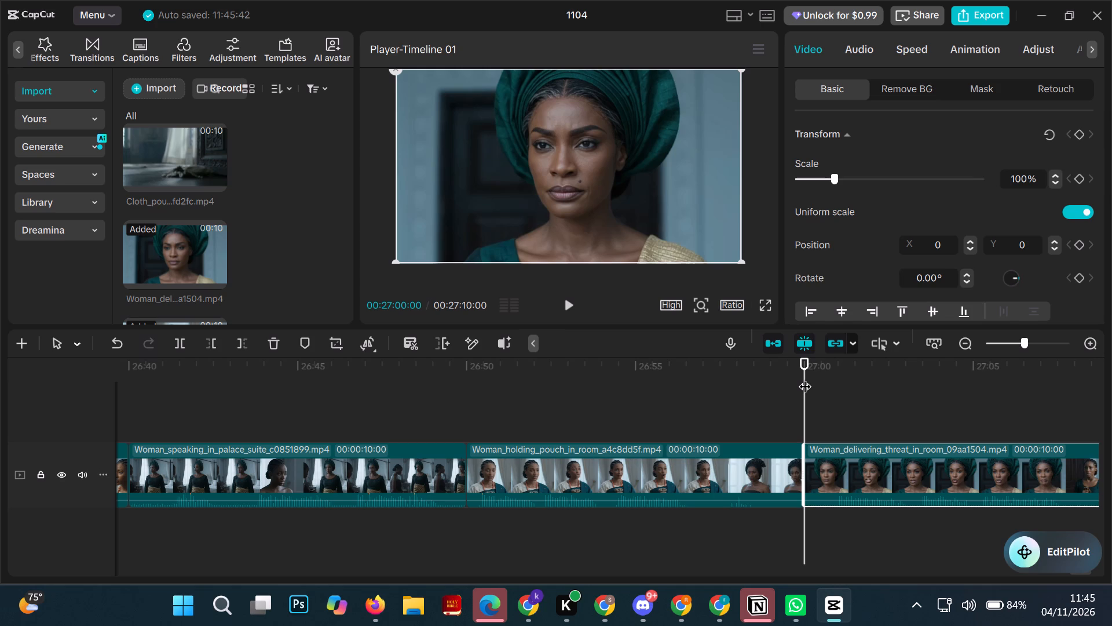
Move the playhead to the timeline's end at 00:27:10:00 and add the Cloth_pouch_beside_wooden_door clip there.
left_click_drag(804, 377, 1111, 438)
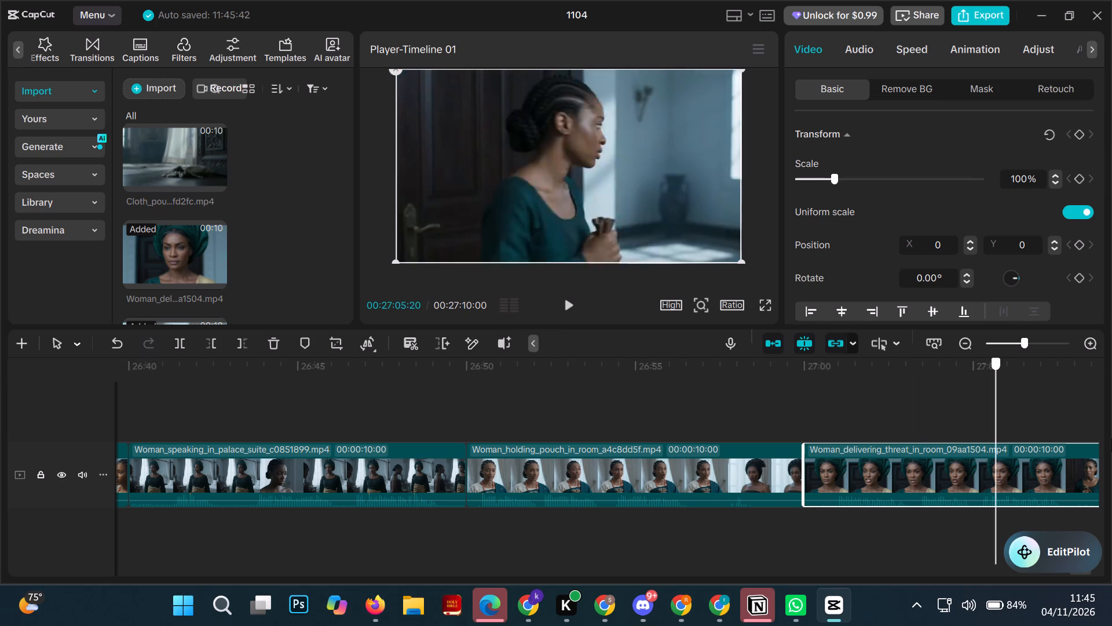
left_click_drag(1111, 438, 1111, 447)
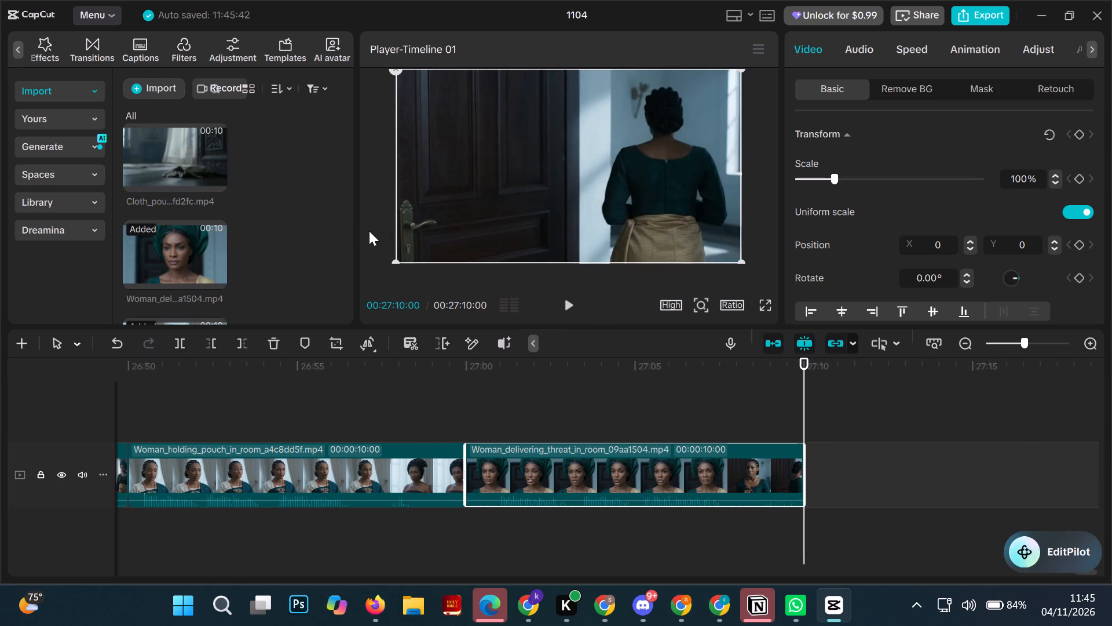
scroll(307, 210, "up", 2)
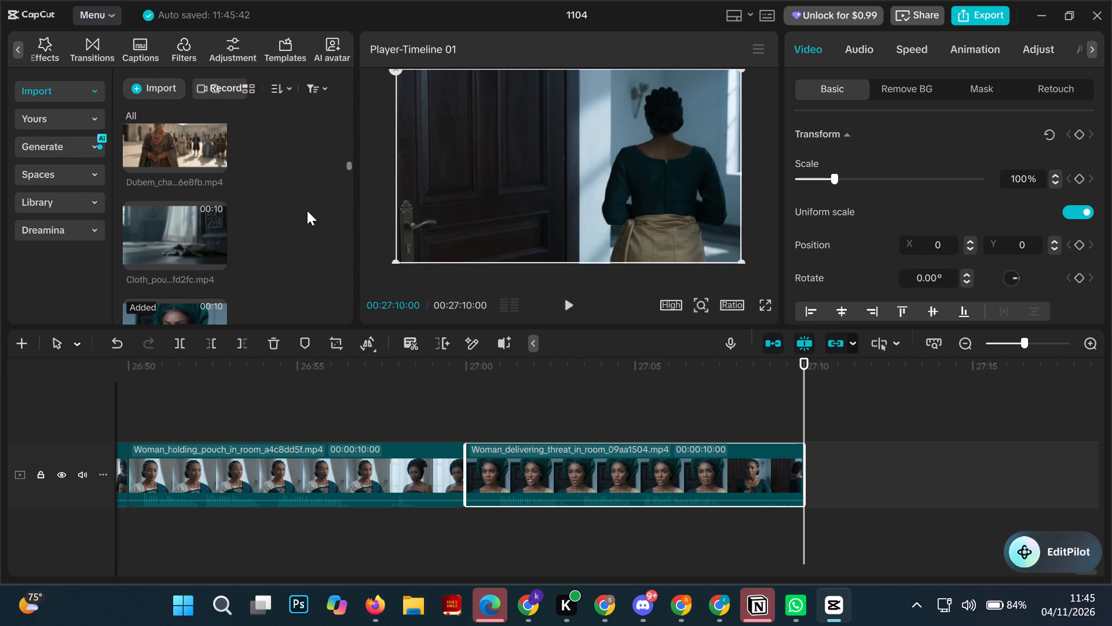
scroll(307, 210, "up", 1)
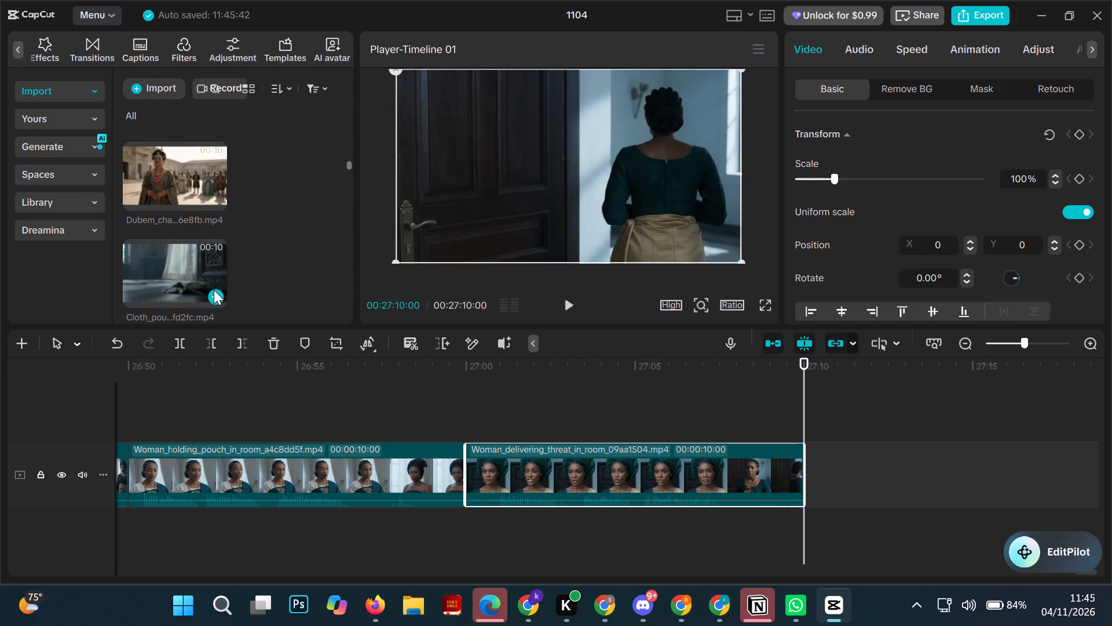
left_click(214, 292)
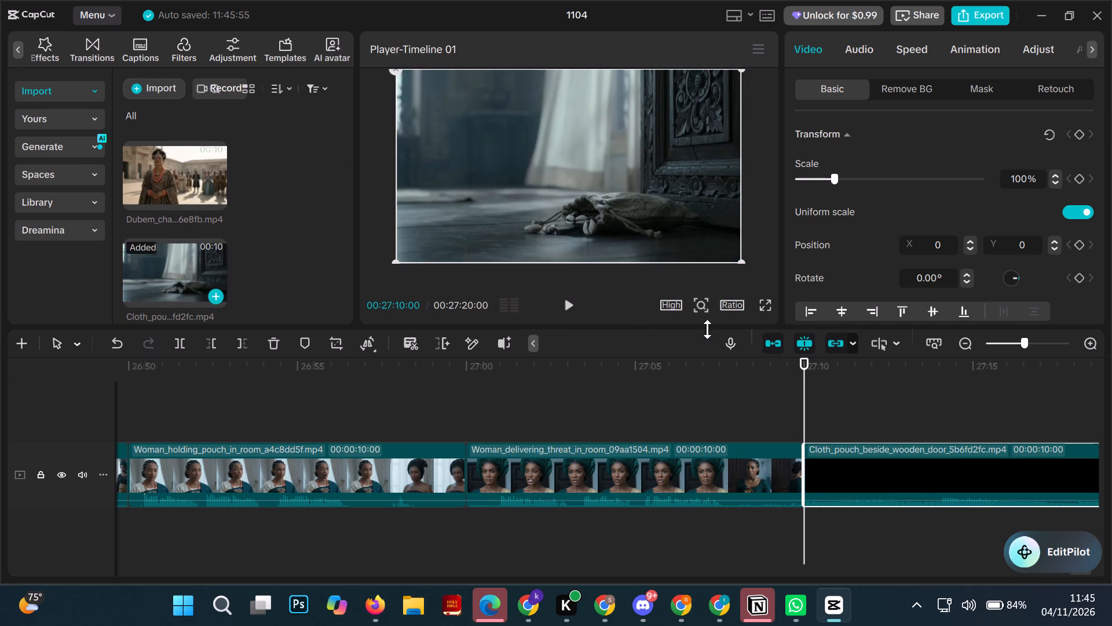
Move the playhead to the timeline's end at 00:27:20:00 and add the Dubem_challenges_Nneka_at_hearing clip there.
left_click_drag(803, 381, 1111, 478)
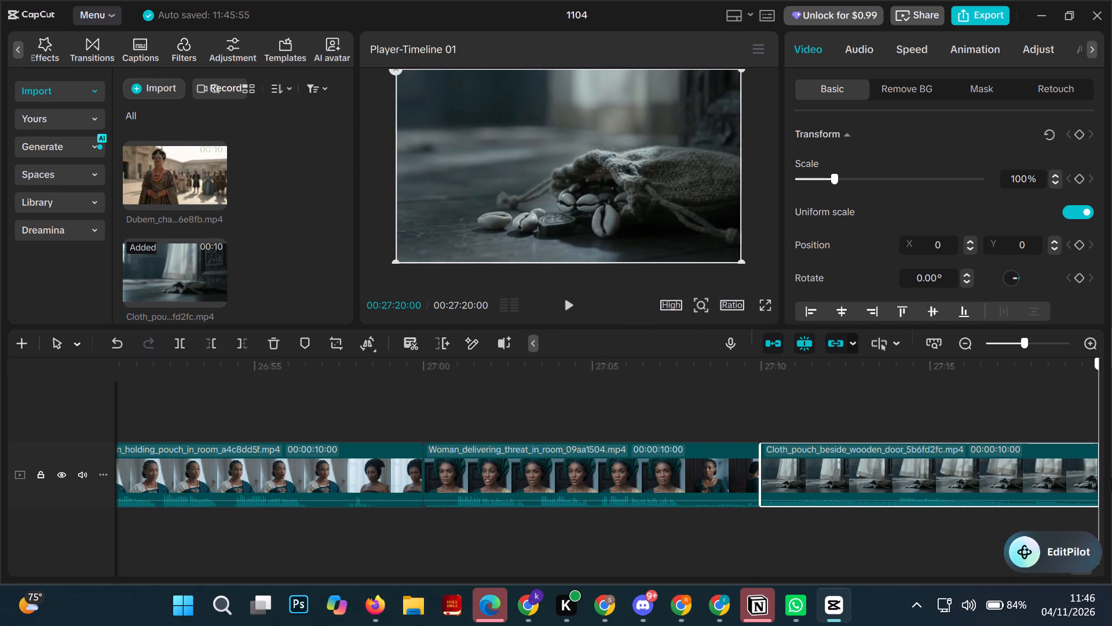
left_click_drag(1111, 478, 1111, 495)
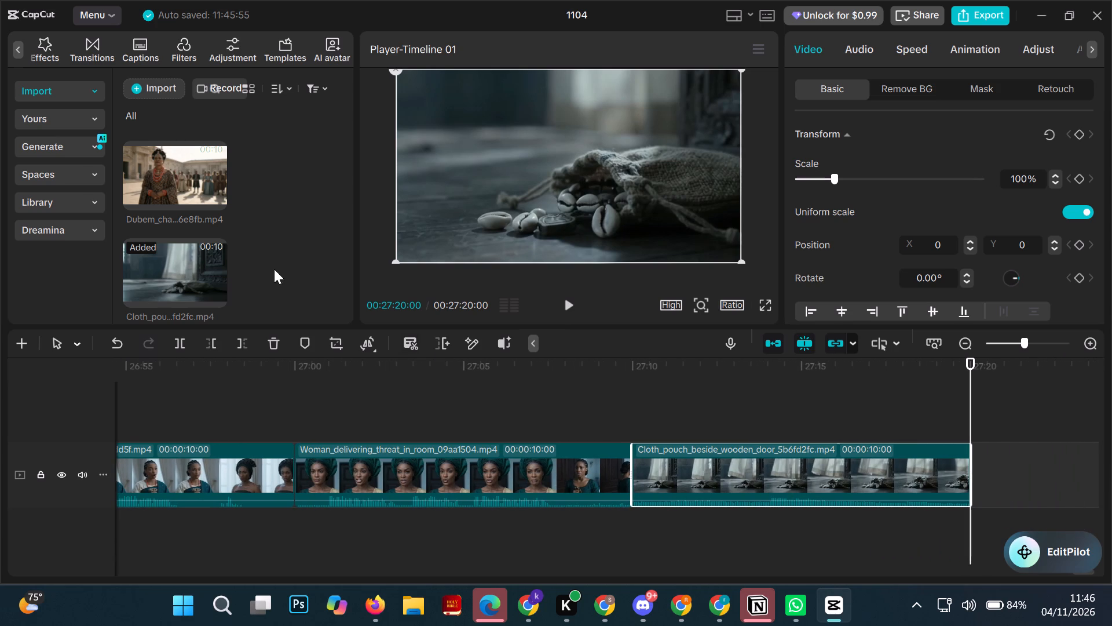
left_click(214, 194)
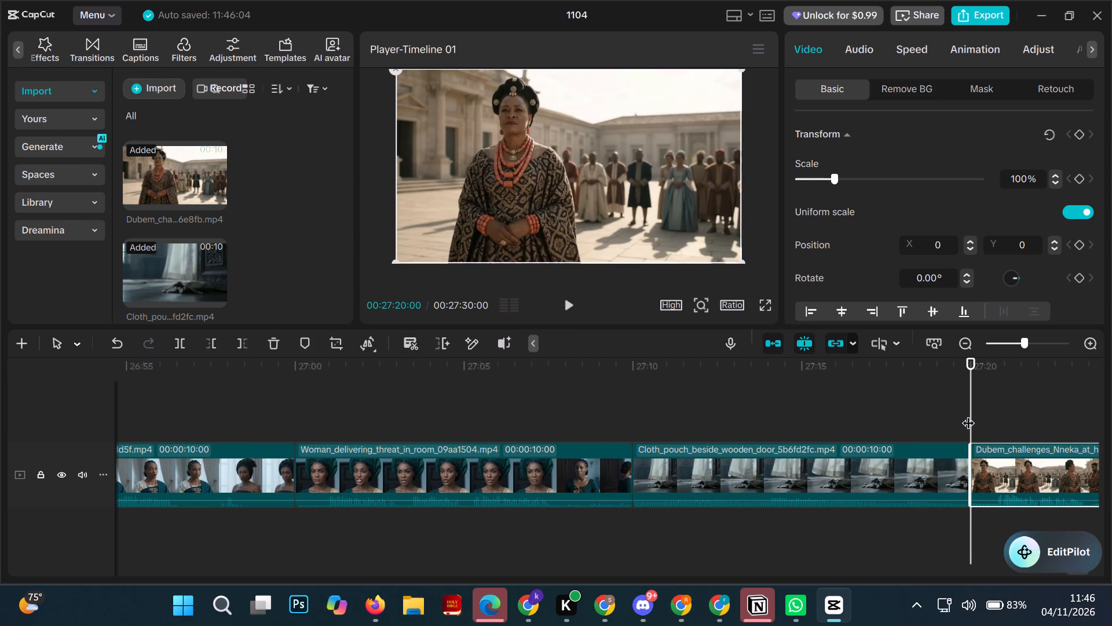
Move the playhead to the timeline's end at 00:27:30:00 and add the Woman_speaking_in_palace_square clip there.
left_click_drag(968, 414, 1111, 469)
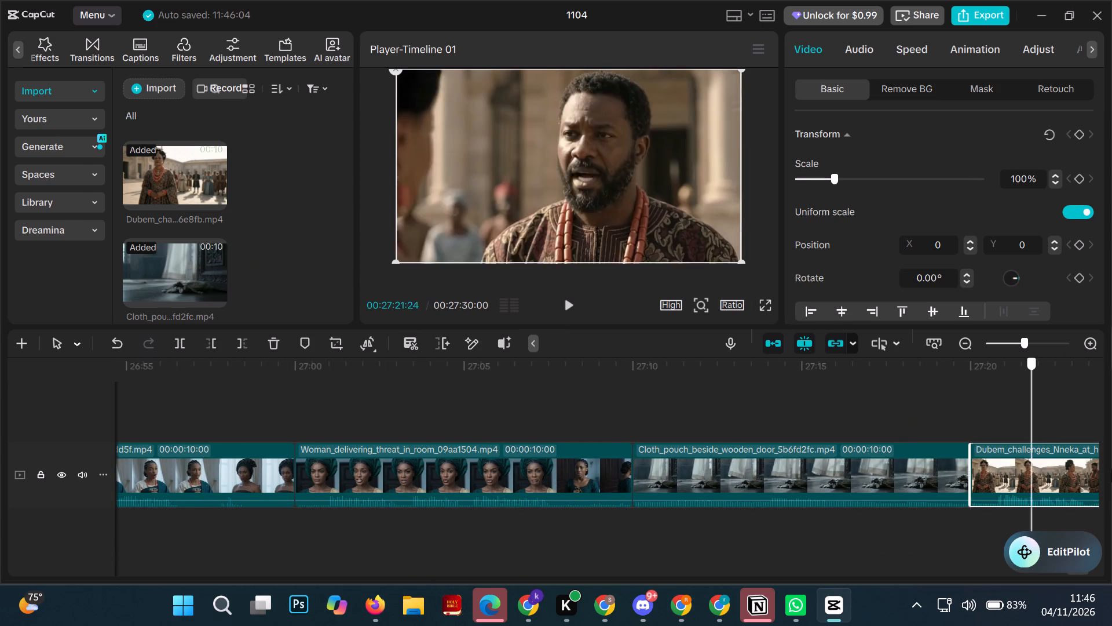
left_click_drag(1111, 469, 1111, 516)
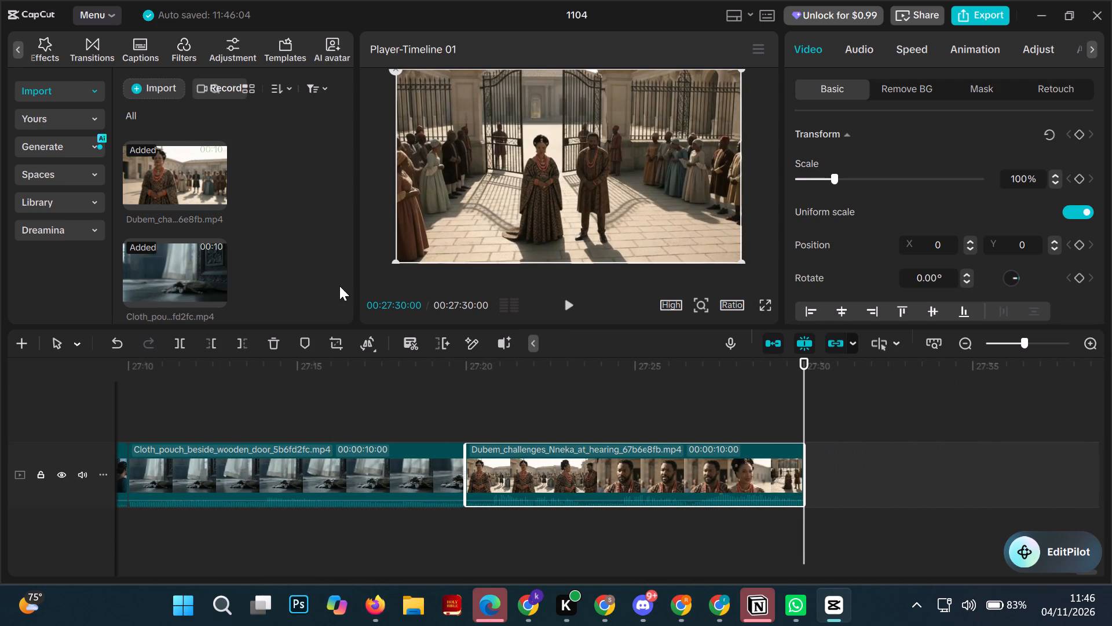
scroll(278, 223, "up", 1)
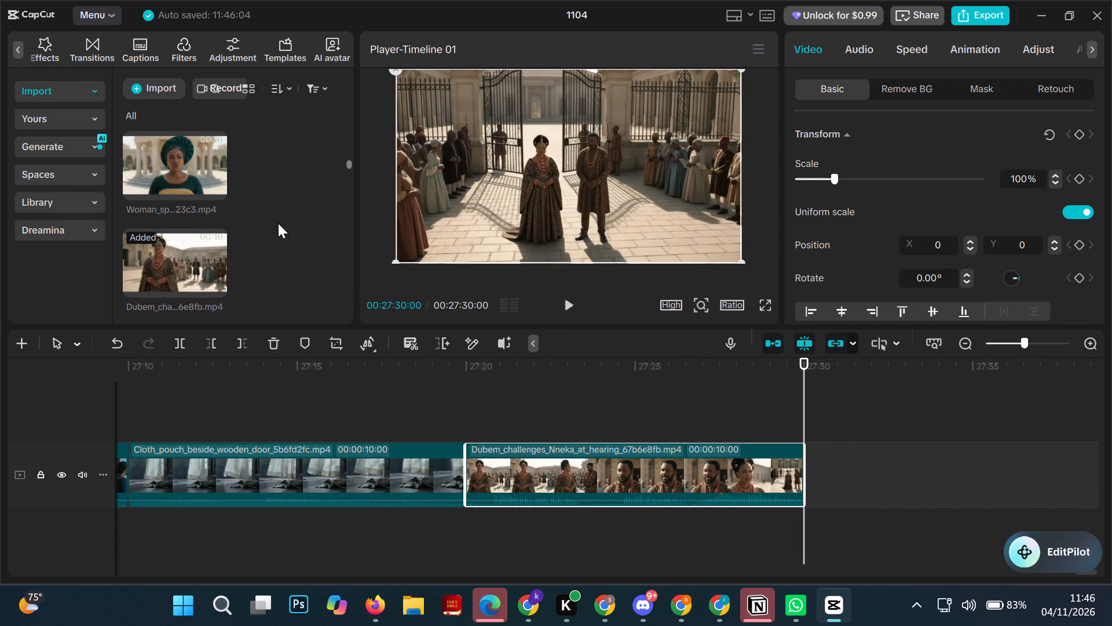
left_click(214, 205)
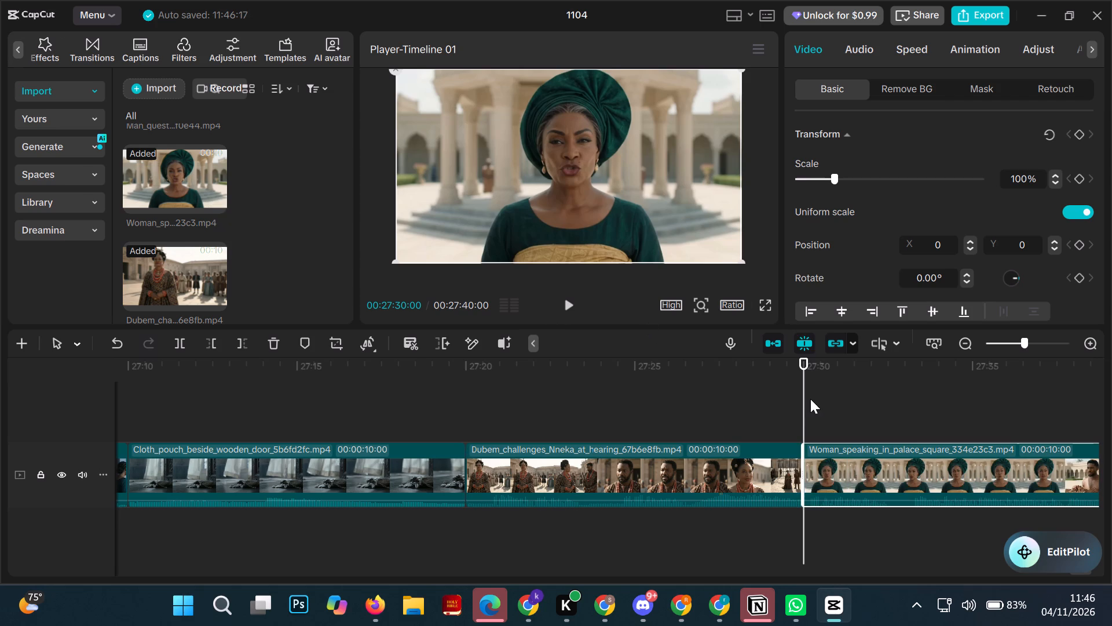
Move the playhead to the timeline's end at 00:27:40:00 and add the Man_questioning_arrangement clip ending in 7f2f0e44 there.
left_click_drag(807, 399, 964, 447)
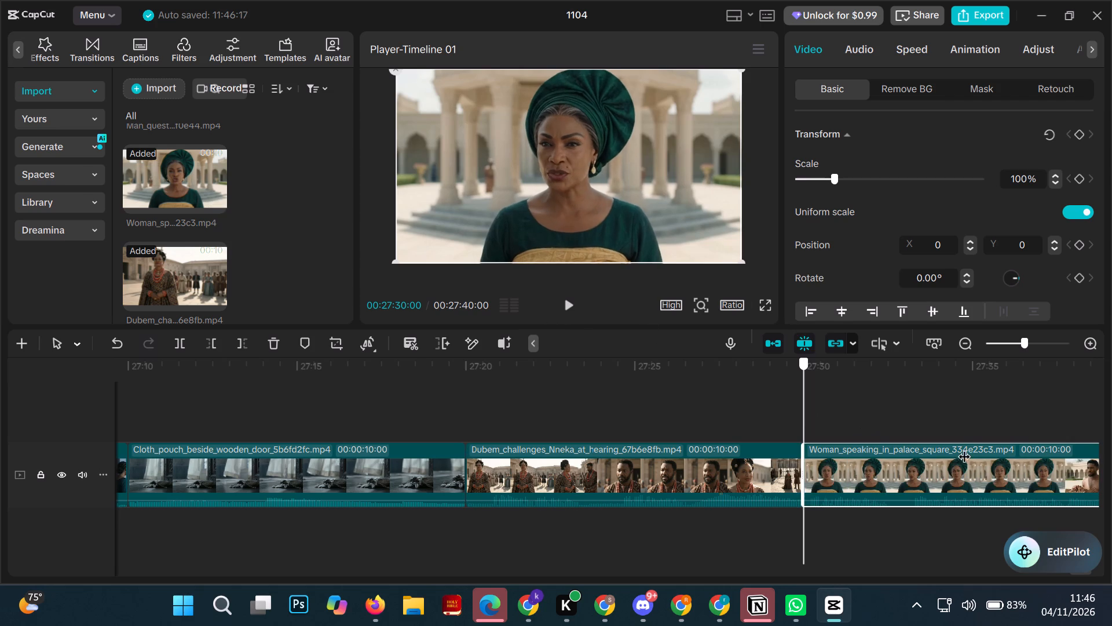
left_click_drag(964, 447, 1111, 523)
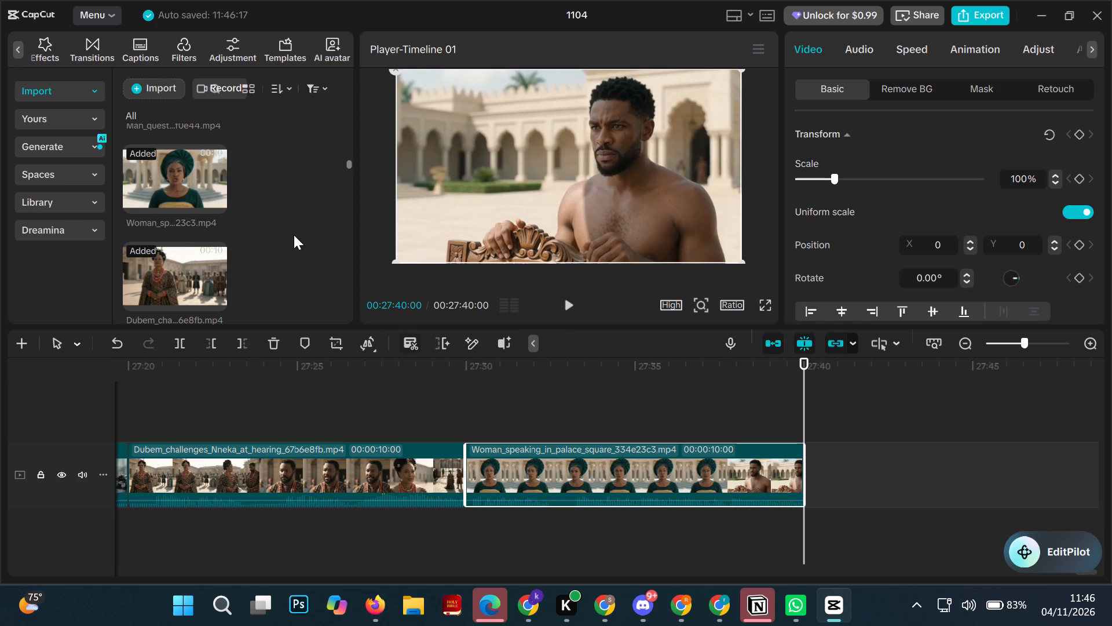
scroll(294, 235, "up", 1)
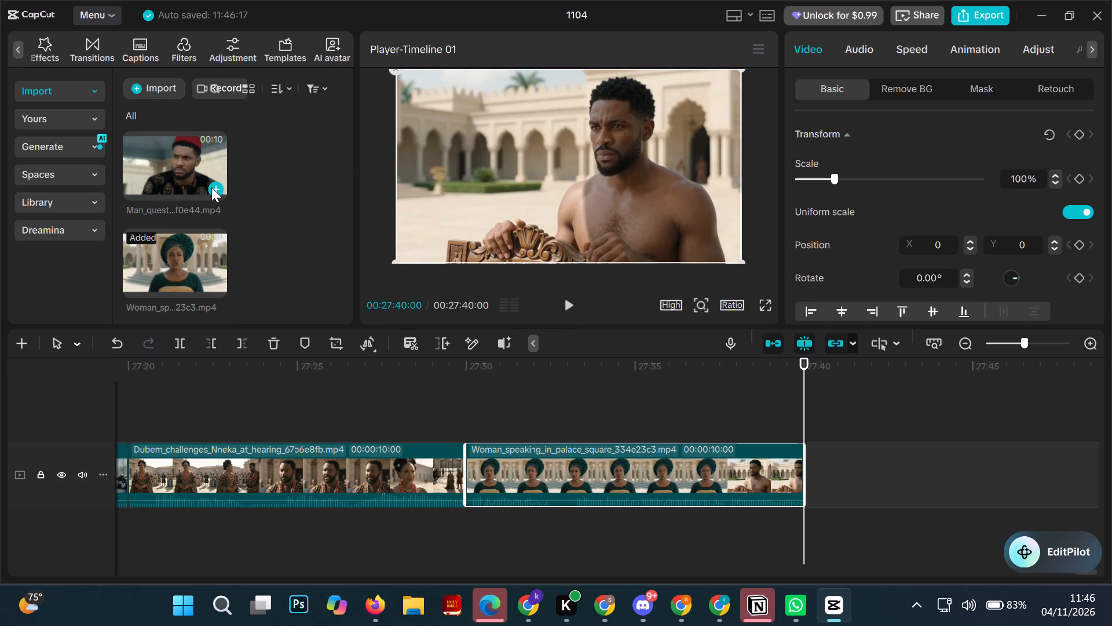
left_click(214, 187)
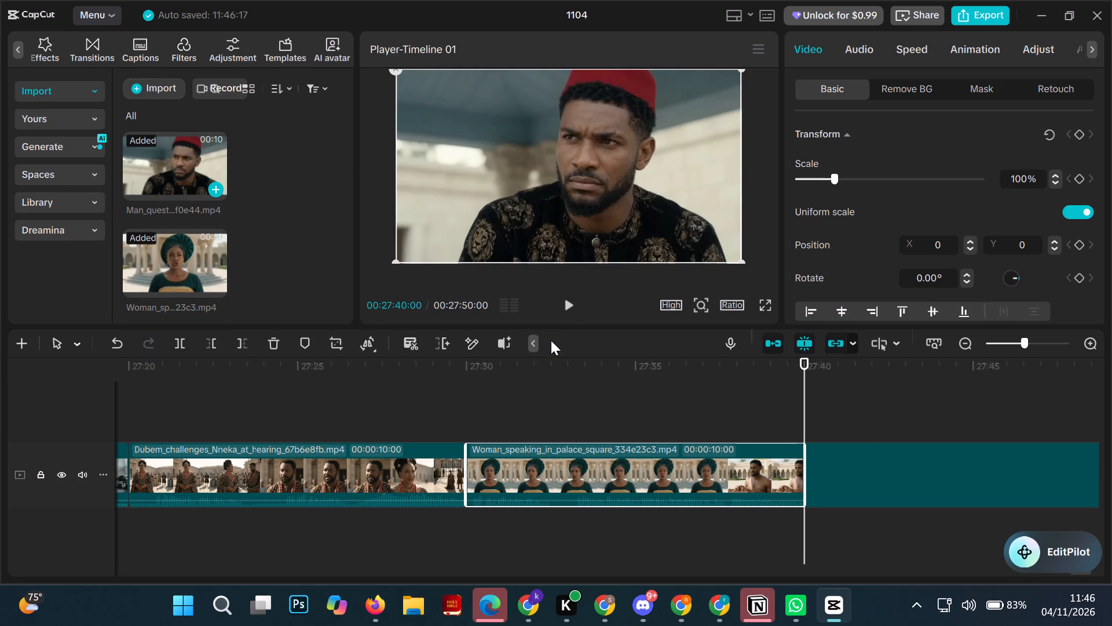
Move the playhead to the timeline's end at 00:27:50:00 and add the Woman_discussing_king_and_anklet clip there.
left_click_drag(809, 416, 892, 430)
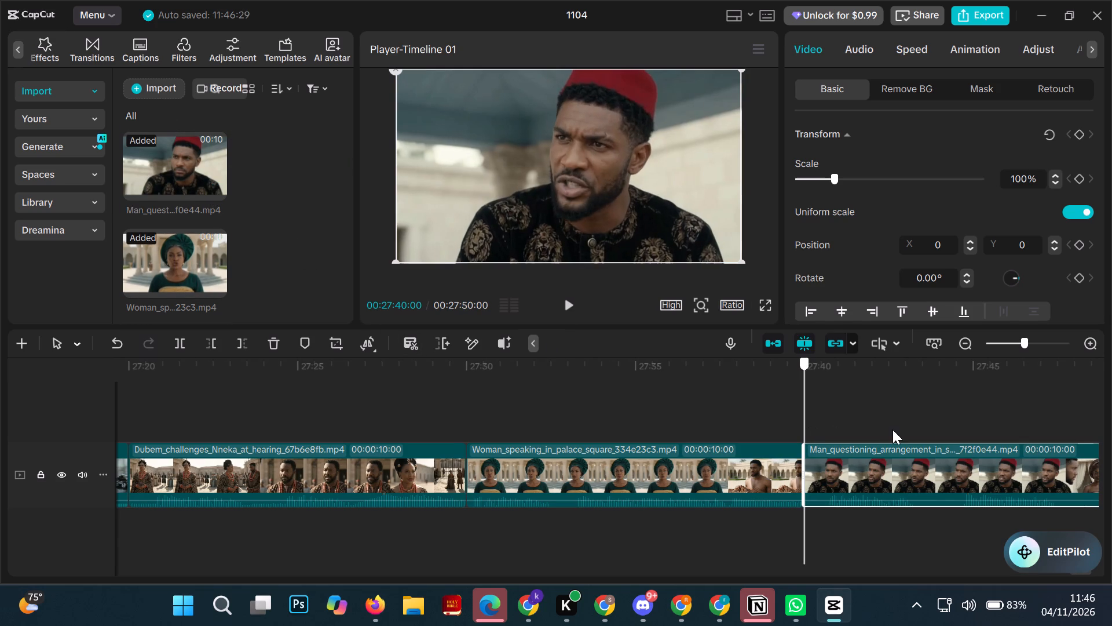
left_click_drag(892, 430, 1111, 534)
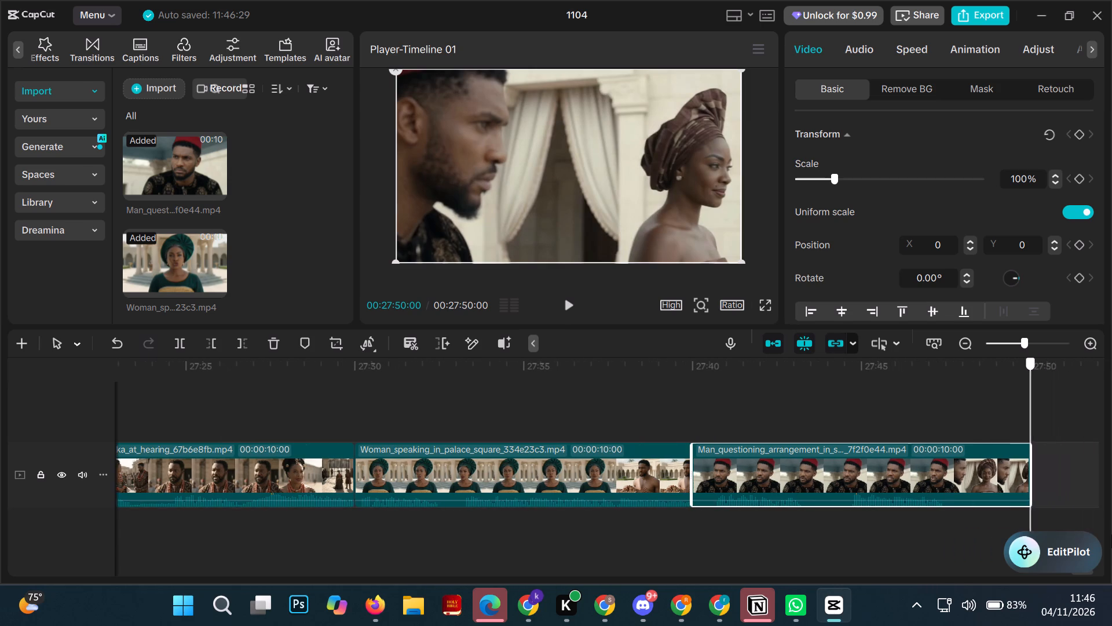
left_click_drag(1111, 534, 1111, 558)
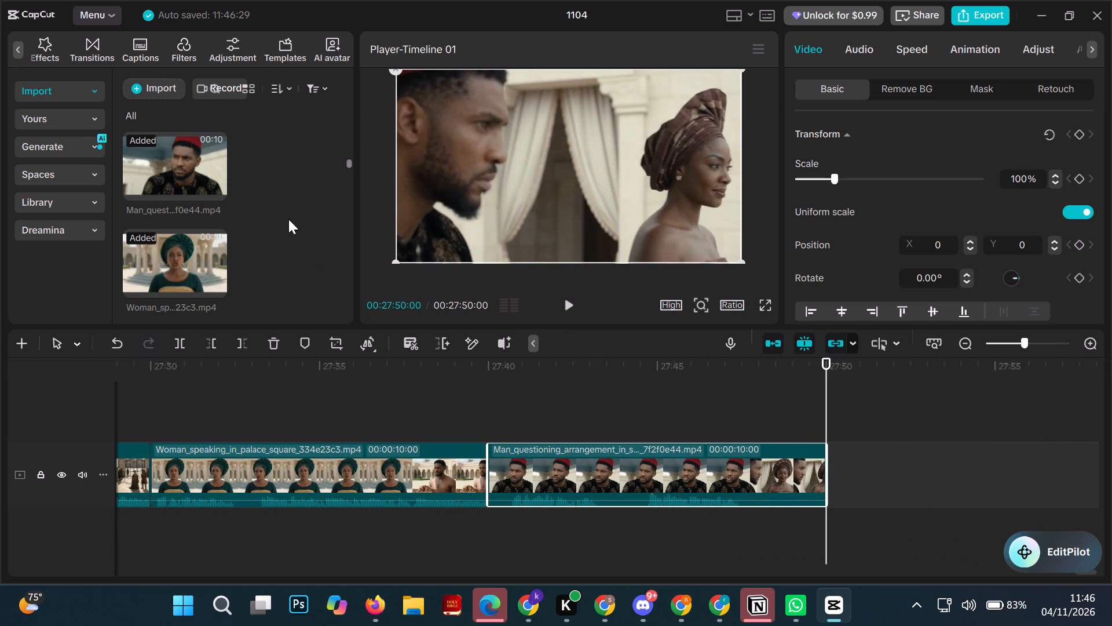
scroll(276, 205, "up", 1)
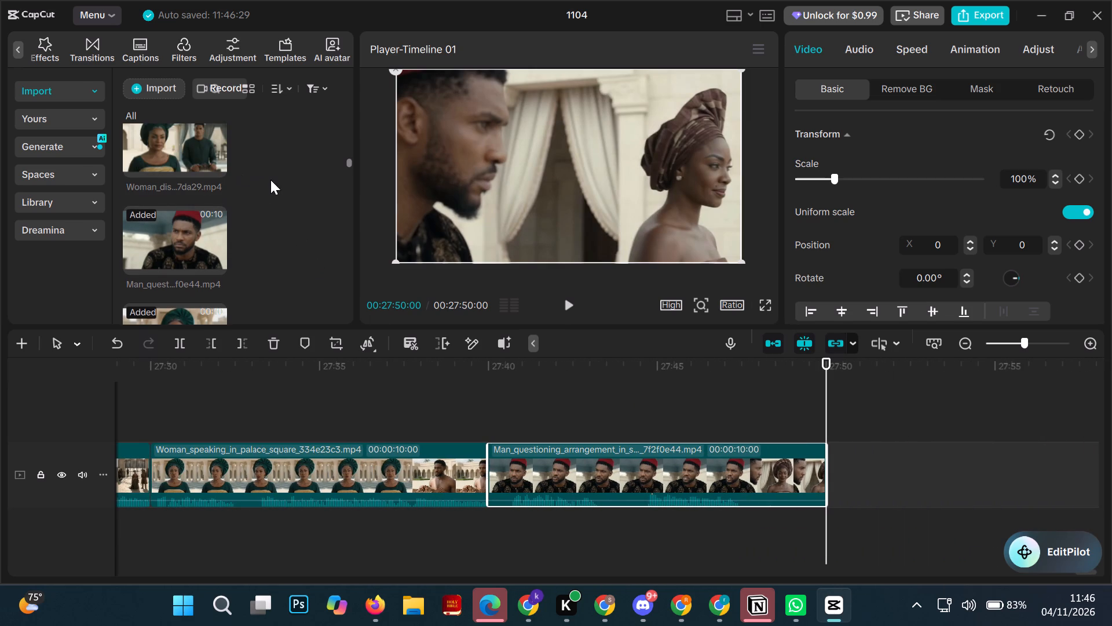
scroll(270, 180, "up", 1)
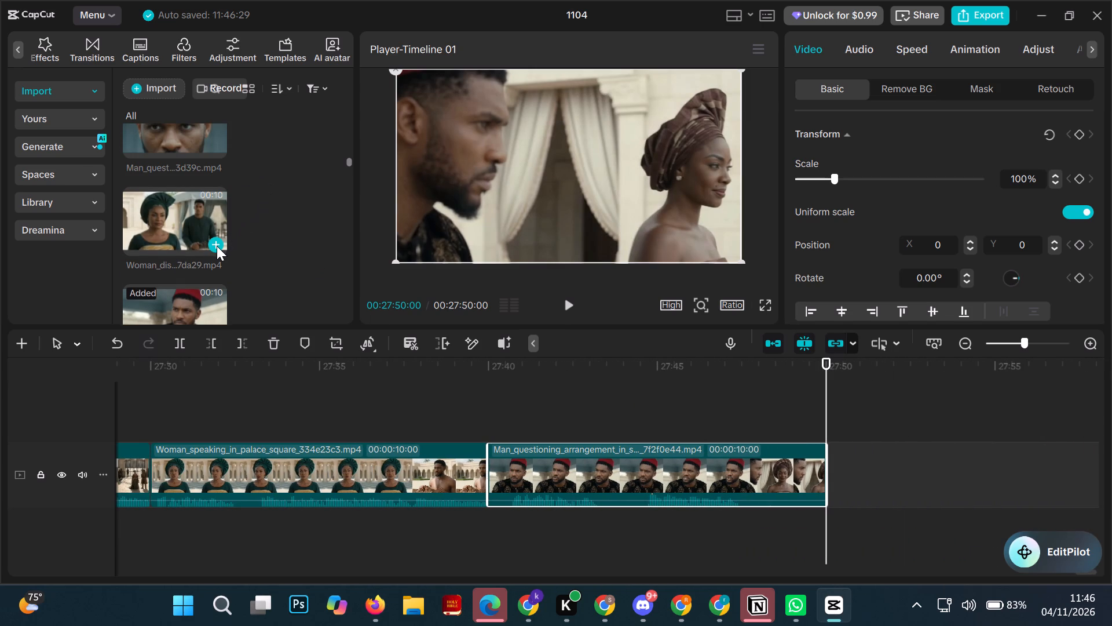
left_click(217, 246)
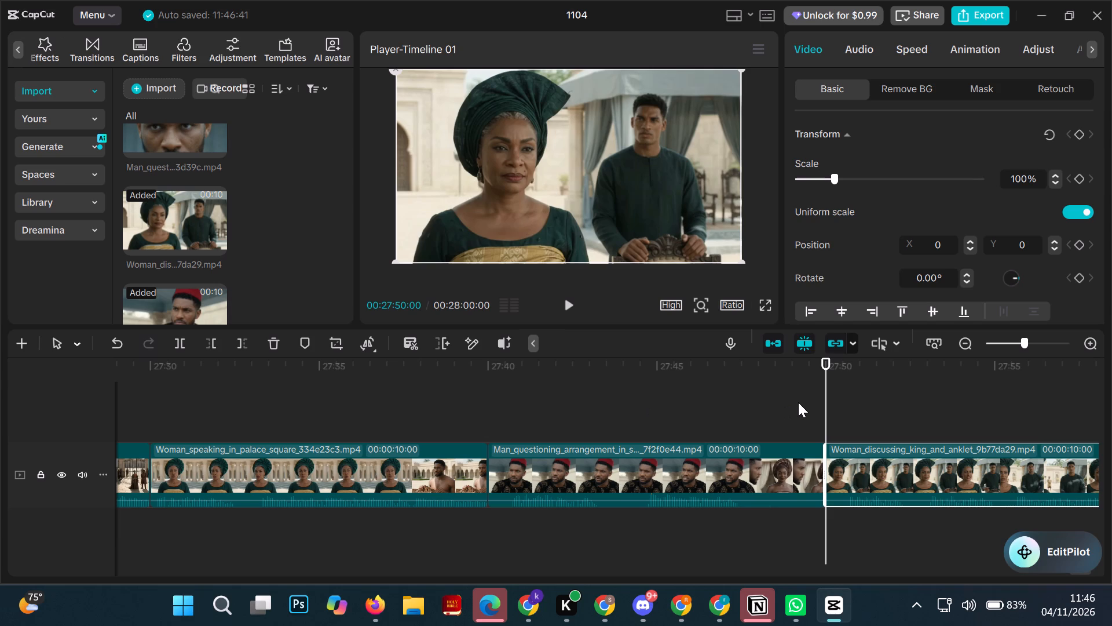
Move the playhead to the timeline's end at 00:28:00:00 and add the Man_questioning_suspicious clip ending in 6503d39c there.
left_click_drag(828, 411, 937, 448)
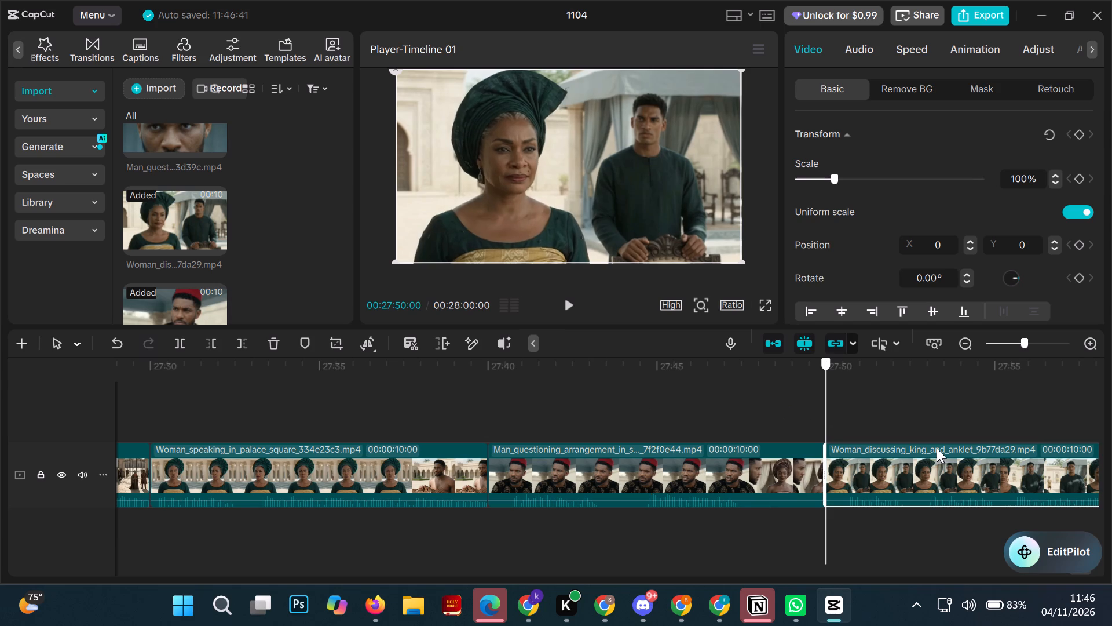
left_click_drag(937, 448, 1111, 522)
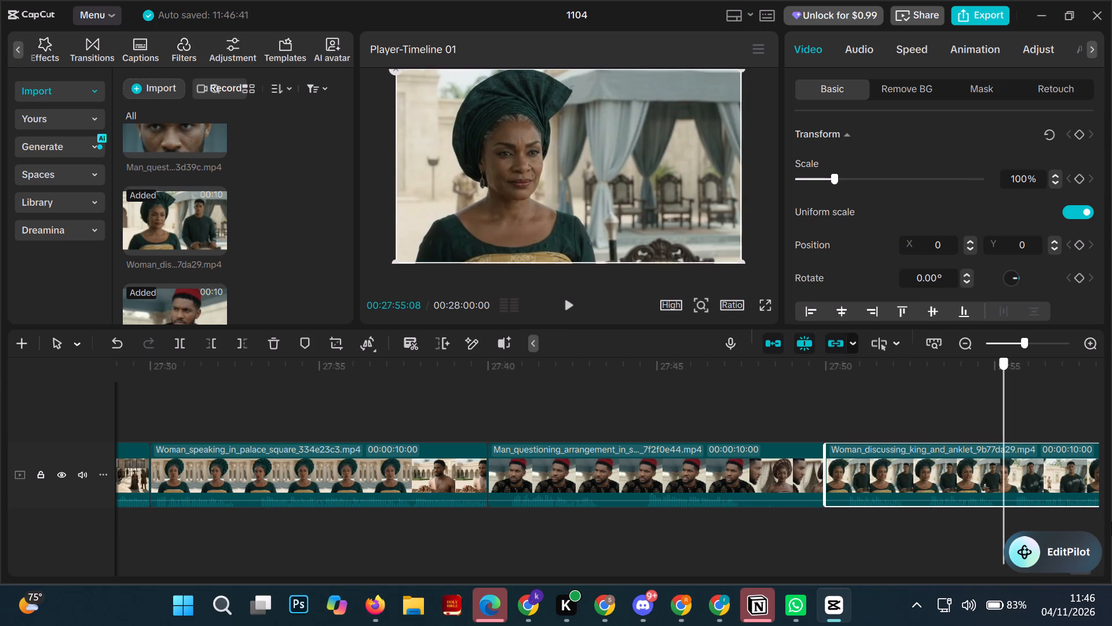
left_click_drag(1111, 522, 1111, 578)
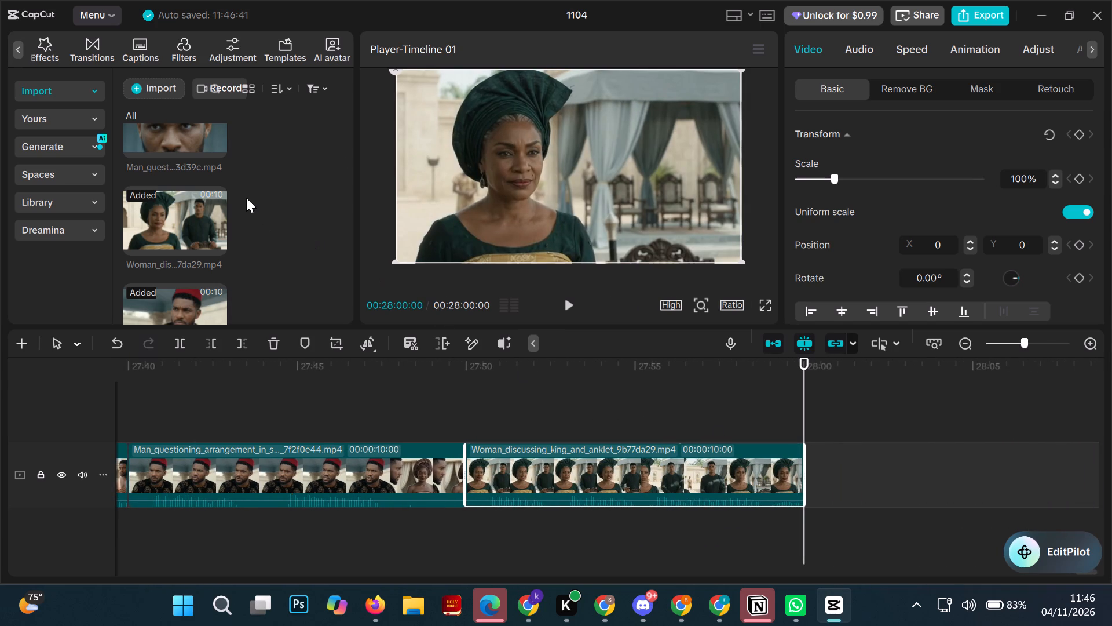
scroll(282, 193, "up", 1)
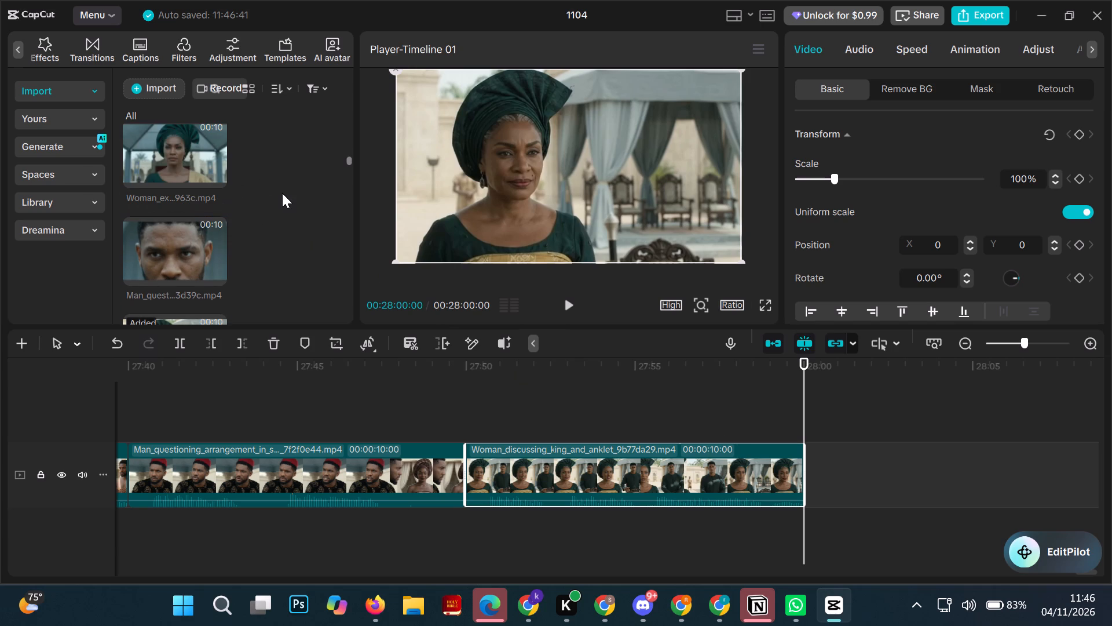
left_click(217, 275)
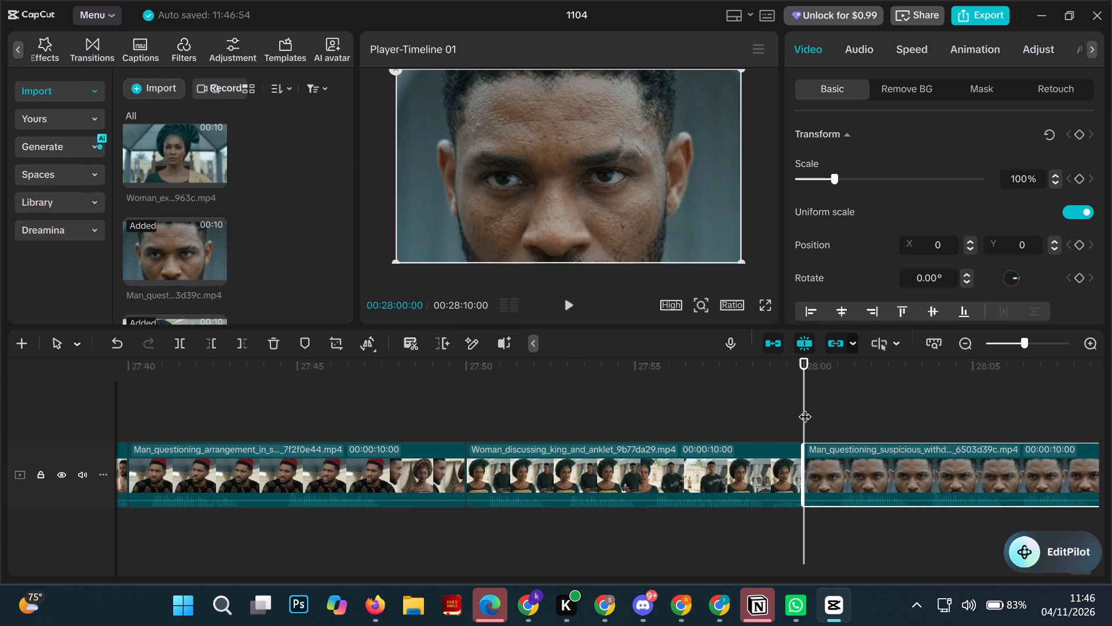
Move the playhead to the timeline's end at 00:28:10:00 and add the Woman_expresses_false_indignation clip there.
left_click_drag(804, 407, 1044, 472)
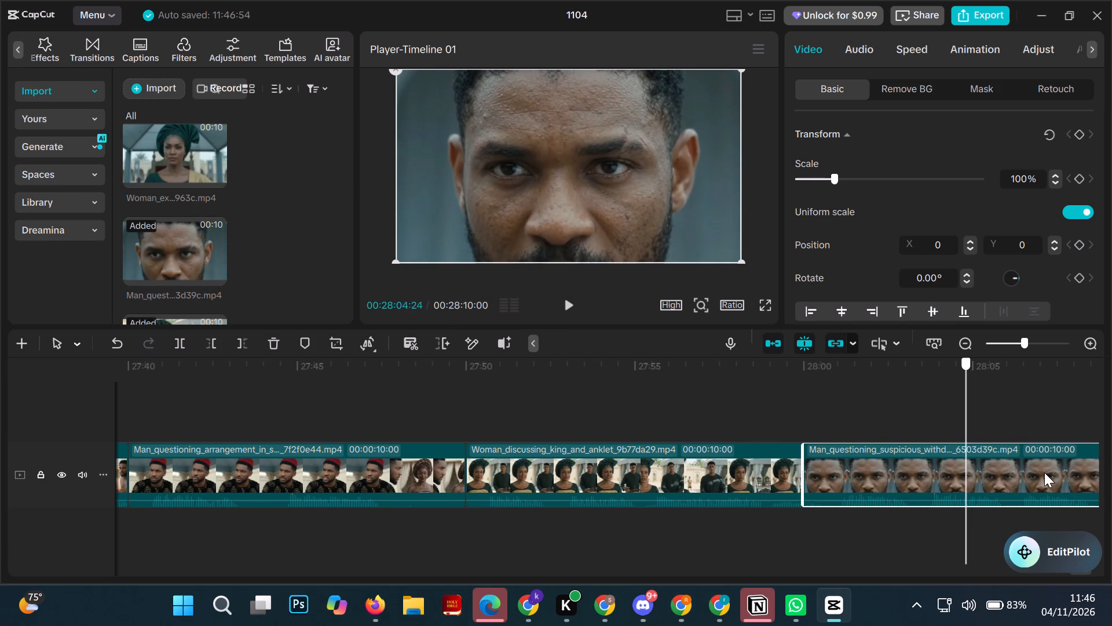
left_click_drag(1044, 472, 1111, 519)
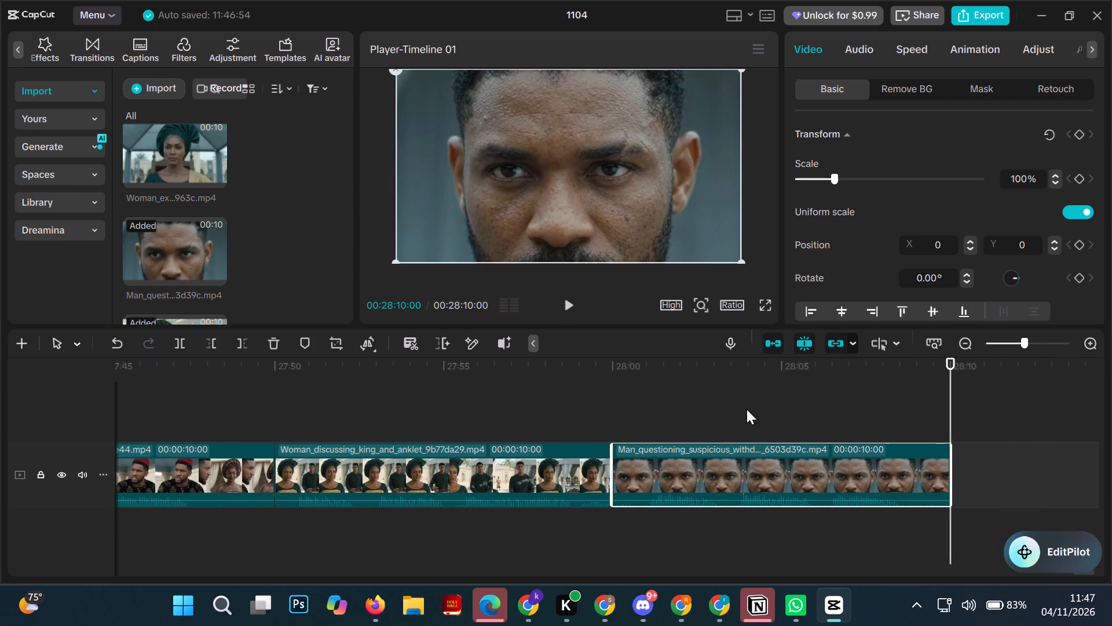
left_click(215, 177)
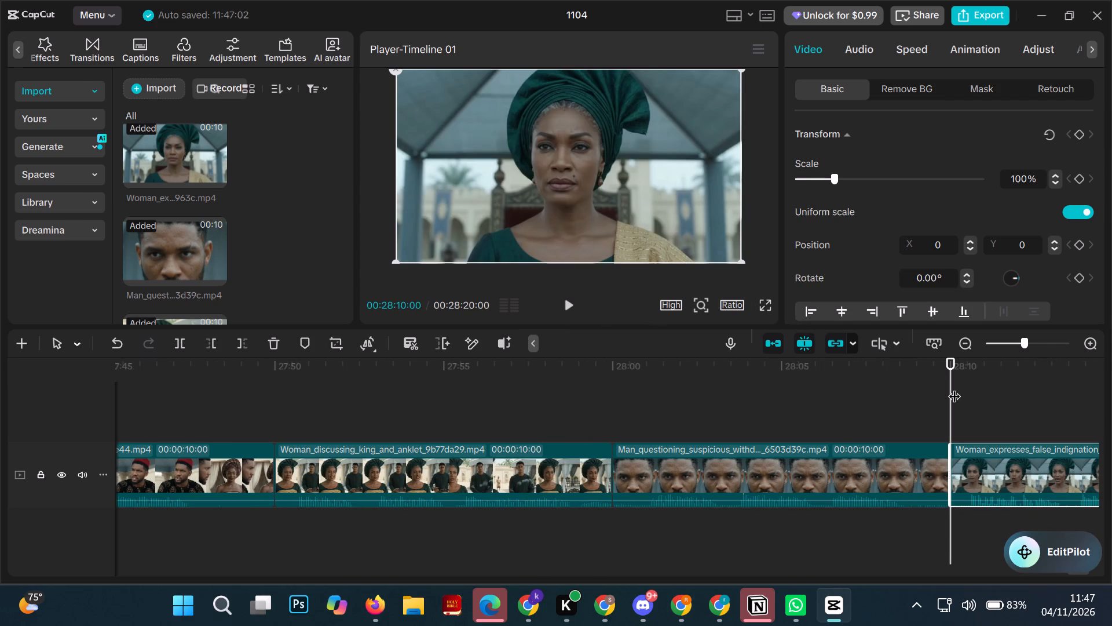
Move the playhead to the timeline's end at 00:28:20:00 and add the Man_standing_in_palace_square clip there.
left_click_drag(951, 387, 1084, 409)
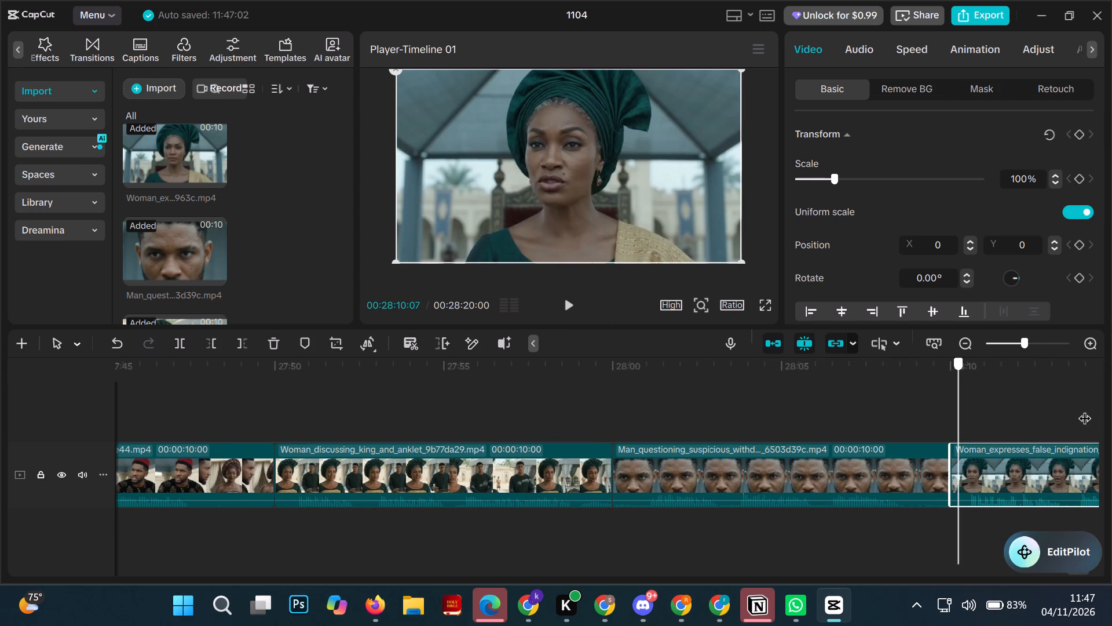
left_click_drag(1084, 409, 1111, 440)
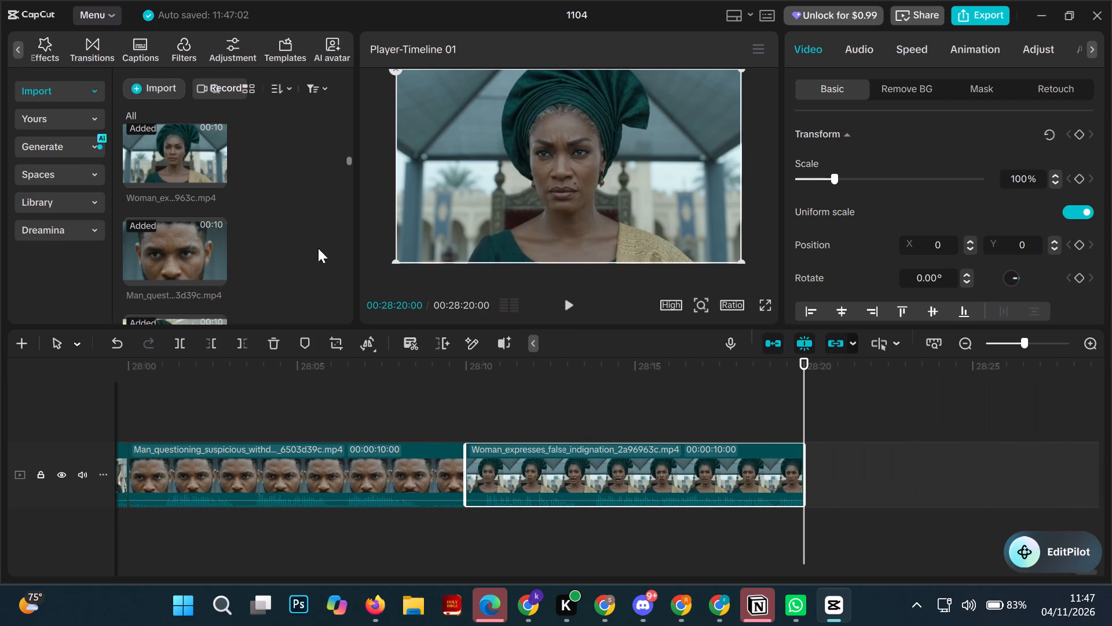
scroll(313, 223, "up", 1)
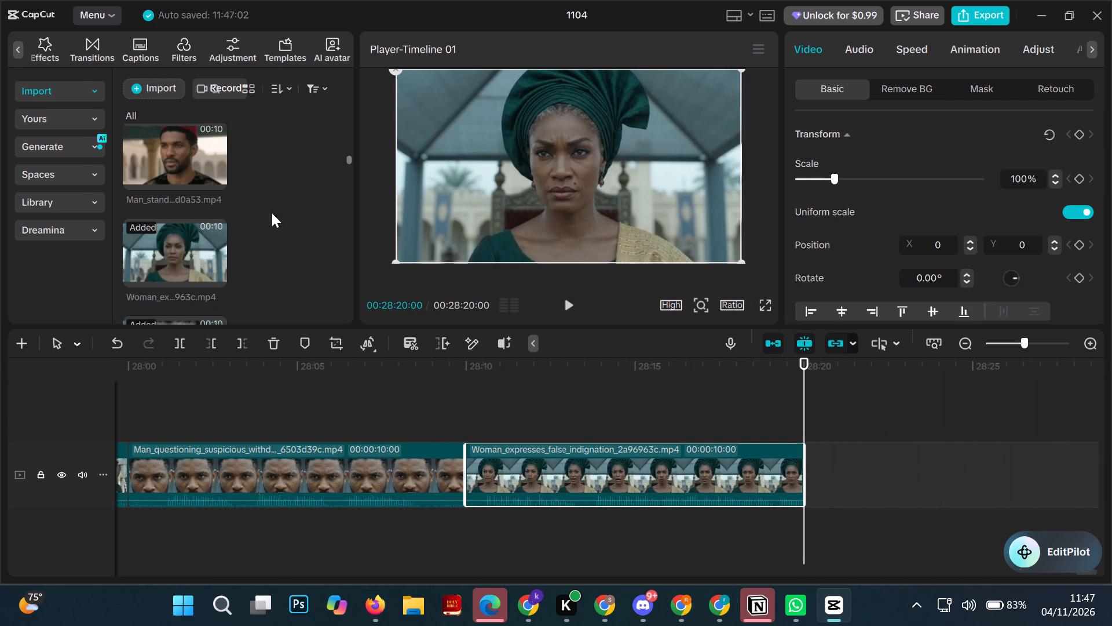
left_click(209, 179)
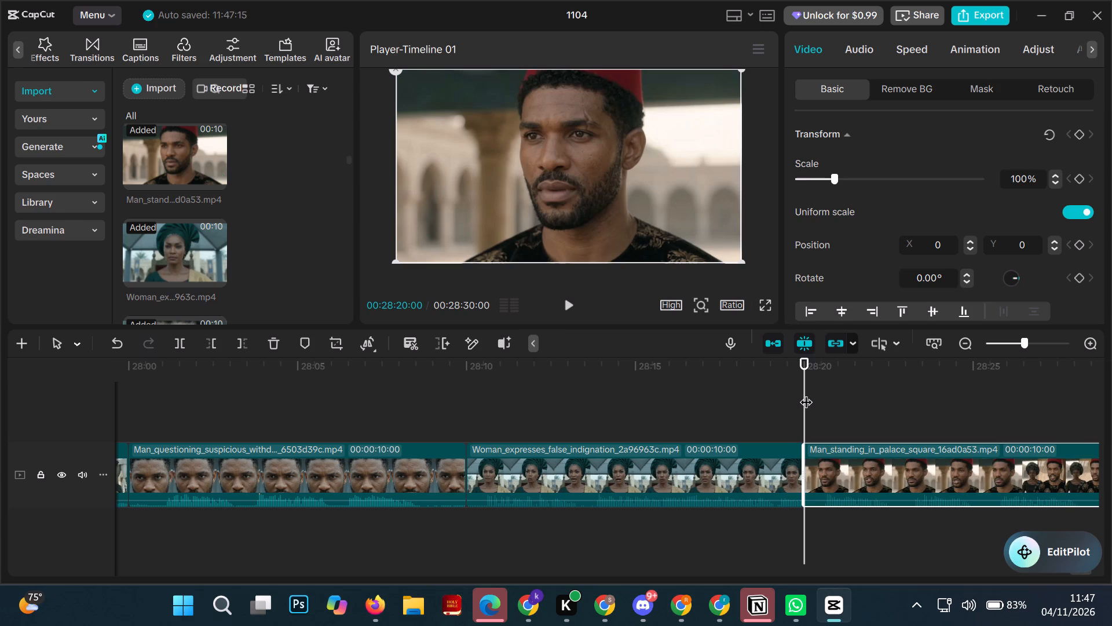
Move the playhead to the timeline's end at 00:28:30:00 and add the Woman_speaking_in_palace_square clip ending in 8ff81b5a there.
left_click_drag(806, 393, 1111, 486)
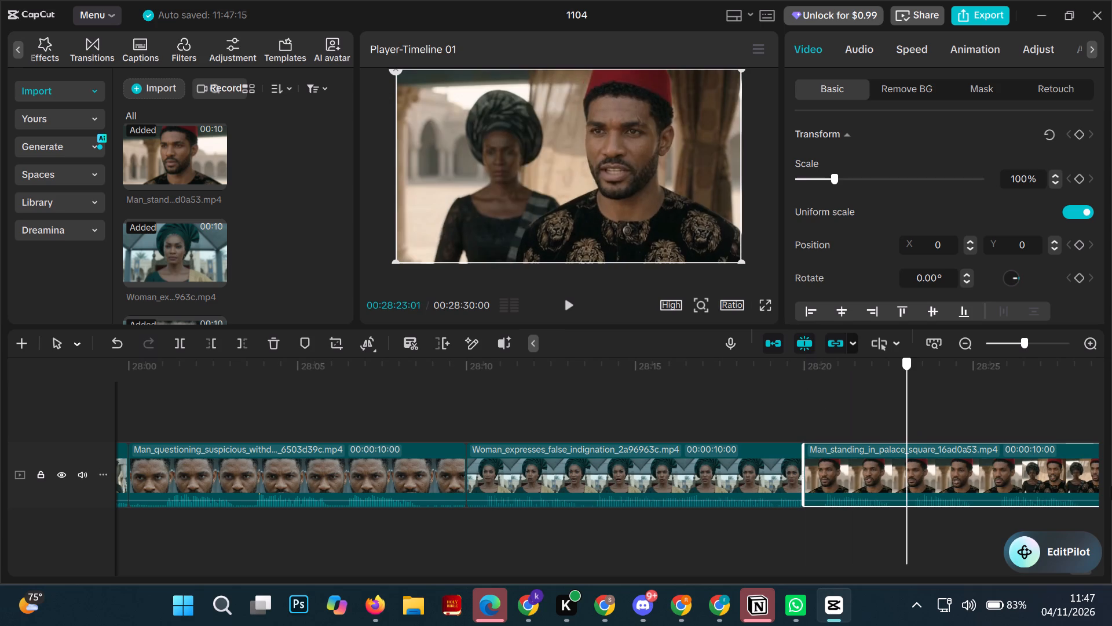
left_click_drag(1111, 486, 1111, 533)
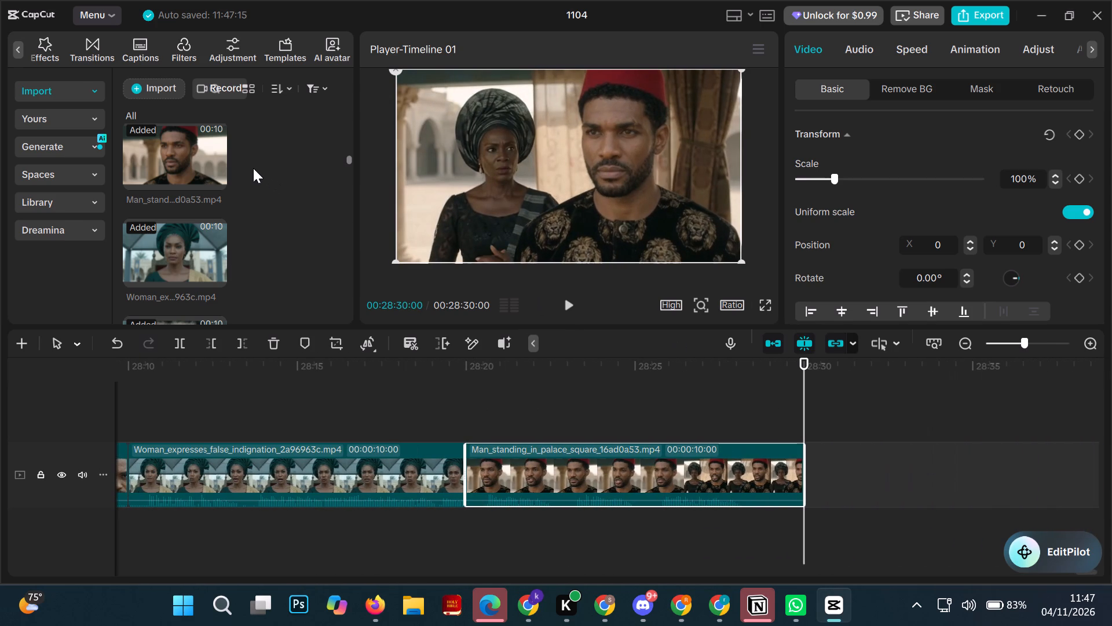
scroll(253, 168, "up", 1)
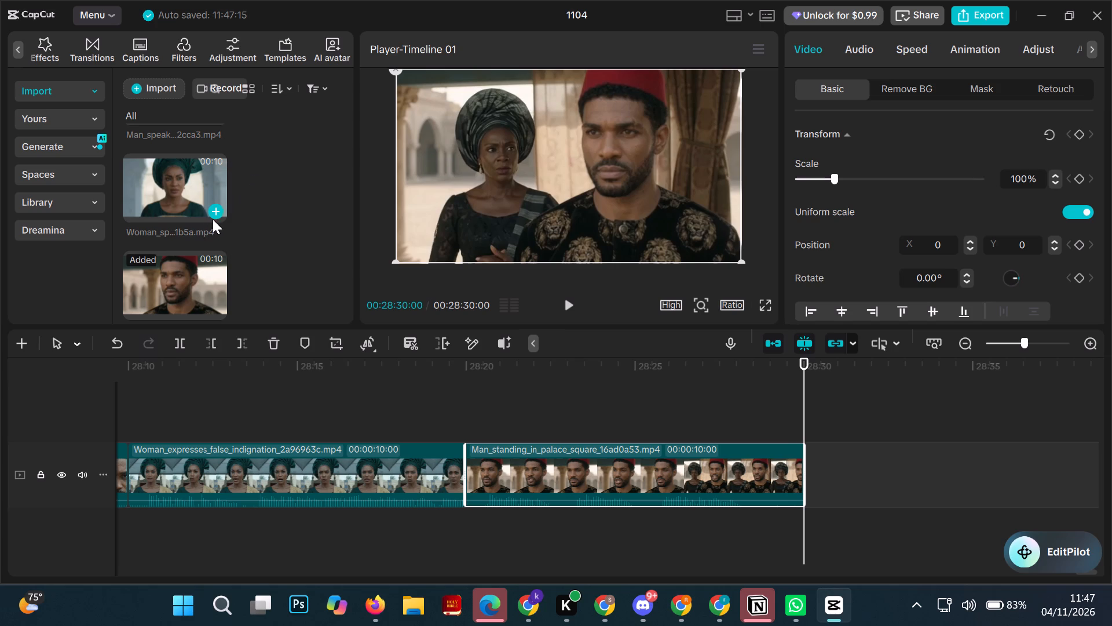
left_click(216, 215)
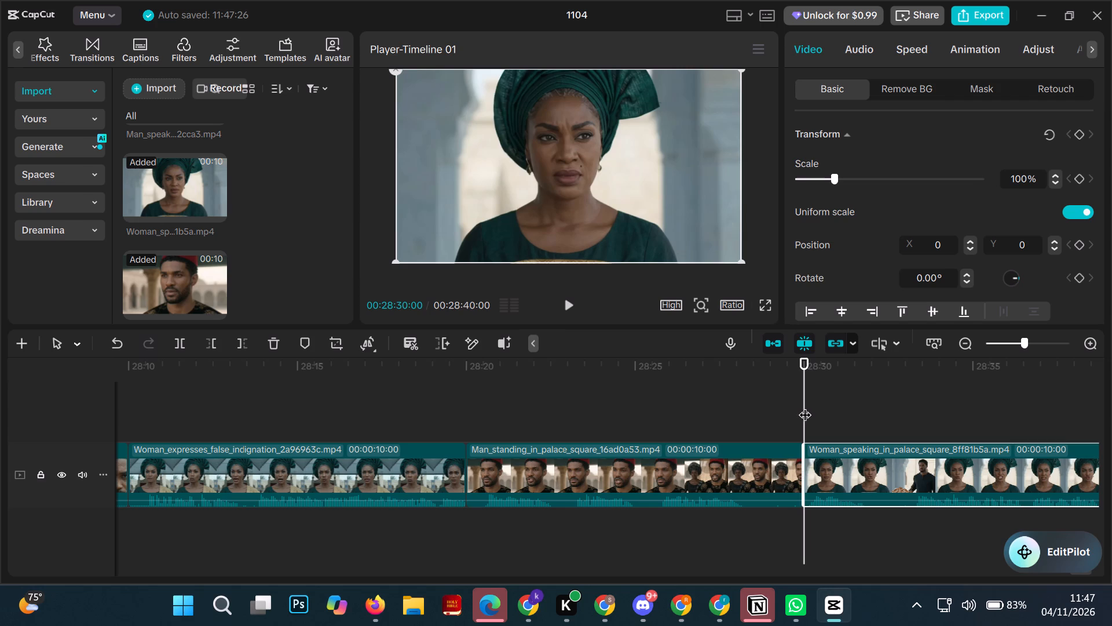
Move the playhead to the timeline's end at 00:28:40:00 and add the Man_speaking_in_palace_square clip ending in e032cca3 there.
left_click_drag(804, 406, 880, 417)
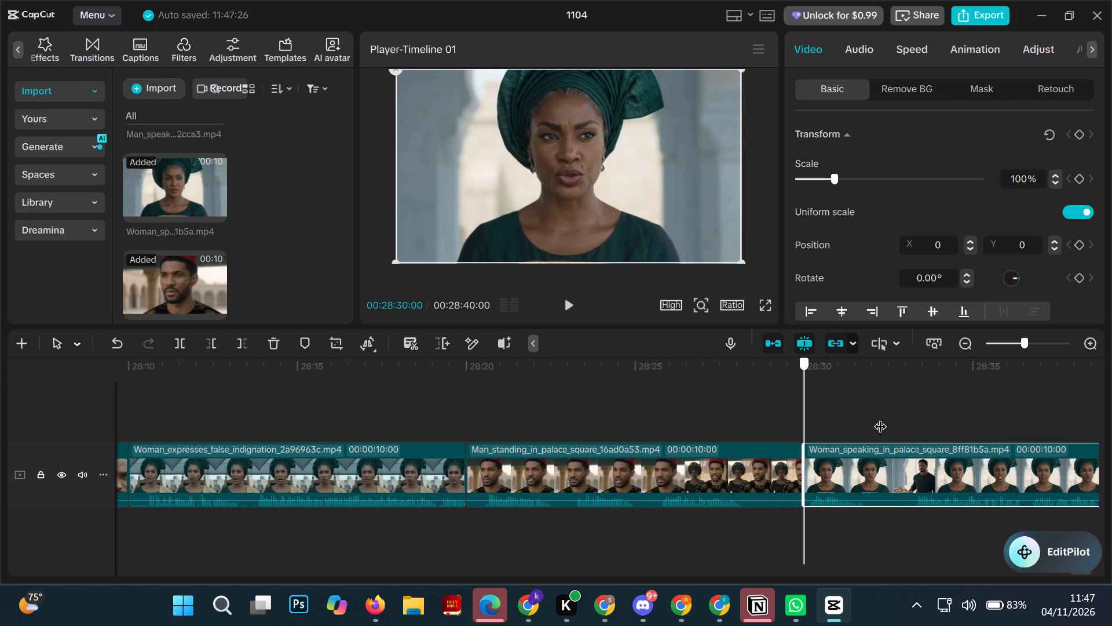
left_click_drag(880, 417, 1003, 409)
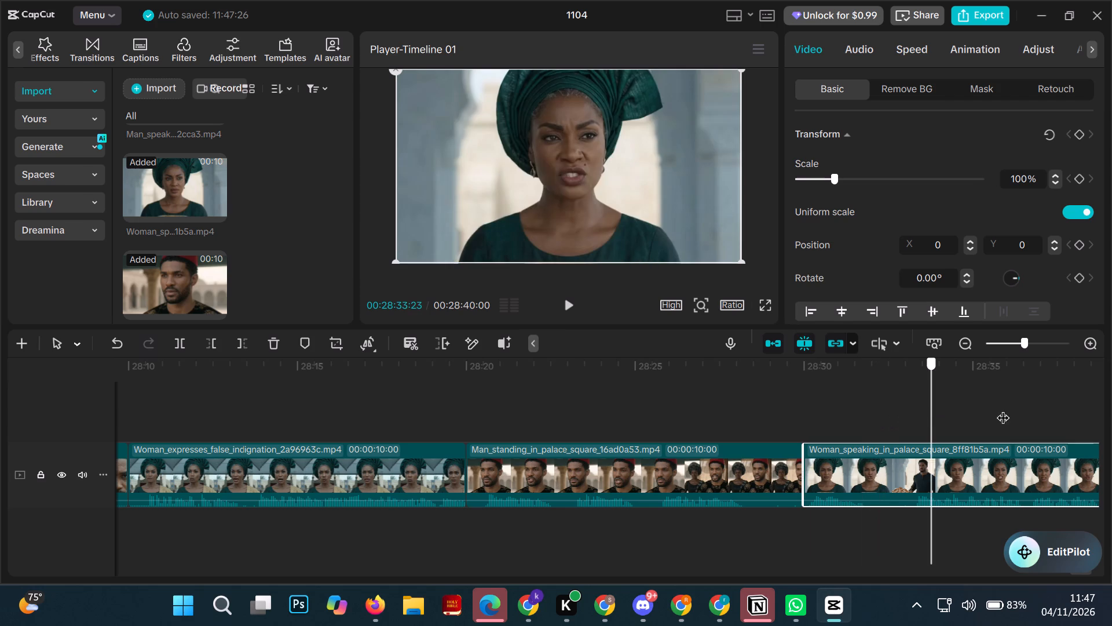
left_click_drag(1003, 409, 1111, 406)
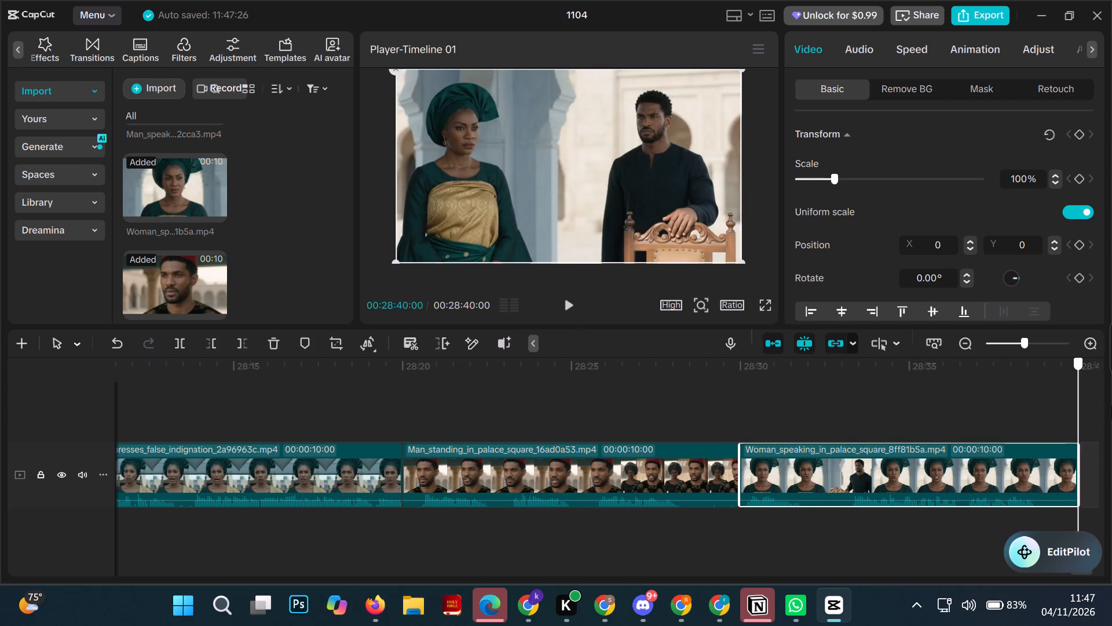
left_click_drag(1111, 406, 1111, 401)
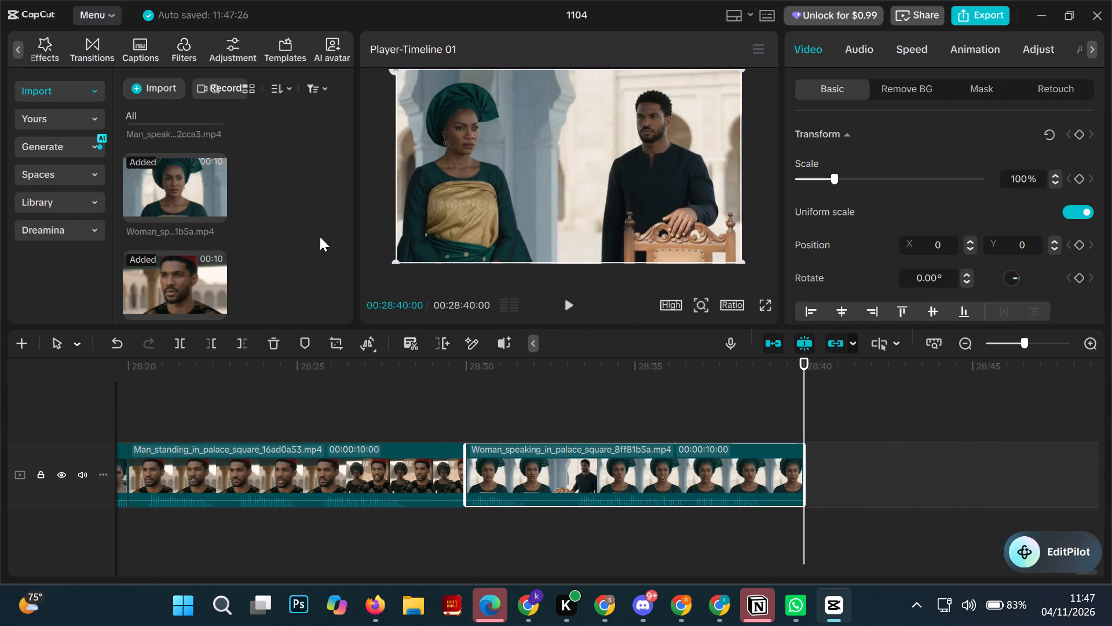
scroll(290, 207, "up", 1)
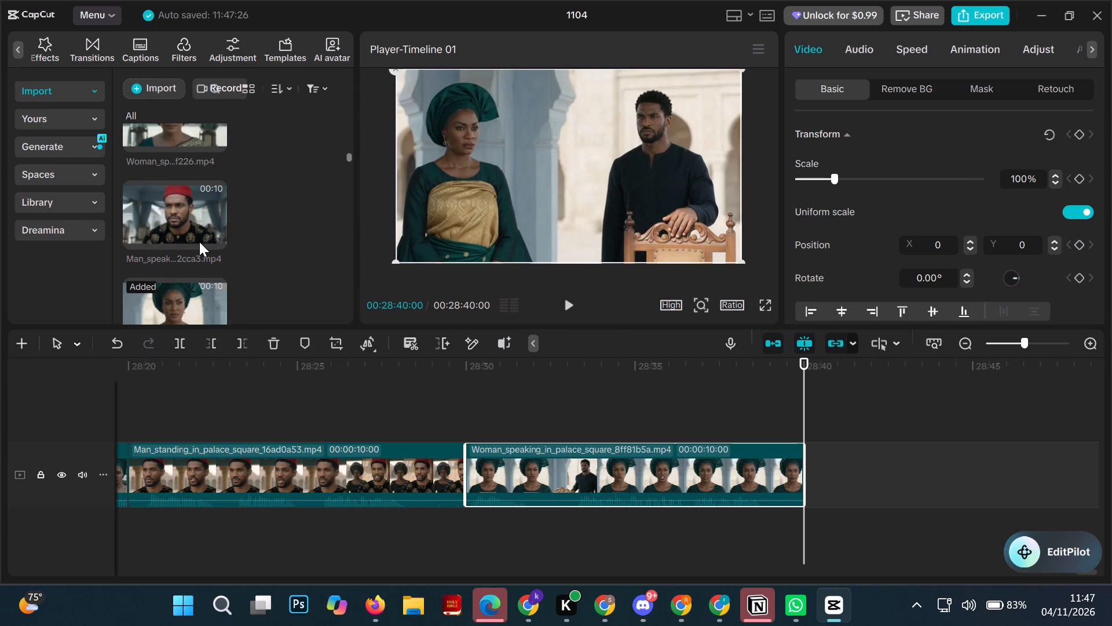
left_click(214, 235)
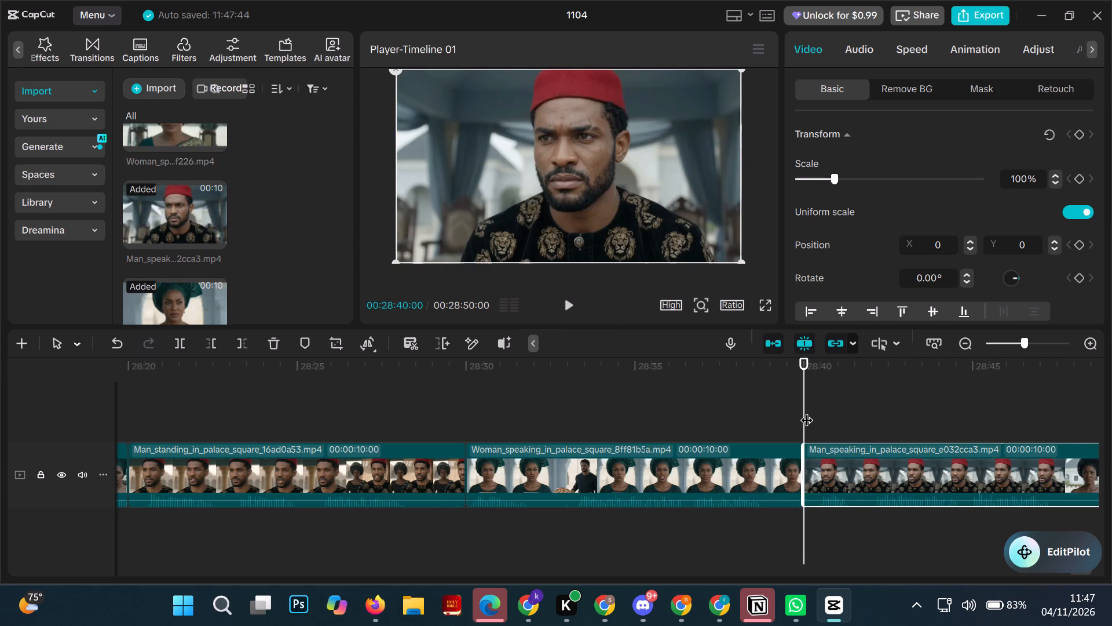
Move the playhead to the timeline's end at 00:28:50:00 and add the Woman_speaks_with_defiant_certainty clip there.
left_click_drag(806, 409, 950, 441)
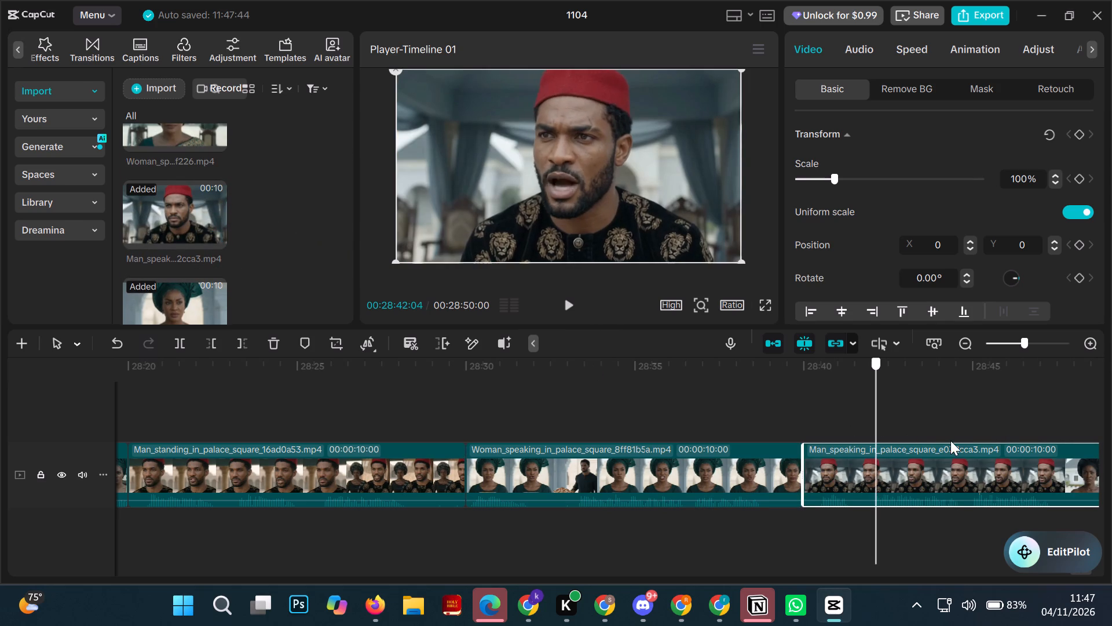
scroll(969, 443, "right", 1)
left_click_drag(950, 441, 1111, 522)
scroll(1111, 499, "right", 2)
scroll(300, 206, "up", 1)
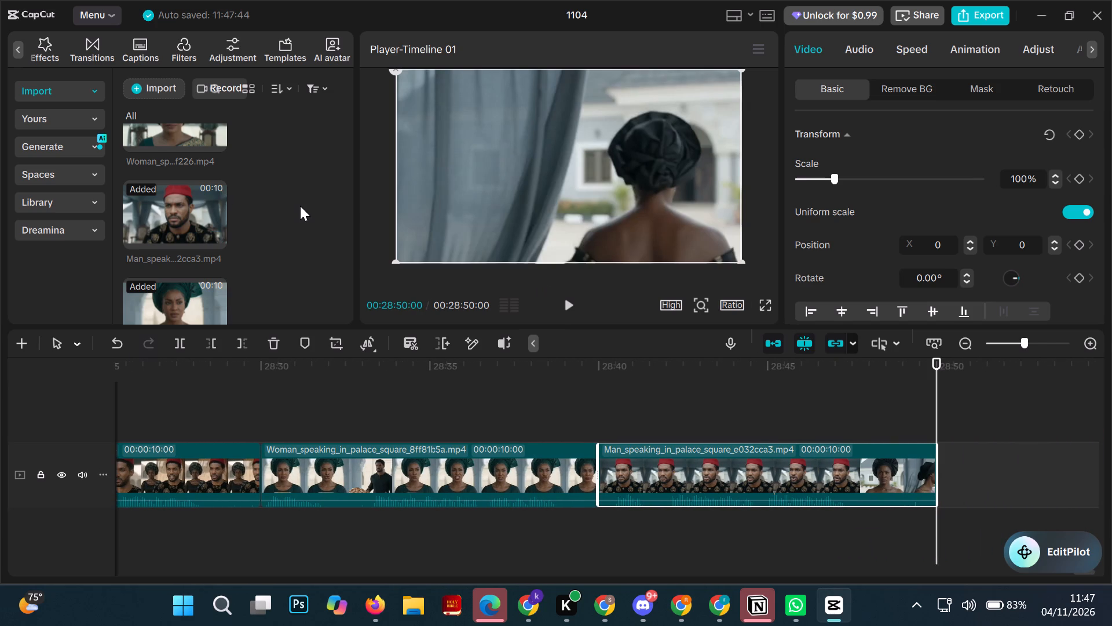
scroll(300, 206, "up", 1)
left_click(214, 228)
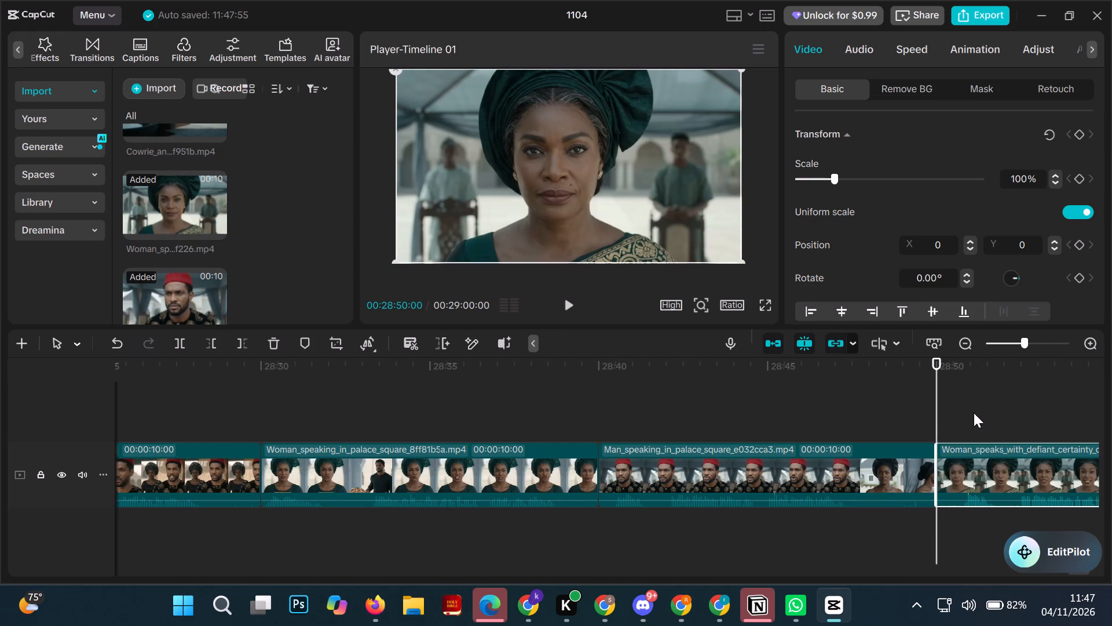
Move the playhead to the timeline's end at 00:29:00:00 and add the Cowrie_anklet_near_water_vessel clip there.
left_click_drag(934, 407, 1111, 475)
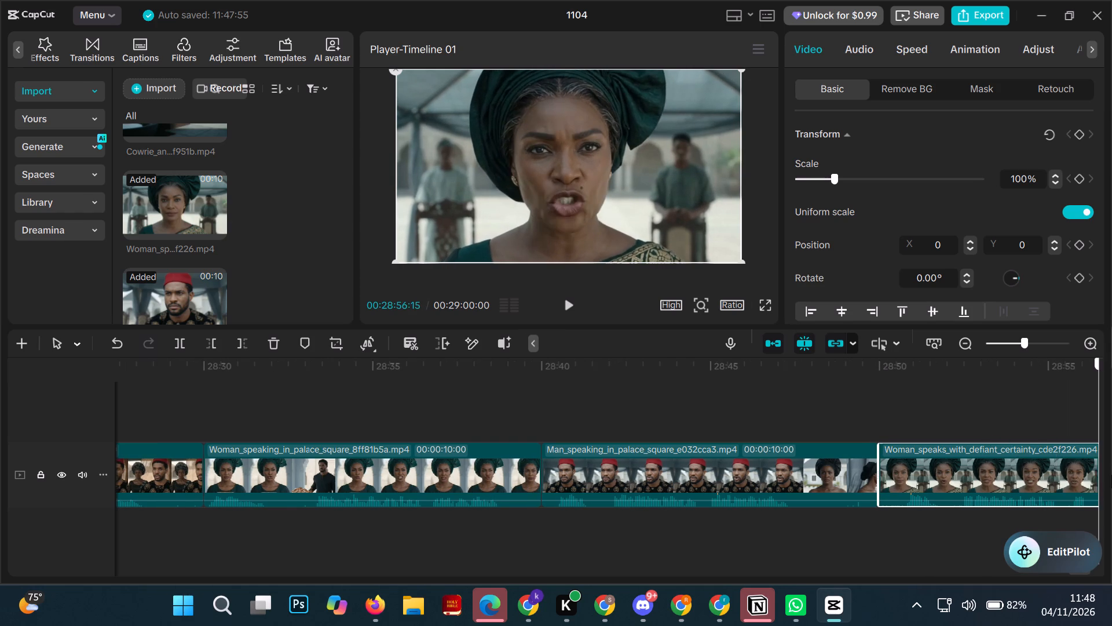
left_click_drag(1111, 475, 1111, 522)
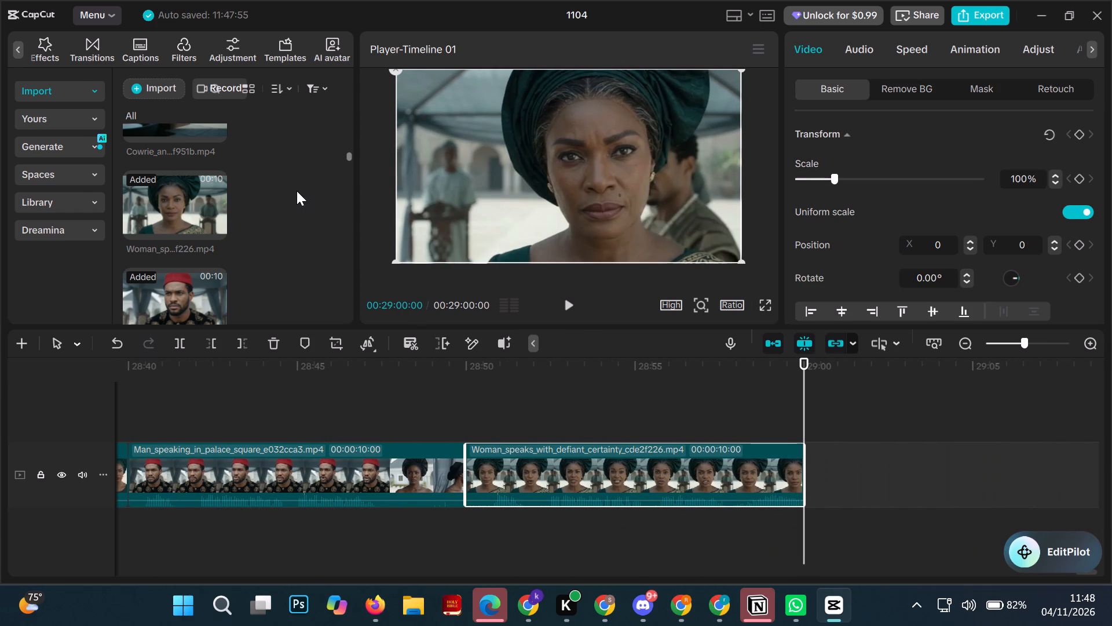
scroll(288, 189, "up", 1)
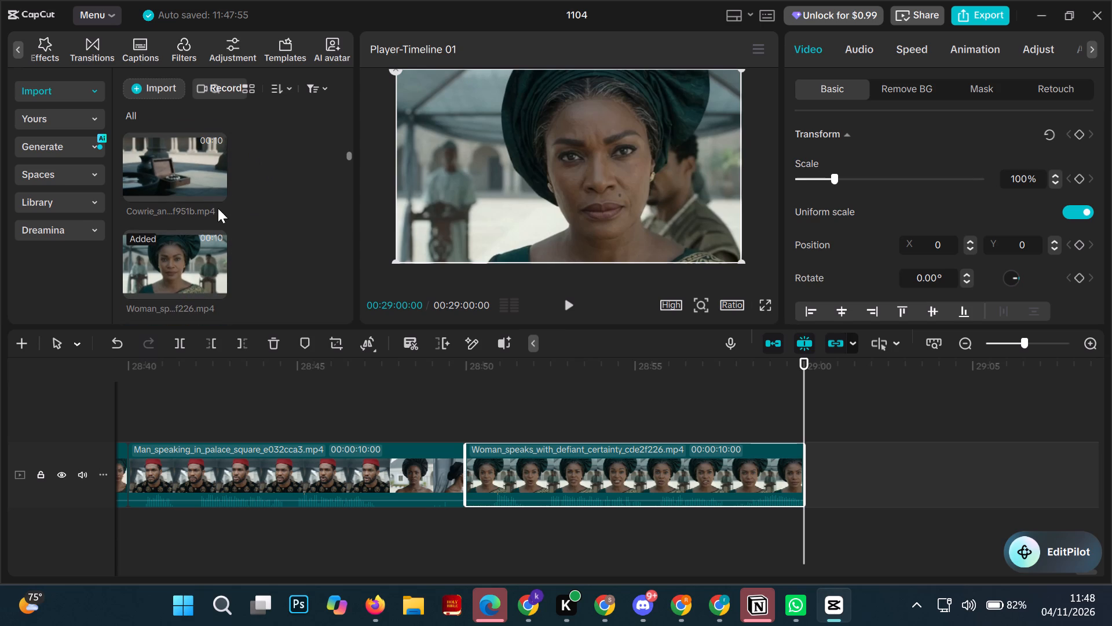
left_click(216, 188)
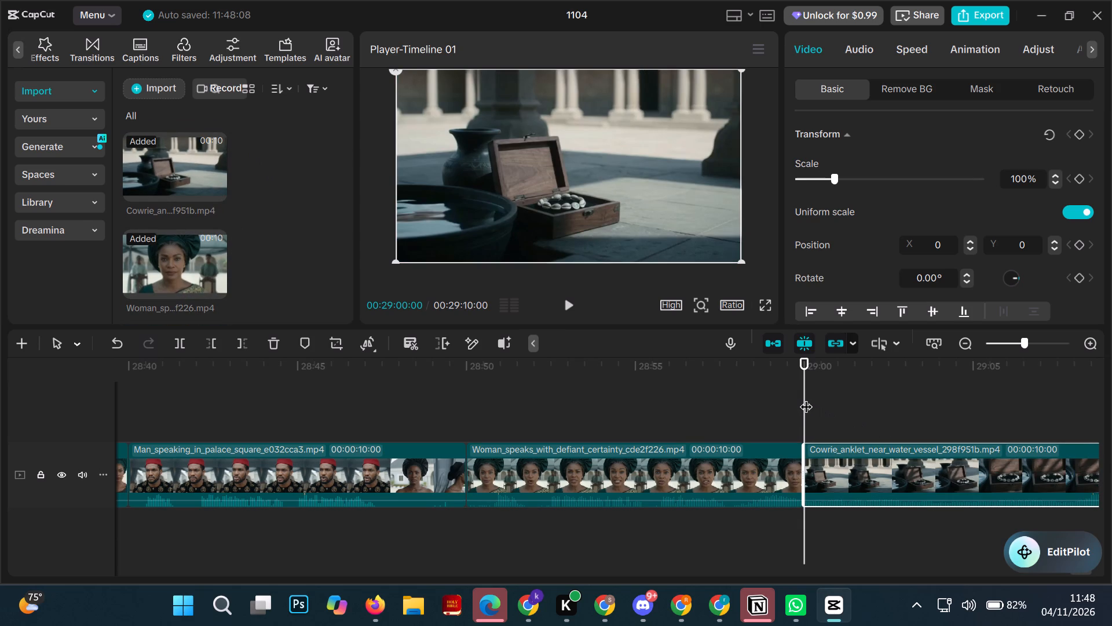
Move the playhead to the timeline's end at 00:29:10:00 and add the Evidence_exposes_Nneka's_public clip ending in 97e1e8d8 there.
left_click_drag(806, 397, 945, 409)
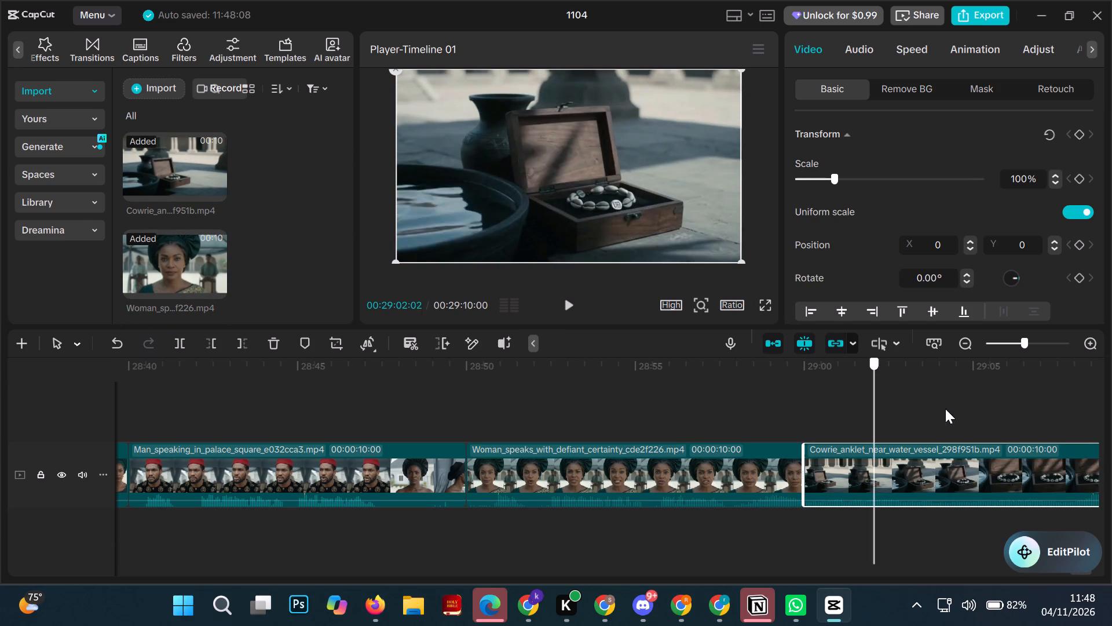
left_click_drag(945, 409, 1111, 465)
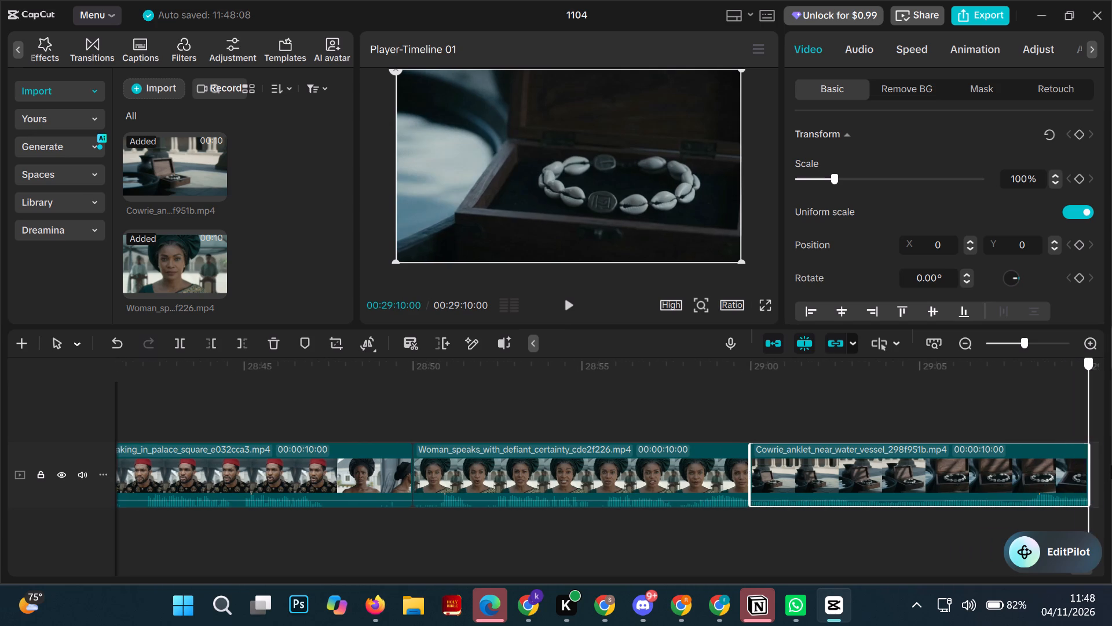
left_click_drag(1111, 465, 1111, 478)
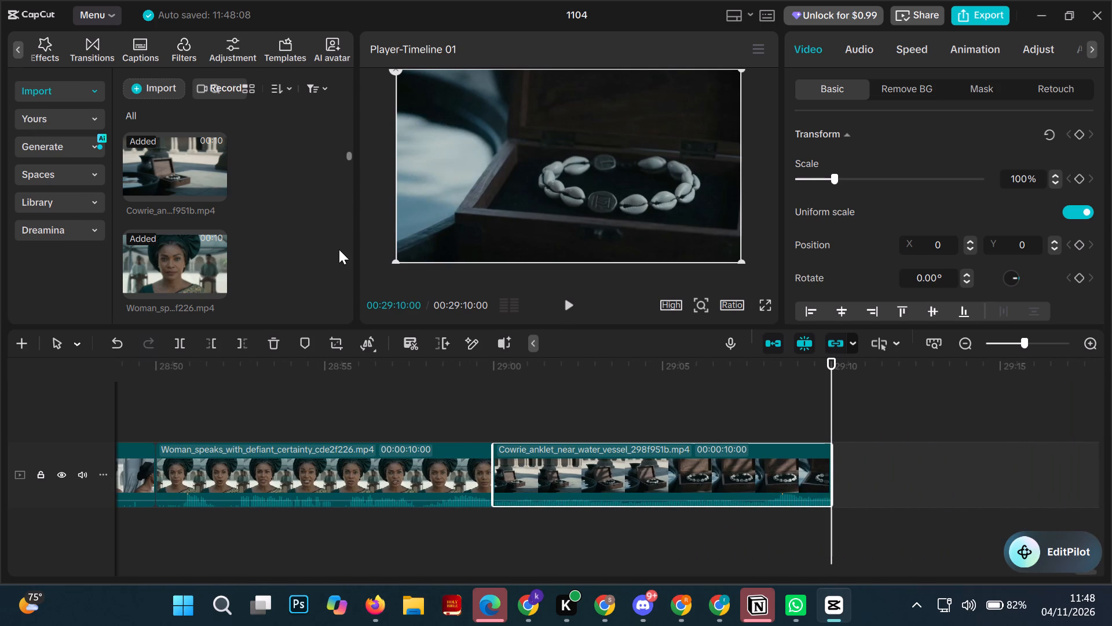
scroll(282, 205, "up", 1)
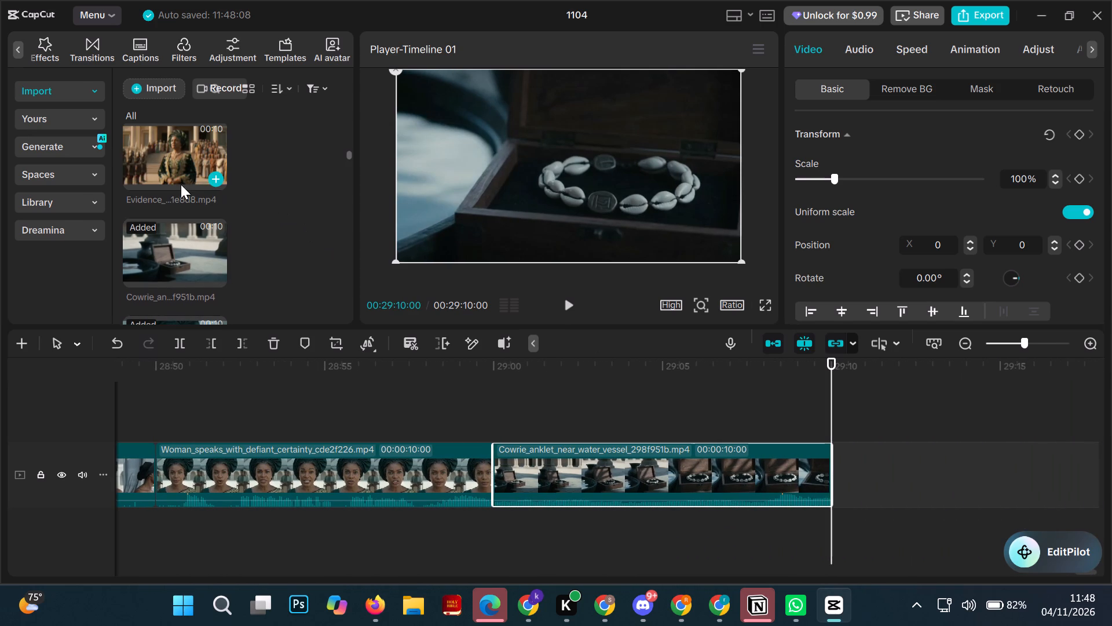
left_click(211, 175)
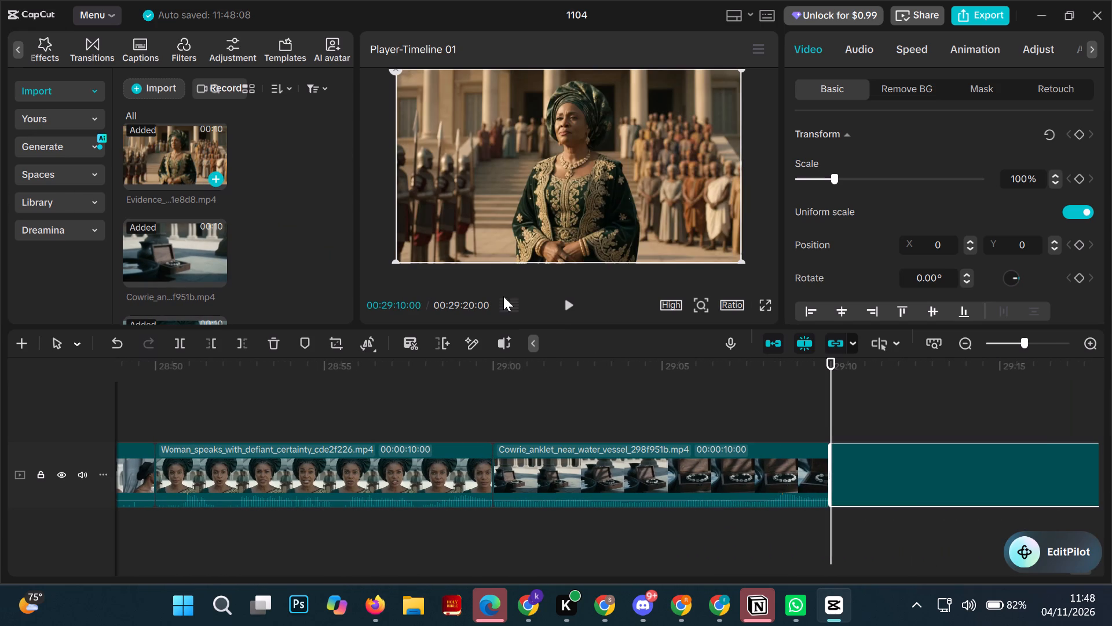
Move the playhead to the timeline's end at 00:29:20:00 and add the Woman_confronting_in_palace_square clip ending in 1441ecfd there.
left_click_drag(832, 402, 1111, 523)
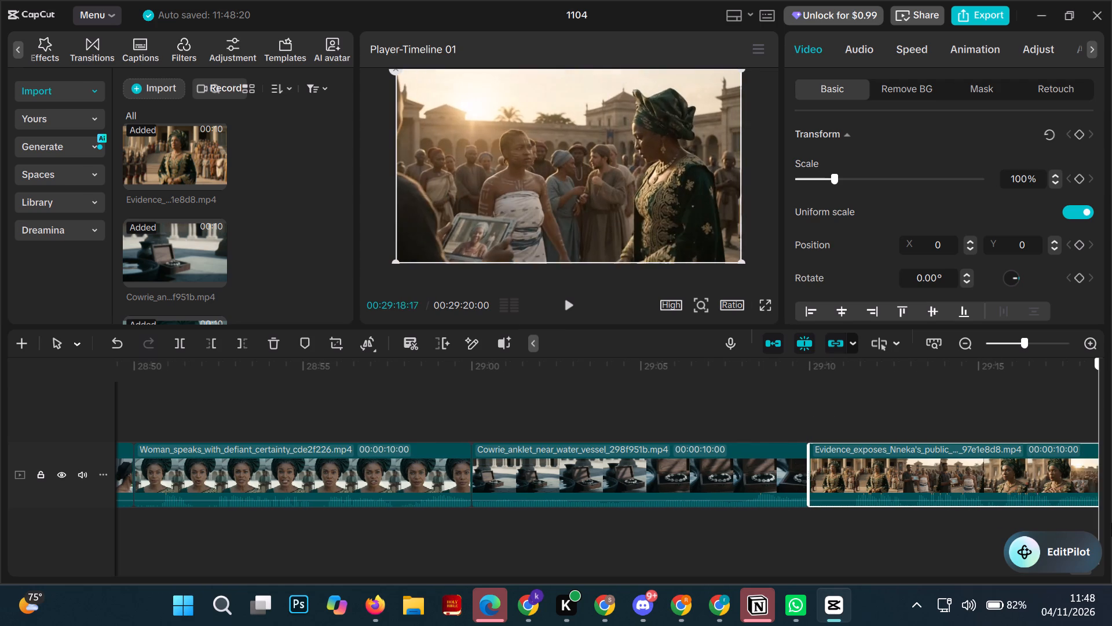
left_click_drag(1111, 523, 1111, 551)
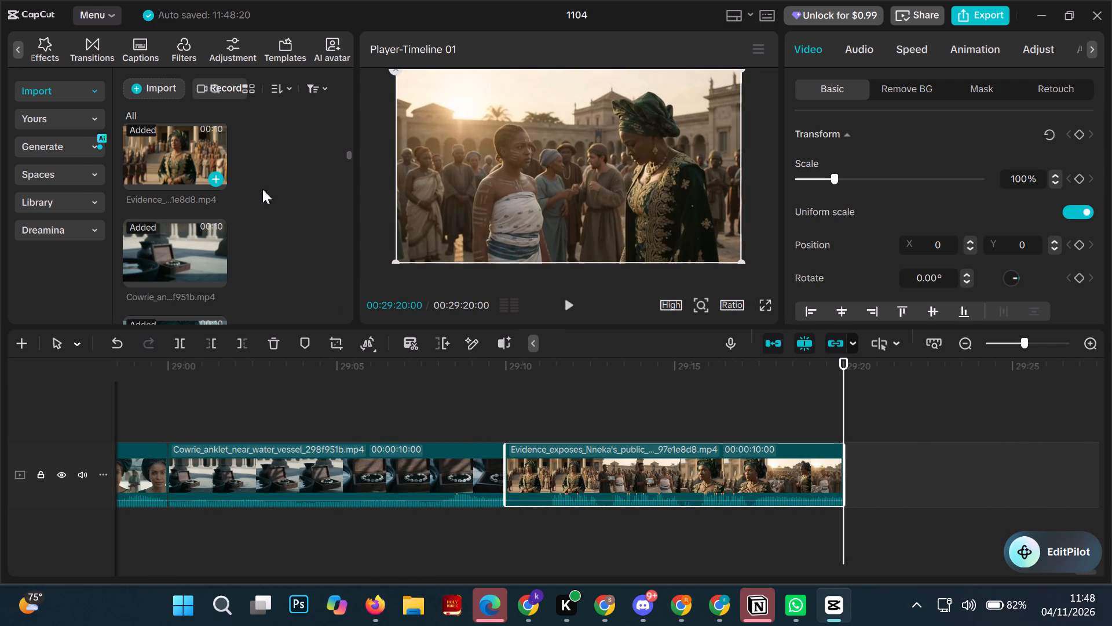
scroll(279, 193, "up", 1)
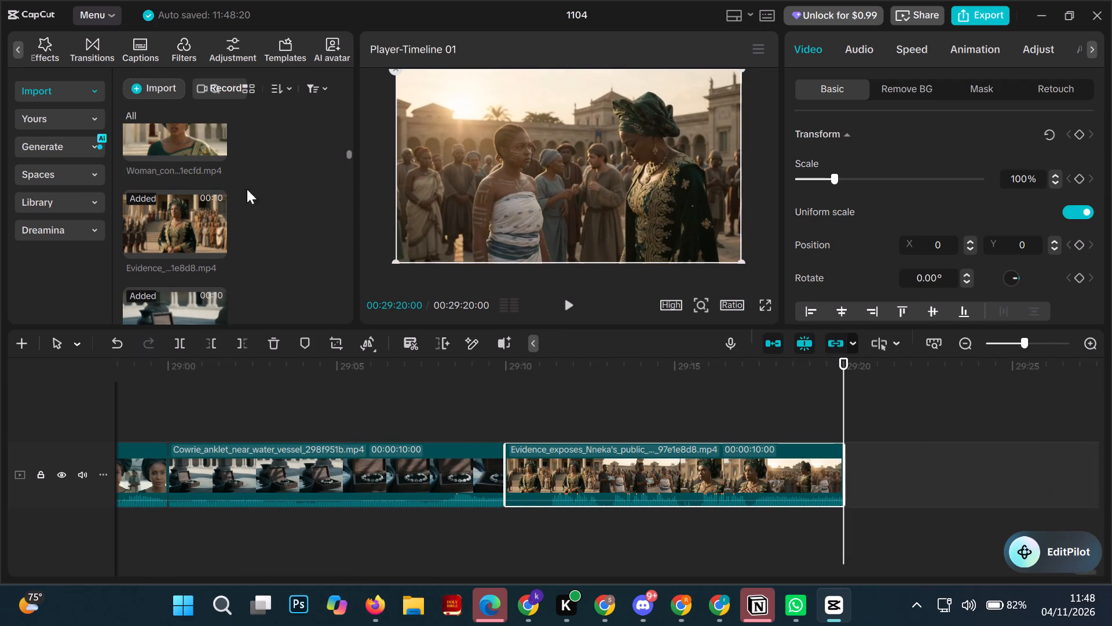
left_click(212, 150)
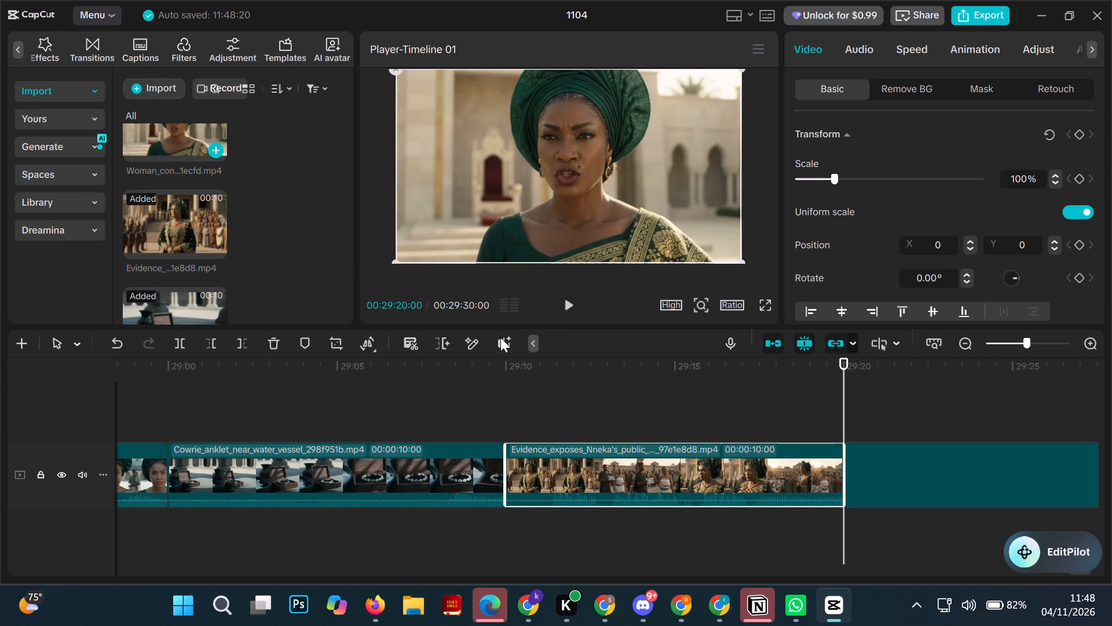
Move the playhead to the timeline's end at 00:29:30:00 and add the Woman_denies_household_account clip ending in 45a33988 there.
left_click_drag(844, 407, 1111, 473)
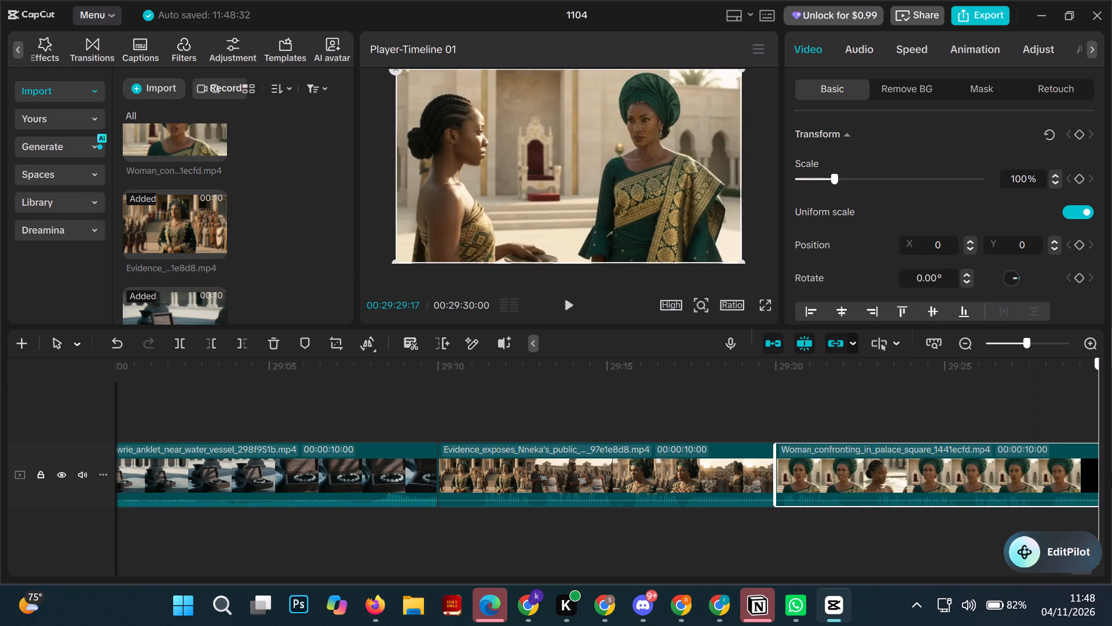
left_click_drag(1111, 473, 1111, 522)
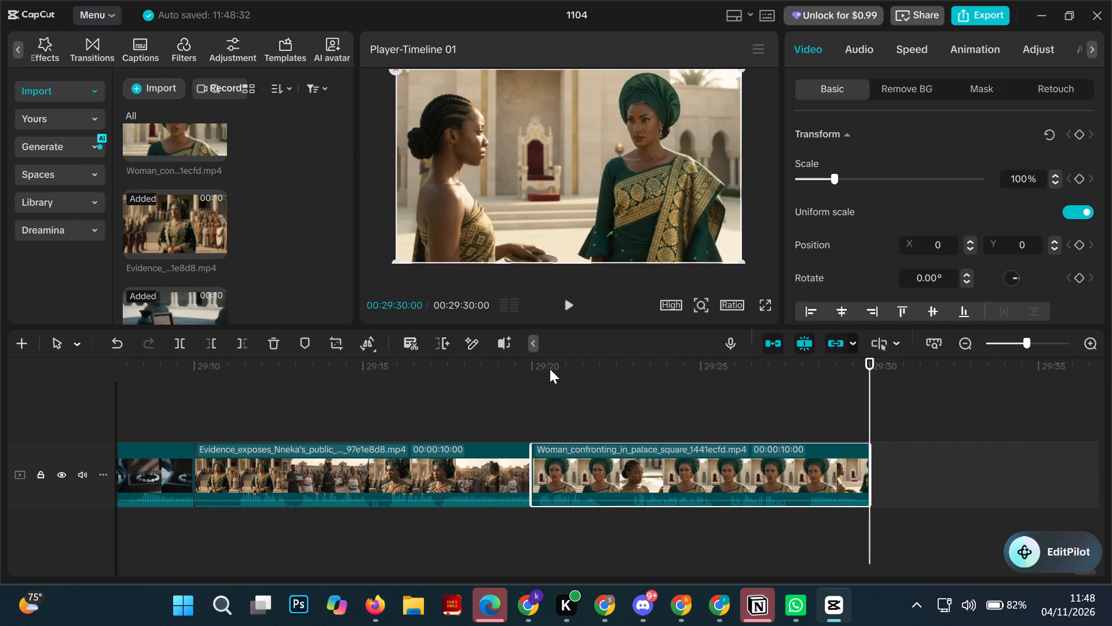
scroll(279, 187, "up", 1)
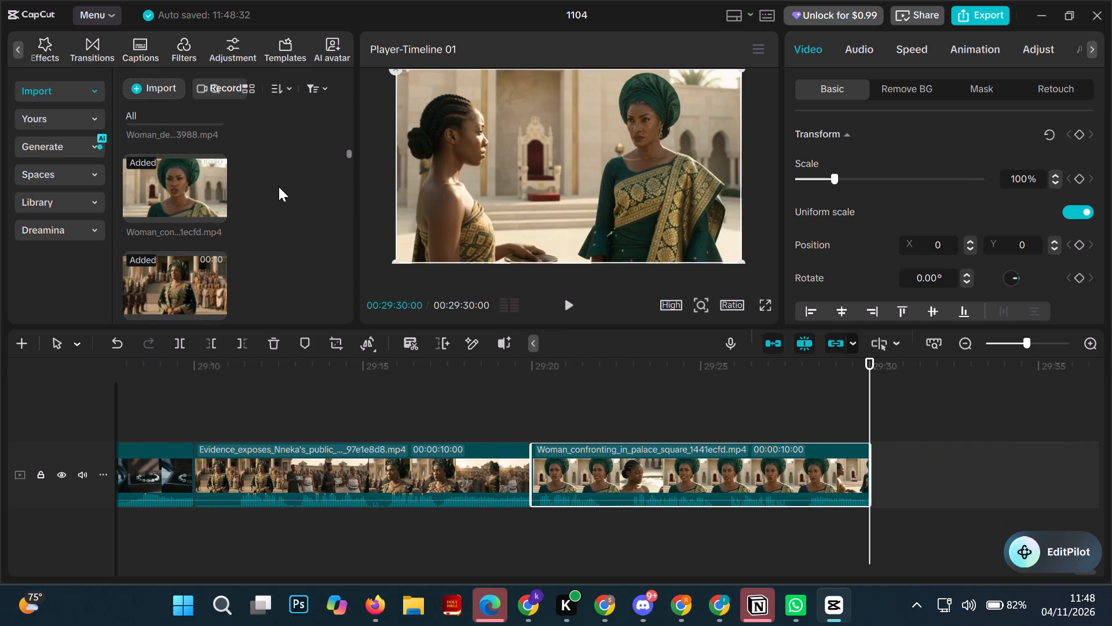
scroll(279, 187, "up", 2)
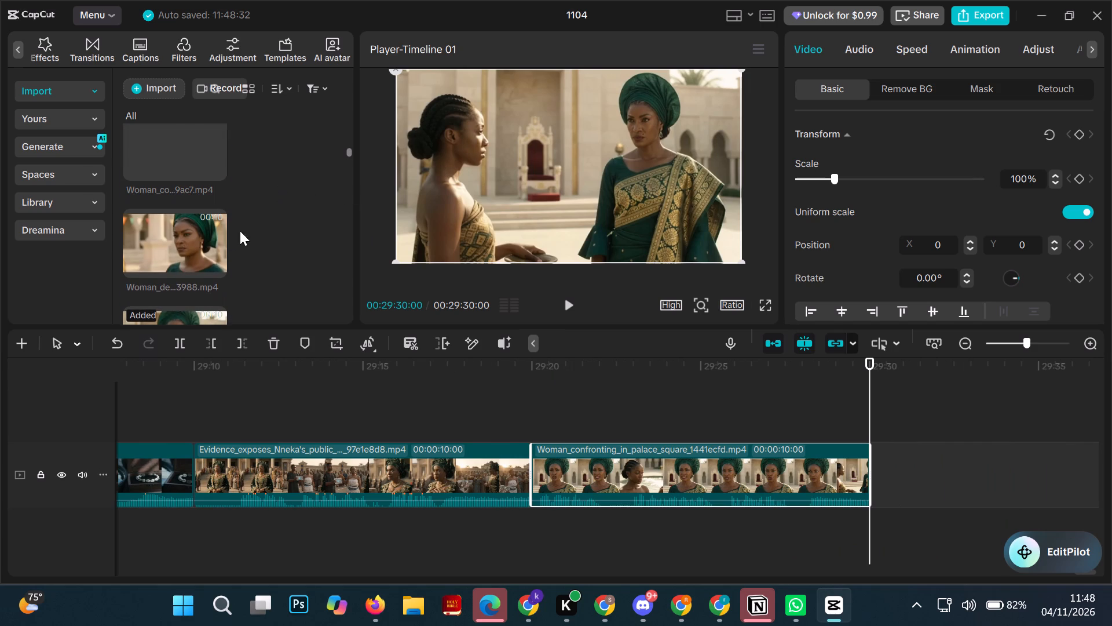
left_click(219, 269)
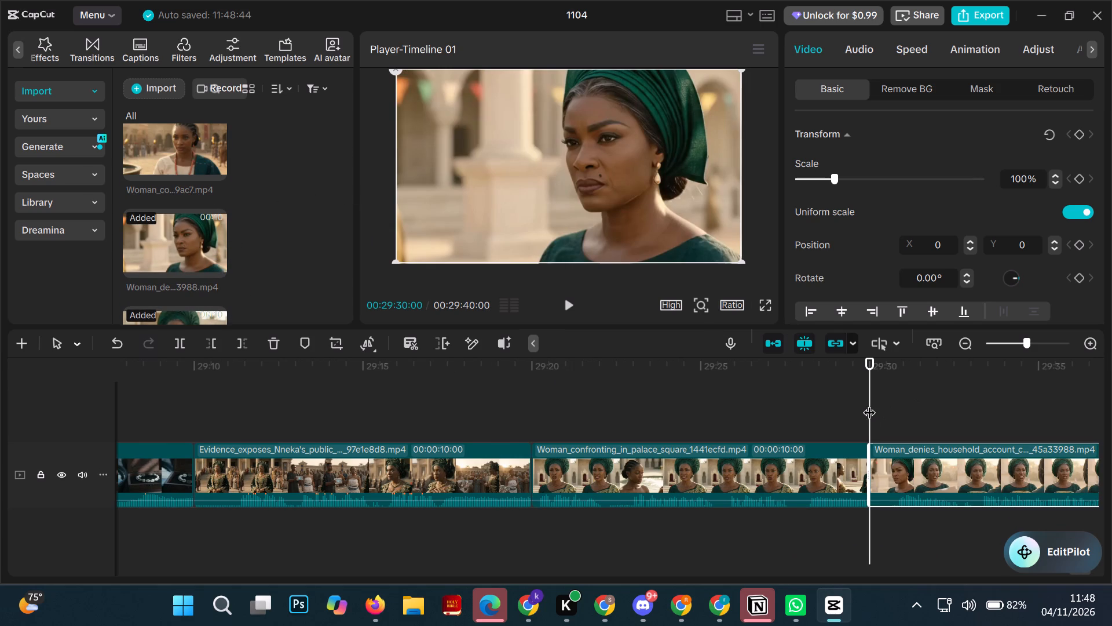
Move the playhead to the timeline's end at 00:29:40:00 and add the Woman_confronting_gathering clip ending in eb0a9ac7 there.
left_click_drag(867, 403, 1111, 479)
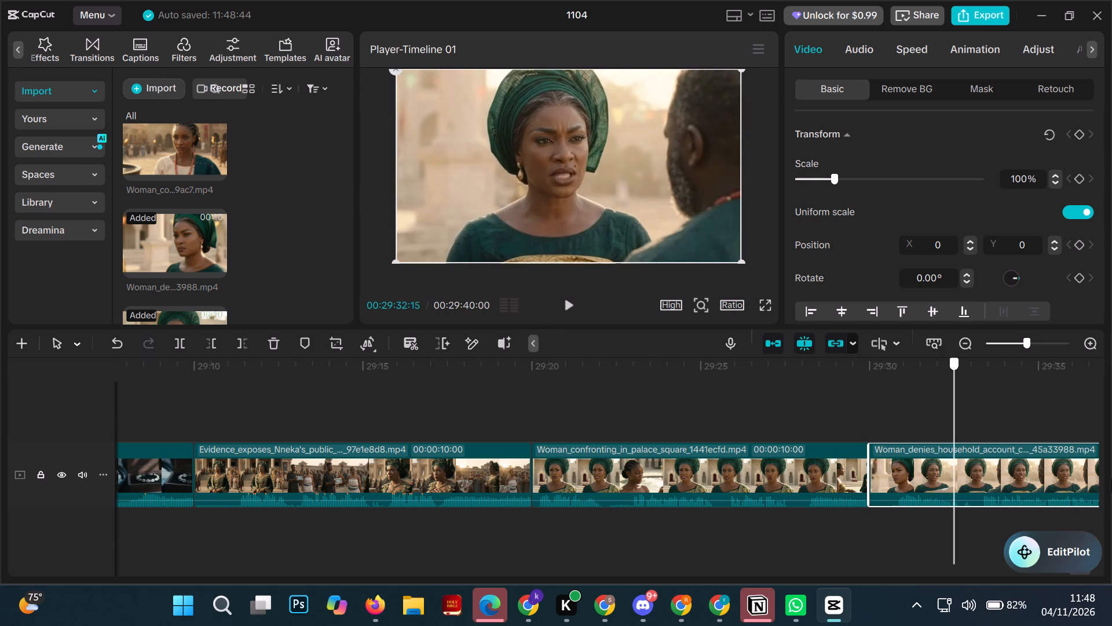
left_click_drag(1111, 479, 1111, 558)
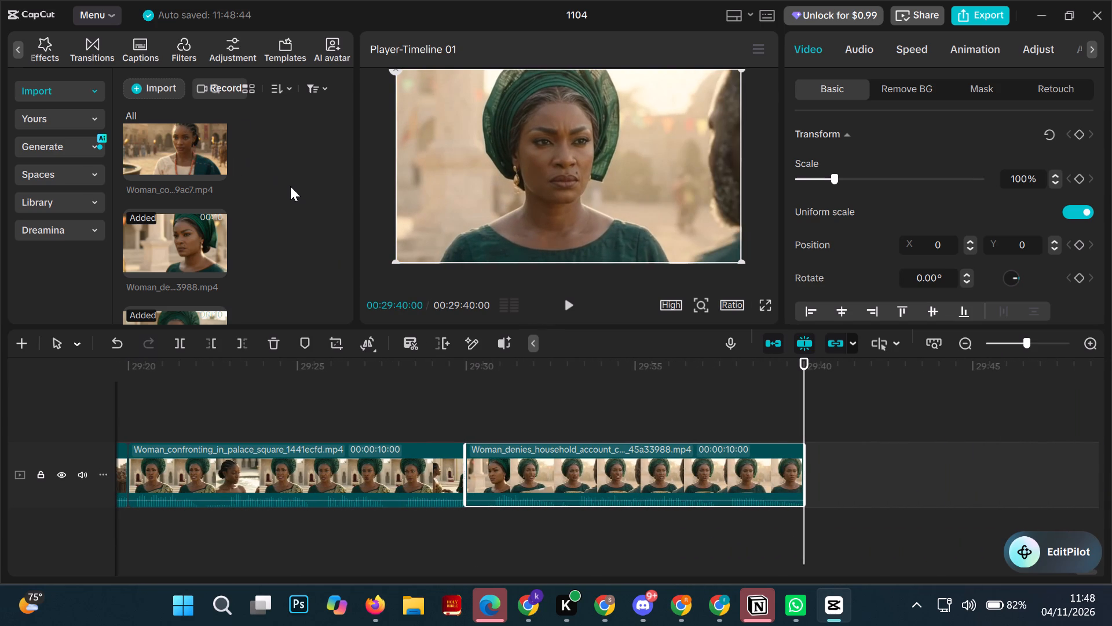
scroll(290, 186, "up", 1)
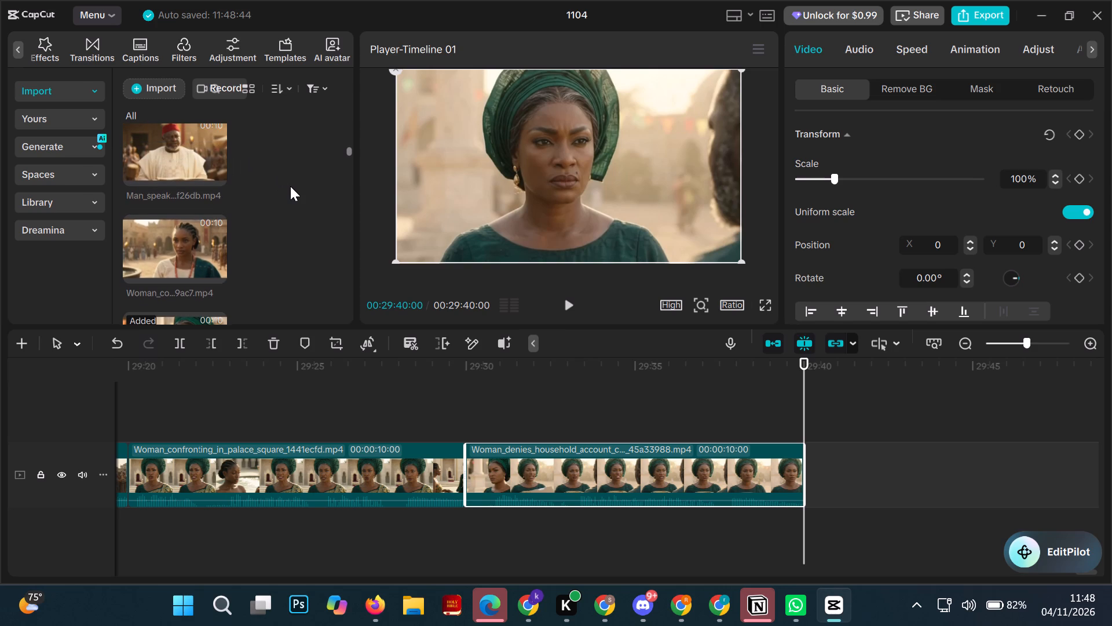
left_click(216, 270)
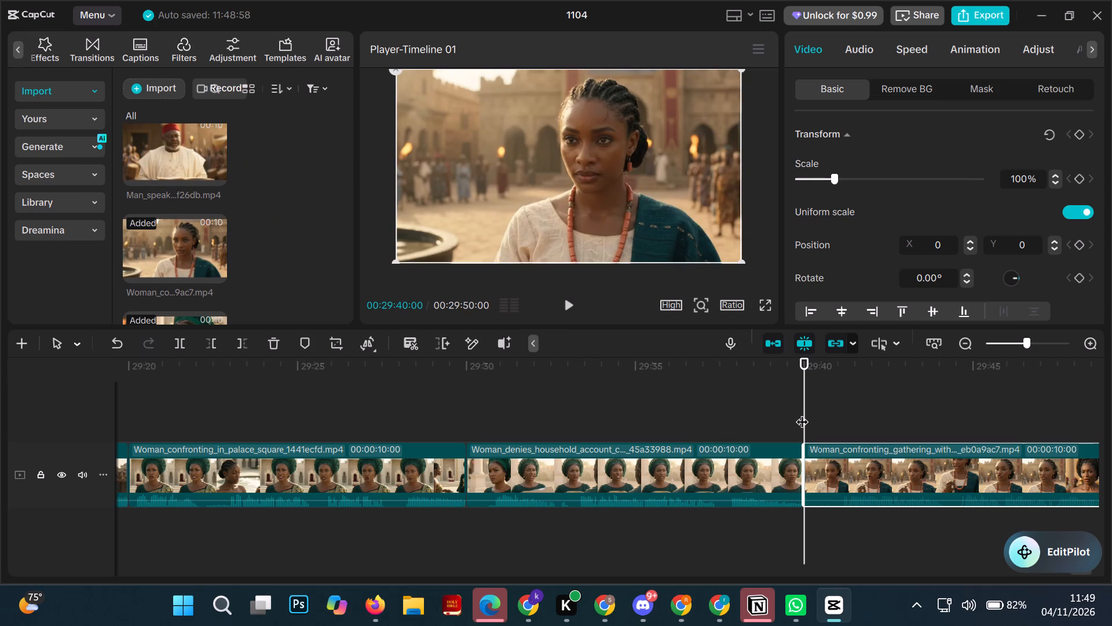
Move the playhead to the timeline's end at 00:29:50:00 and add the Man_speaking_about_retained_record clip there.
left_click_drag(802, 412, 1080, 504)
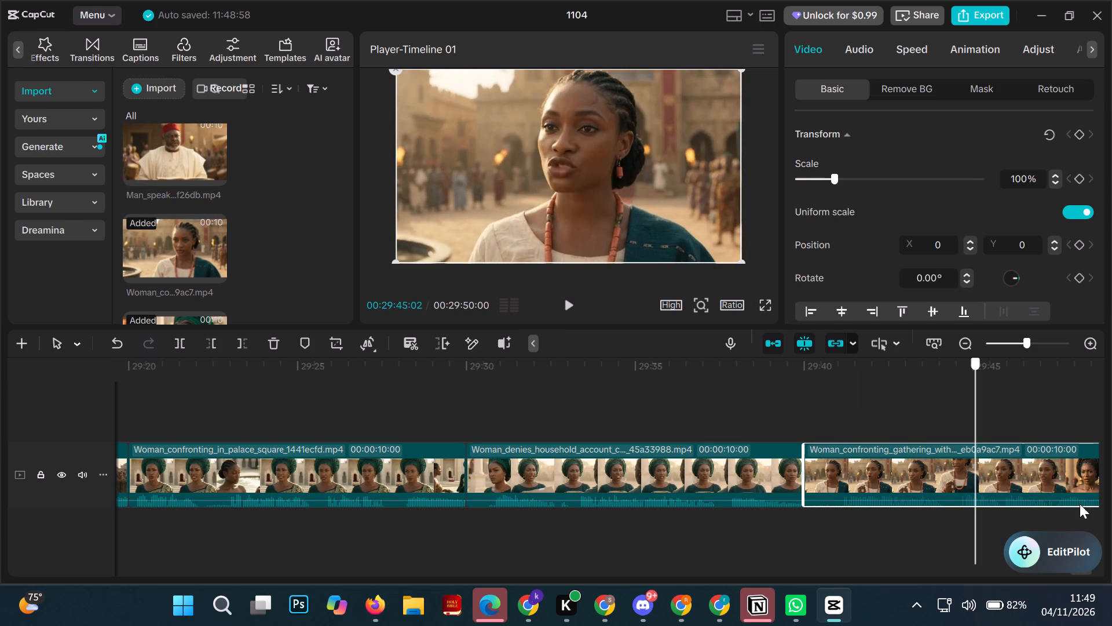
left_click_drag(1080, 504, 1111, 555)
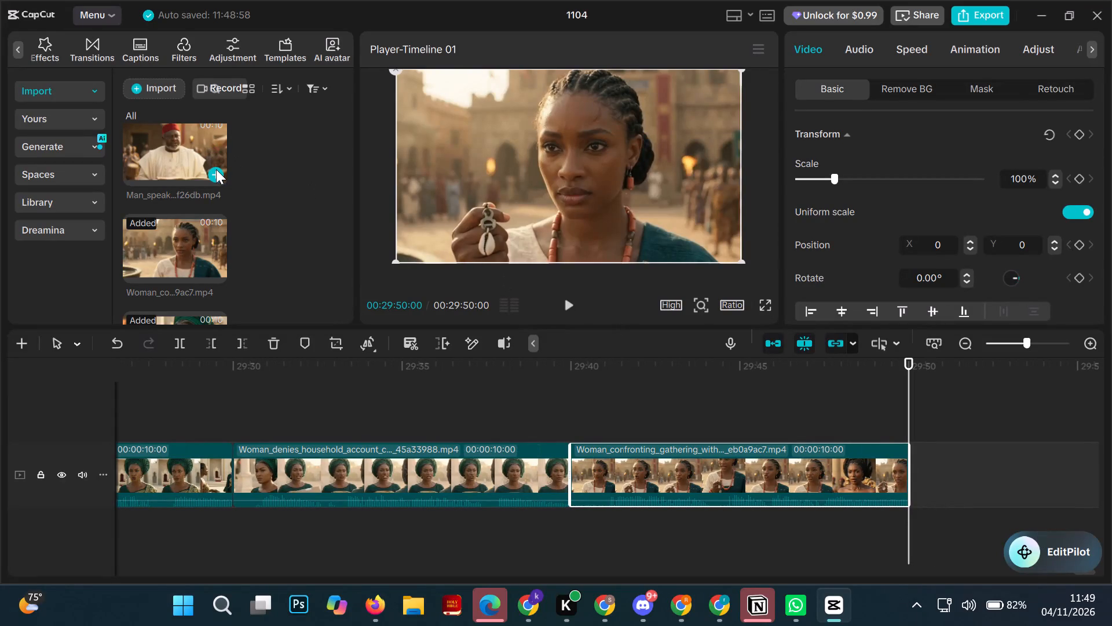
left_click(216, 169)
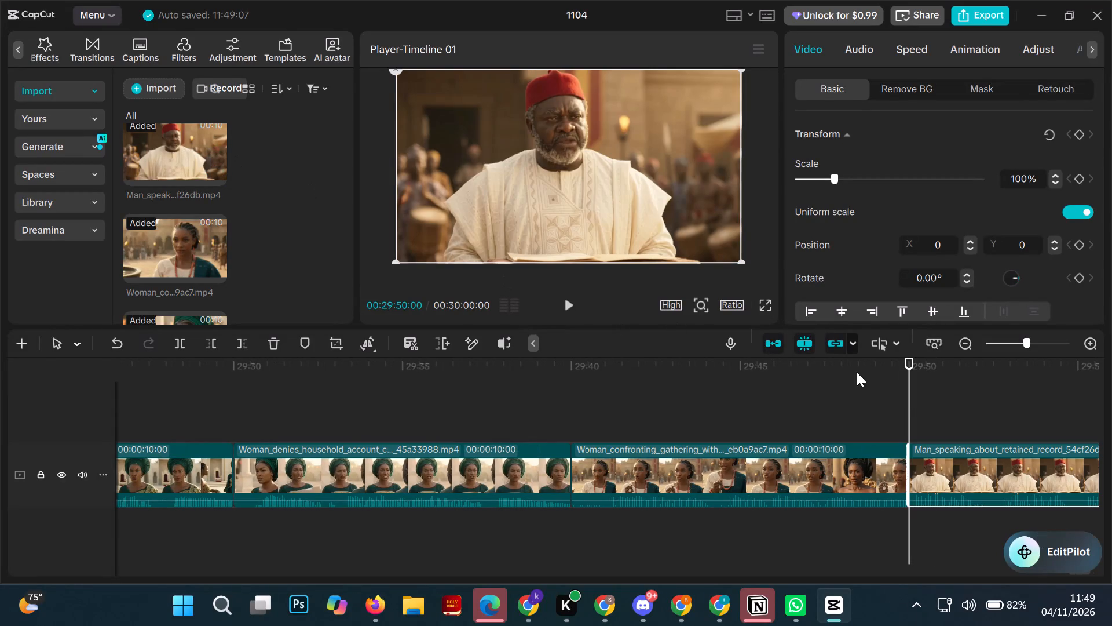
Move the playhead to the timeline's end at 00:30:00:00 and add the Woman_holding_cowrie_anklet clip ending in 07906c86 there.
left_click_drag(908, 392, 1084, 426)
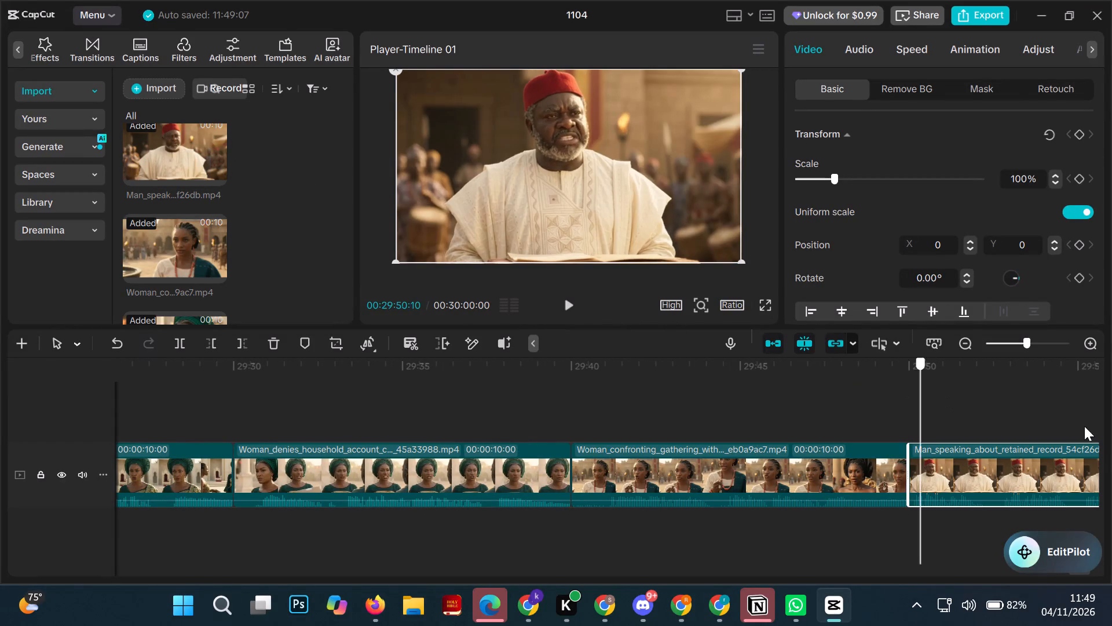
left_click_drag(1084, 426, 1111, 524)
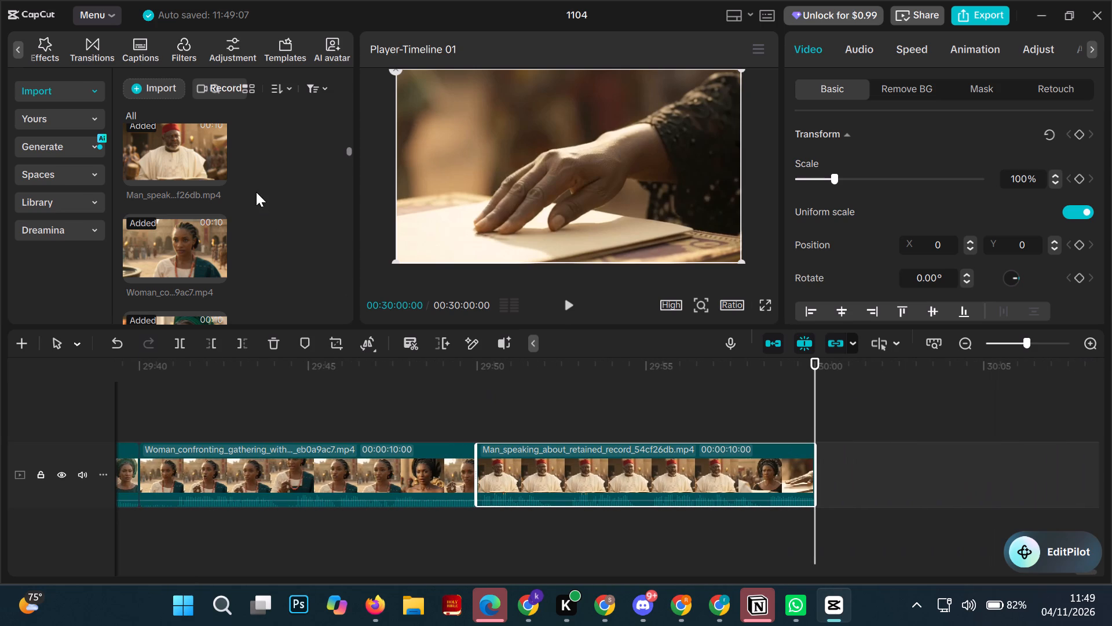
scroll(277, 201, "up", 1)
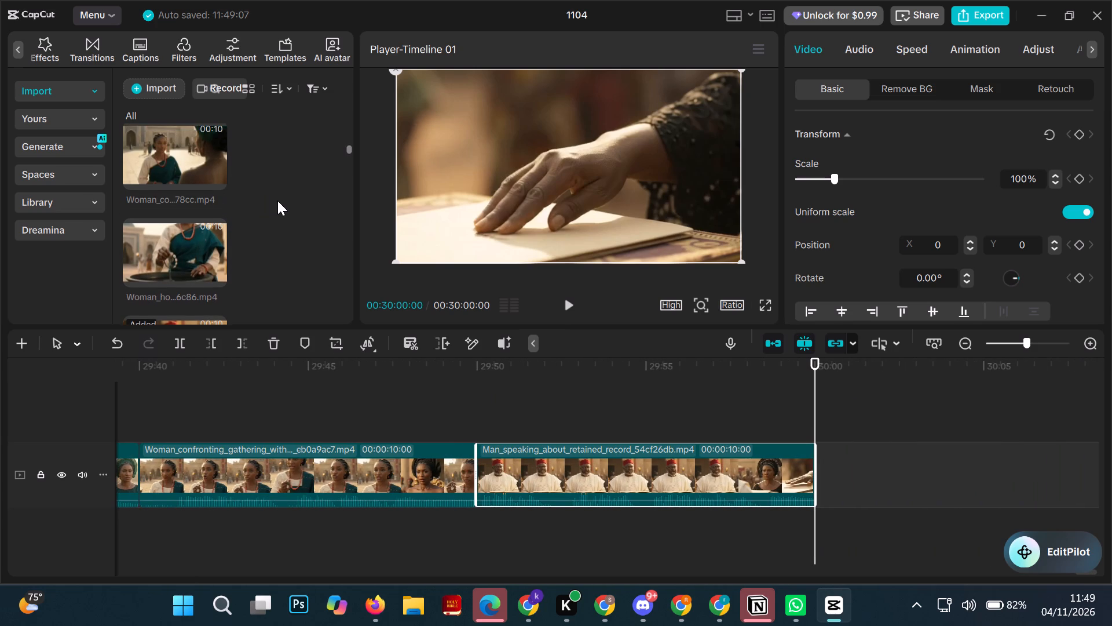
scroll(277, 201, "up", 1)
left_click(215, 274)
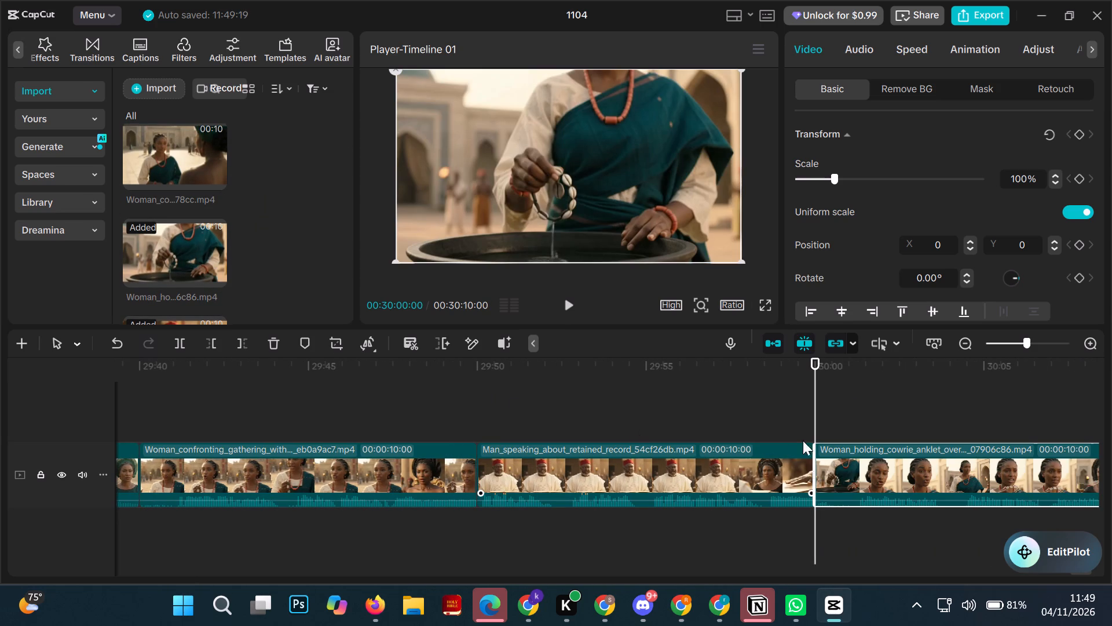
Move the playhead to the timeline's end at 00:30:10:00 and add the Woman_confronting_elder_with_anklet clip there.
left_click_drag(811, 414, 1037, 501)
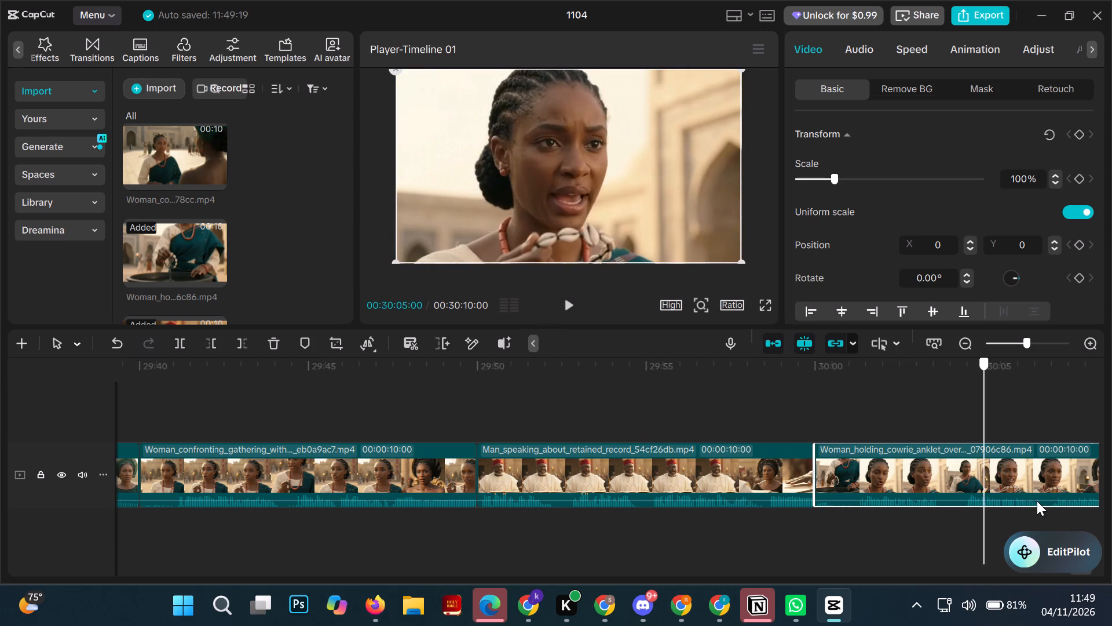
left_click_drag(1037, 501, 1111, 547)
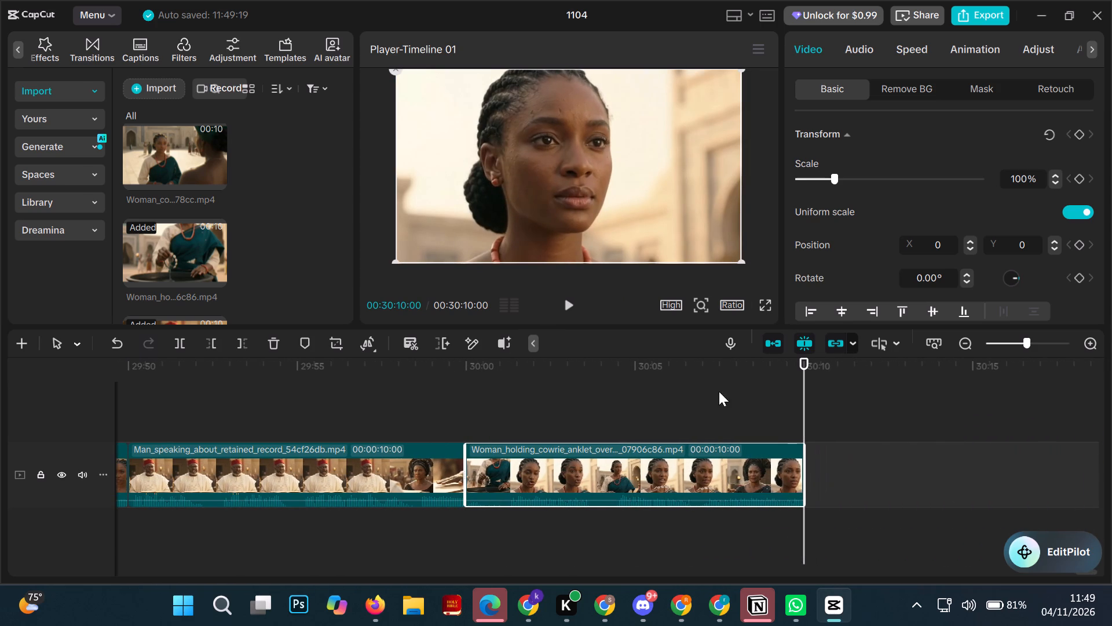
scroll(281, 206, "up", 1)
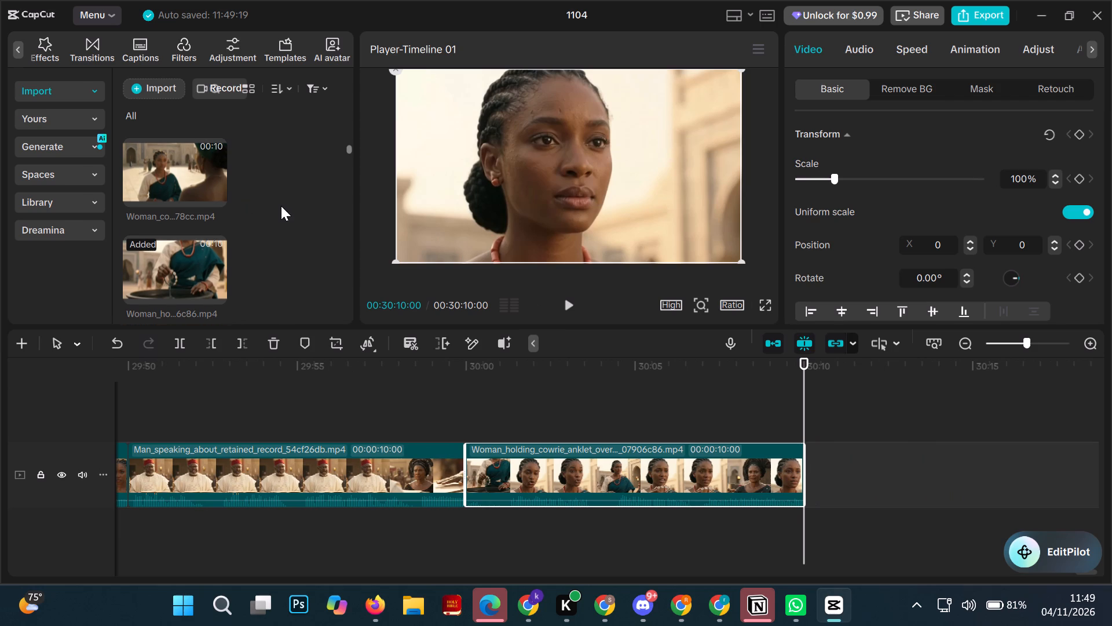
scroll(281, 206, "up", 1)
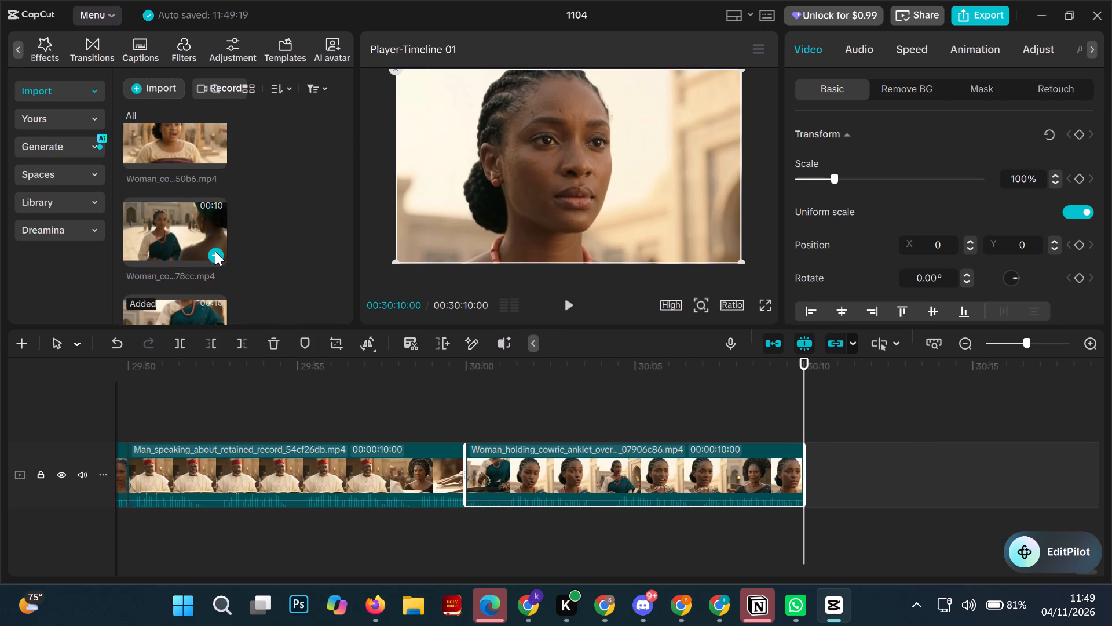
left_click(215, 251)
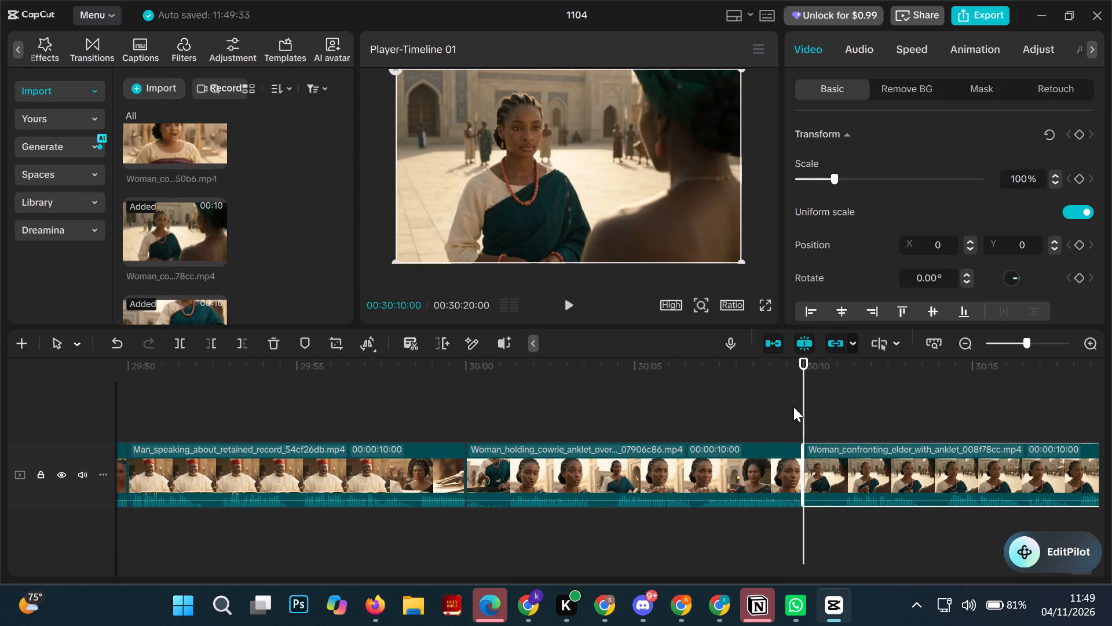
Move the playhead to the timeline's end at 00:30:20:00 and add the Woman_confessing_in_palace_square clip ending in 946150b6 there.
left_click_drag(806, 405, 954, 438)
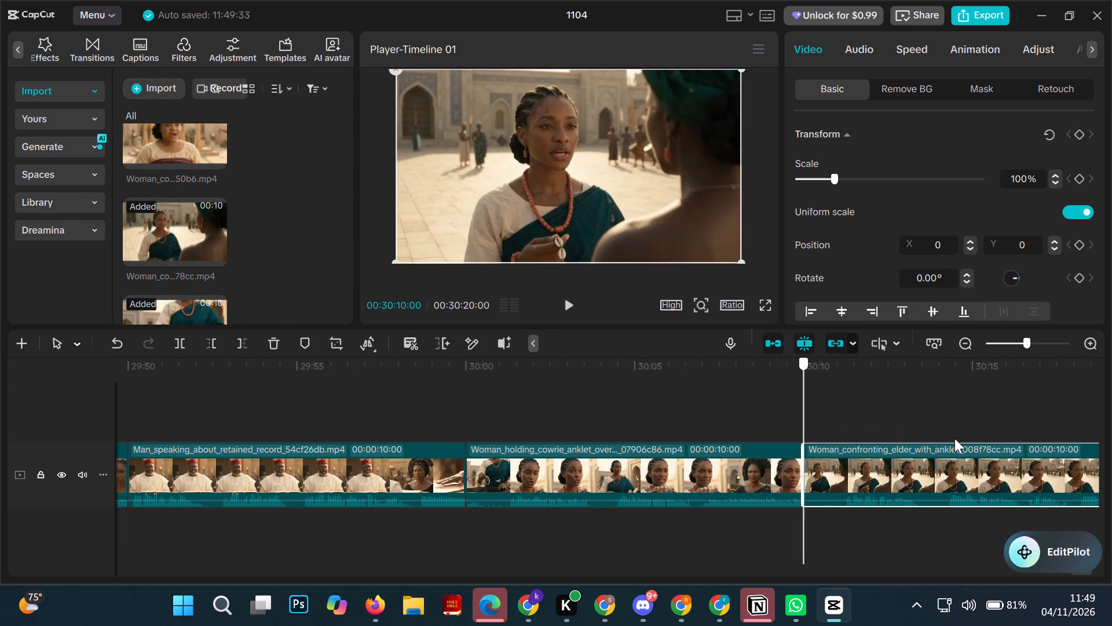
left_click_drag(954, 438, 1111, 518)
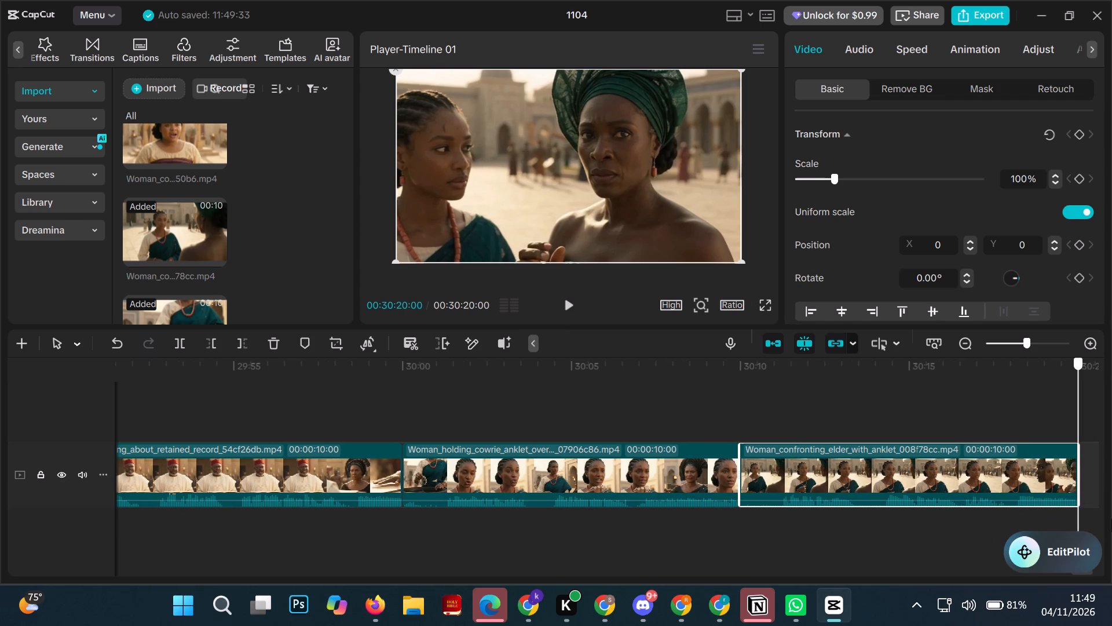
left_click_drag(1111, 518, 1111, 538)
scroll(305, 219, "up", 1)
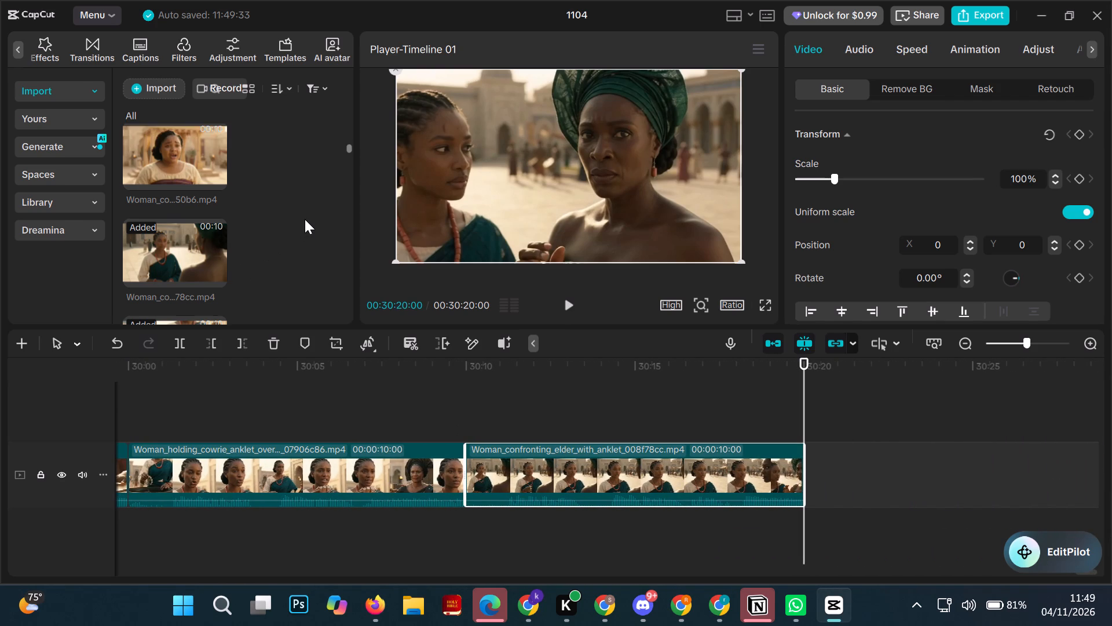
scroll(305, 219, "up", 1)
left_click(213, 216)
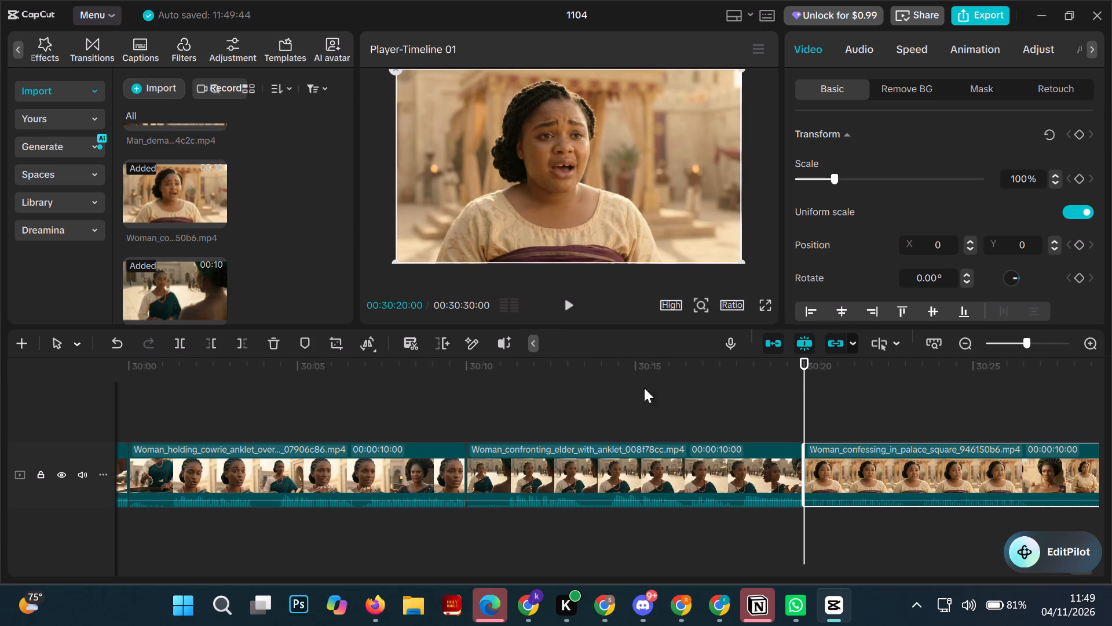
Move the playhead to the timeline's end at 00:30:30:00 and add the Man_demands_full_record clip there.
left_click_drag(802, 400, 857, 423)
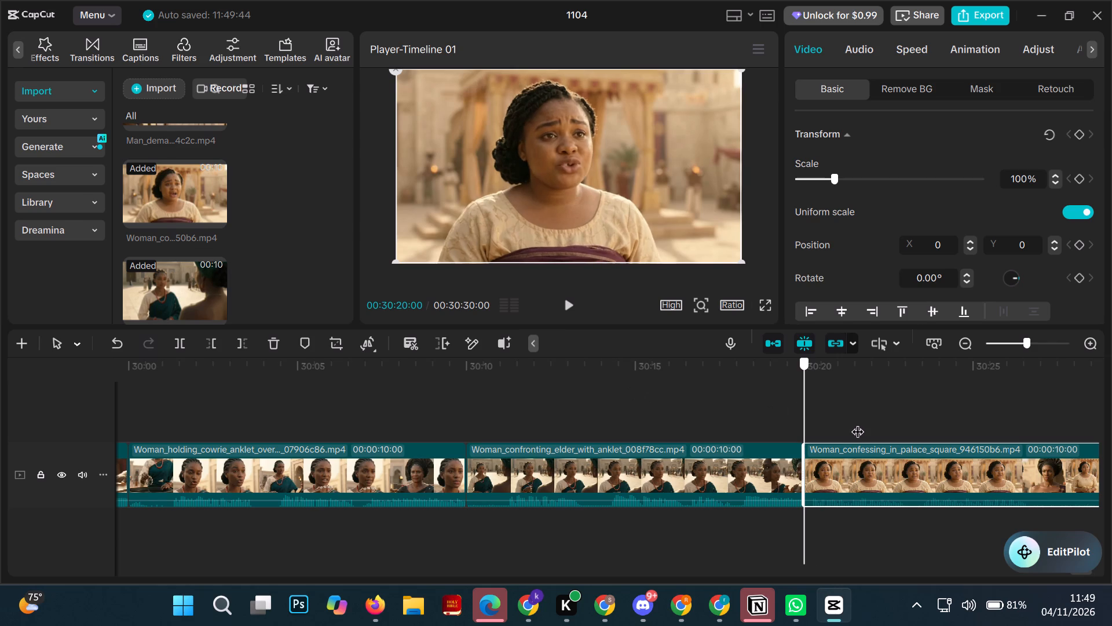
left_click_drag(857, 423, 1111, 527)
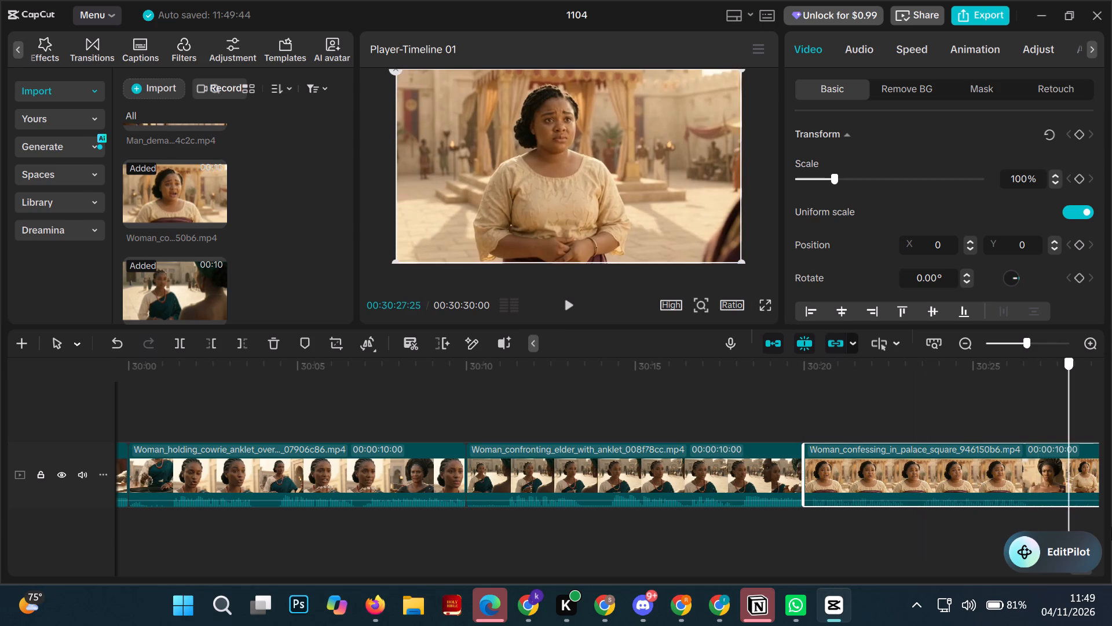
left_click_drag(1111, 527, 1111, 554)
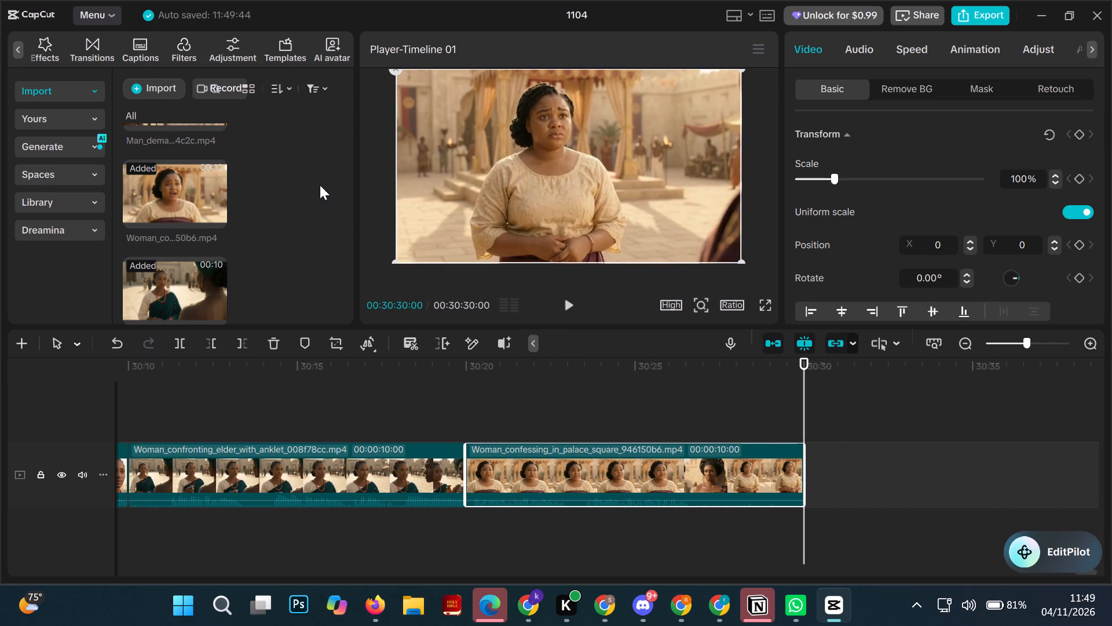
scroll(302, 227, "up", 1)
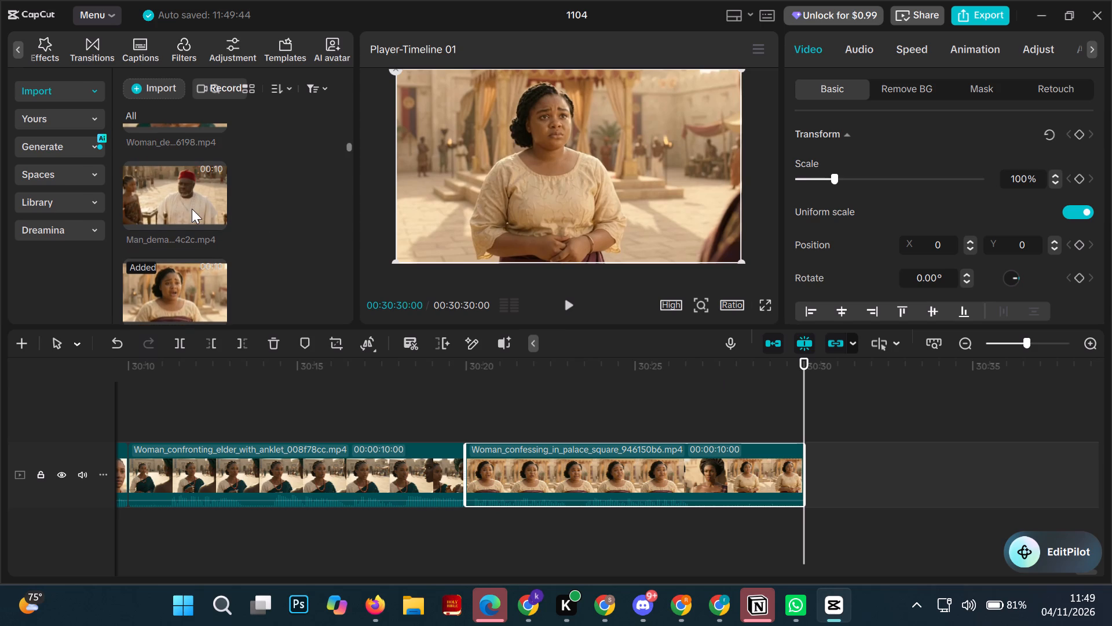
left_click(211, 215)
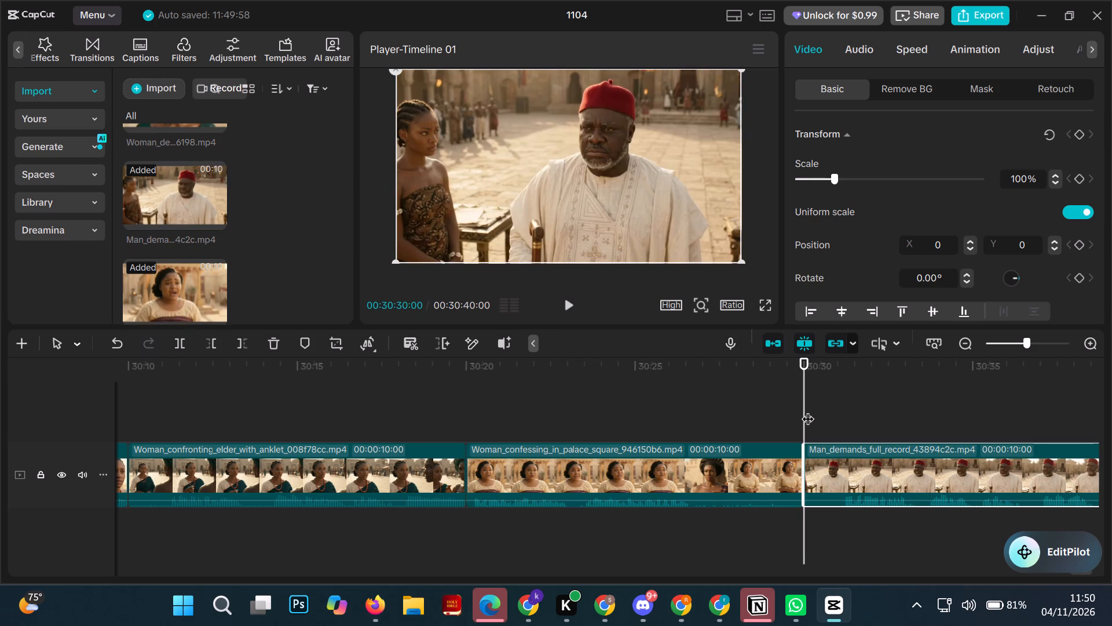
Move the playhead to the timeline's end at 00:30:40:00 and add the Woman_defying_with_brittle_voice clip there.
left_click_drag(807, 410, 1054, 469)
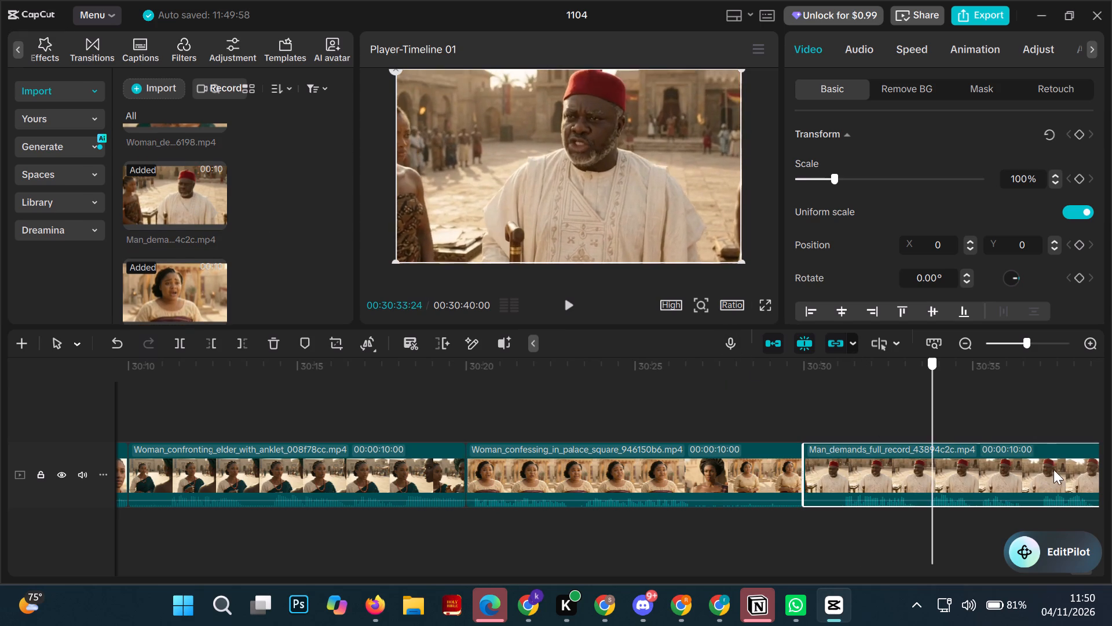
left_click_drag(1054, 469, 1111, 512)
scroll(274, 234, "up", 1)
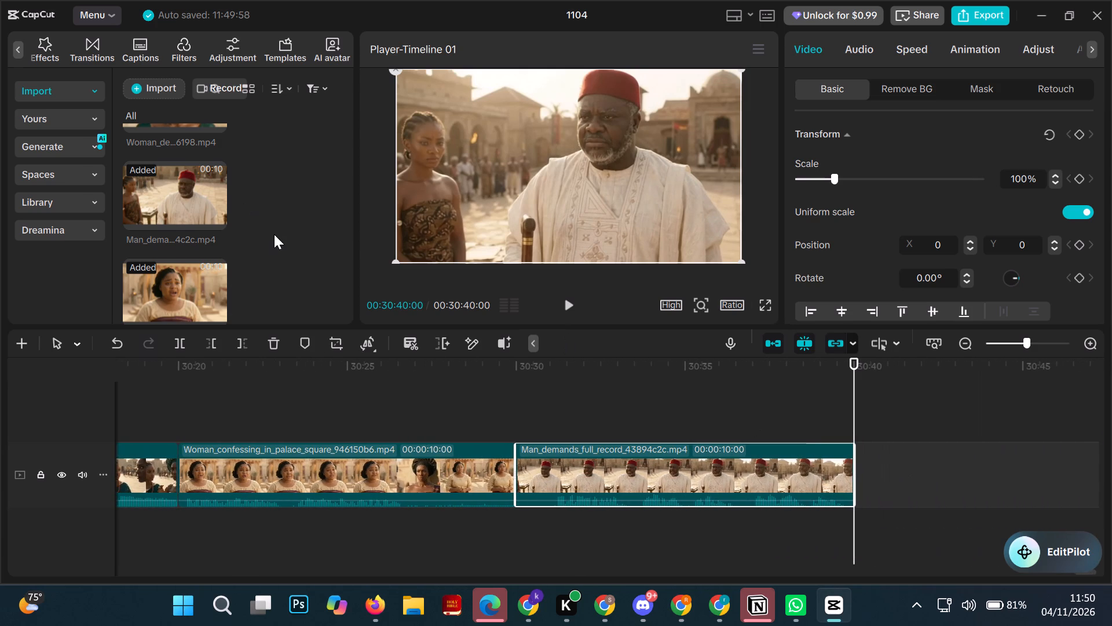
scroll(274, 234, "up", 1)
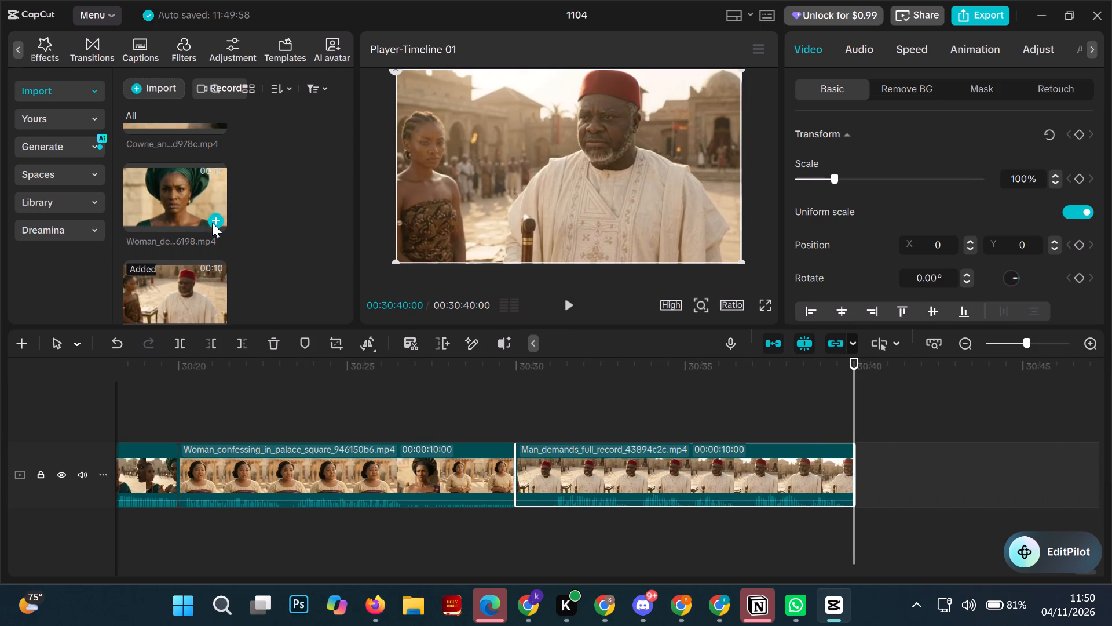
left_click(212, 219)
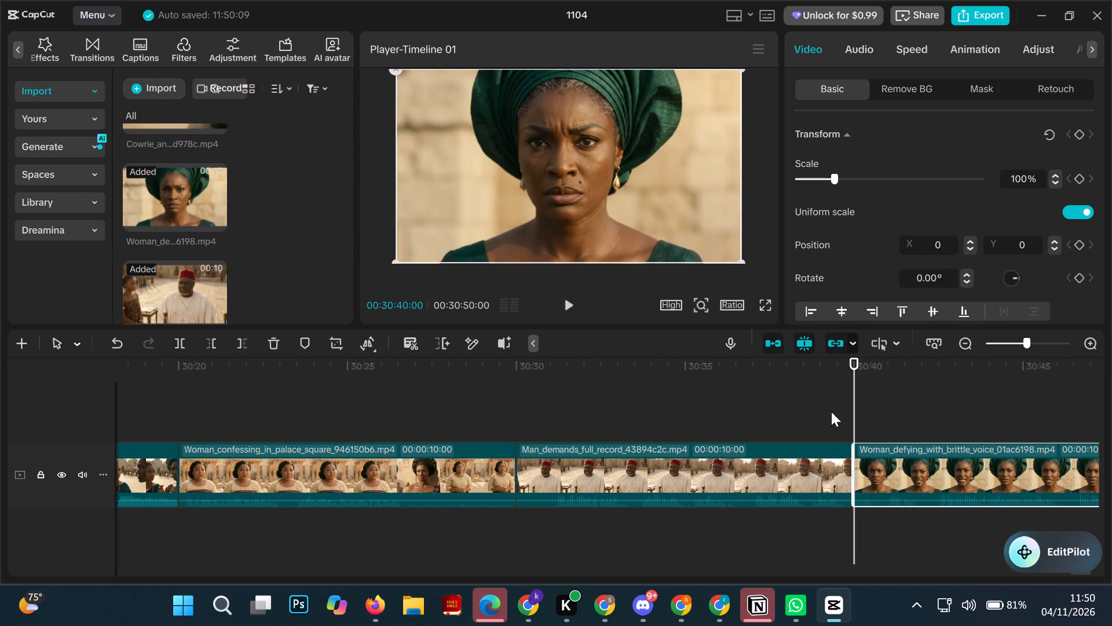
Move the playhead to the timeline's end at 00:30:50:00 and add the Cowrie_anklet_beside_water_vessel clip there.
left_click_drag(852, 406, 1111, 460)
scroll(916, 417, "right", 1)
scroll(1063, 433, "right", 1)
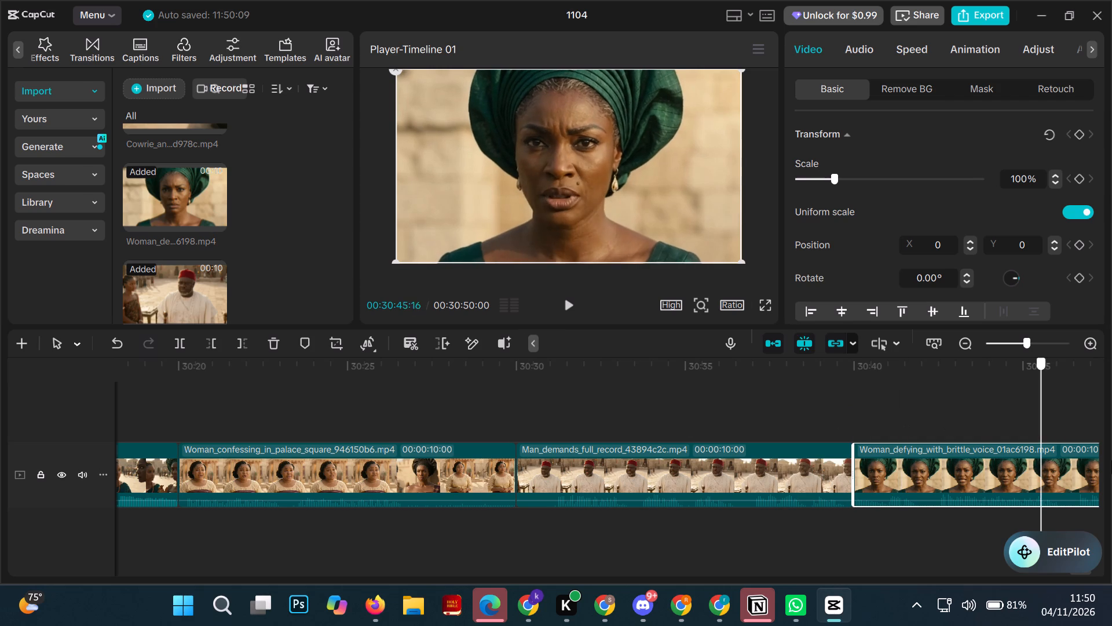
scroll(1111, 460, "right", 1)
left_click_drag(1111, 460, 1111, 522)
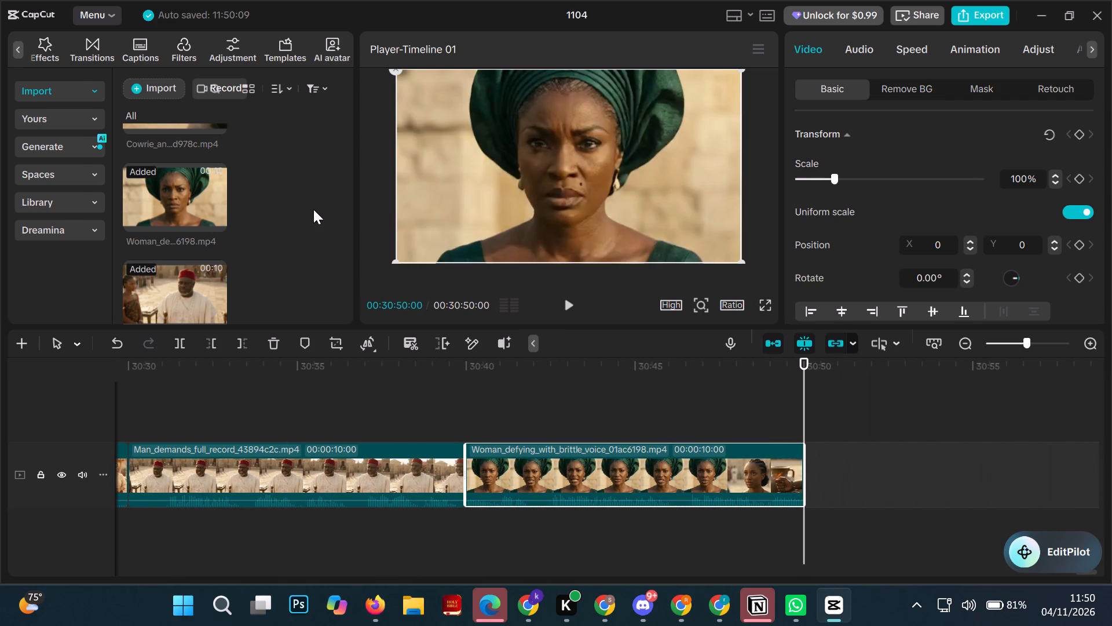
scroll(313, 209, "up", 1)
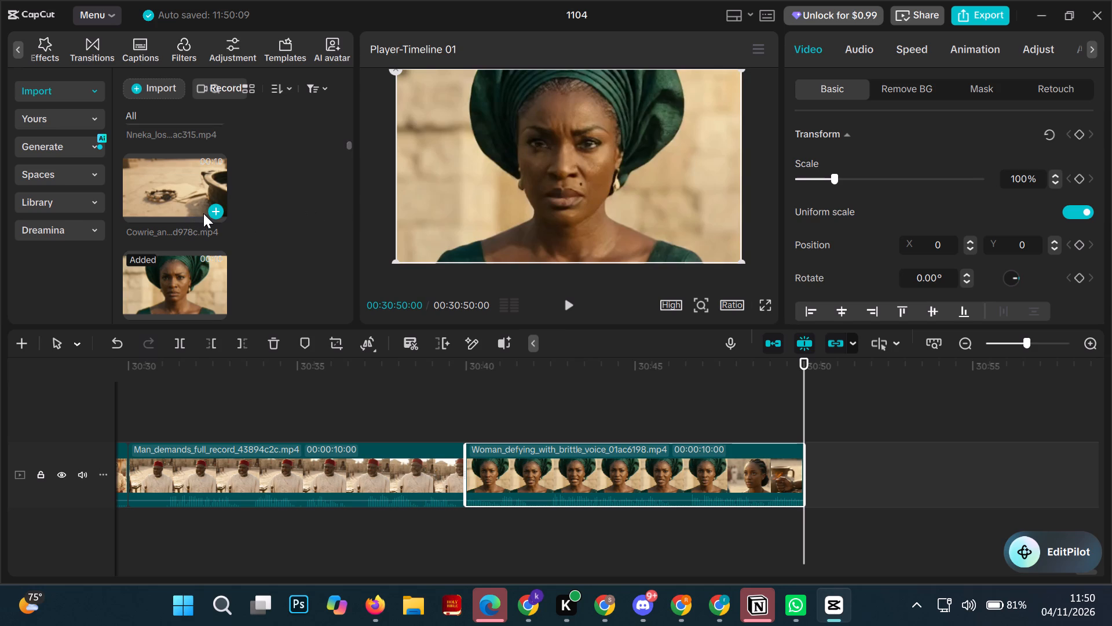
left_click(213, 209)
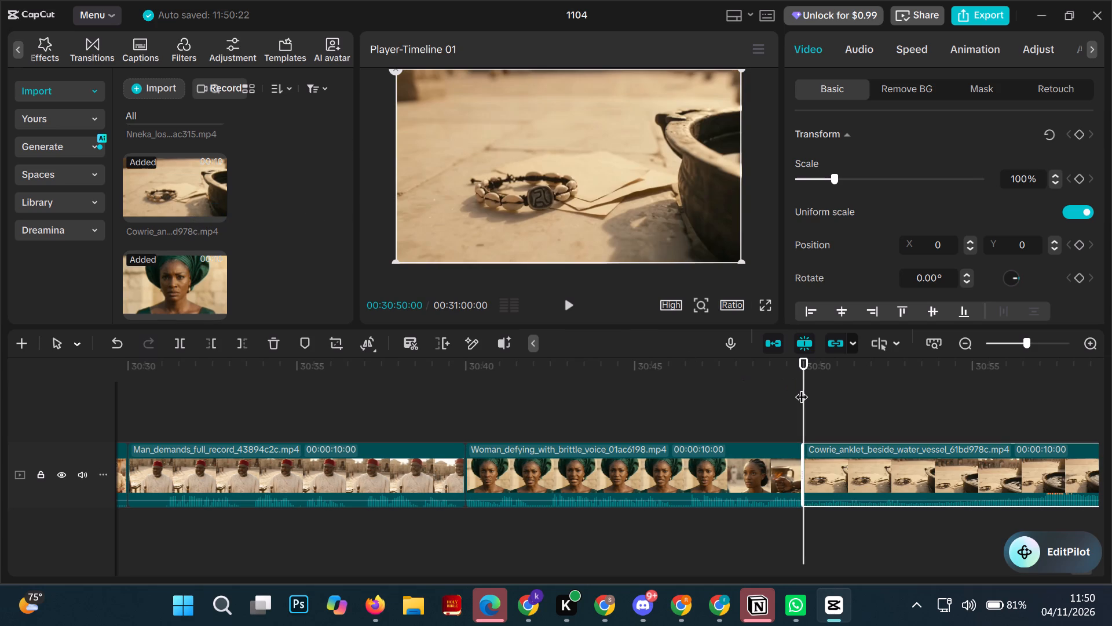
Move the playhead to the timeline's end at 00:31:00:00 and add the Nneka_loses_household_authority clip there.
left_click_drag(801, 388, 1111, 520)
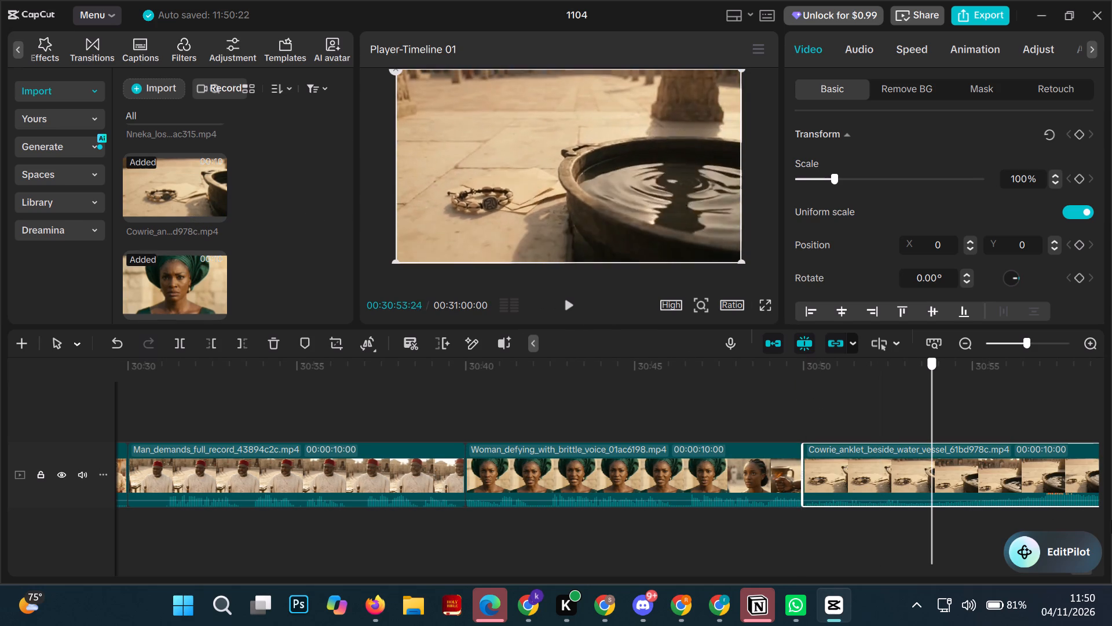
left_click_drag(1111, 520, 1111, 580)
scroll(313, 212, "up", 1)
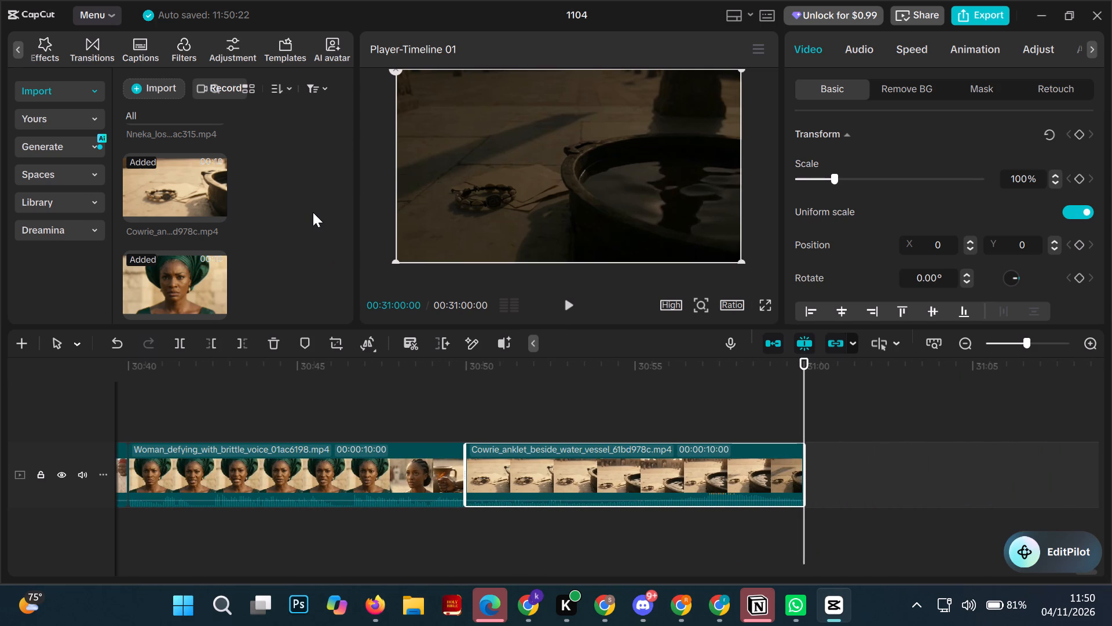
scroll(313, 212, "up", 1)
left_click(218, 189)
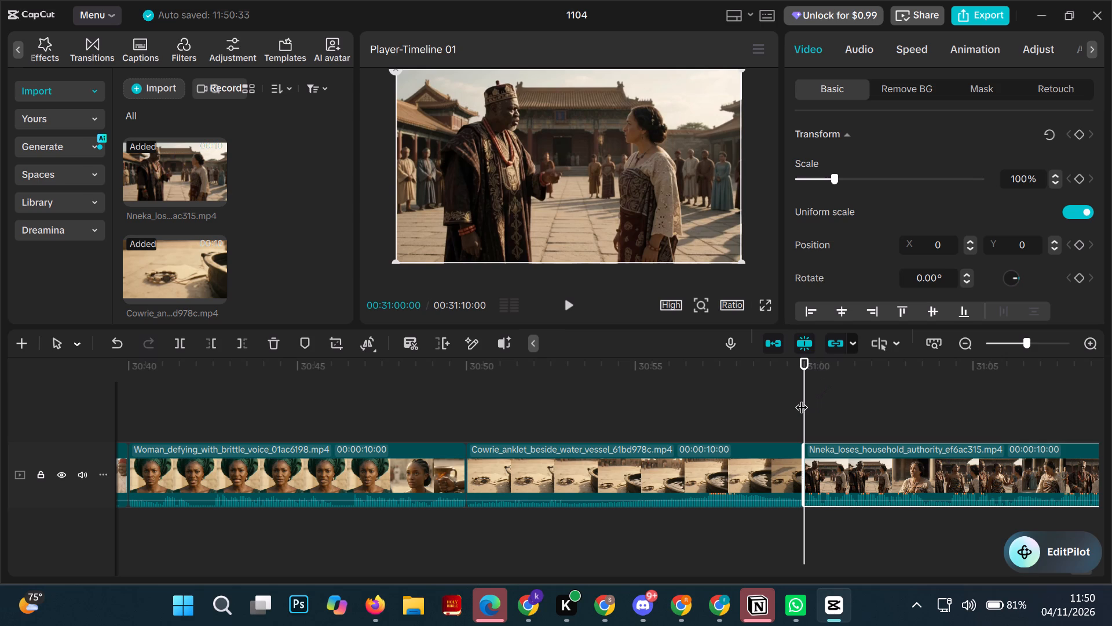
Move the playhead to the timeline's end at 00:31:10:00 and add the Man_questioning_record_keeper clip there.
left_click_drag(801, 398, 928, 417)
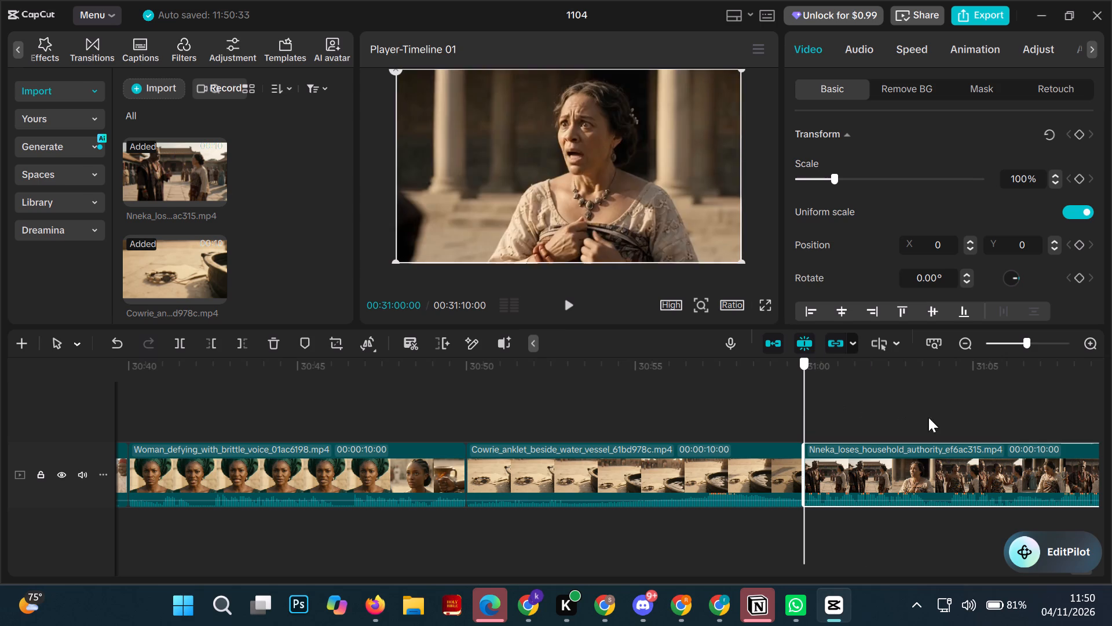
left_click_drag(928, 417, 1111, 551)
scroll(950, 424, "right", 1)
scroll(1104, 481, "right", 1)
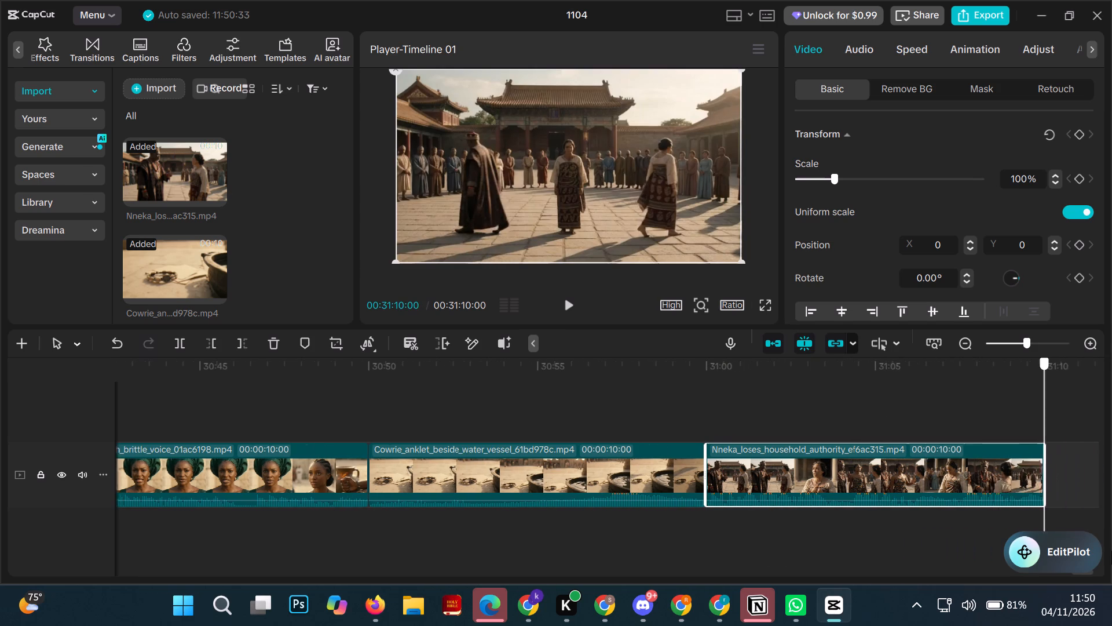
left_click_drag(1111, 551, 1111, 590)
scroll(1111, 556, "right", 1)
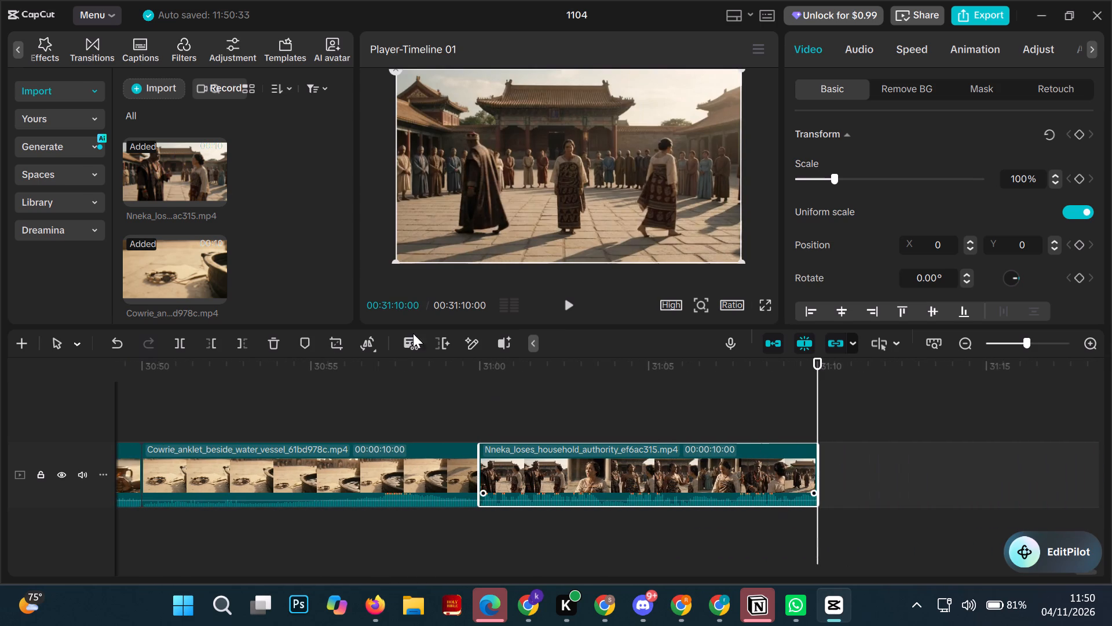
scroll(273, 202, "up", 1)
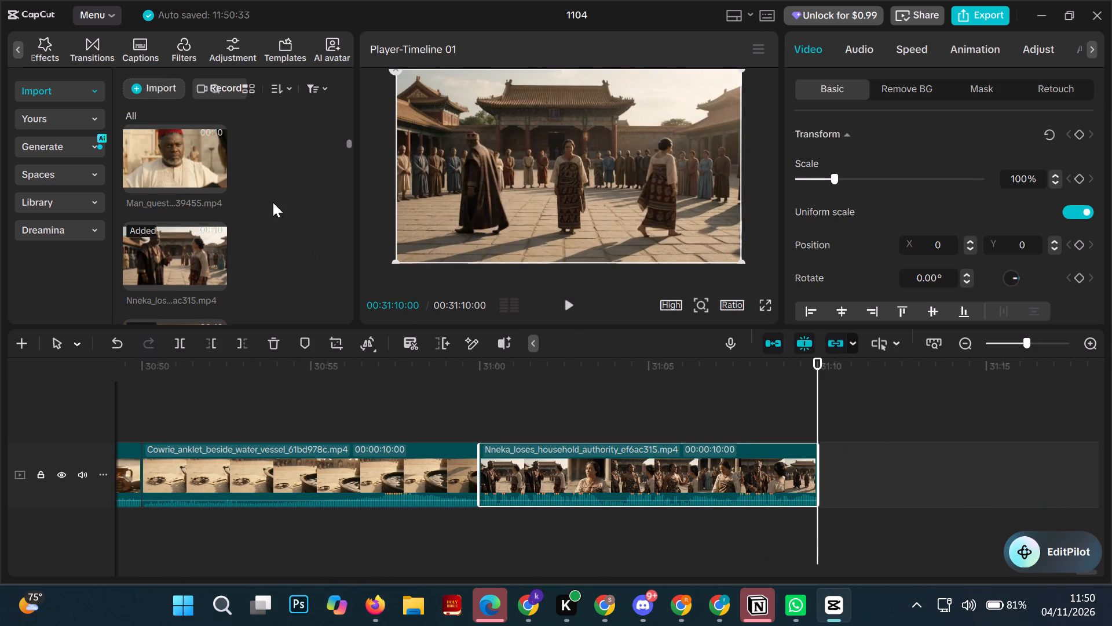
left_click(215, 180)
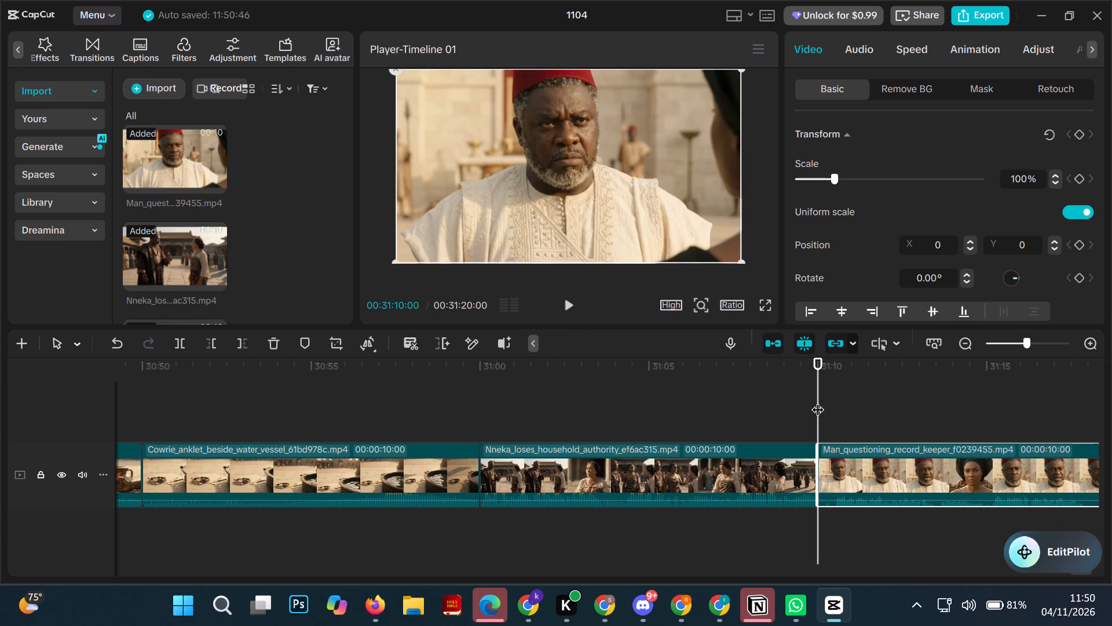
Move the playhead to the timeline's end at 00:31:20:00 and add the Woman_defending_son's_marriage clip ending in 8db5b004 there.
left_click_drag(817, 401, 1111, 513)
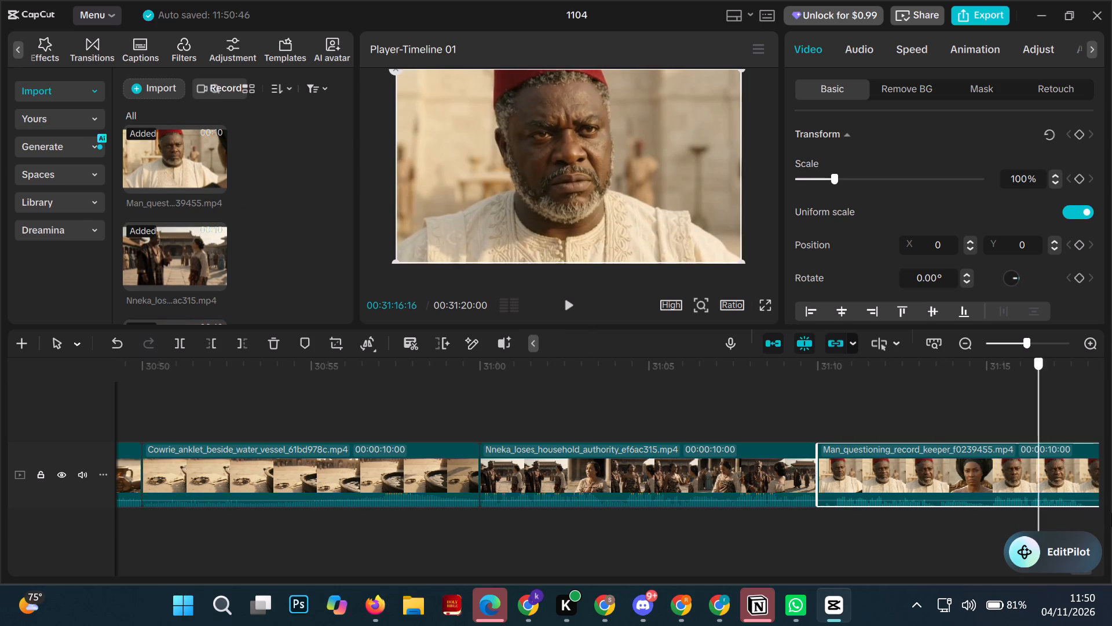
left_click_drag(1111, 513, 1111, 587)
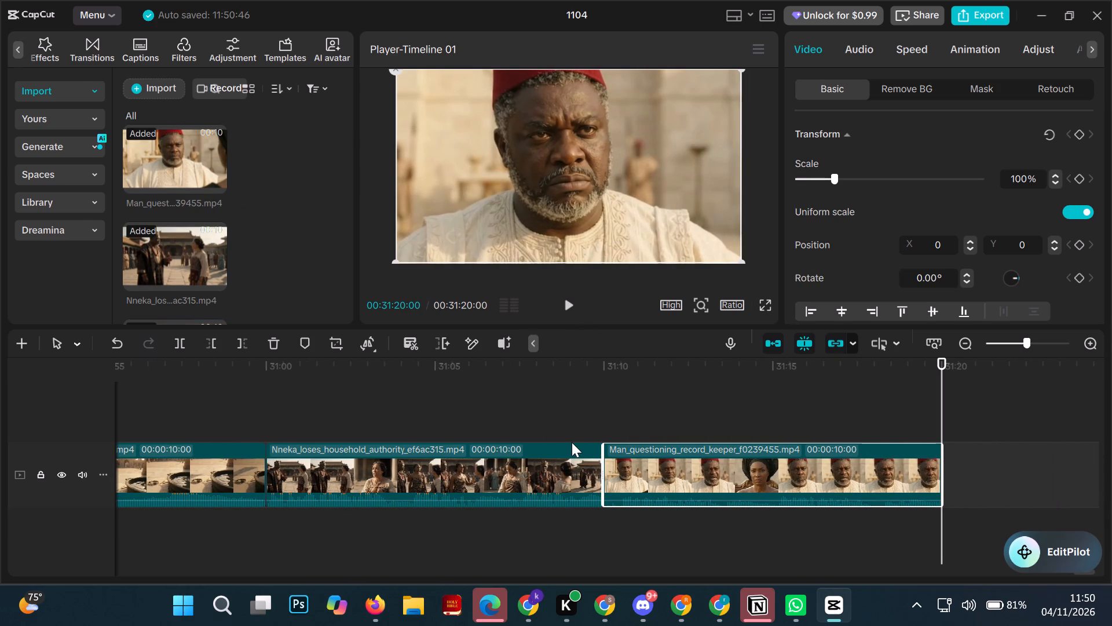
scroll(265, 217, "up", 2)
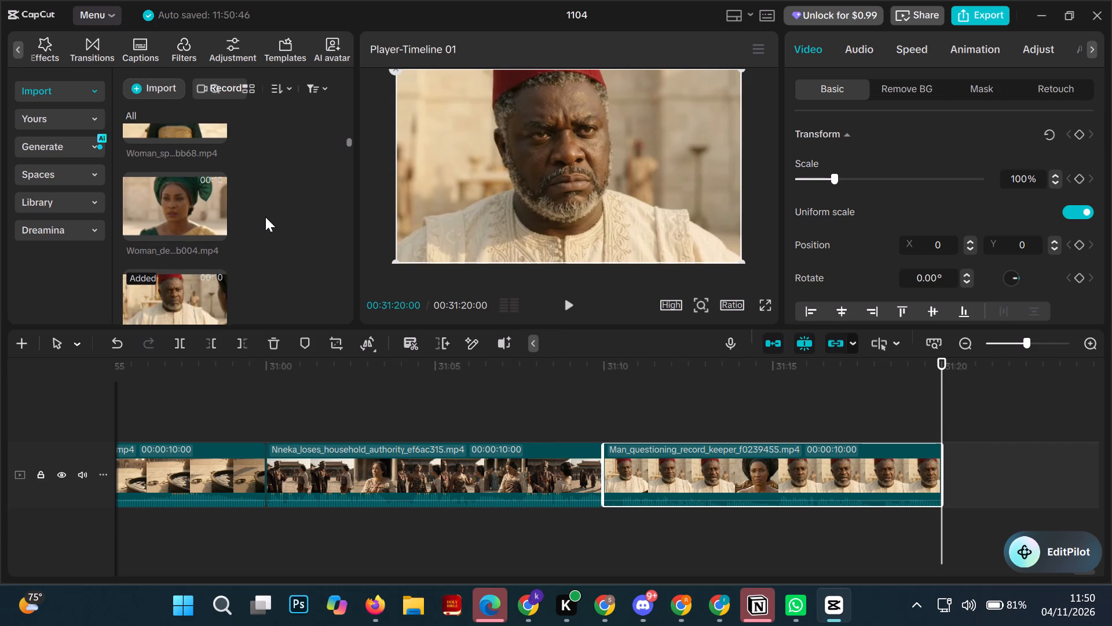
scroll(265, 217, "up", 1)
left_click(217, 264)
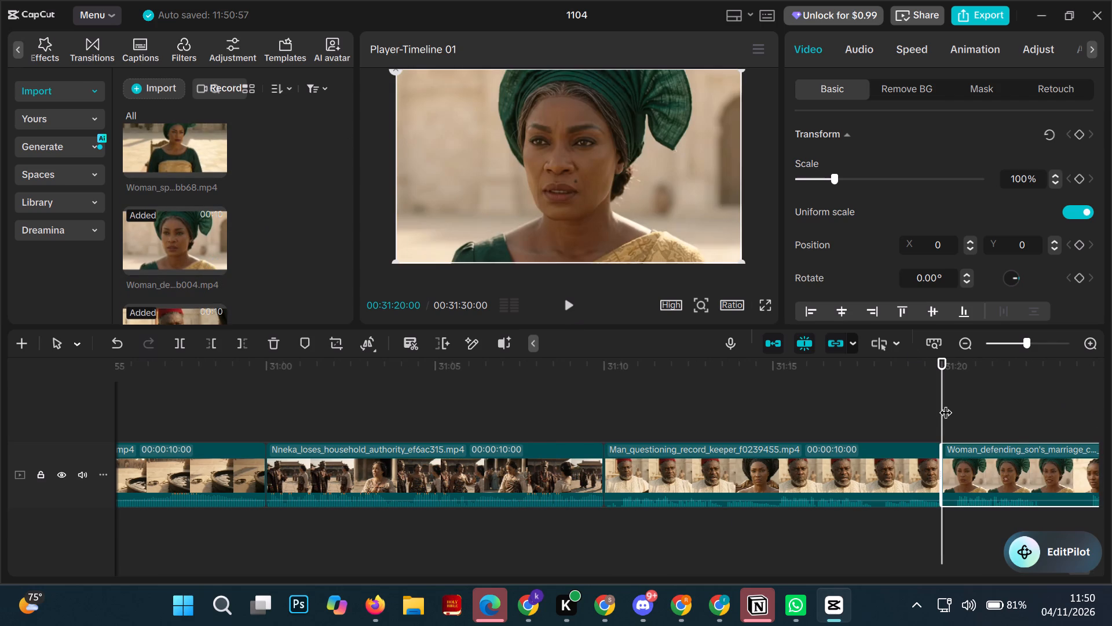
Move the playhead to the timeline's end at 00:31:30:00 and add the Woman_speaking_in_palace_square clip ending in 5441bb68 there.
left_click_drag(944, 402, 1000, 412)
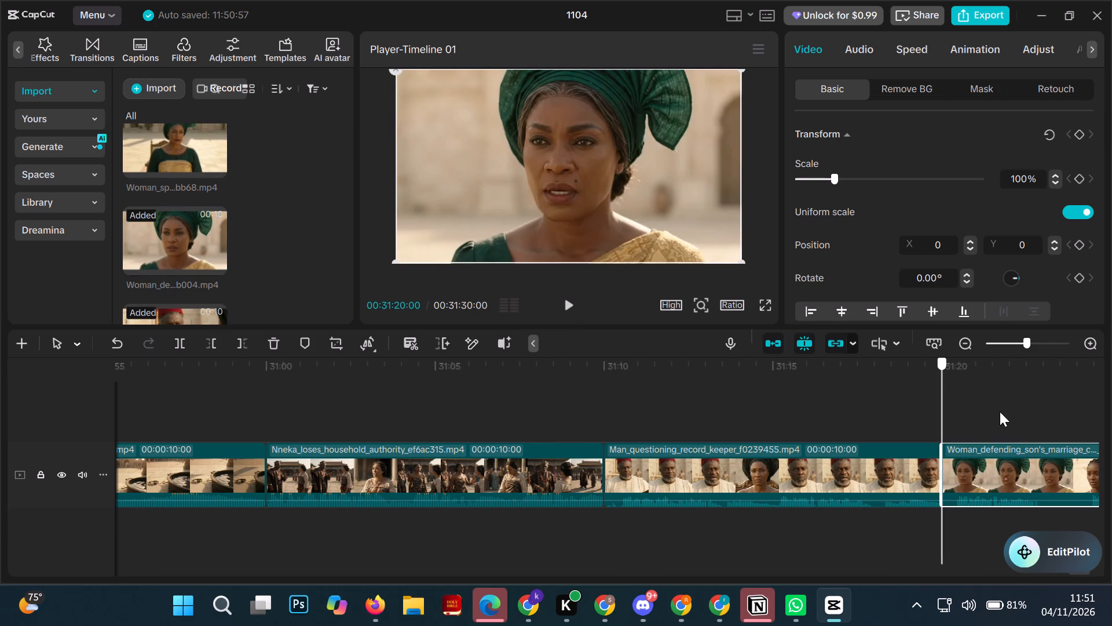
left_click_drag(1000, 412, 1111, 510)
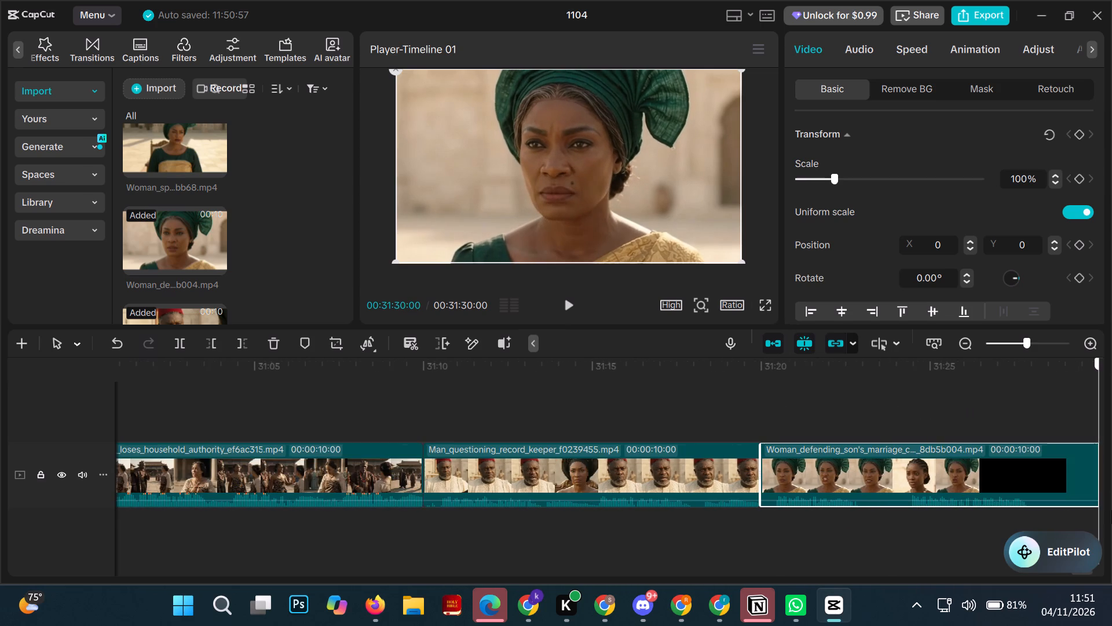
left_click_drag(1111, 510, 1111, 542)
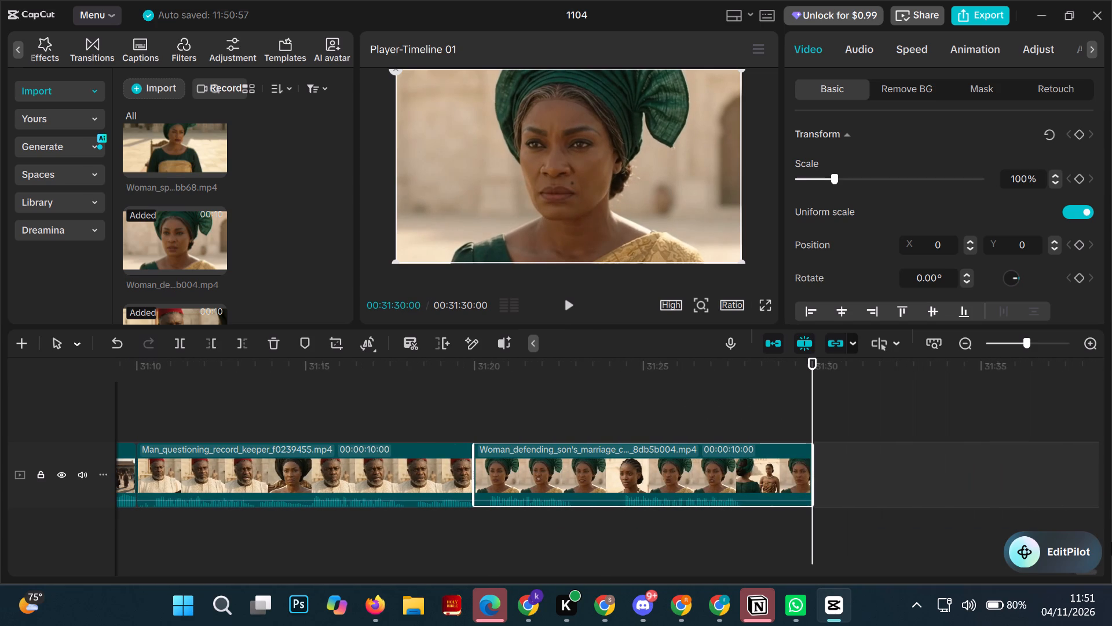
scroll(265, 202, "up", 1)
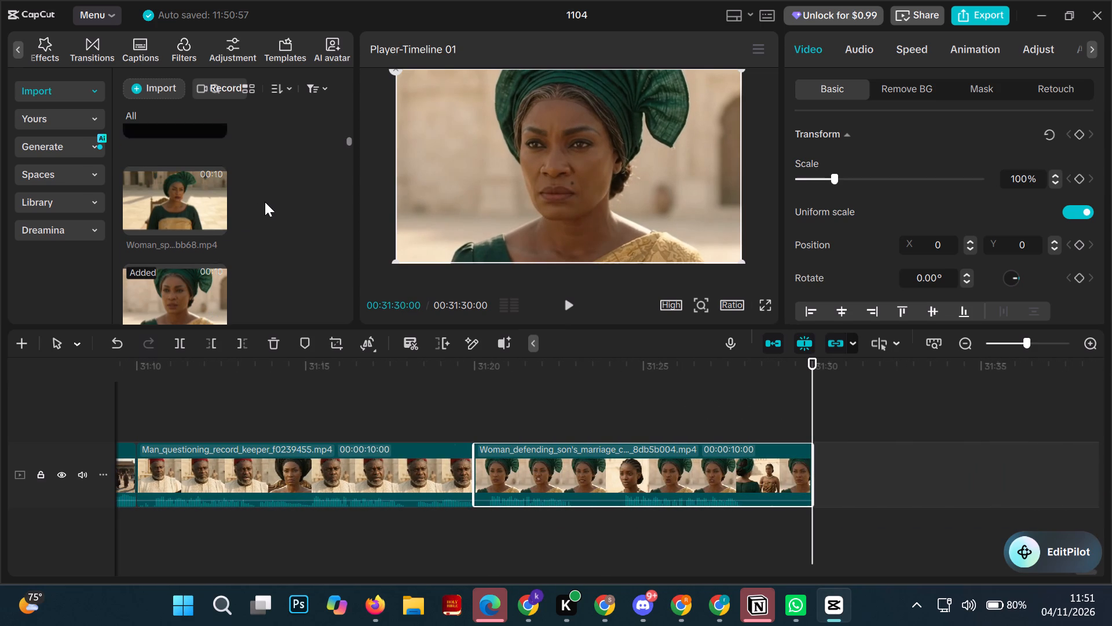
left_click(218, 238)
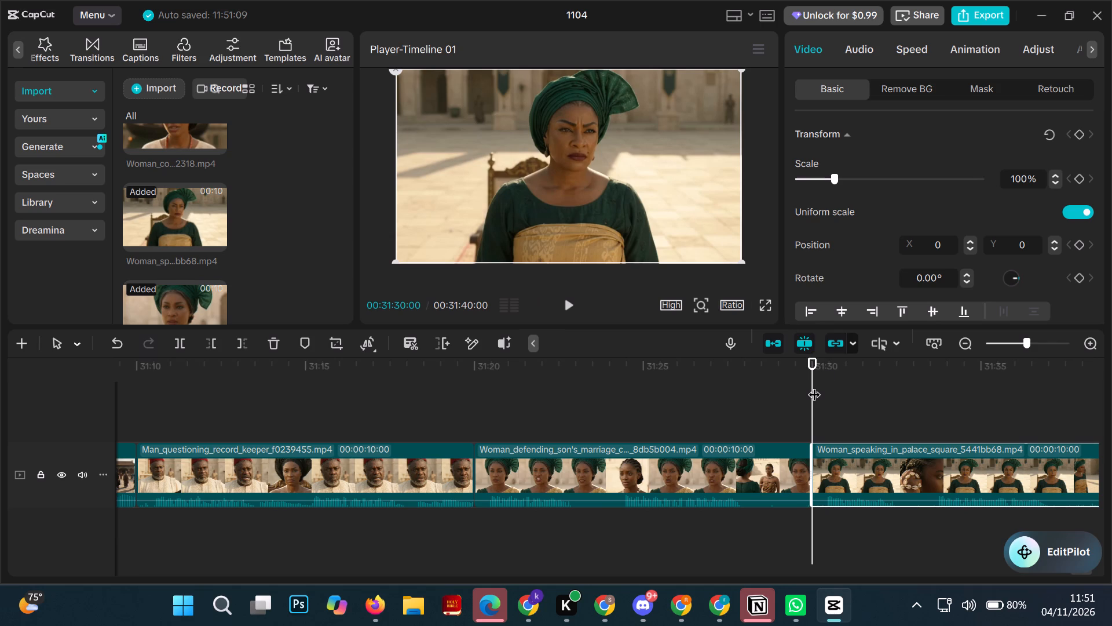
Move the playhead to the timeline's end at 00:31:40:00 and add the Woman_confronting_about_hidden_past clip there.
left_click_drag(814, 385, 1111, 494)
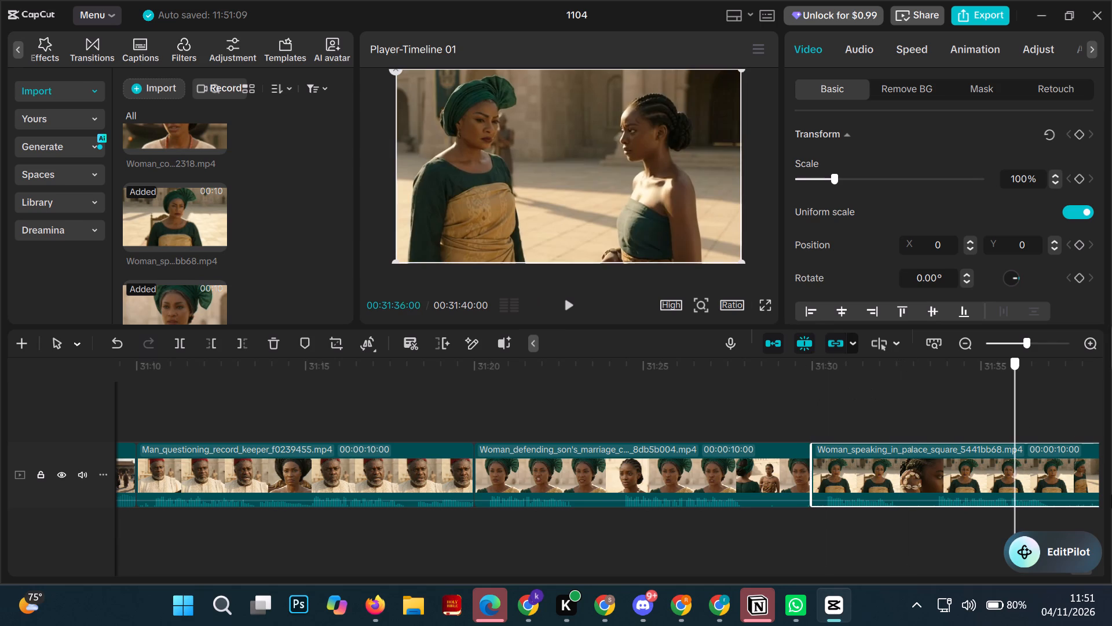
left_click_drag(1111, 494, 1111, 608)
scroll(1111, 578, "right", 1)
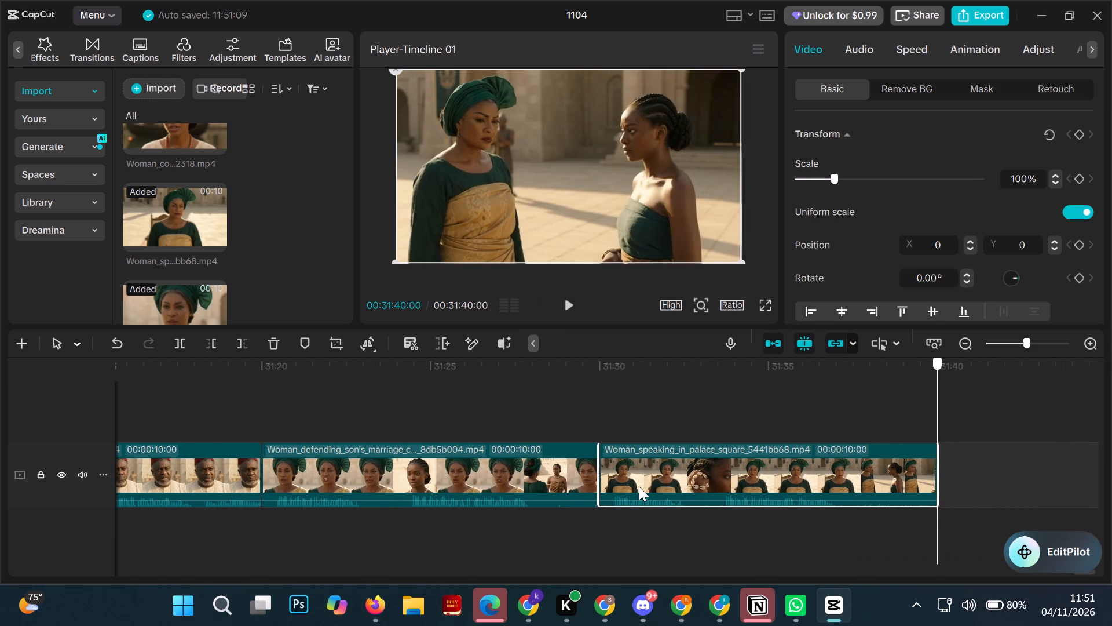
scroll(248, 197, "up", 1)
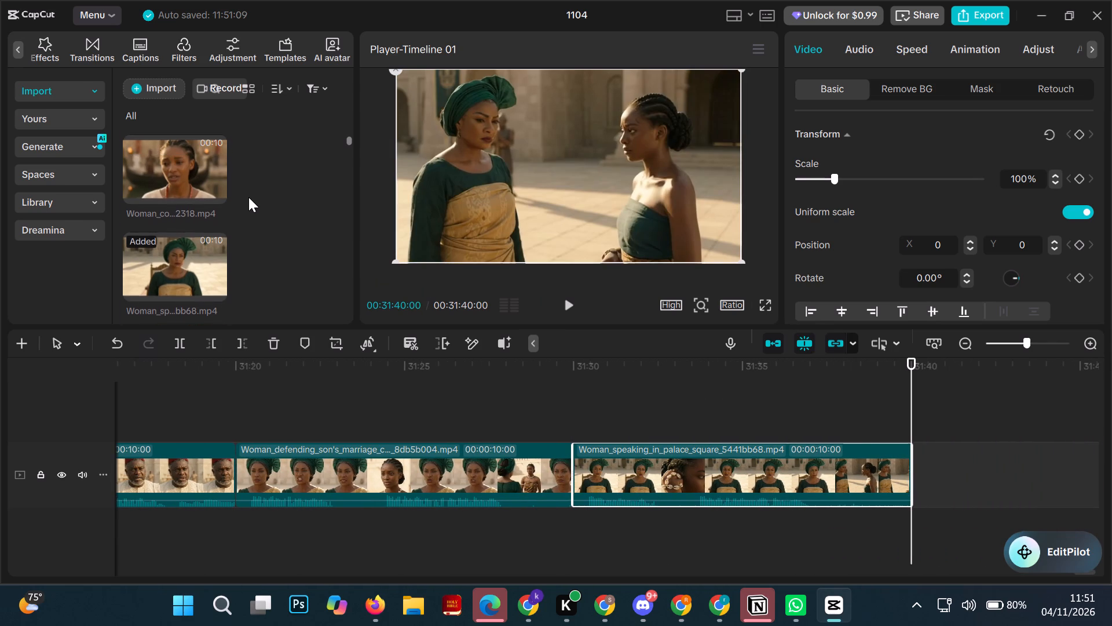
left_click(215, 196)
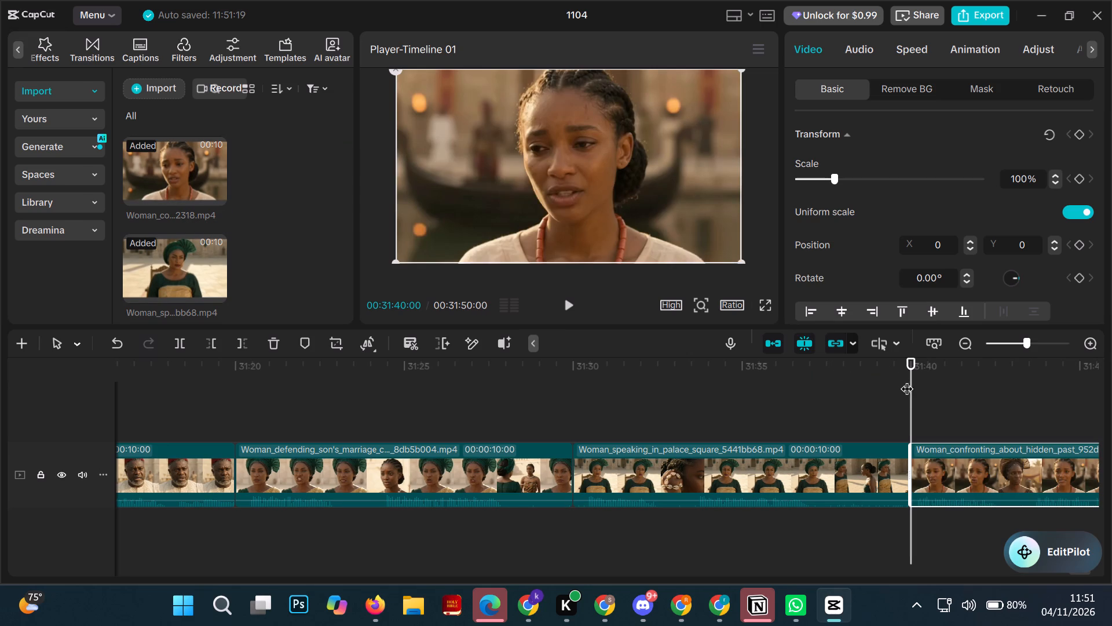
Move the playhead to the timeline's end at 00:31:50:00.
left_click_drag(910, 384, 1111, 467)
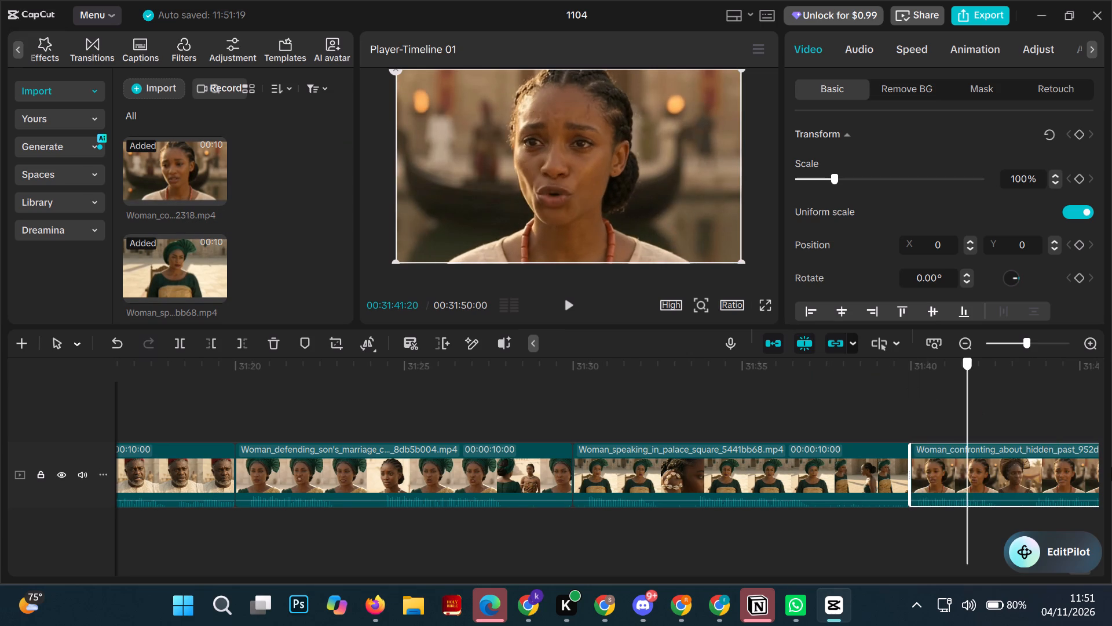
left_click_drag(1111, 467, 1111, 566)
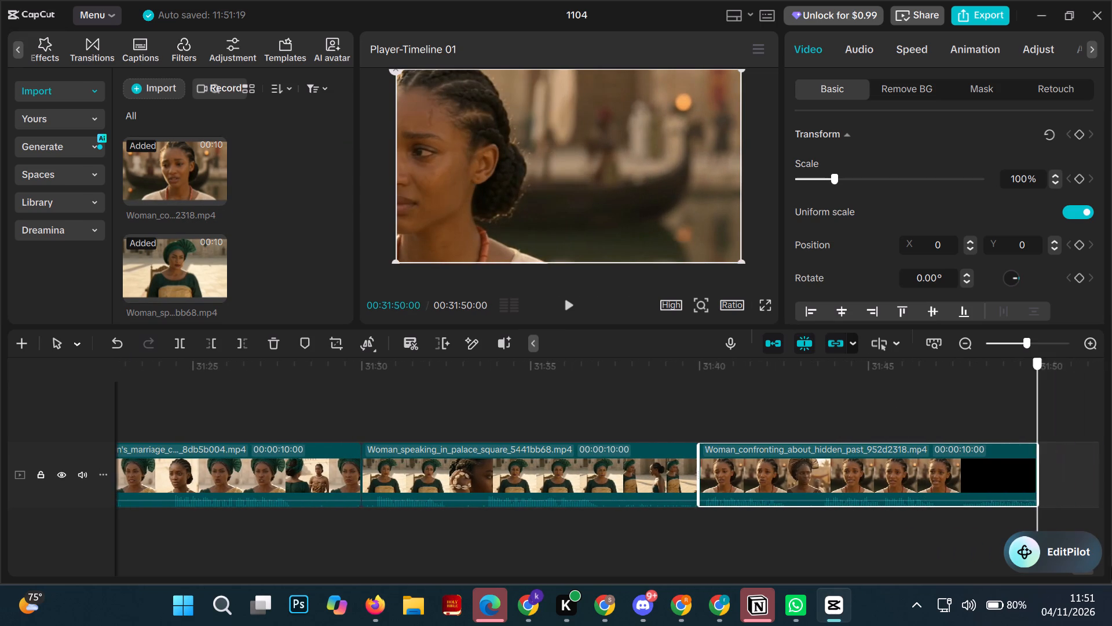
left_click_drag(1111, 566, 1111, 577)
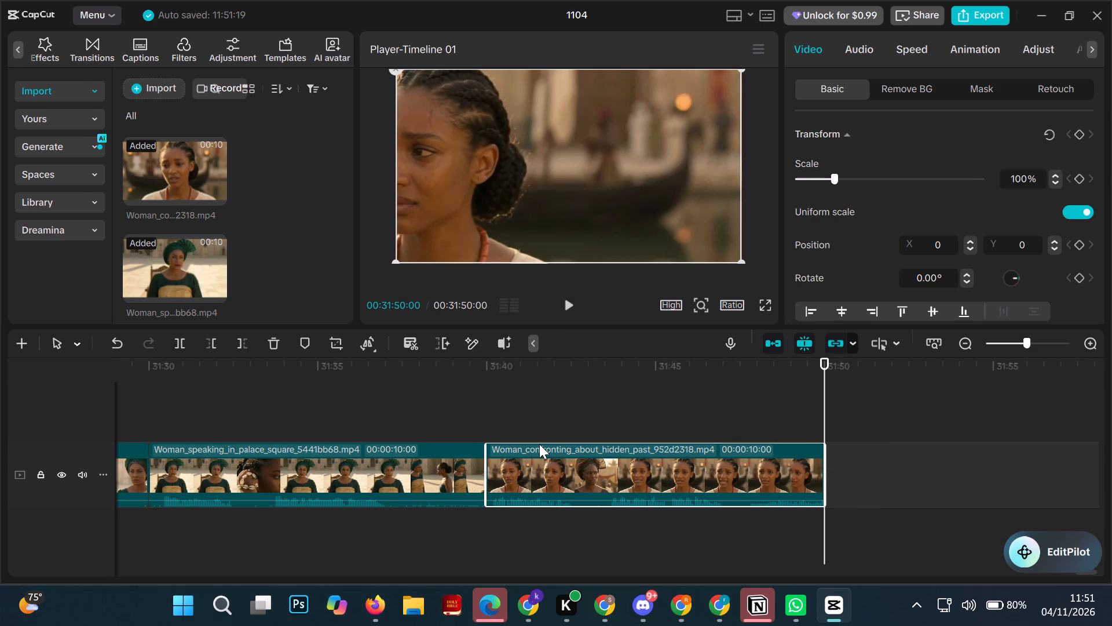
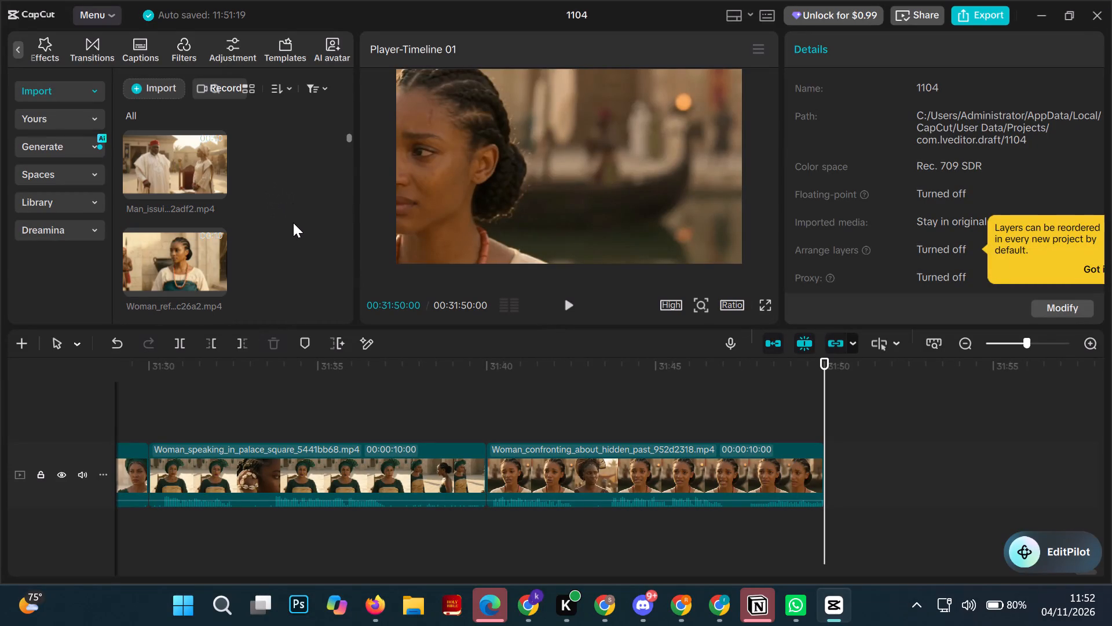
Append the clip Woman_speaking_in_palace_square_8ca2e8fc.mp4 to the main video track at 31:50.
scroll(295, 235, "down", 1)
scroll(295, 235, "up", 1)
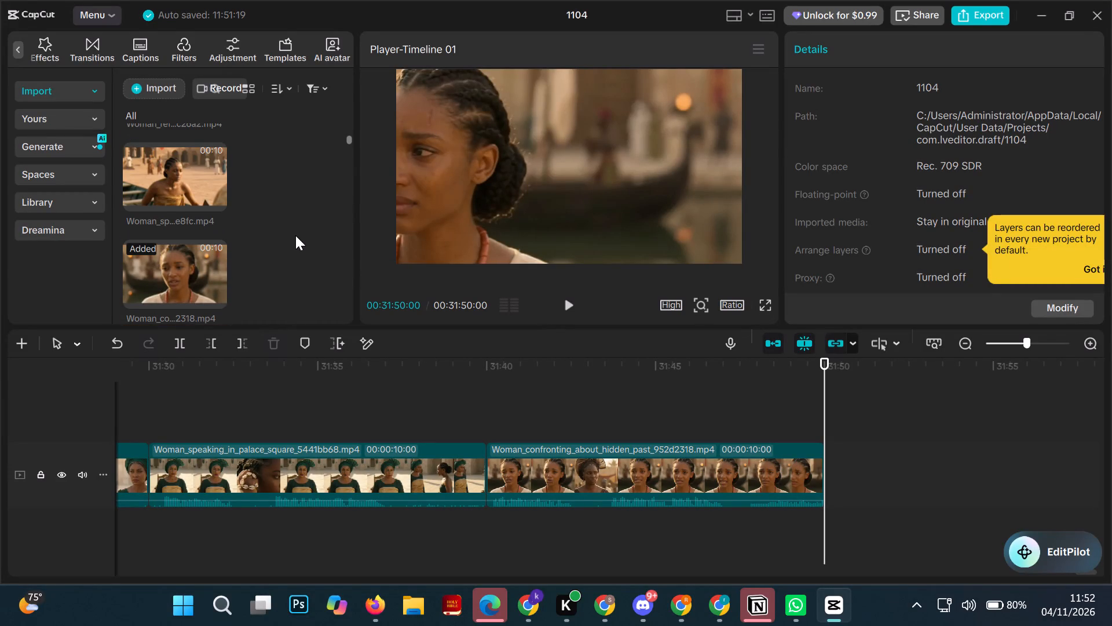
left_click(218, 199)
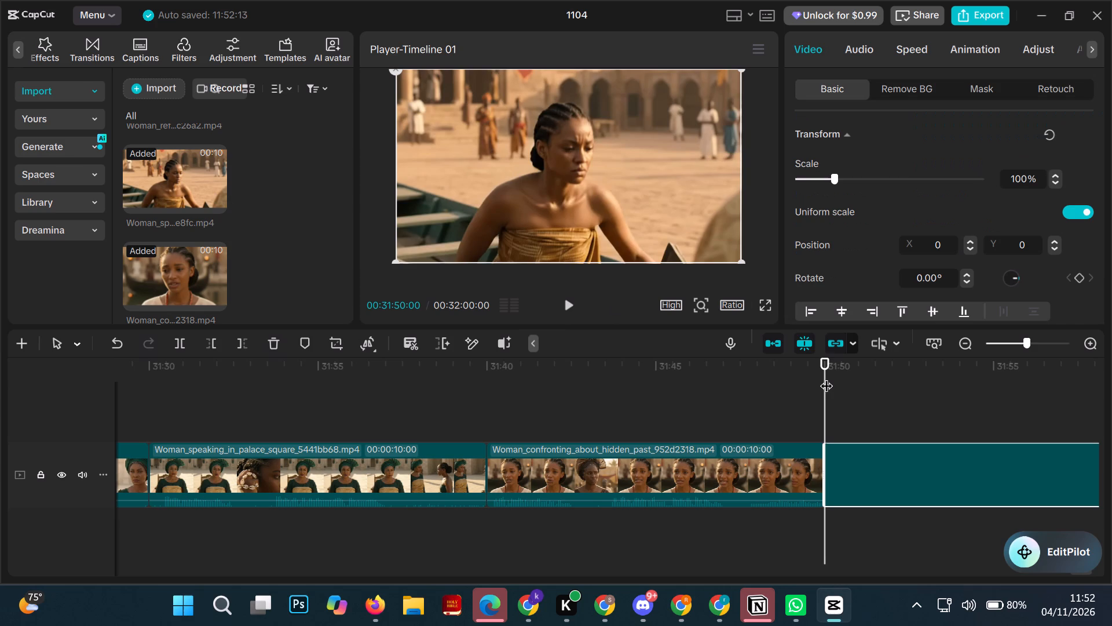
Move the playhead to the track's end at 32:00 and append Woman_refusing_to_serve_531c26a2.mp4 there.
left_click_drag(826, 377, 1111, 470)
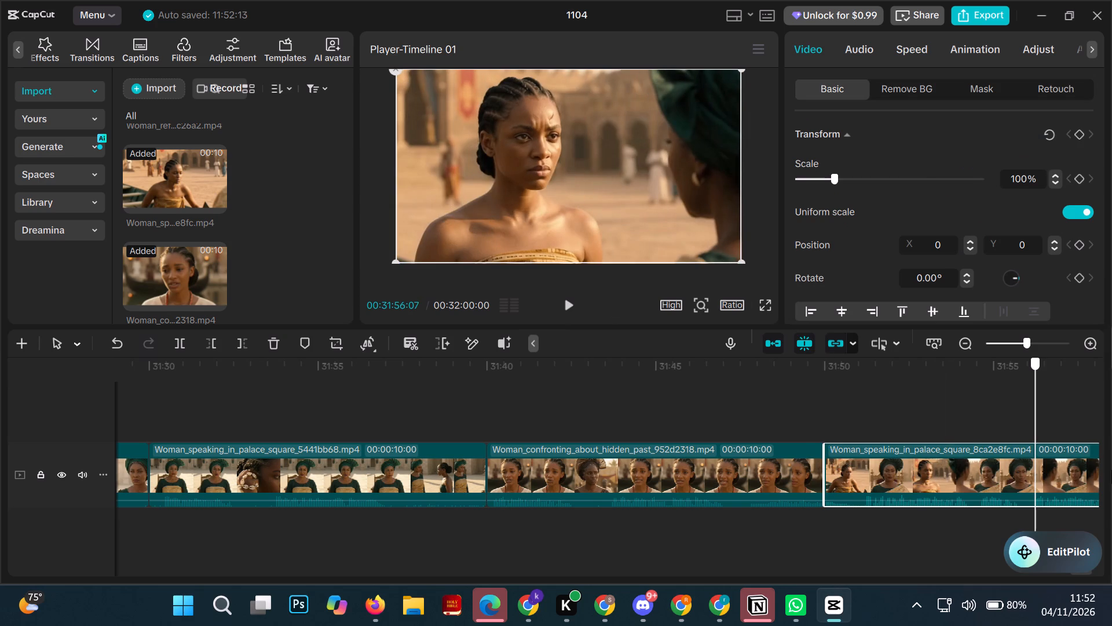
left_click_drag(1111, 470, 1111, 511)
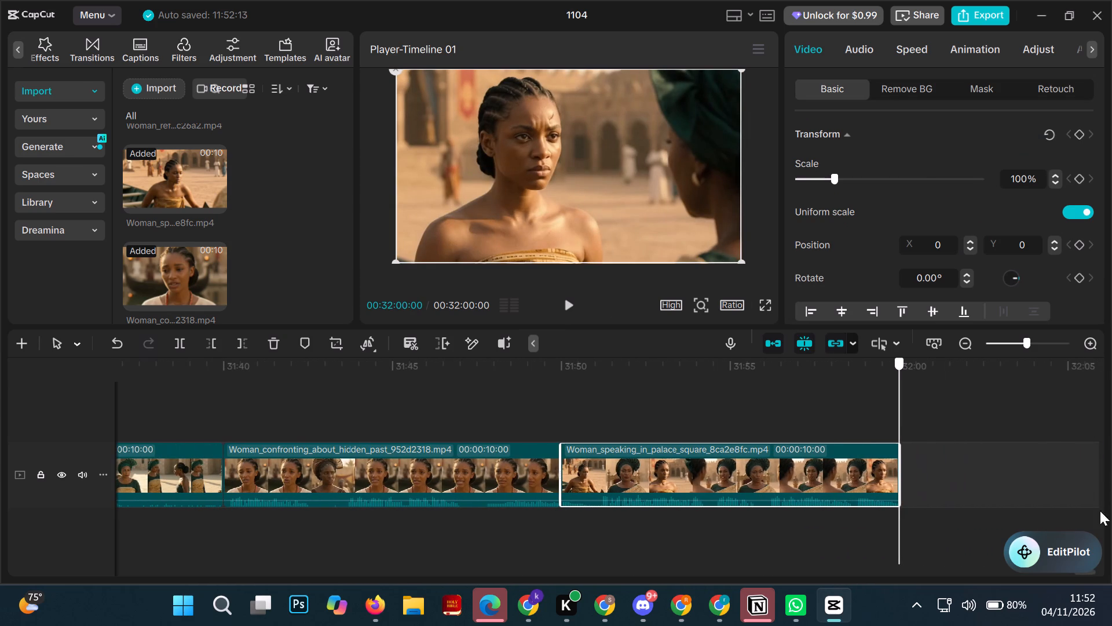
scroll(278, 203, "up", 1)
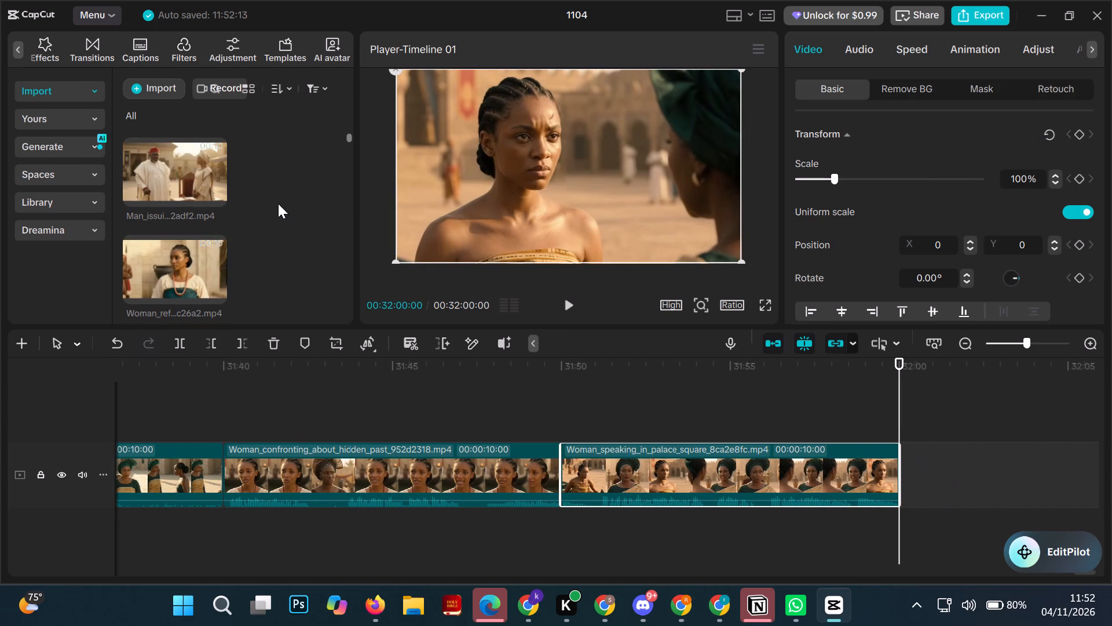
scroll(242, 249, "down", 1)
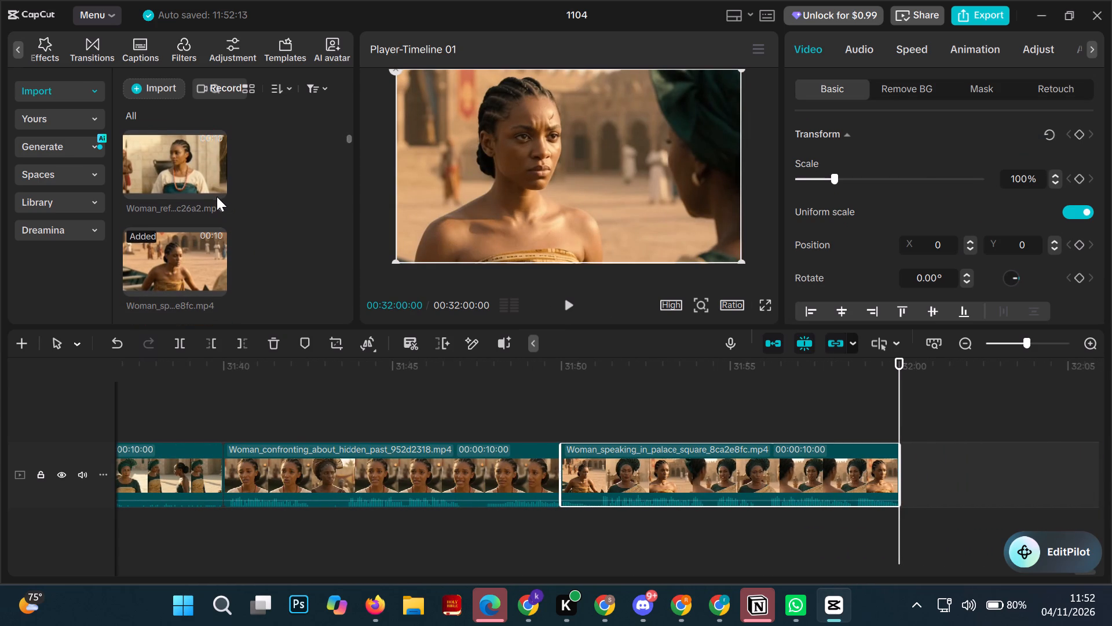
left_click(214, 187)
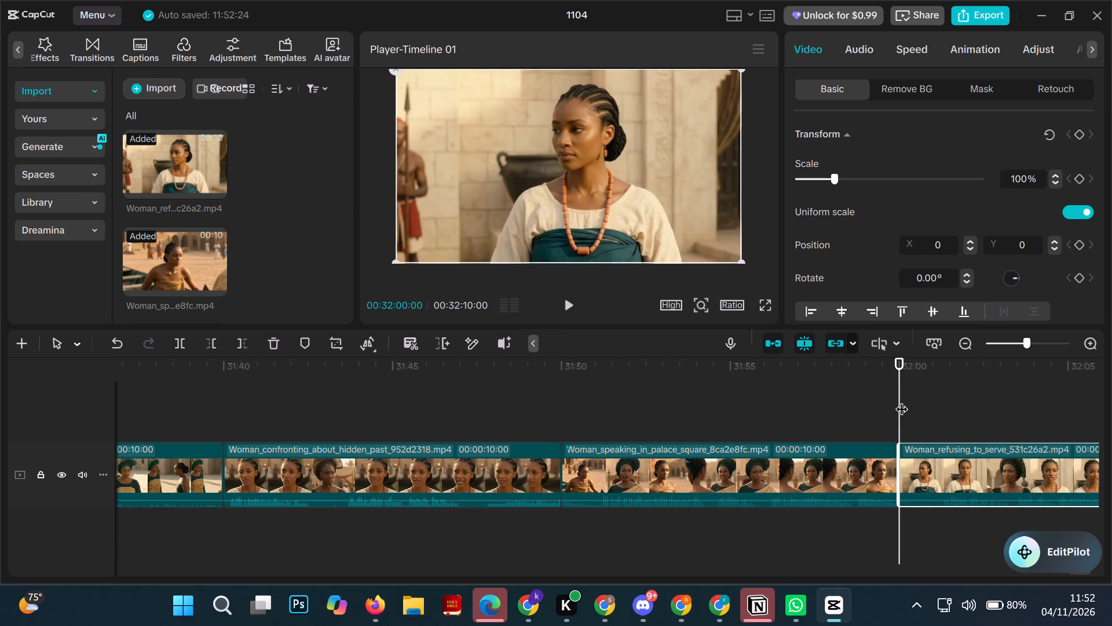
Move the playhead to the track's end at 32:10 and append the Man_issuing_palace_authority clip ending in 5482adf2.
left_click_drag(901, 400, 1111, 465)
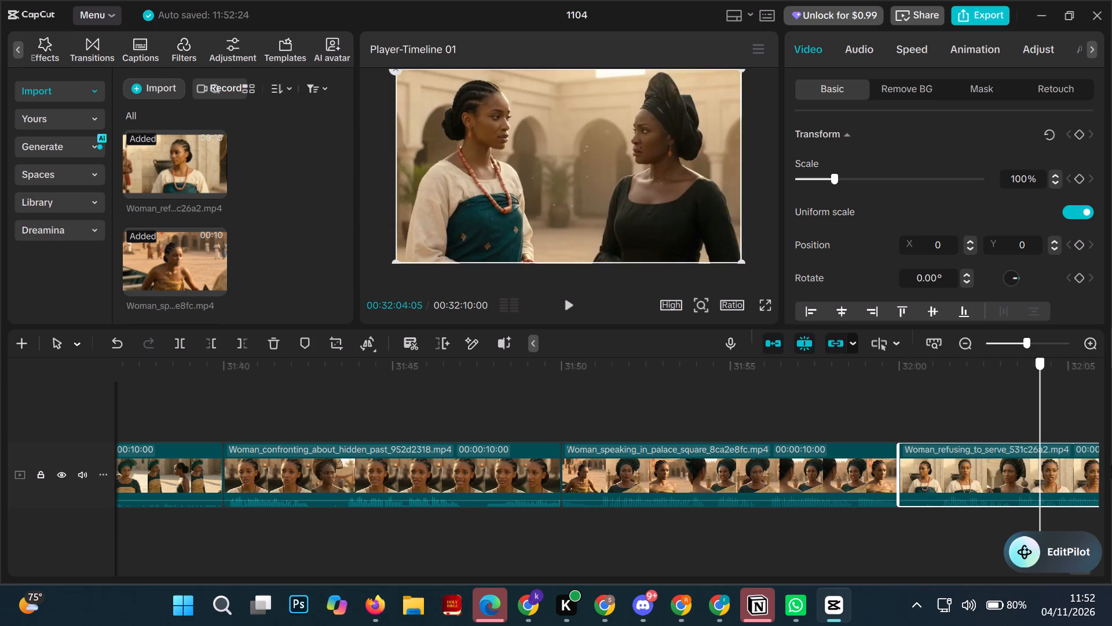
left_click_drag(1111, 465, 1111, 500)
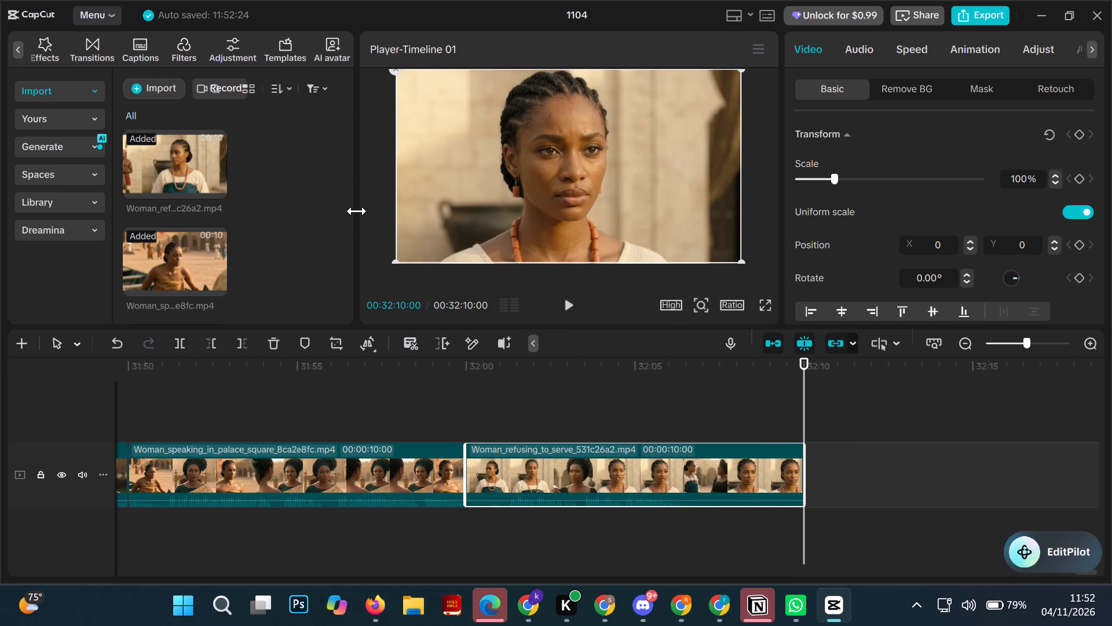
scroll(290, 188, "up", 1)
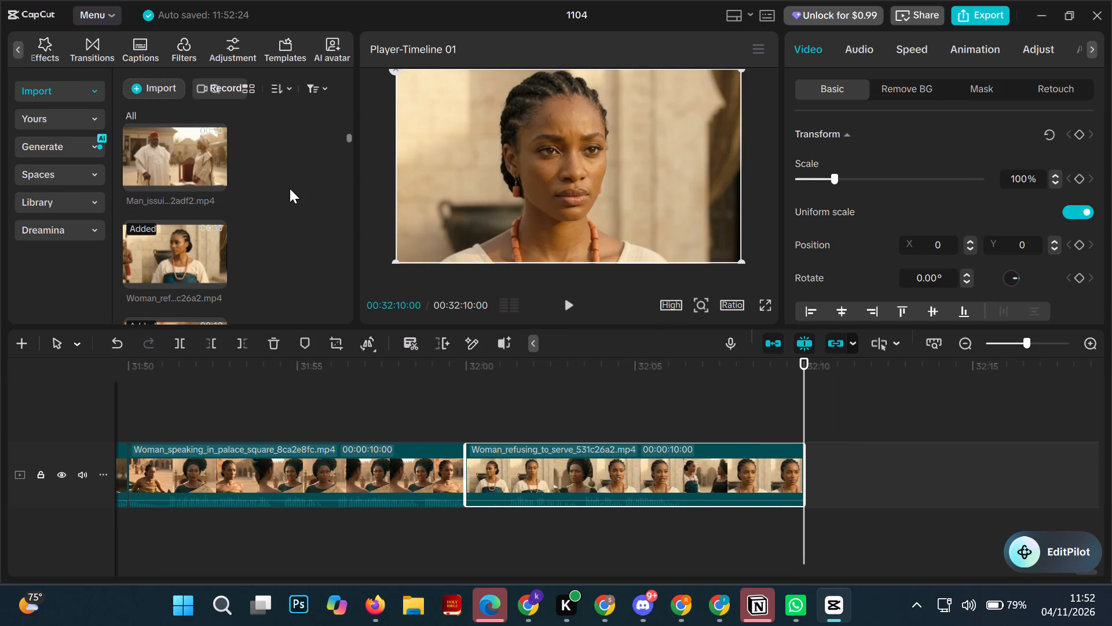
left_click(218, 174)
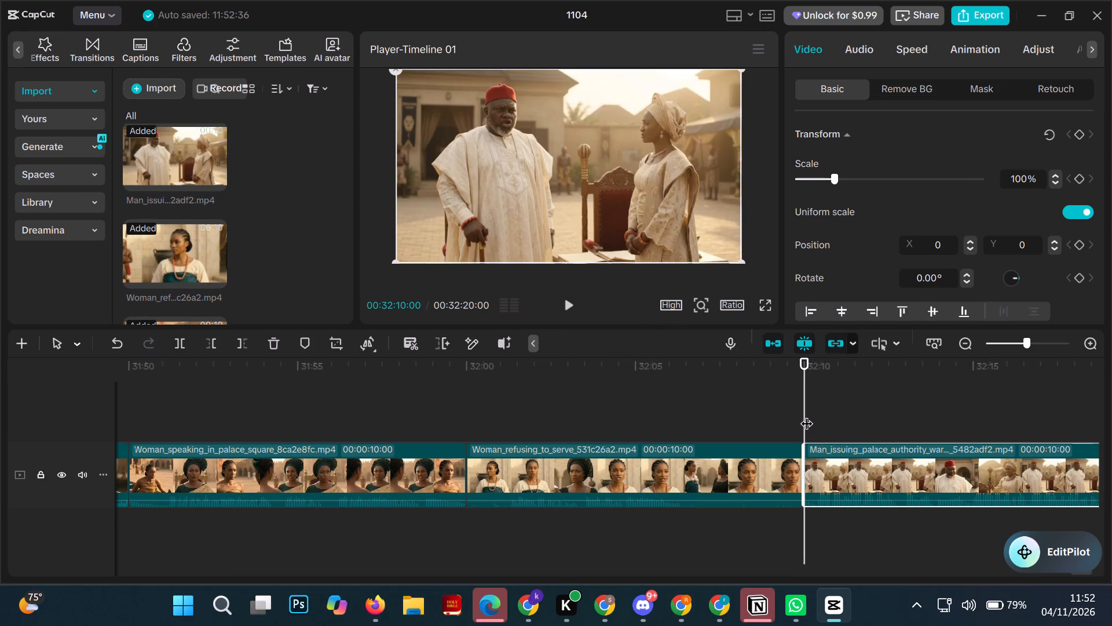
Move the playhead to the track's end at 32:20 and append Man_speaking_in_palace_square_dce6583a.mp4 there.
left_click_drag(805, 414, 1070, 507)
scroll(833, 421, "right", 1)
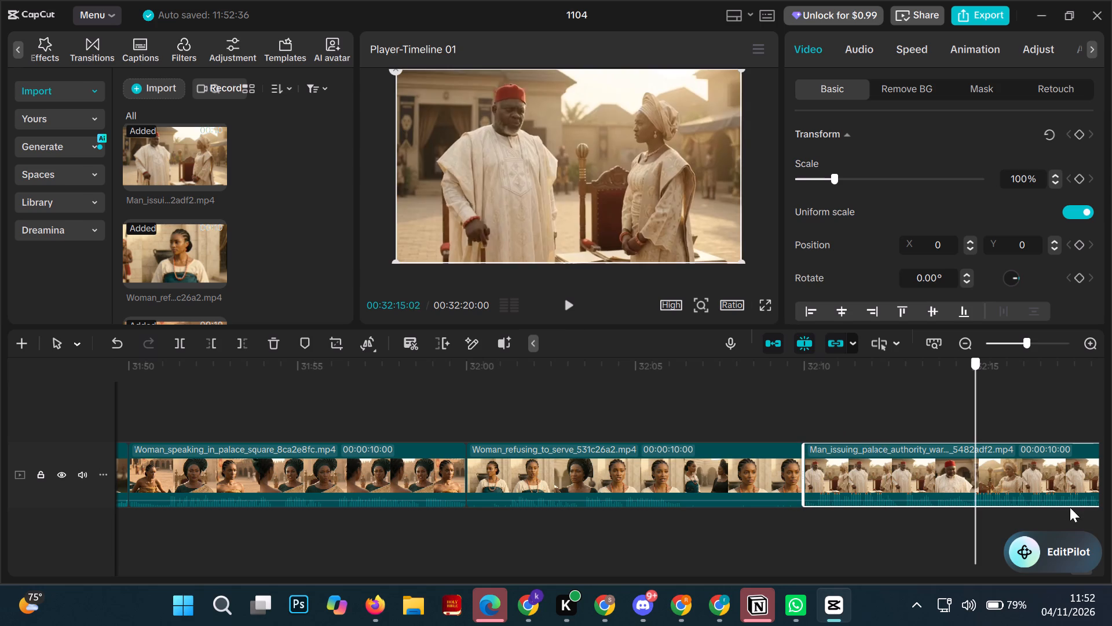
left_click_drag(1070, 507, 1111, 617)
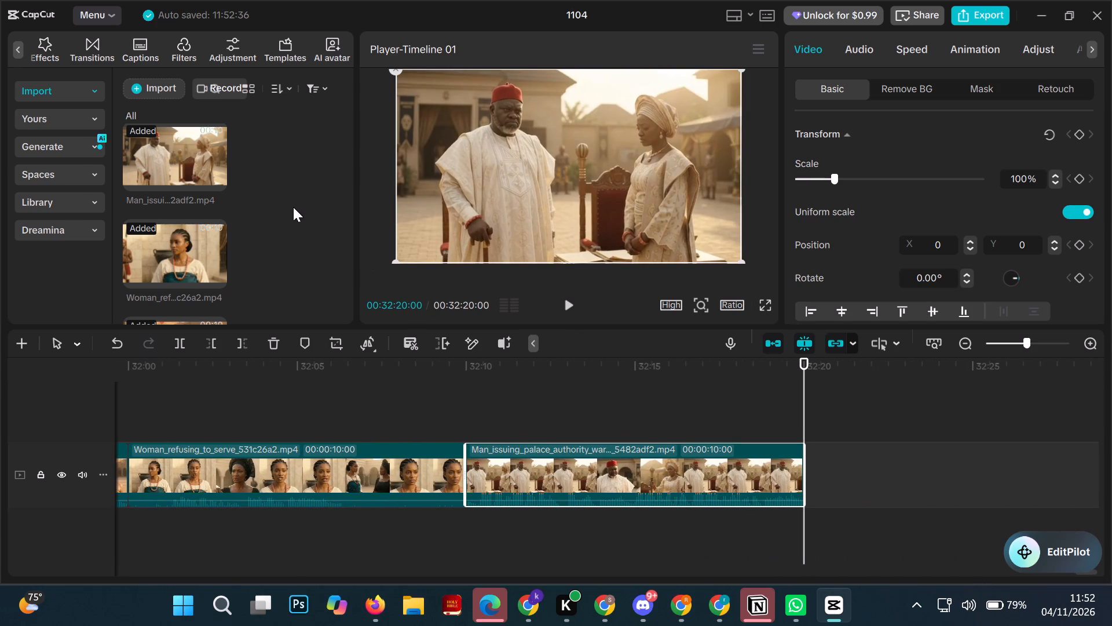
scroll(293, 207, "up", 2)
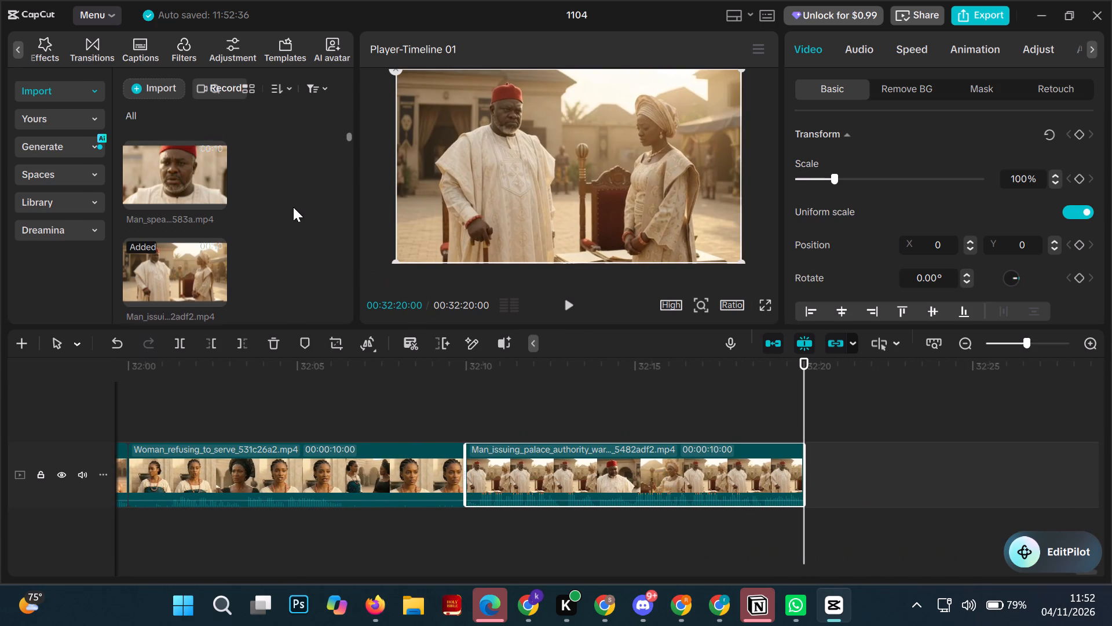
scroll(293, 207, "up", 1)
left_click(218, 221)
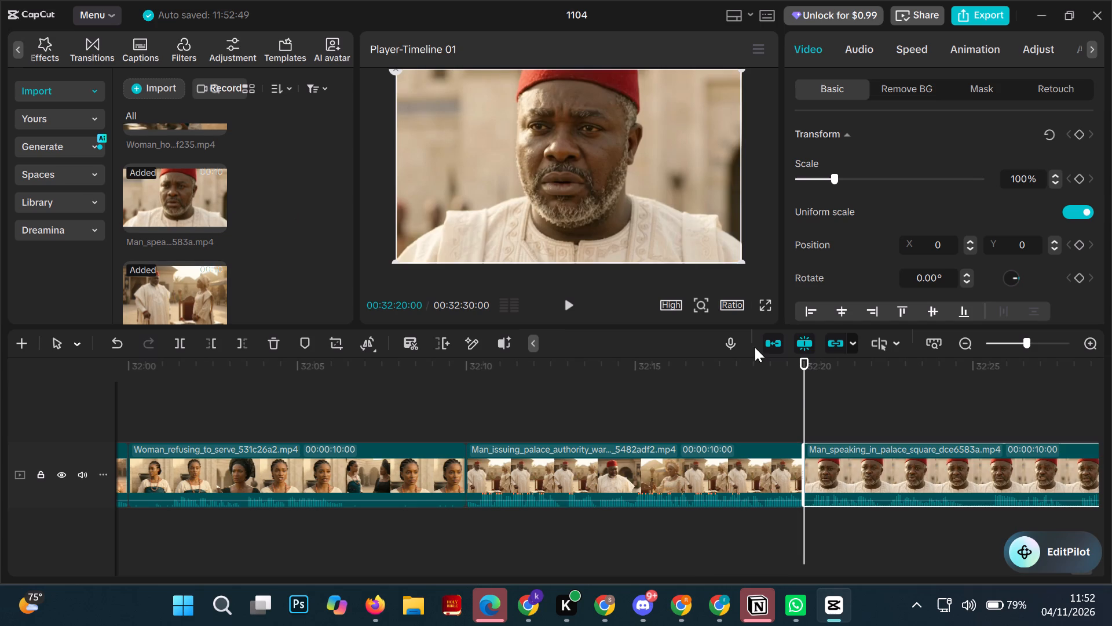
Move the playhead to the track's end at 32:30 and append Woman_holding_cowrie_anklet_66c0f235.mp4 there.
left_click_drag(802, 387, 835, 401)
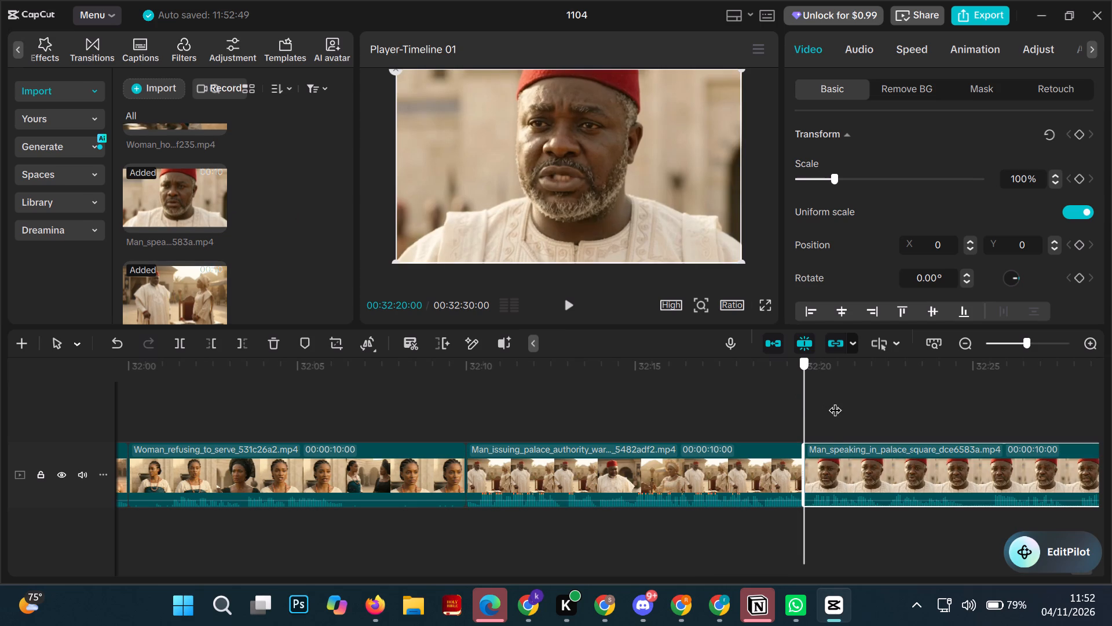
left_click_drag(835, 401, 1091, 477)
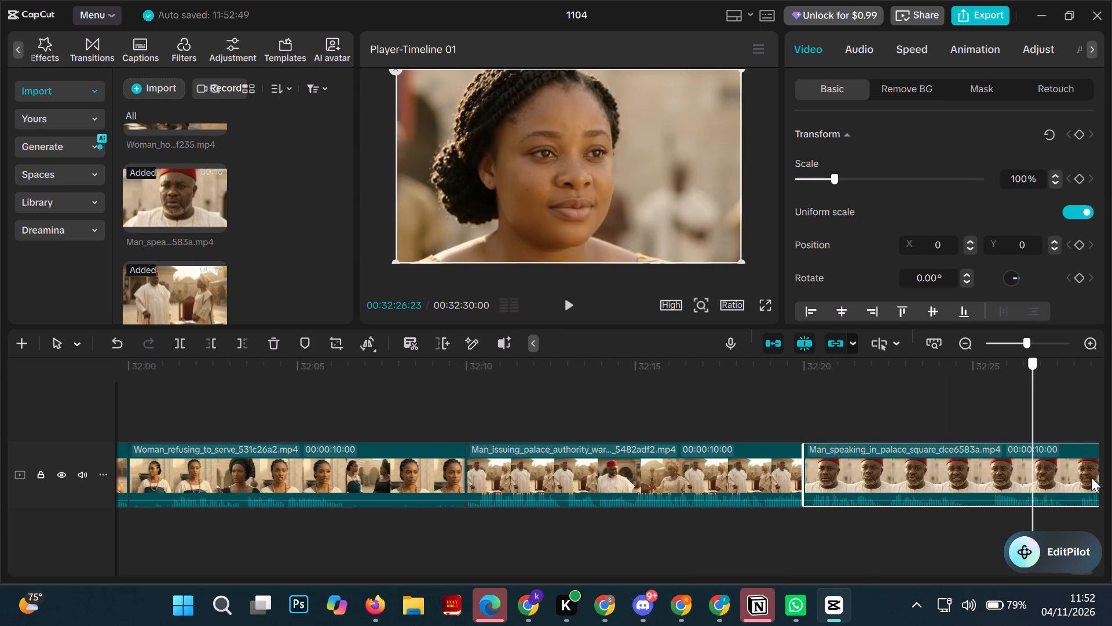
left_click_drag(1091, 477, 1111, 533)
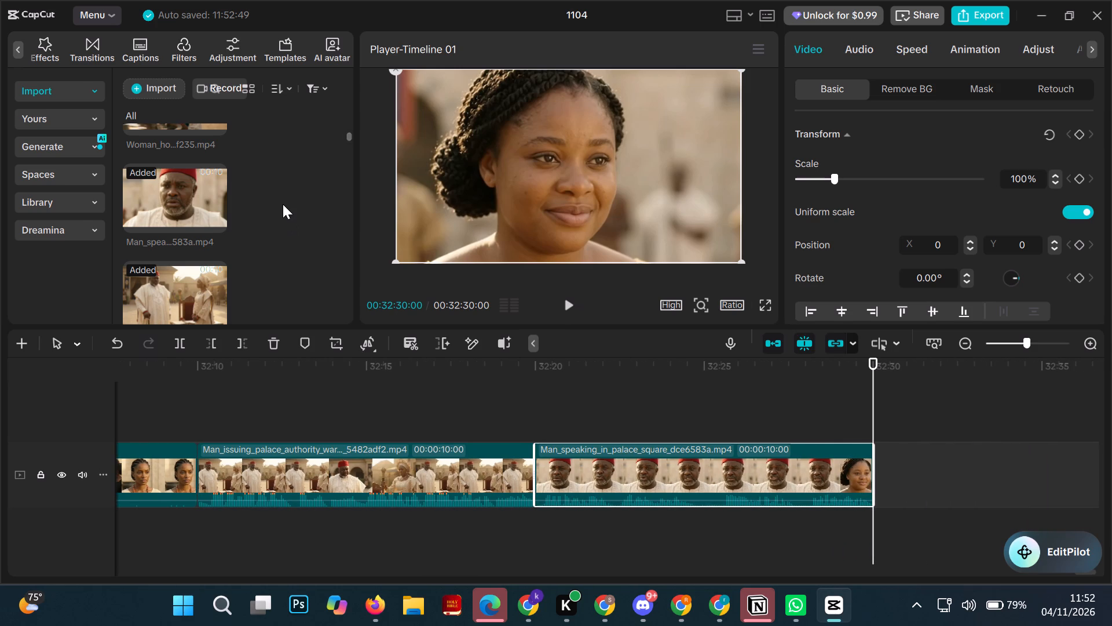
scroll(283, 204, "up", 1)
left_click(217, 205)
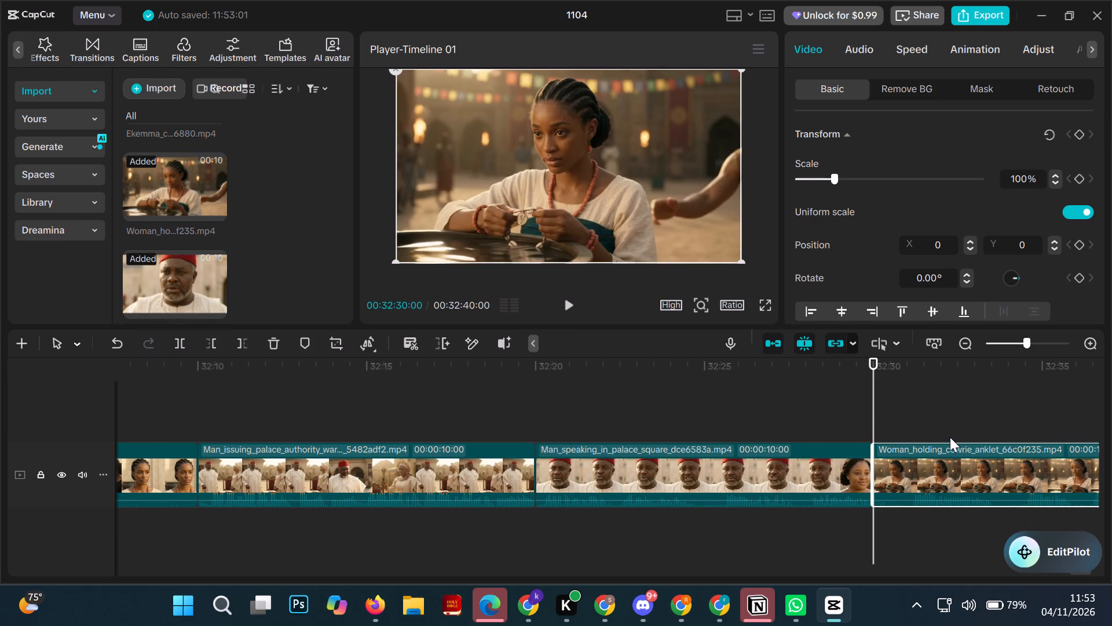
Move the playhead to the track's end at 32:40 and append Ekemma_chooses_future_with_Dubem_ba3a6880.mp4 there.
left_click_drag(872, 400, 1111, 553)
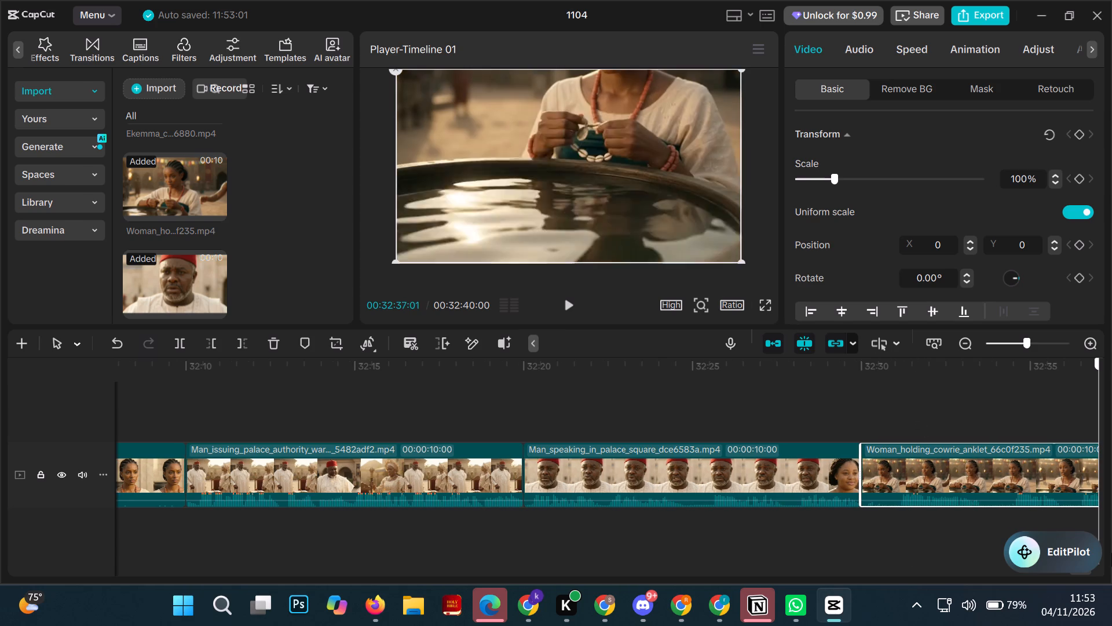
left_click_drag(1111, 553, 1111, 616)
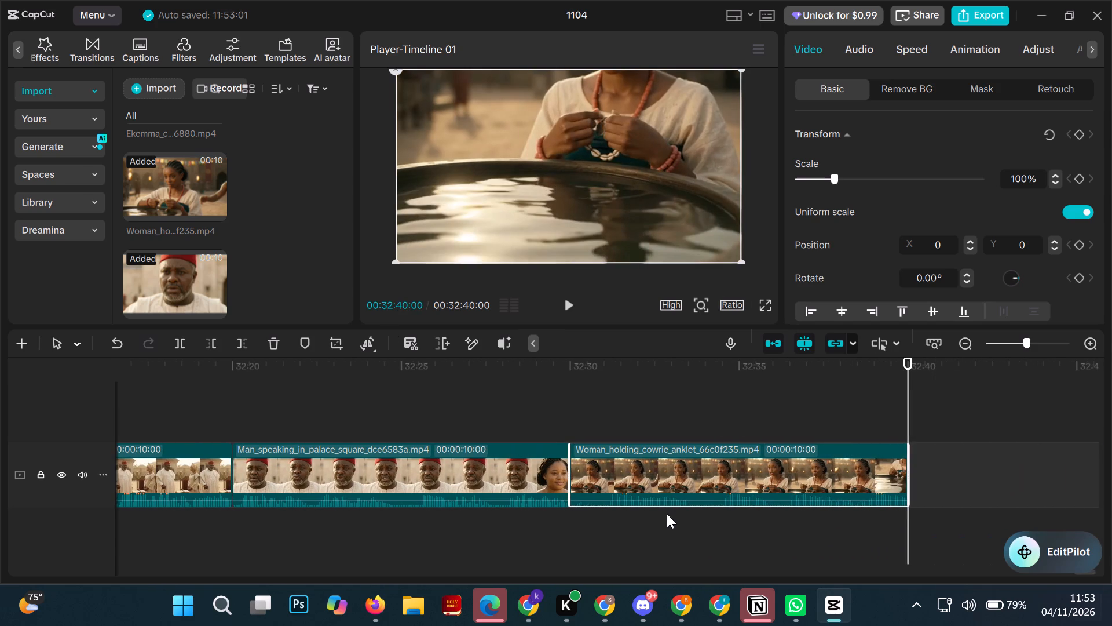
scroll(284, 217, "up", 1)
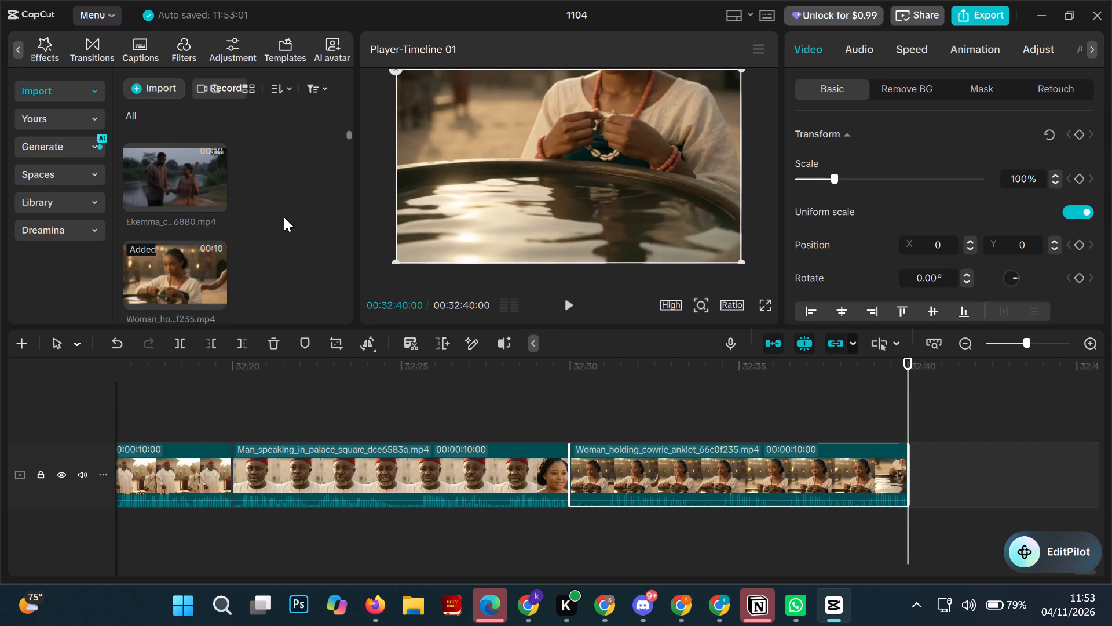
left_click(217, 201)
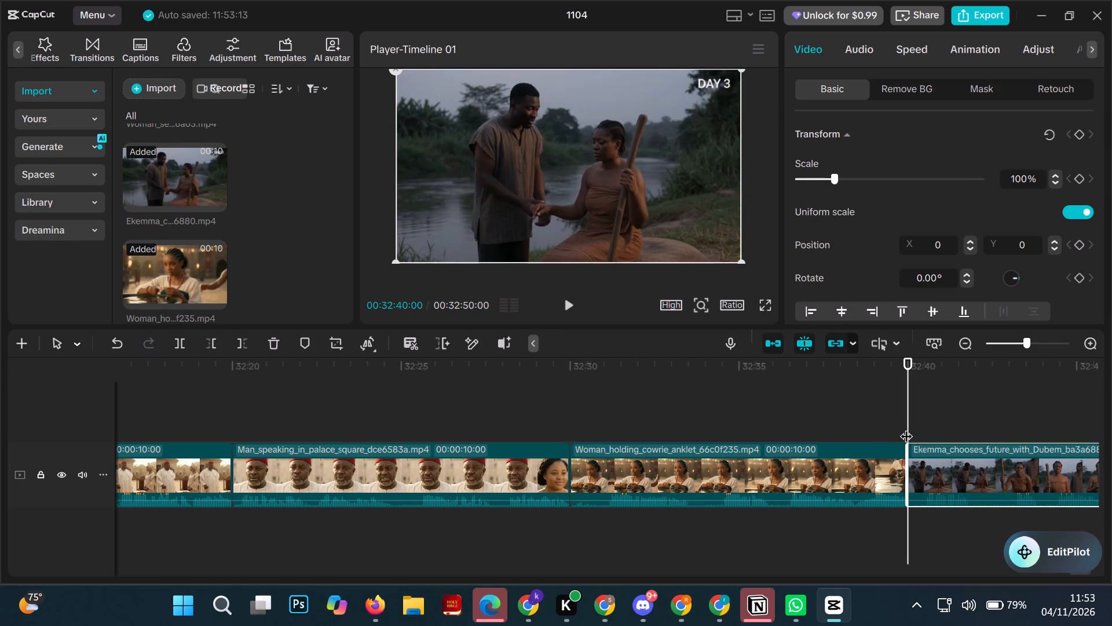
Move the playhead to the track's end at 32:50 and append the Woman_searching_by_riverbank clip ending in 062f6a03.
left_click_drag(906, 427, 1111, 421)
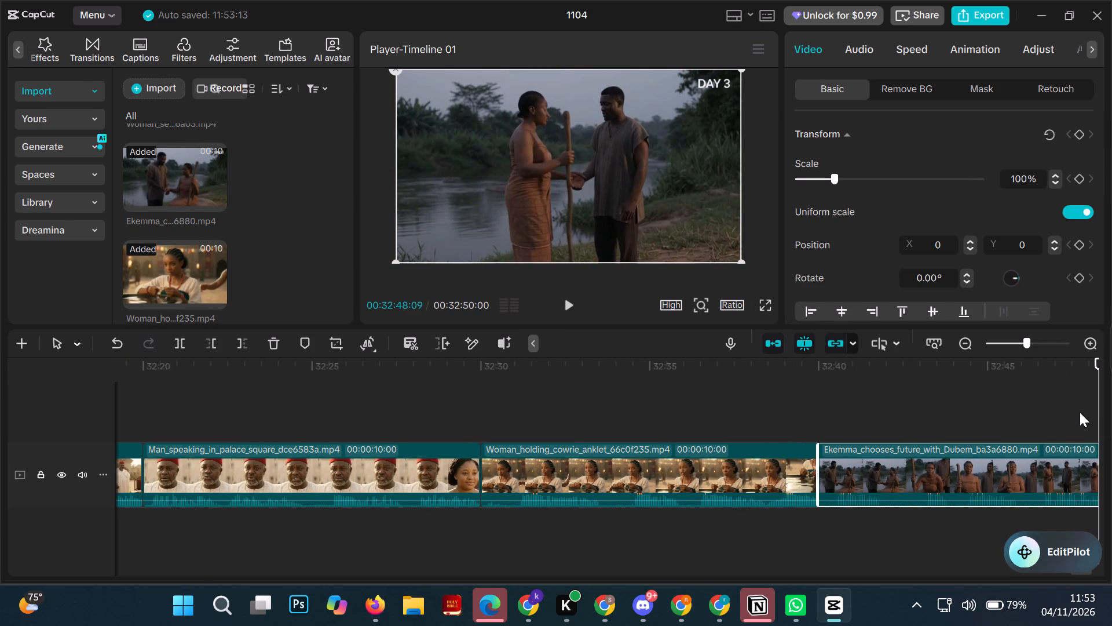
left_click_drag(1098, 414, 1111, 435)
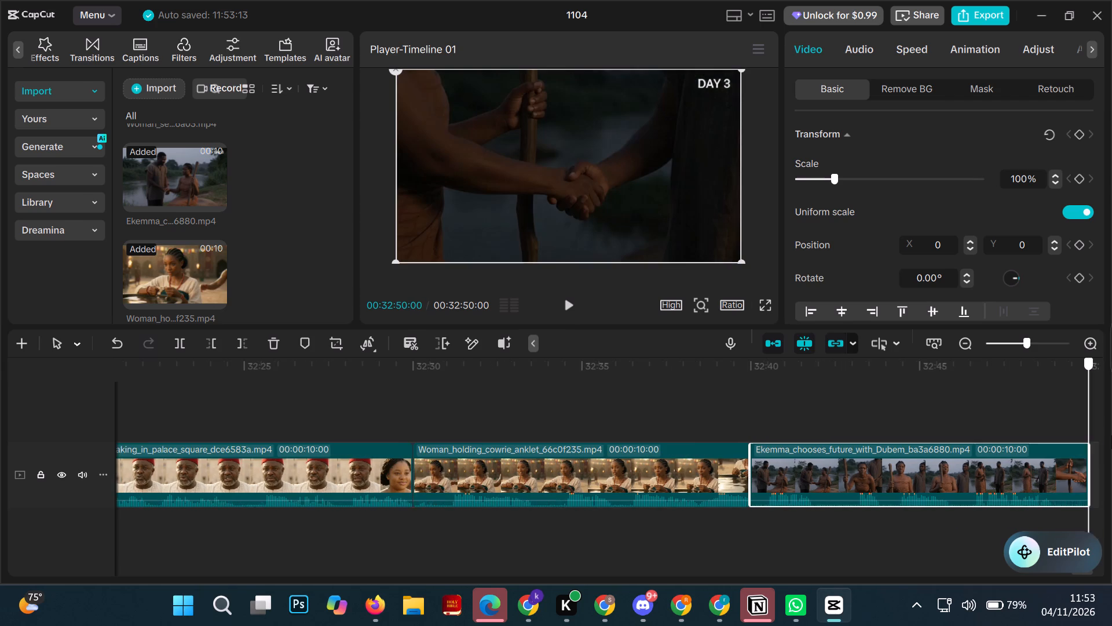
left_click_drag(1111, 435, 1111, 452)
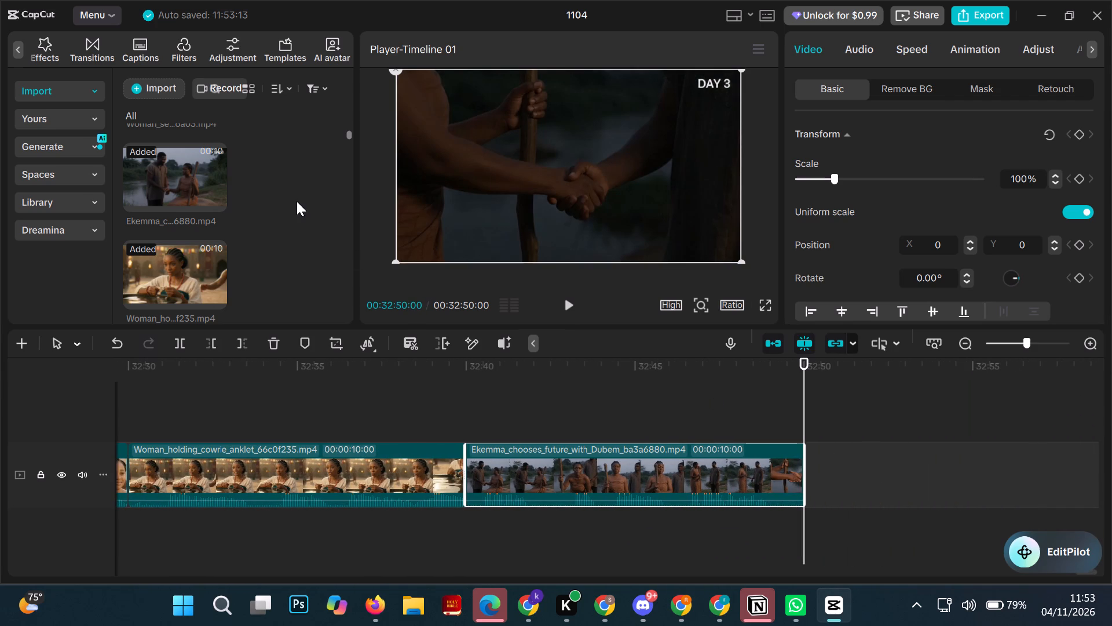
scroll(297, 201, "up", 1)
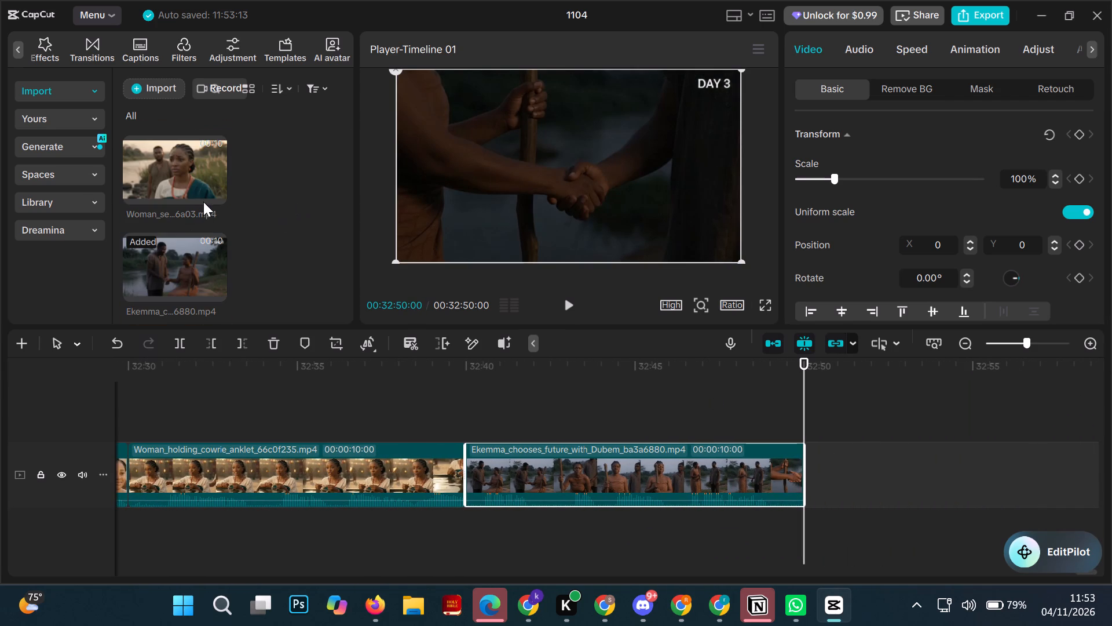
left_click(214, 194)
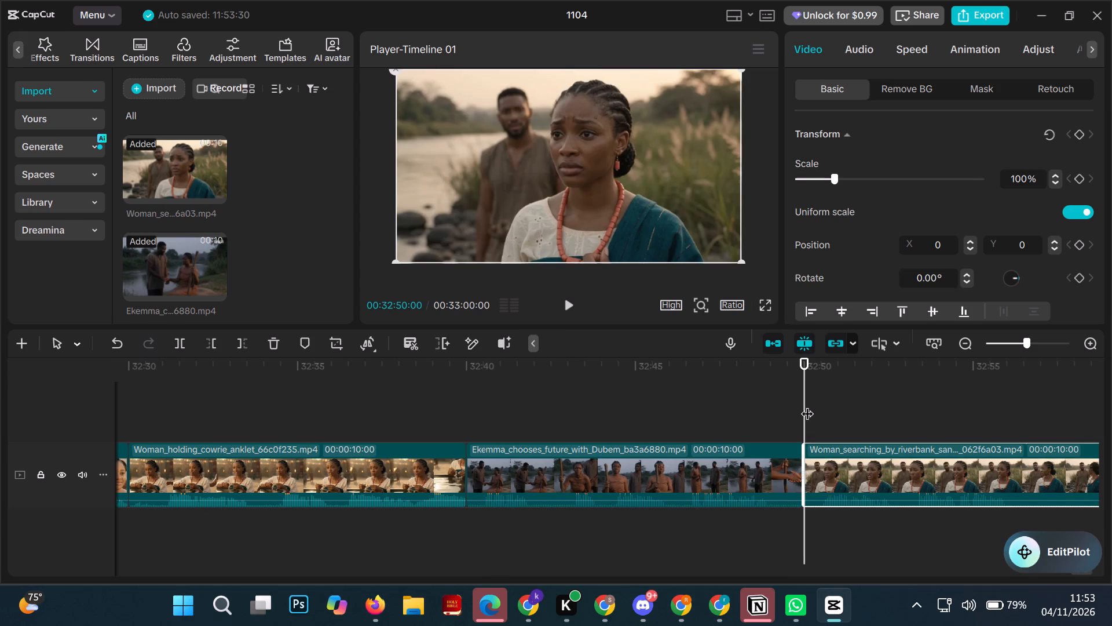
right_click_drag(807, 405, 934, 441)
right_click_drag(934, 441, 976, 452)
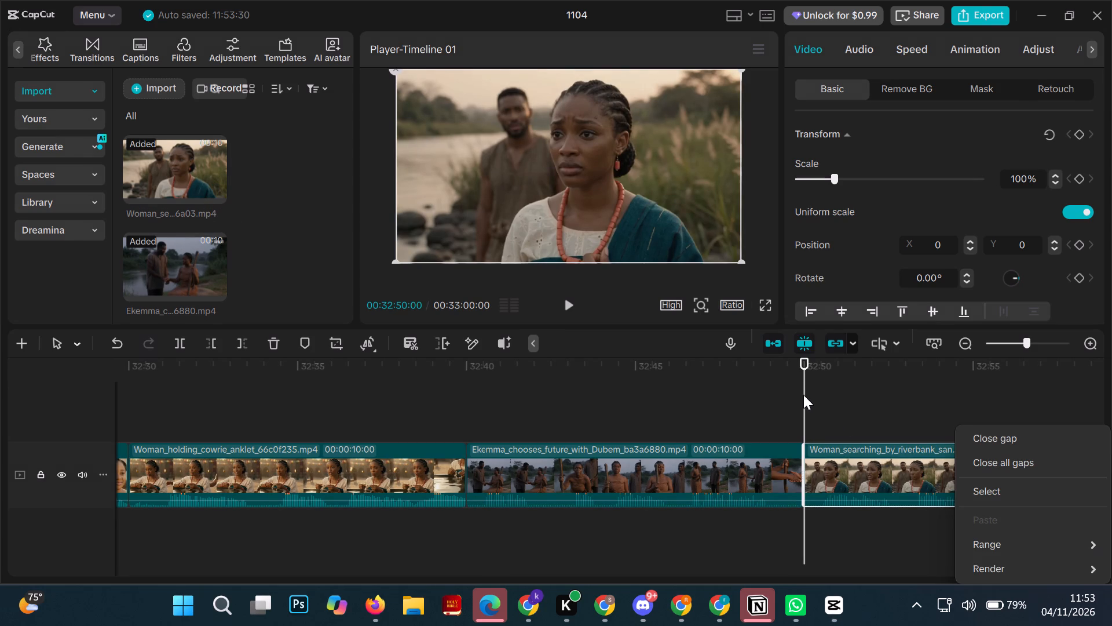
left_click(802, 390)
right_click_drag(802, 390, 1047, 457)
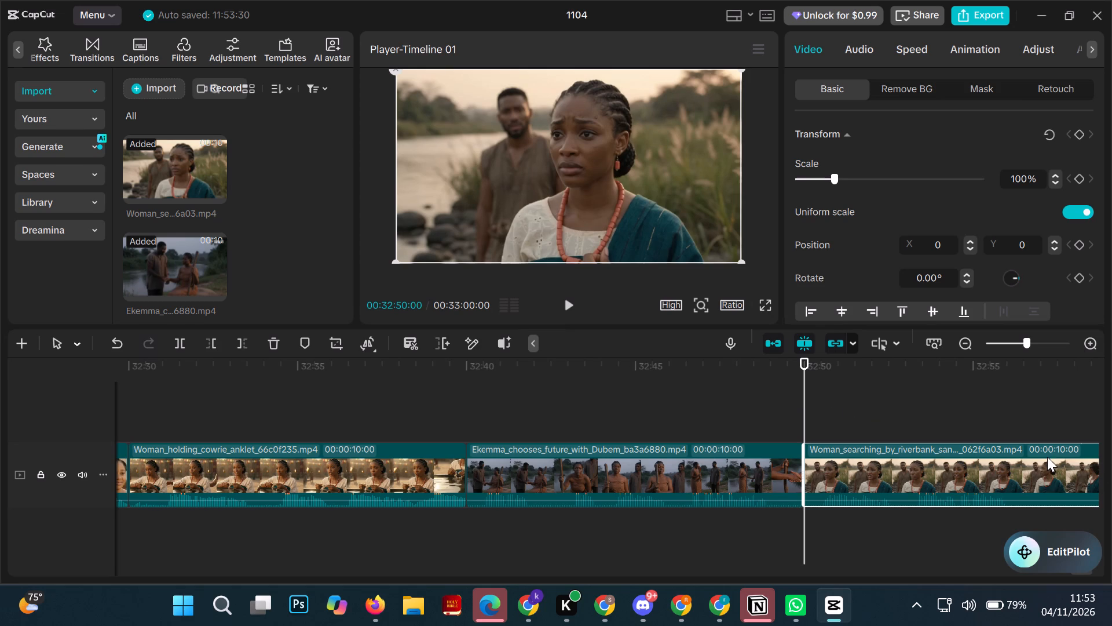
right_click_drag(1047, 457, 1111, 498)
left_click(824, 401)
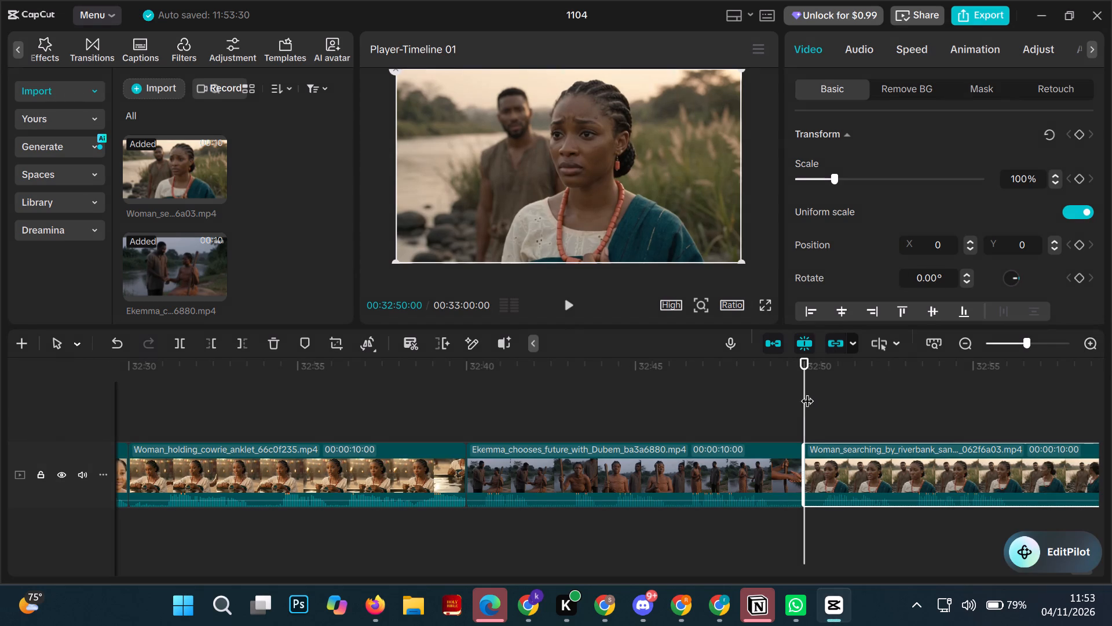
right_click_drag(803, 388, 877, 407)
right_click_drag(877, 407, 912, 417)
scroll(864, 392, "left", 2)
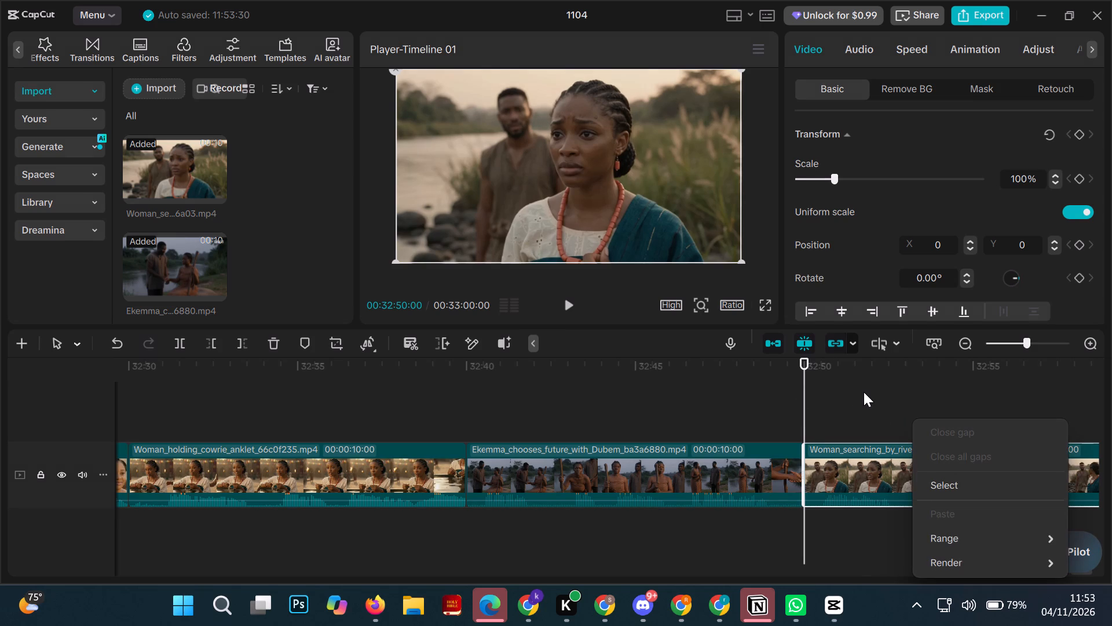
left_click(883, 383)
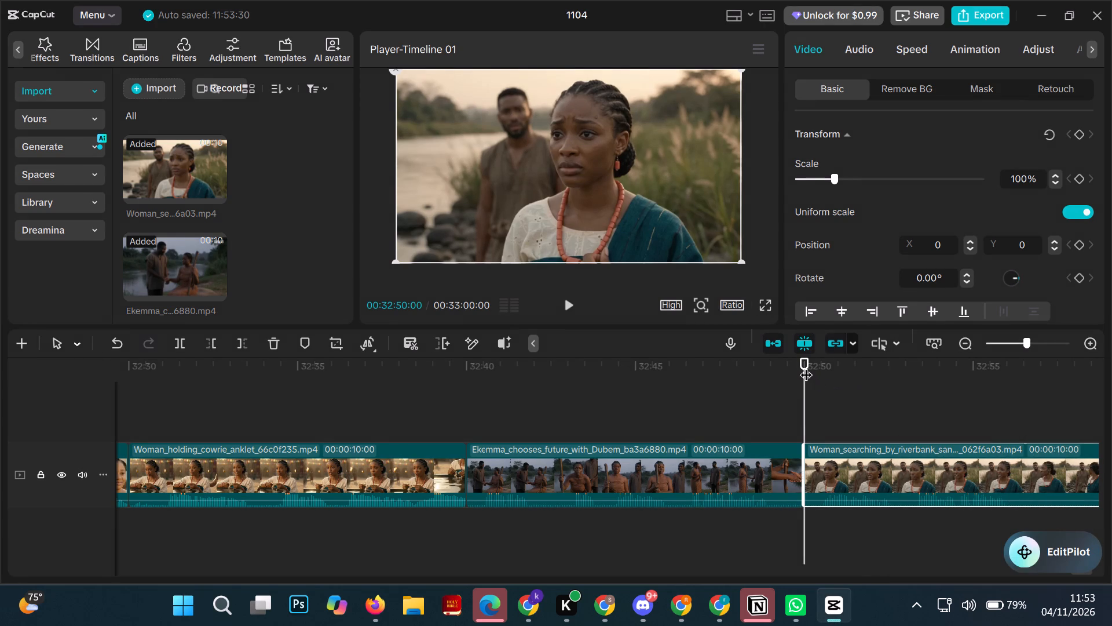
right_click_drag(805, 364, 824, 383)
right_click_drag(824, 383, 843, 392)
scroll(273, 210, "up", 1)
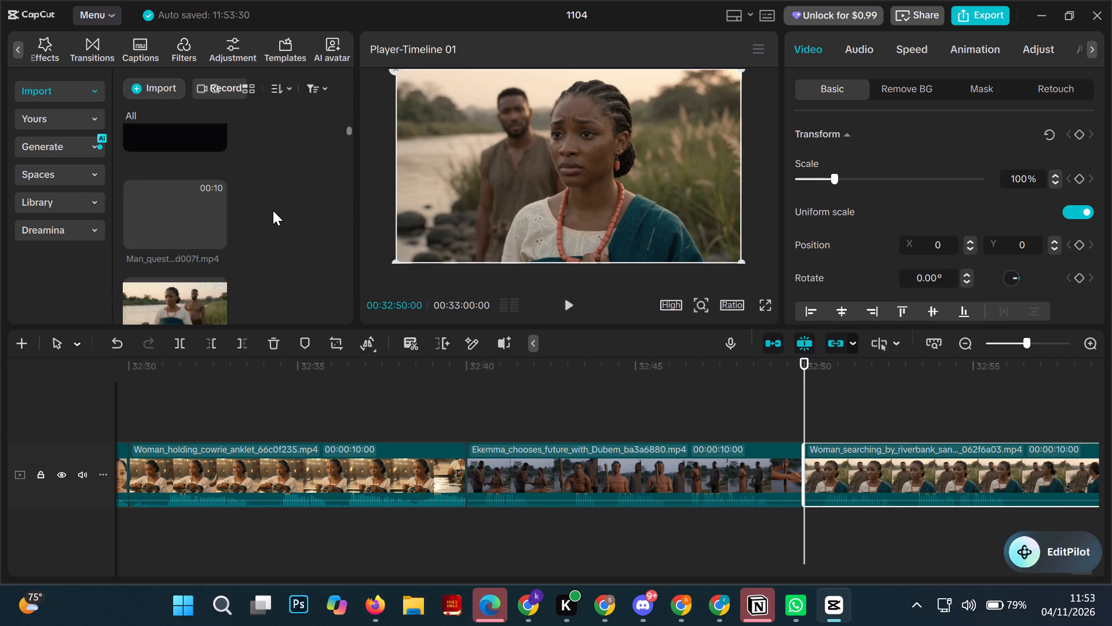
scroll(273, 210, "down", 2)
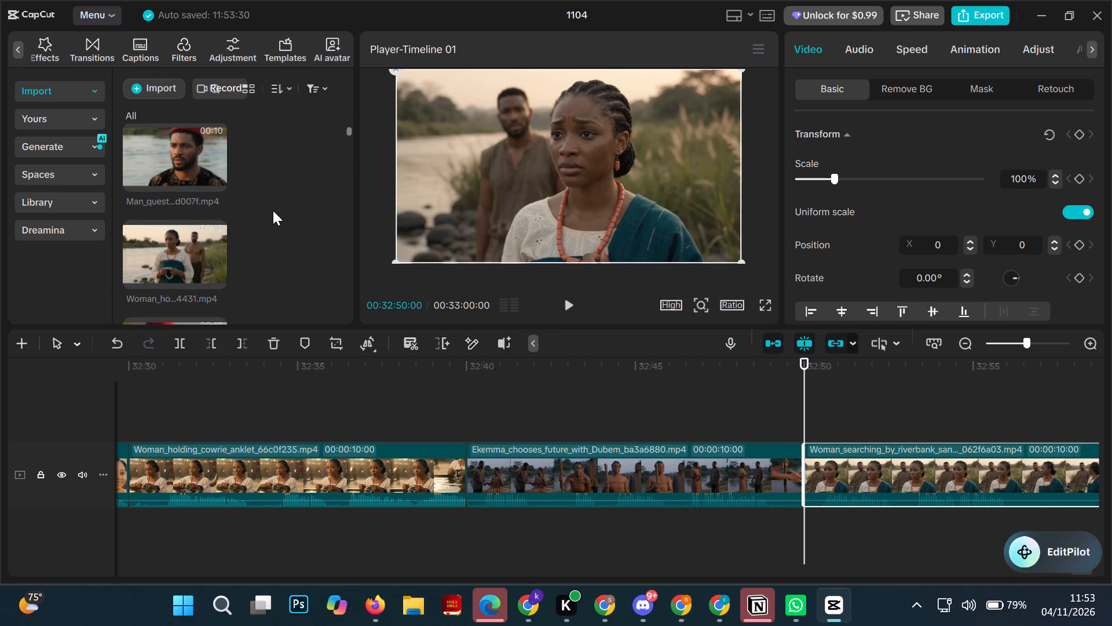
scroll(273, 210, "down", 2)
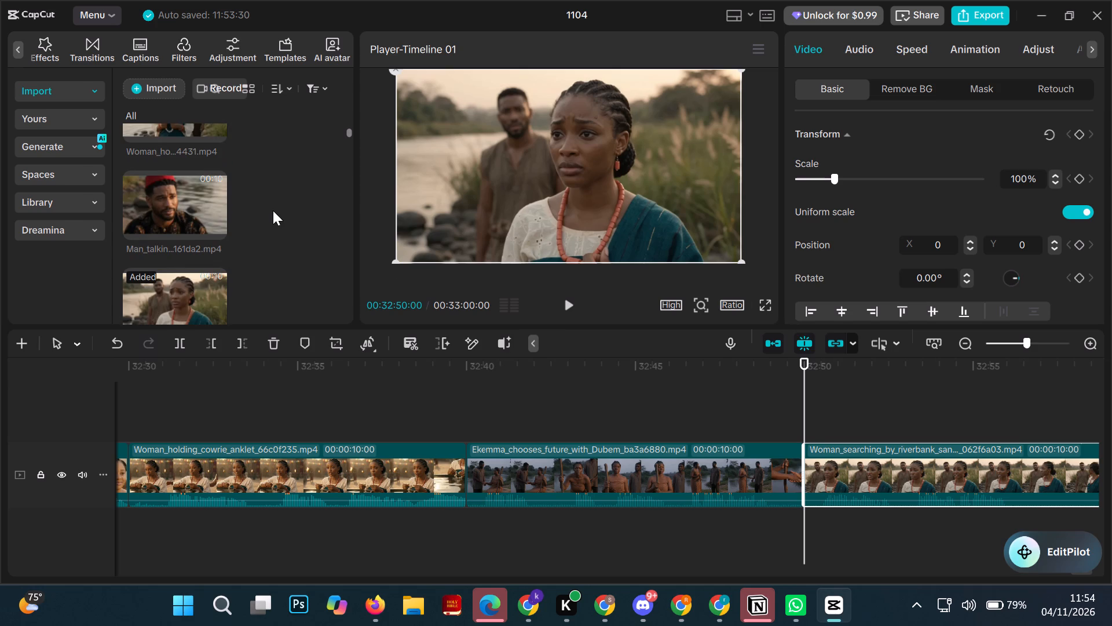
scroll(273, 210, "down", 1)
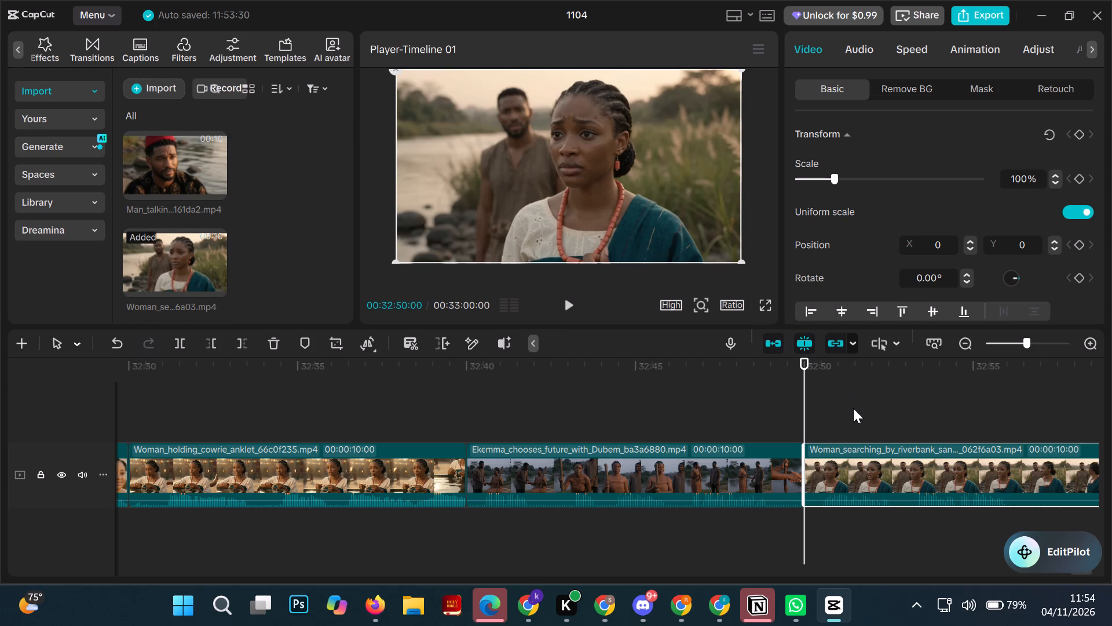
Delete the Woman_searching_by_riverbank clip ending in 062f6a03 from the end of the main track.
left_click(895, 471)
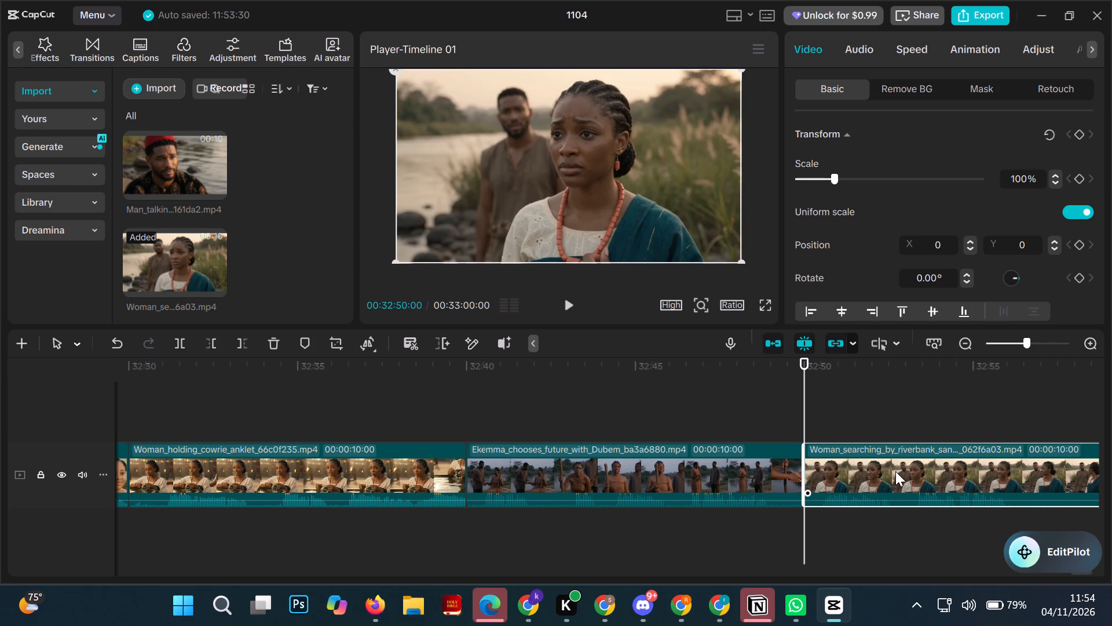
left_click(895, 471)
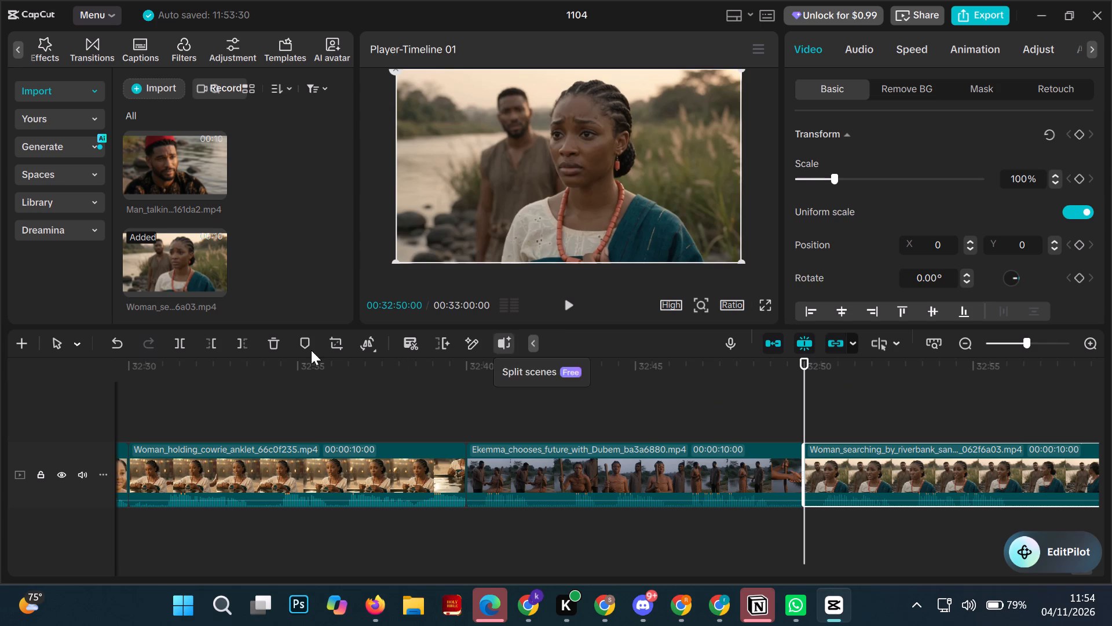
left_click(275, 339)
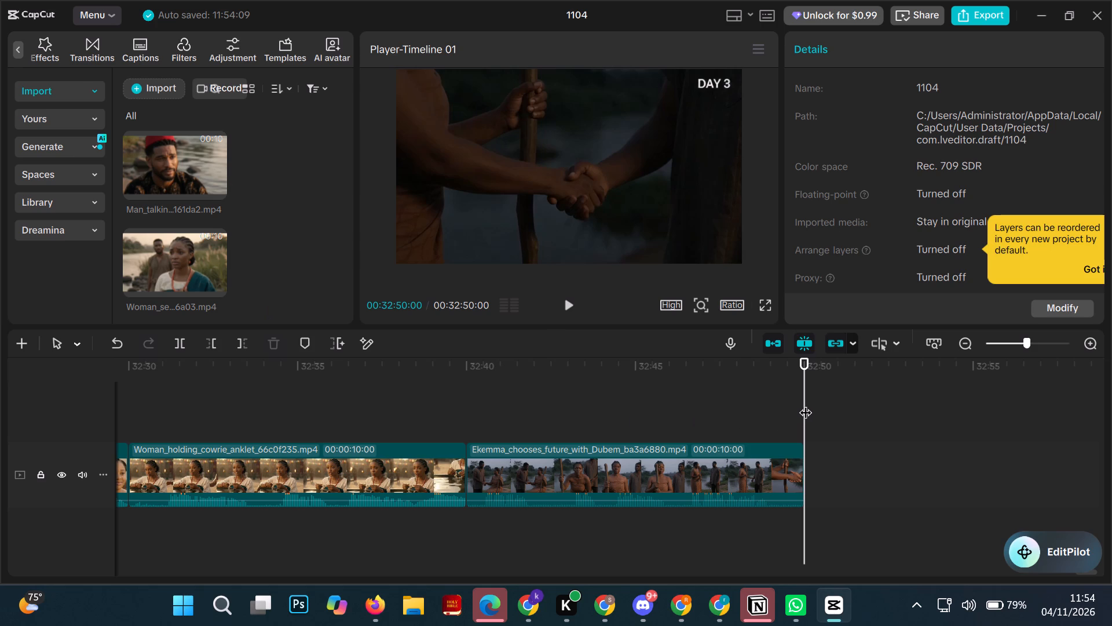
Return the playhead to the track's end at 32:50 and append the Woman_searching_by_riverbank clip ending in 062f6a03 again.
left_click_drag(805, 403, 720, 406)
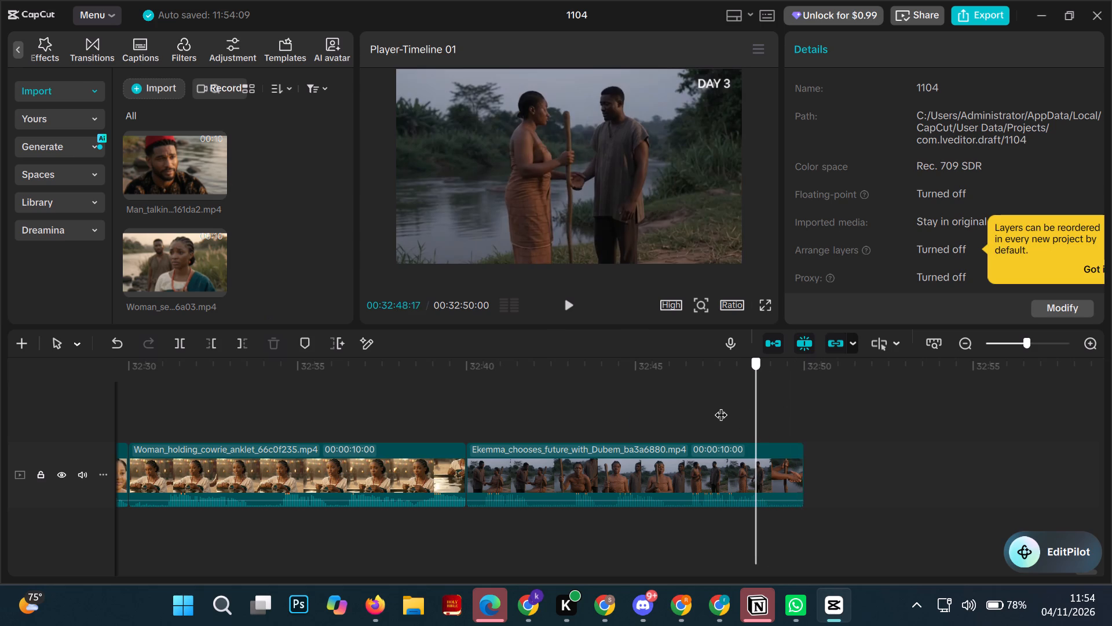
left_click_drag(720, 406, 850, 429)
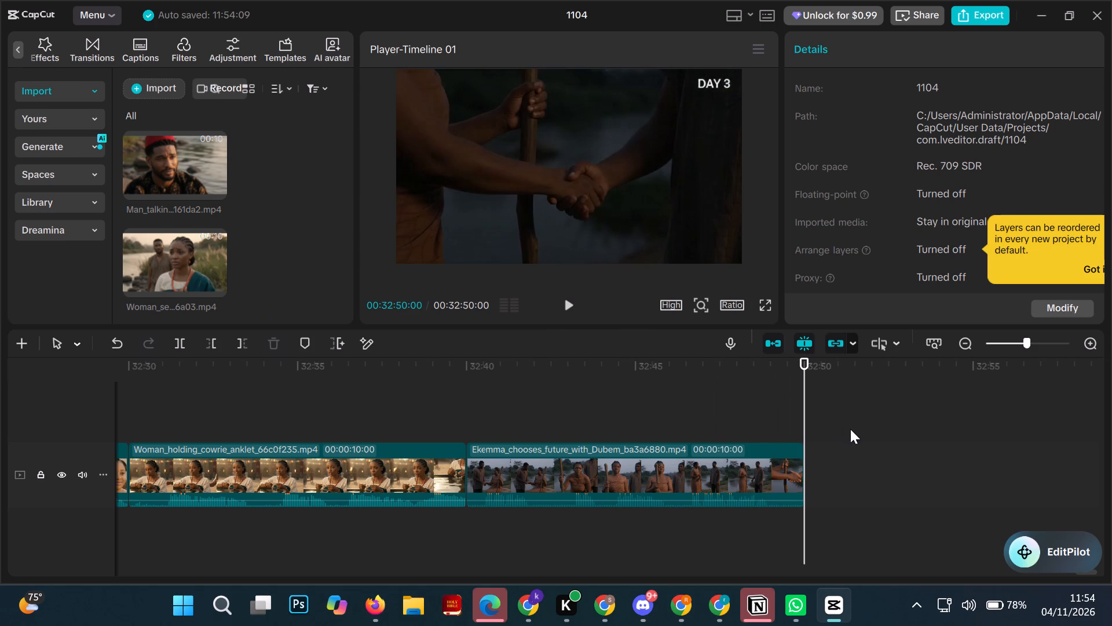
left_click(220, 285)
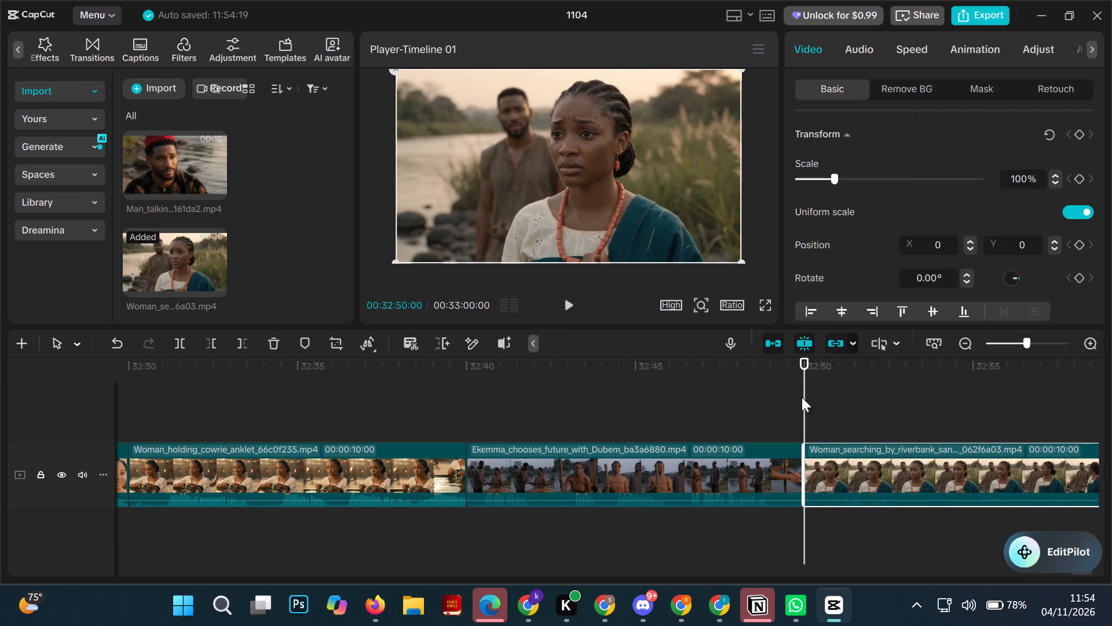
Move the playhead to the track's end at 33:00 and append Man_talking_by_riverbank_ab161da2.mp4 there.
left_click_drag(807, 403, 817, 403)
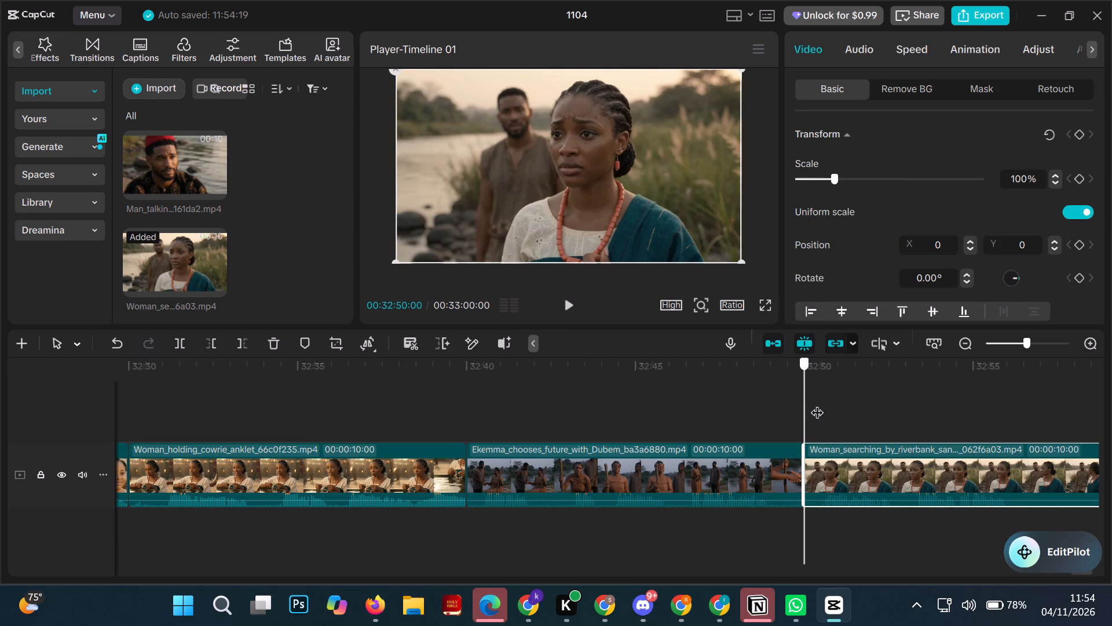
left_click_drag(817, 403, 955, 454)
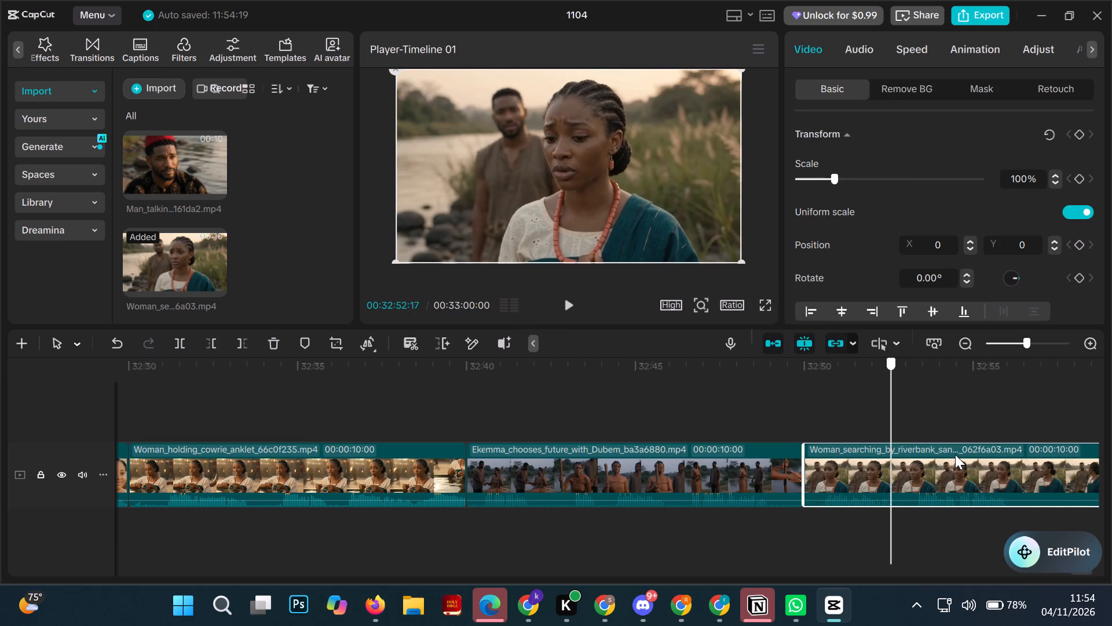
left_click_drag(955, 454, 1111, 552)
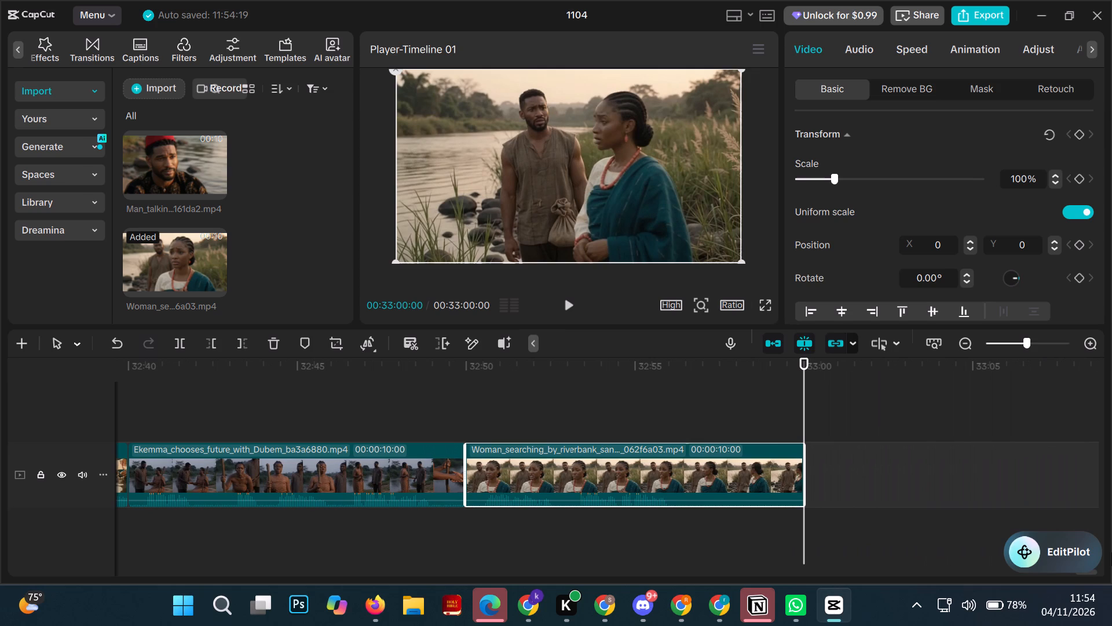
left_click(216, 187)
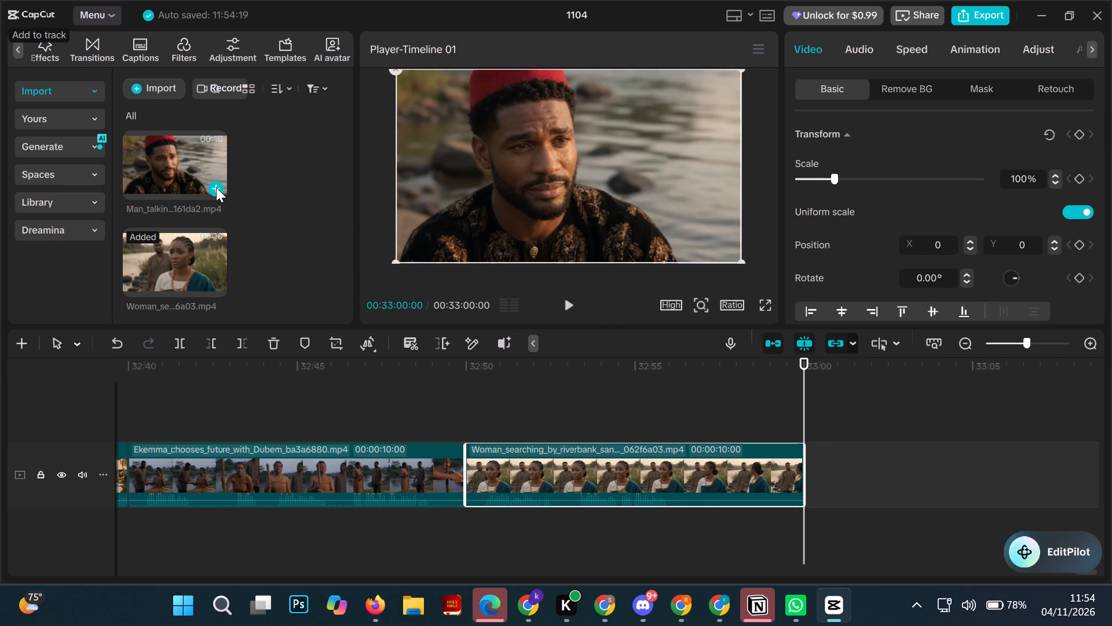
Move the playhead to the track's end at 33:10 and append Woman_holding_cowrie_anklet_2cac4431.mp4 there.
left_click_drag(804, 407, 1019, 467)
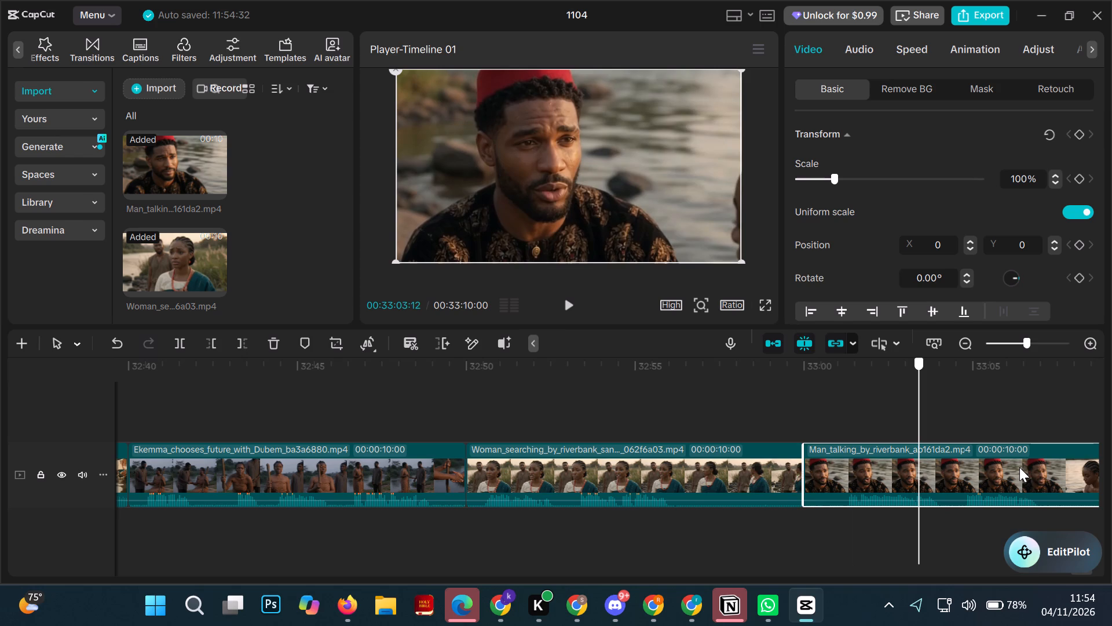
left_click_drag(1019, 467, 1111, 504)
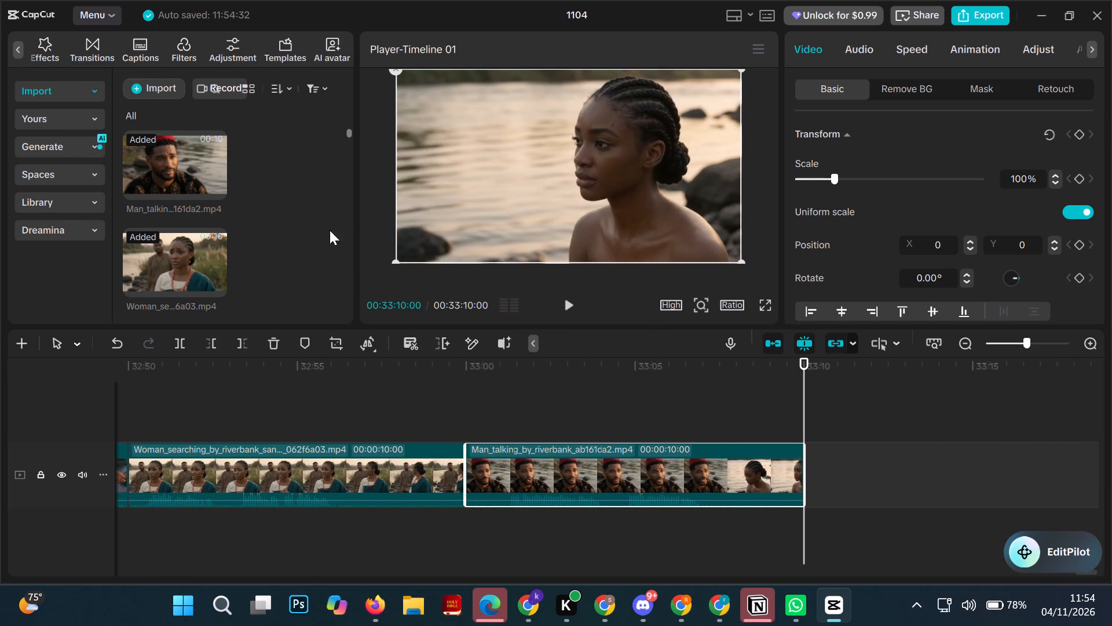
scroll(292, 199, "up", 1)
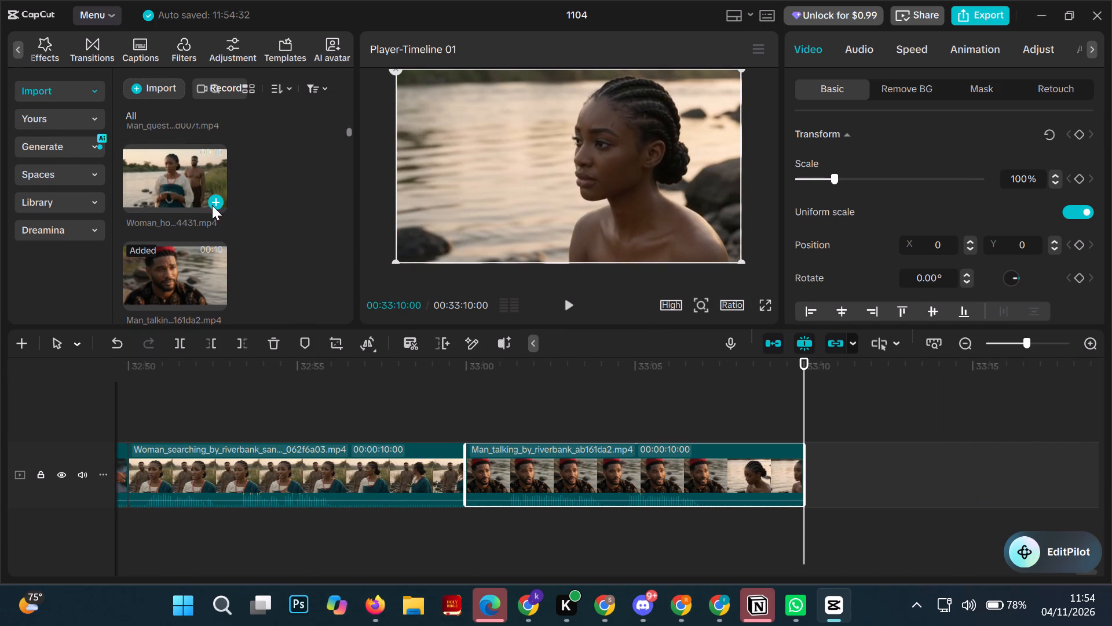
left_click(215, 201)
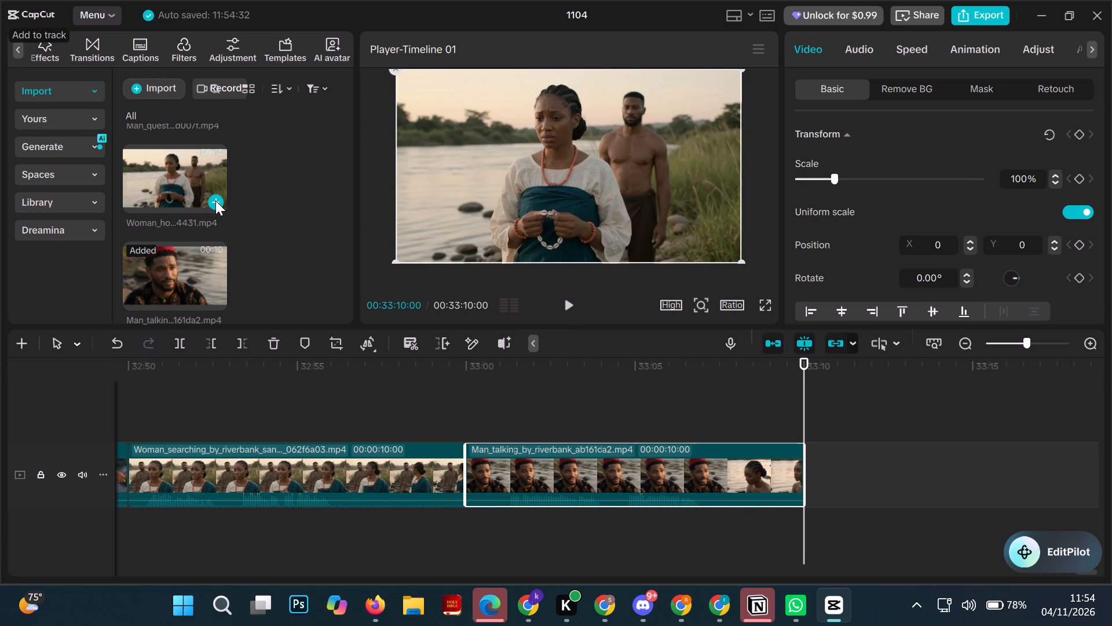
Move the playhead to the track's end at 33:20 and append Man_questioning_near_riverbank_958d007f.mp4 there.
left_click_drag(803, 391, 1081, 467)
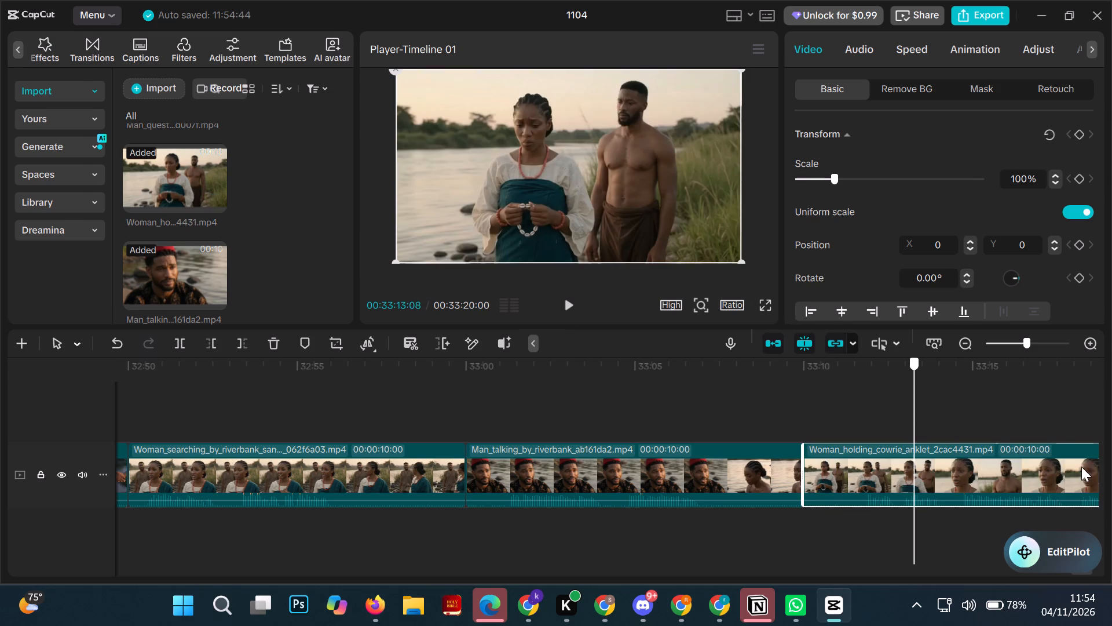
left_click_drag(1081, 467, 1111, 516)
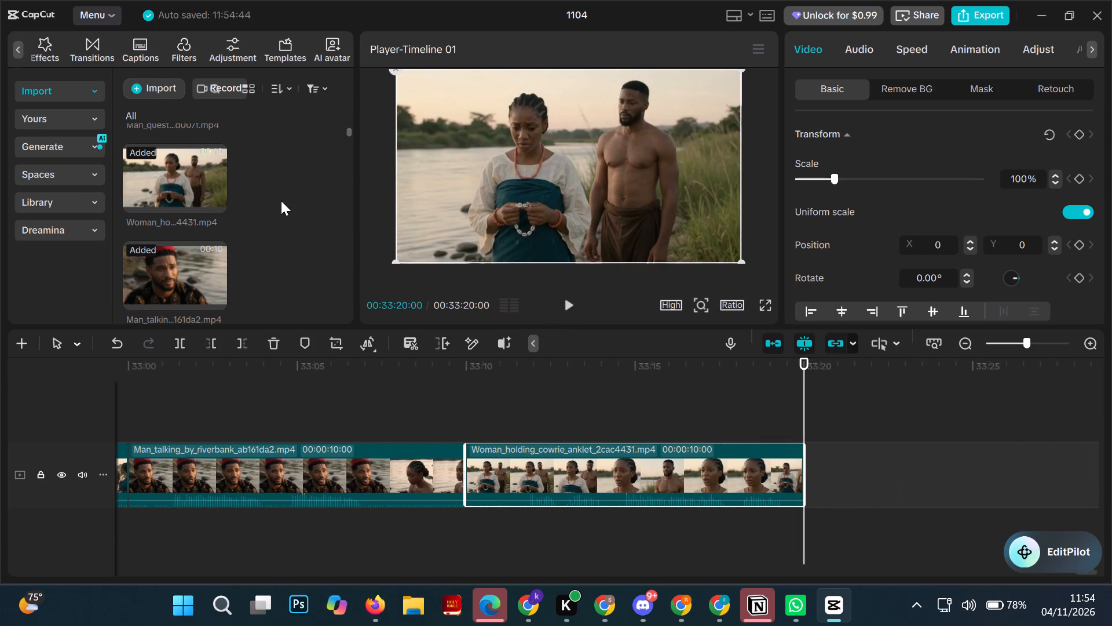
scroll(281, 201, "up", 1)
scroll(219, 263, "down", 1)
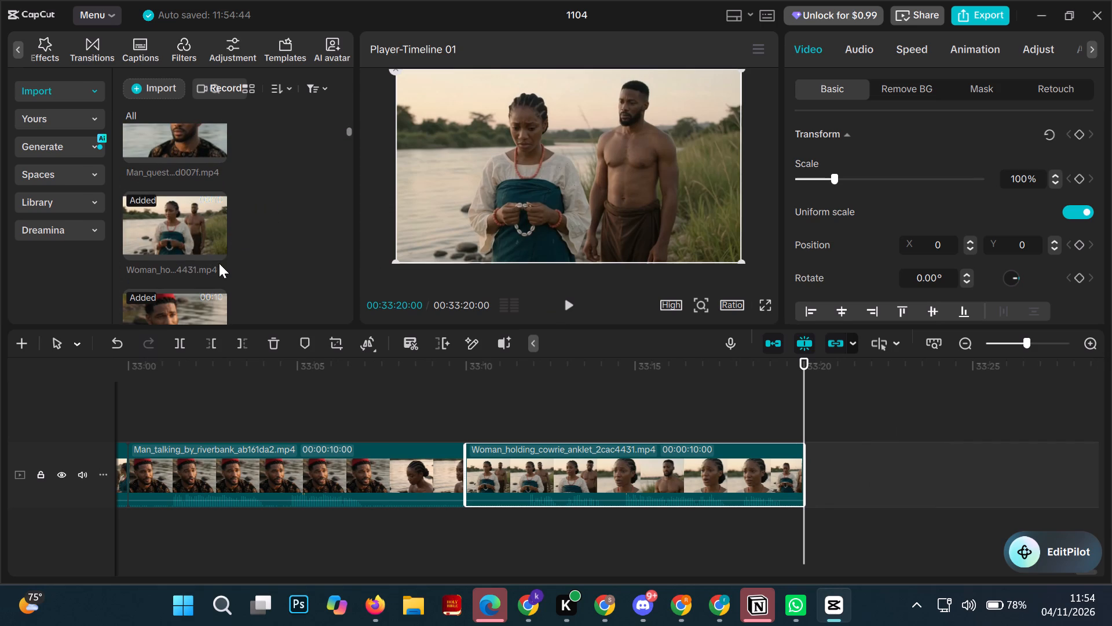
left_click(211, 148)
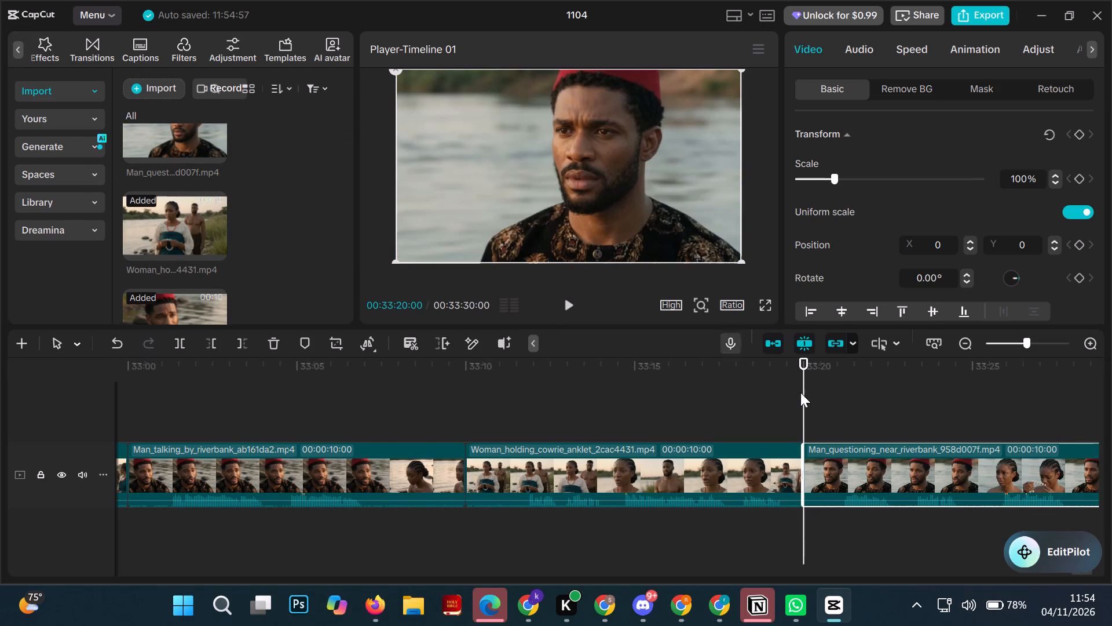
Move the playhead to the track's end at 33:30 and append Woman_speaking_at_riverbank_f551c863.mp4 there.
left_click_drag(801, 394, 926, 412)
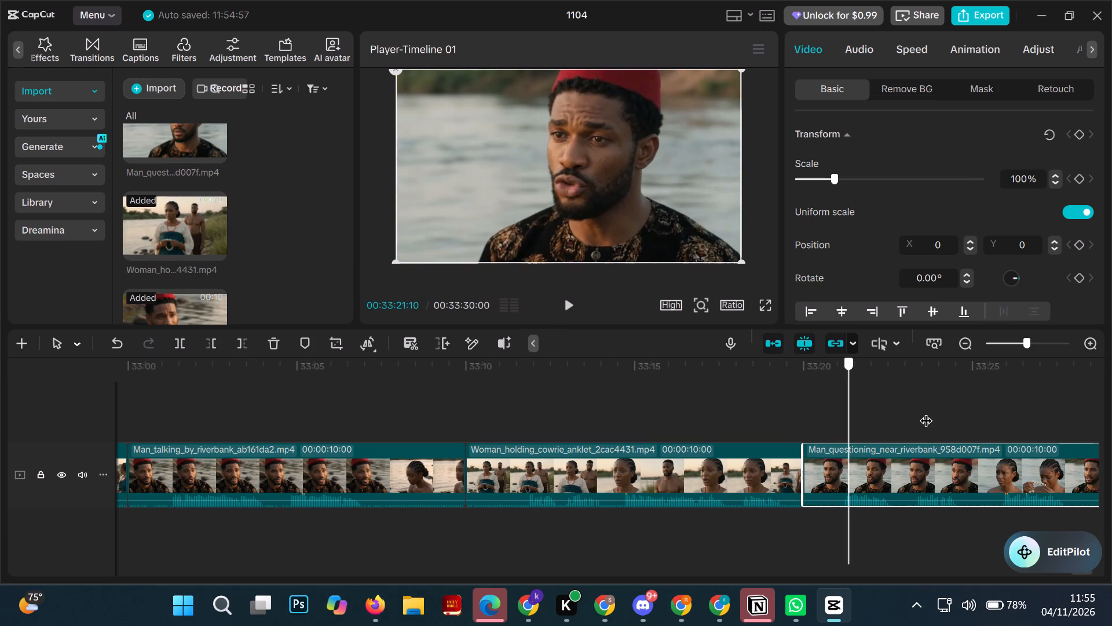
left_click_drag(926, 412, 1111, 502)
scroll(316, 228, "up", 2)
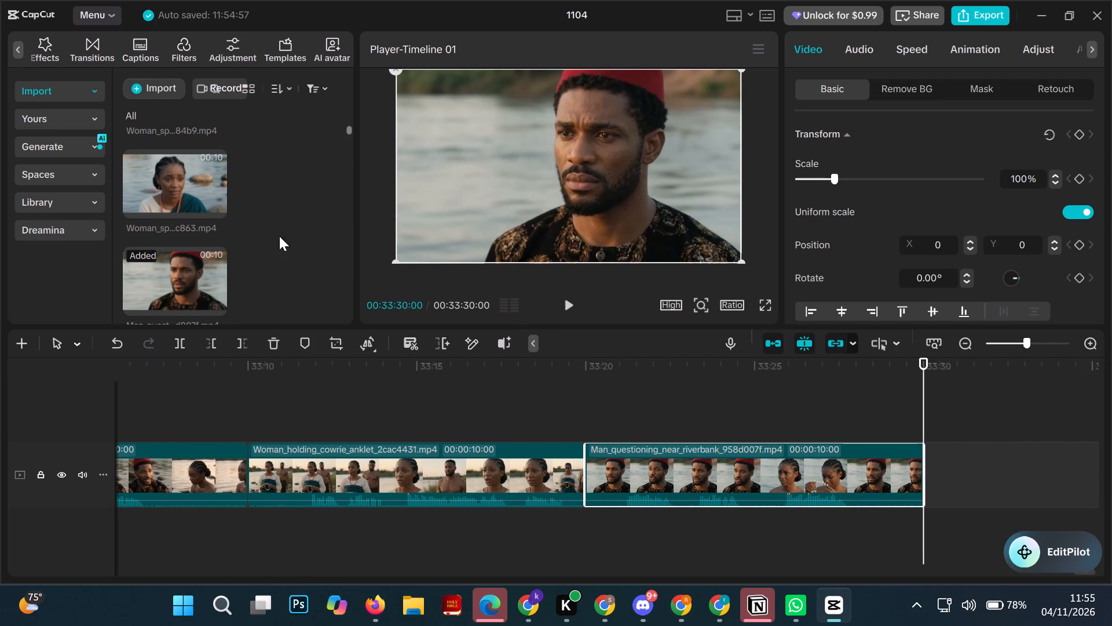
left_click(218, 206)
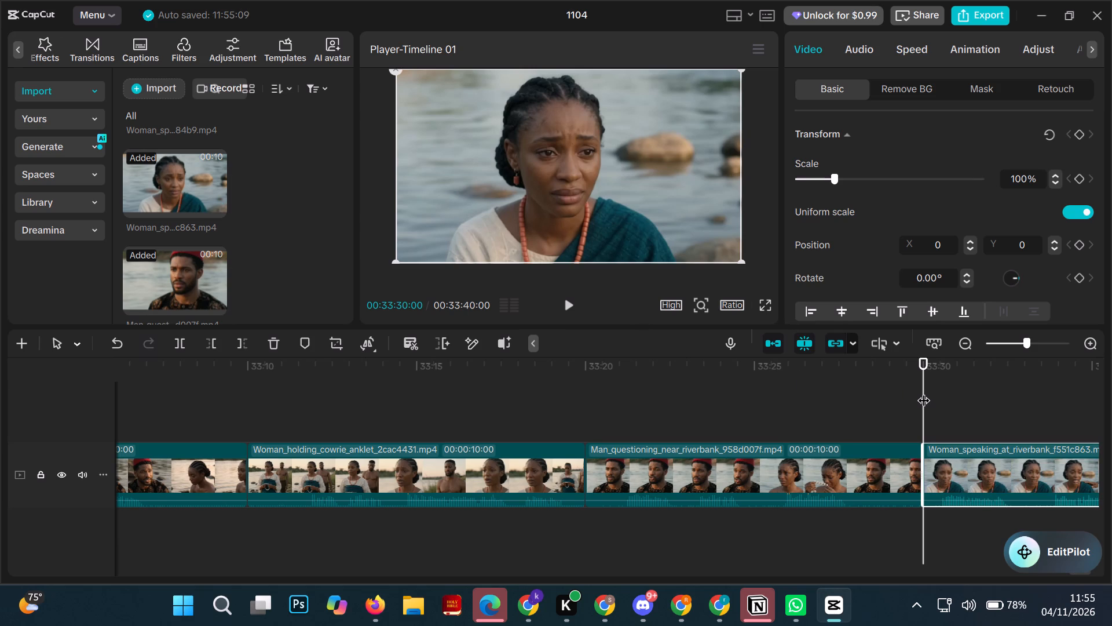
Move the playhead to the track's end at 33:40 and append Woman_speaking_at_riverbank_sanc..._194f84b9.mp4 there.
left_click_drag(923, 391, 1111, 420)
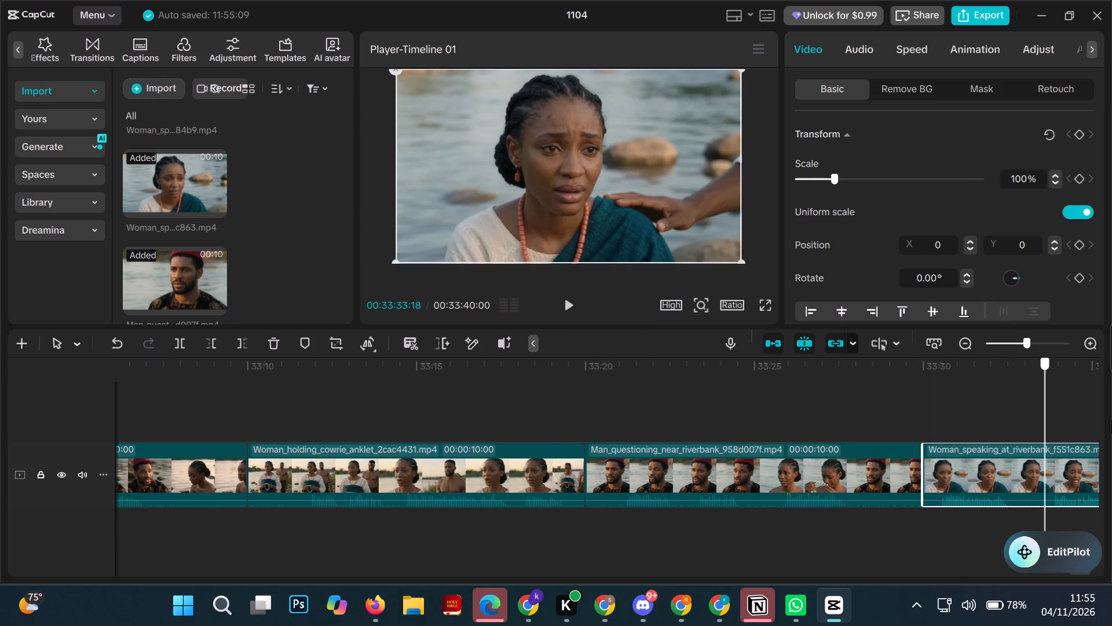
left_click_drag(1111, 420, 1111, 468)
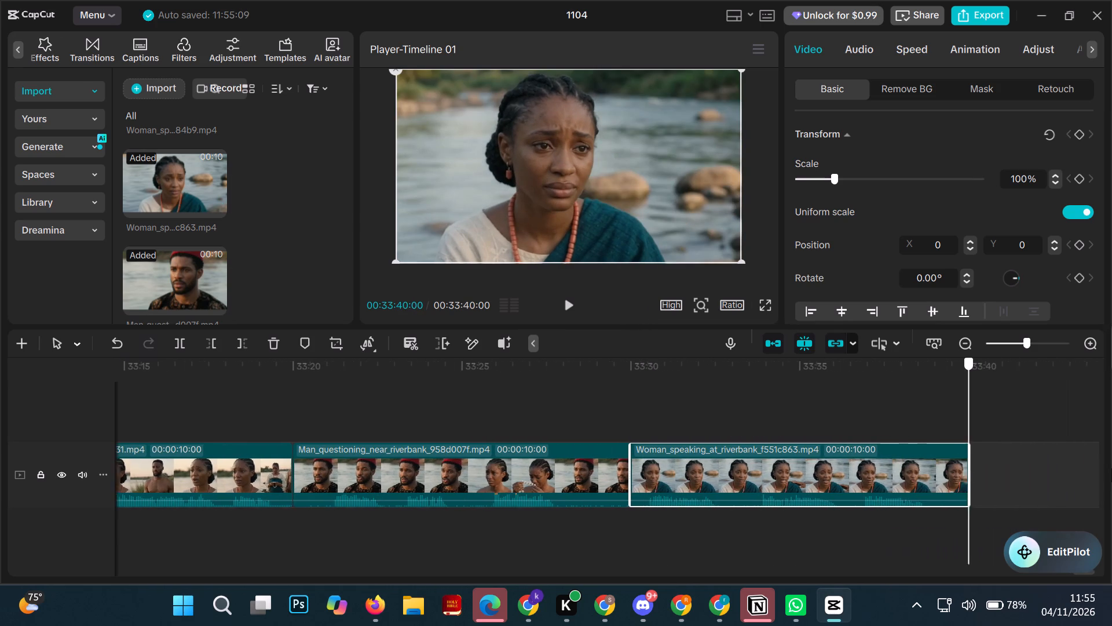
scroll(286, 229, "up", 1)
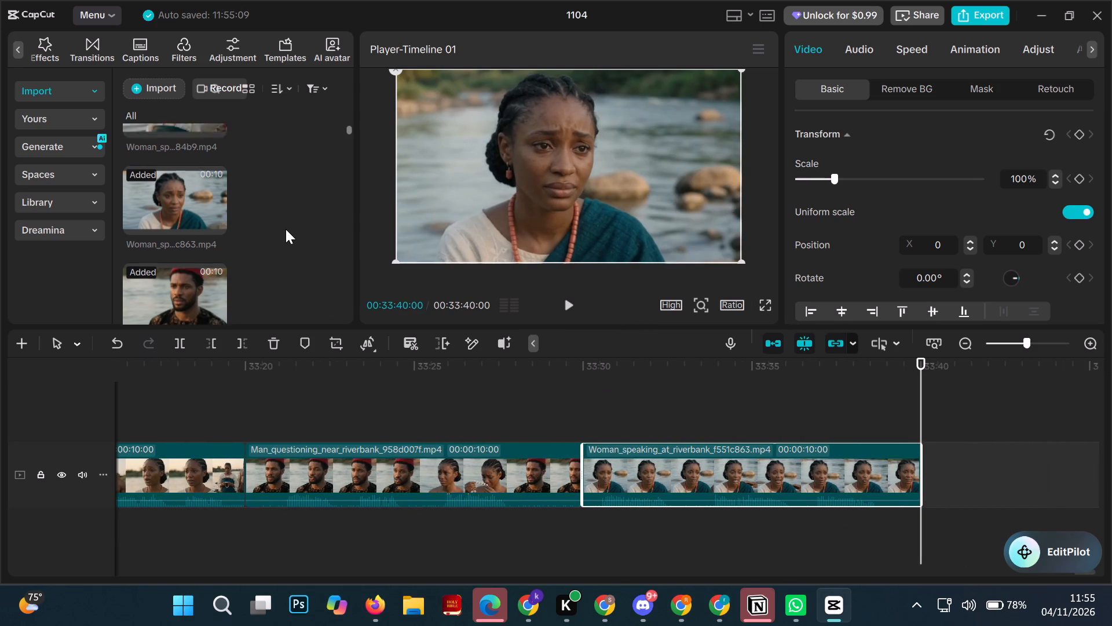
left_click(215, 170)
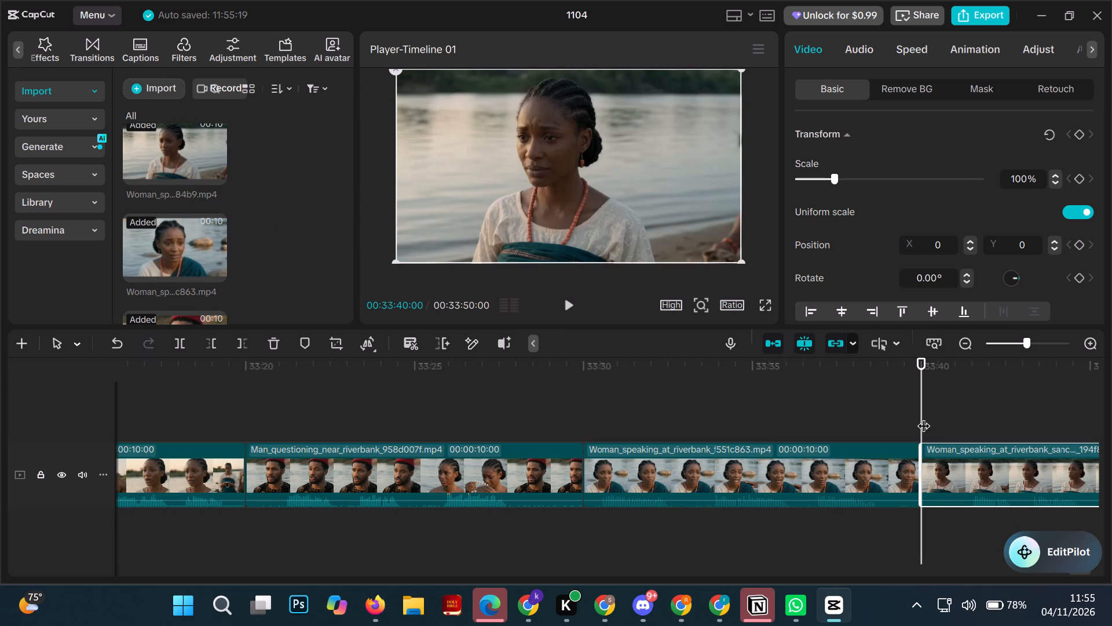
Move the playhead to the track's end at 33:50.
left_click_drag(920, 416, 1073, 438)
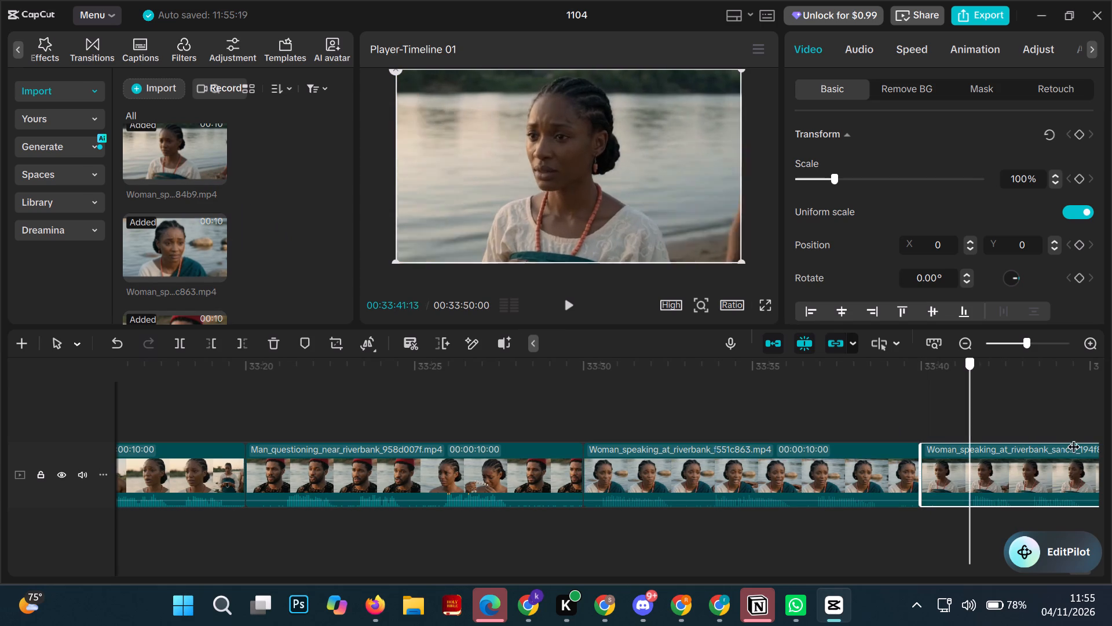
left_click_drag(1073, 438, 1111, 454)
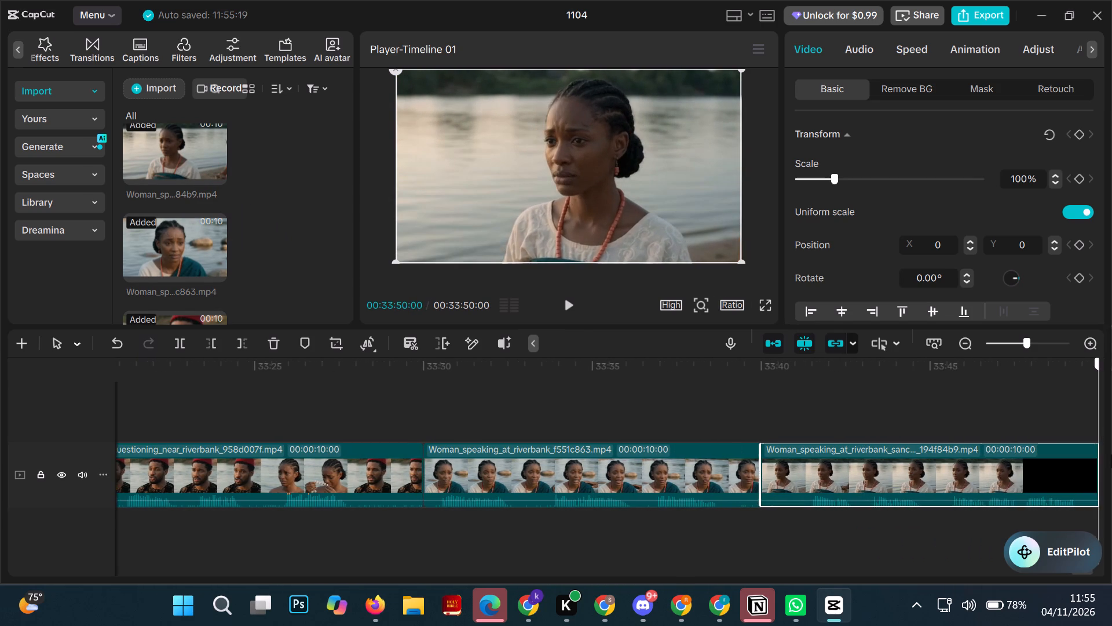
left_click_drag(1111, 454, 1111, 460)
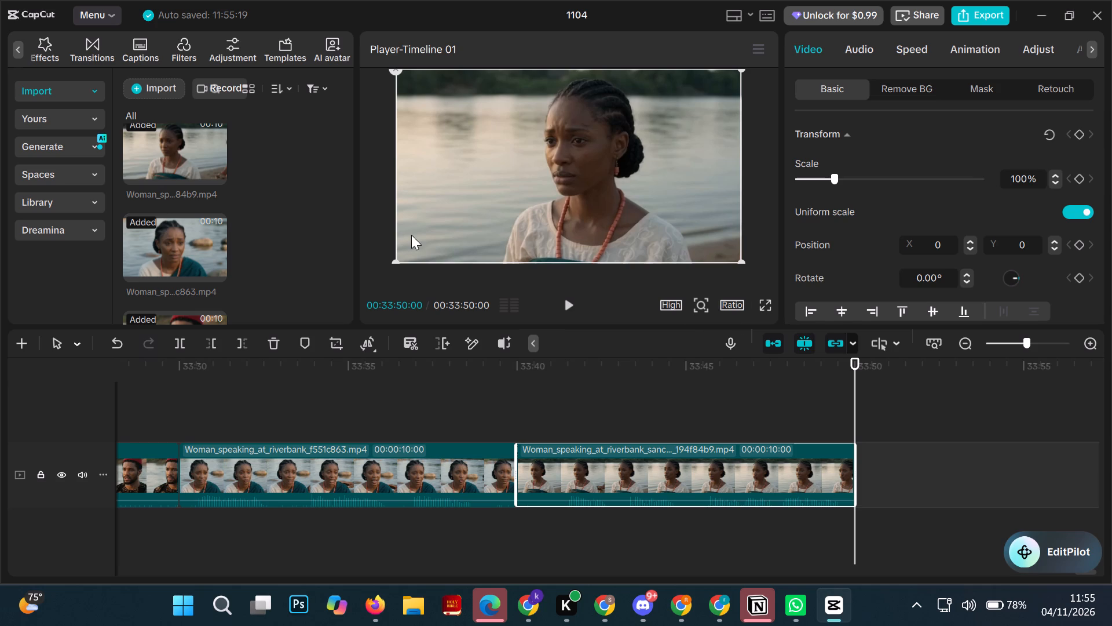
scroll(286, 214, "up", 1)
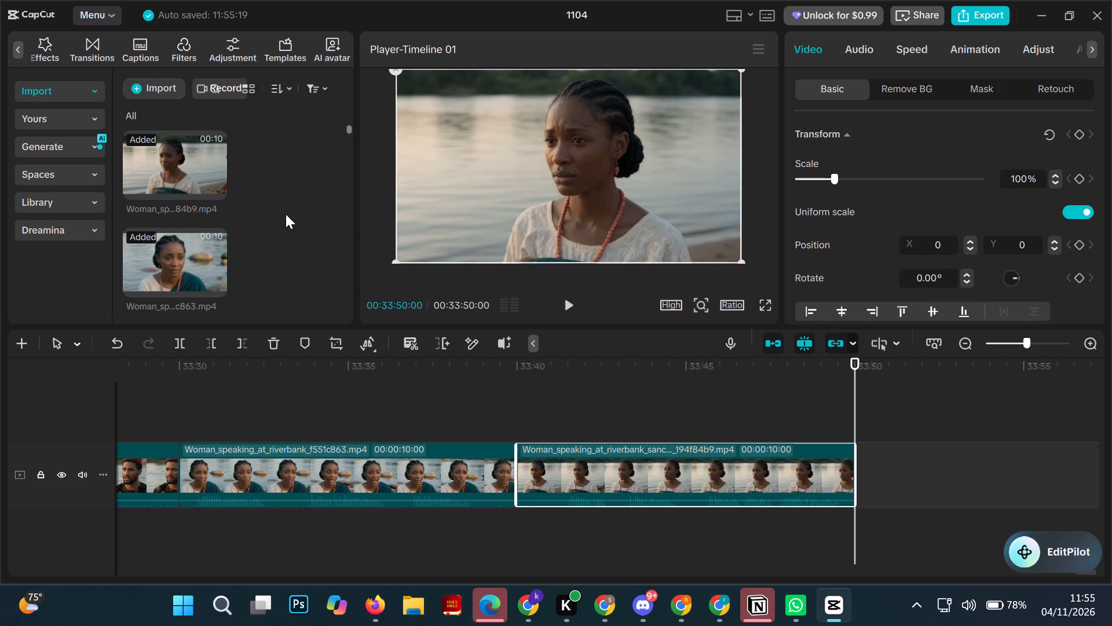
scroll(286, 214, "up", 17)
left_click(724, 607)
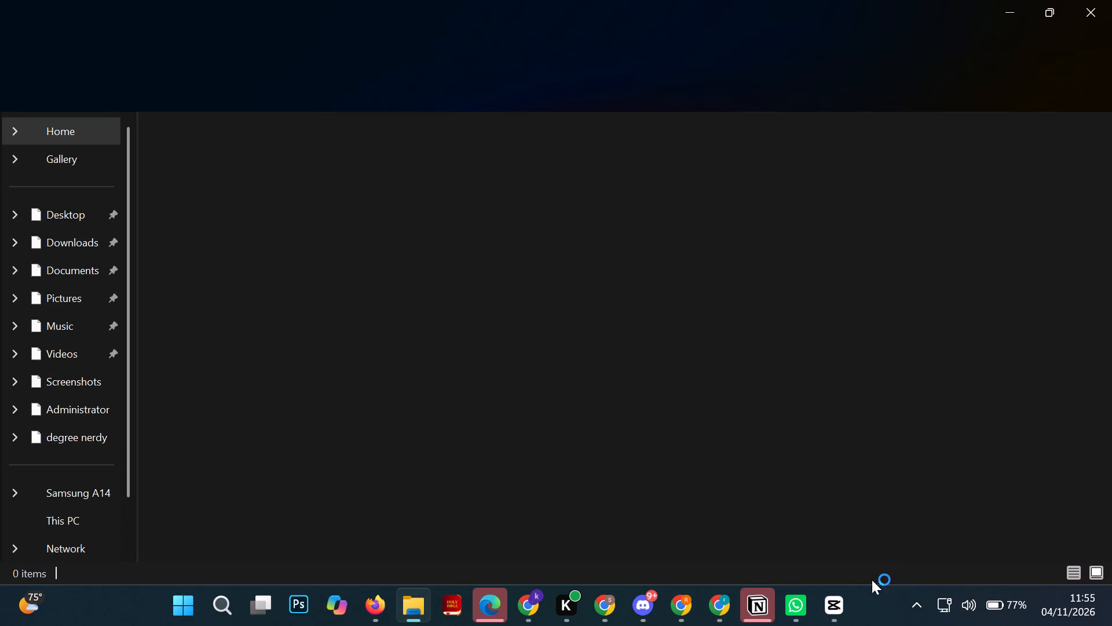
left_click(837, 598)
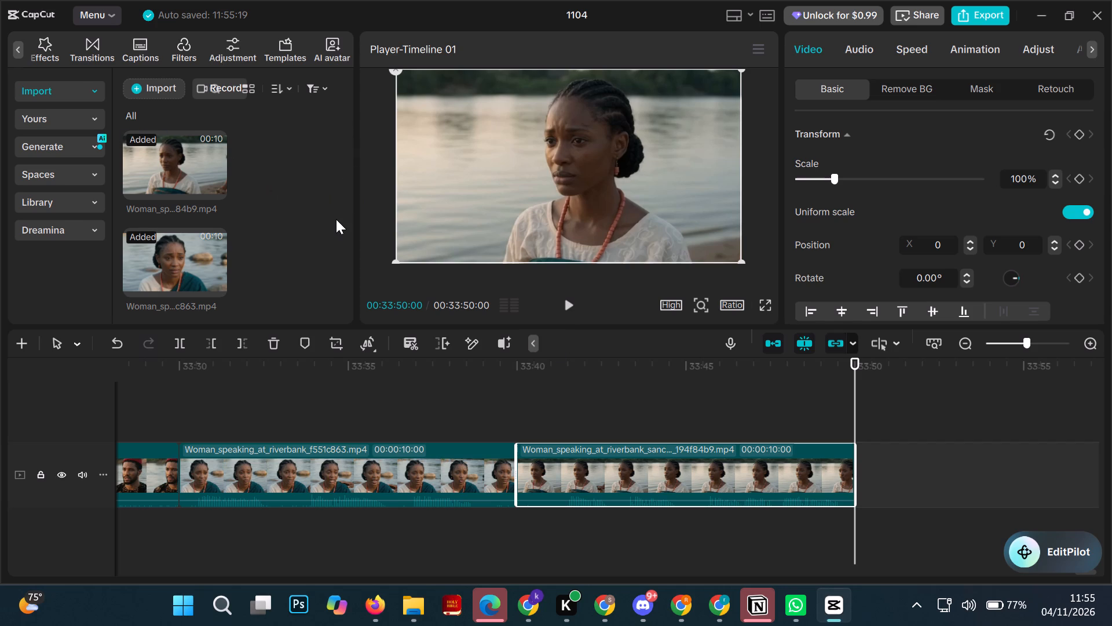
Import Cowrie_anklet_beside_quiet_river_dafbdd44, Woman_holding_cowrie_anklet_bc3a997b, Man_proposing_at_riverbank_sanct..._997cc70c and Man_standing_by_riverbank_d8d0a031 from the Downloads folder.
scroll(336, 219, "up", 1)
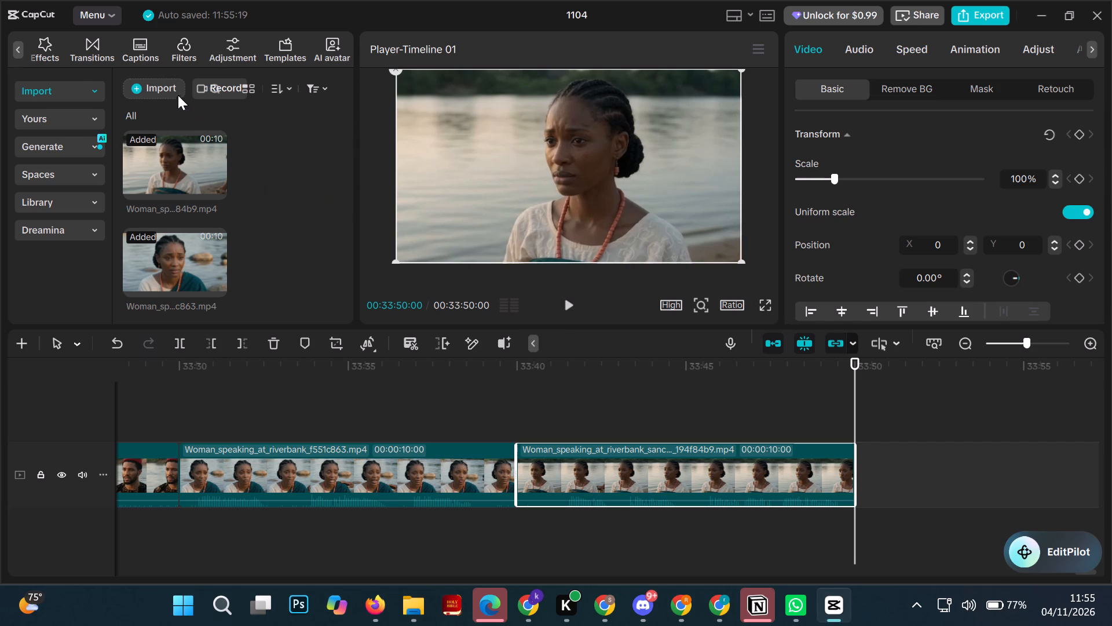
left_click(167, 87)
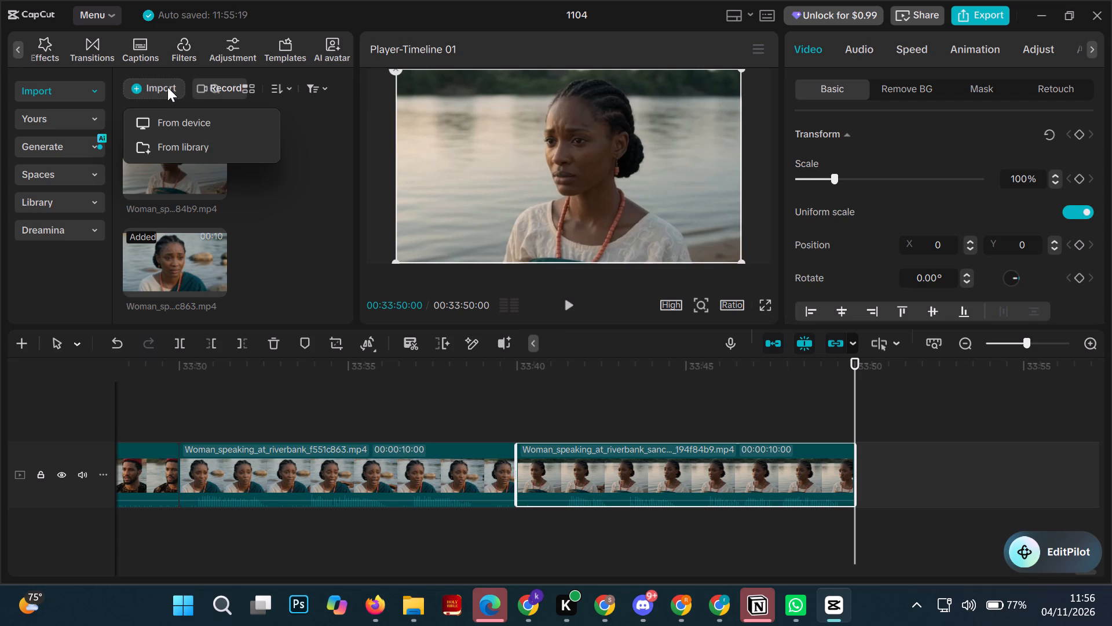
left_click(174, 113)
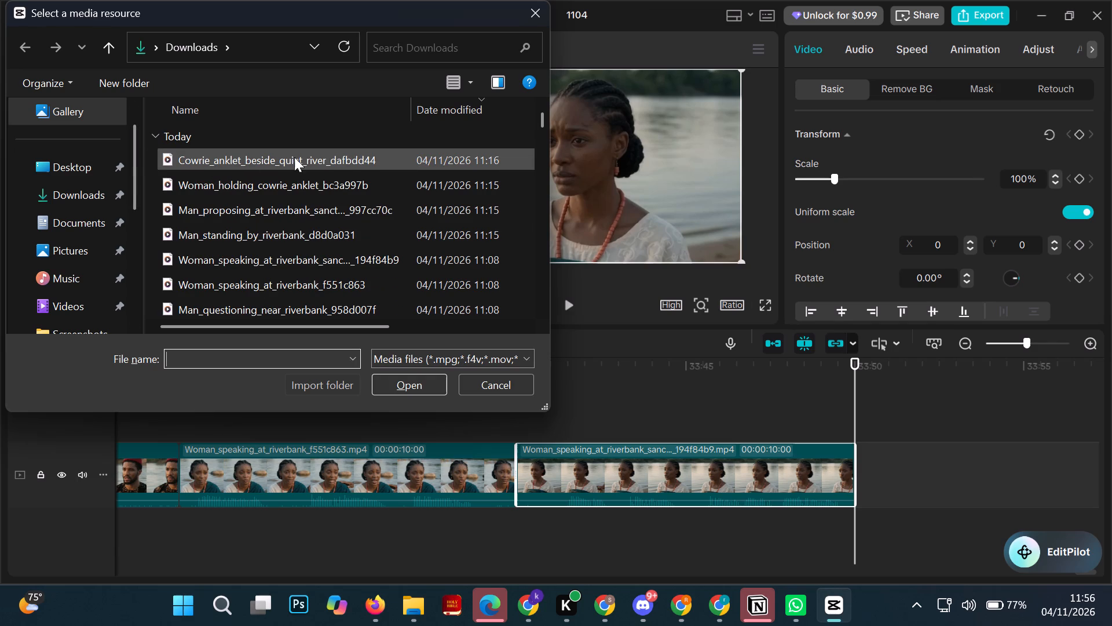
scroll(301, 219, "down", 4)
scroll(301, 219, "up", 4)
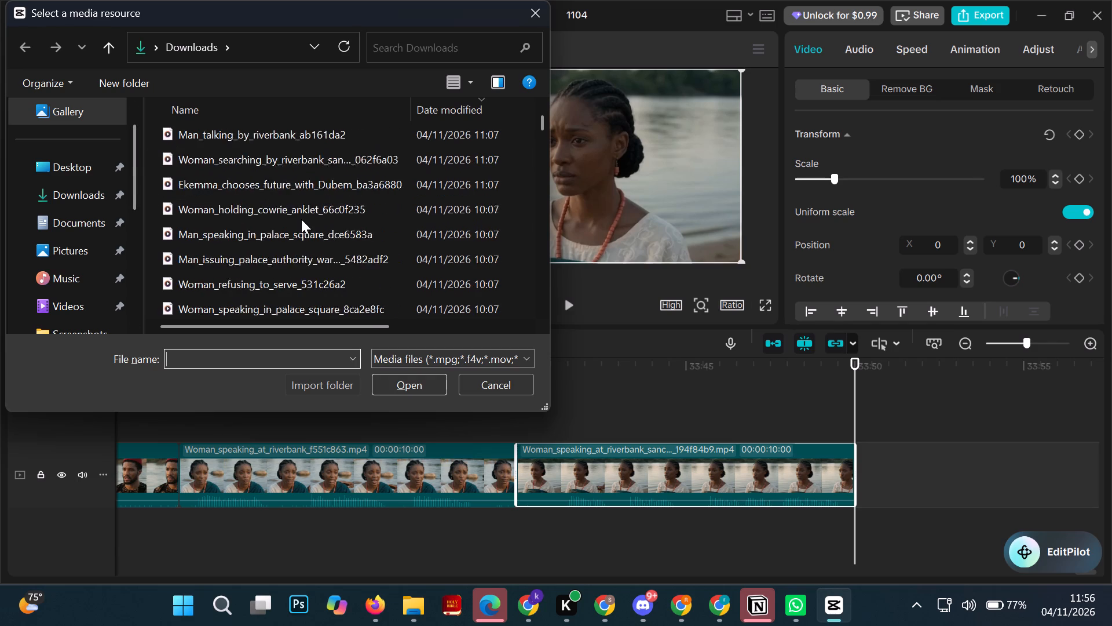
scroll(301, 219, "up", 6)
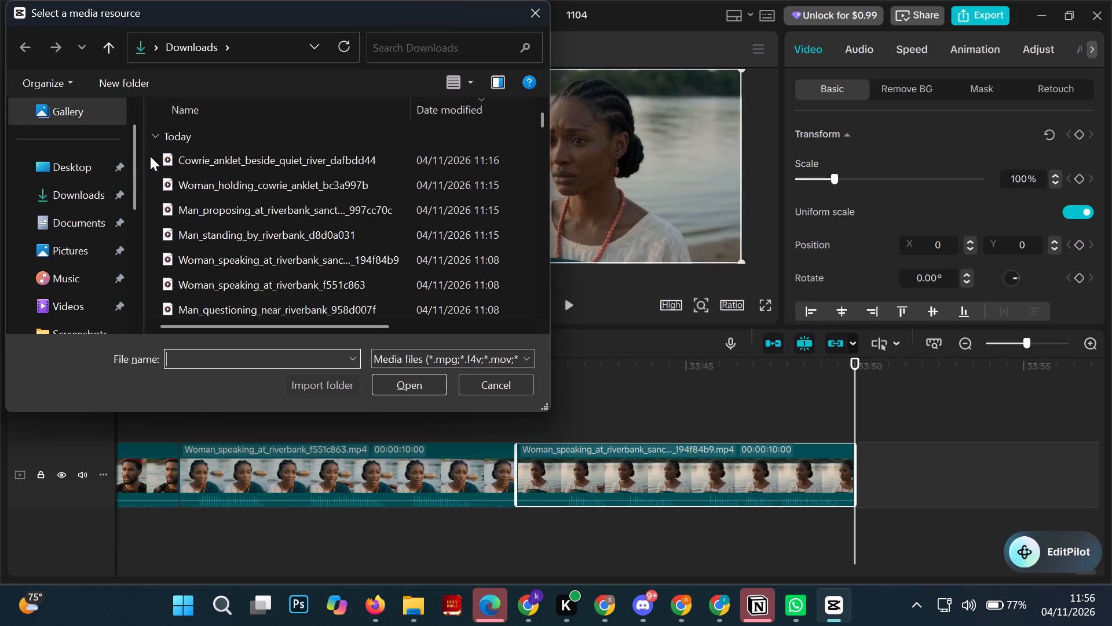
left_click_drag(150, 156, 180, 199)
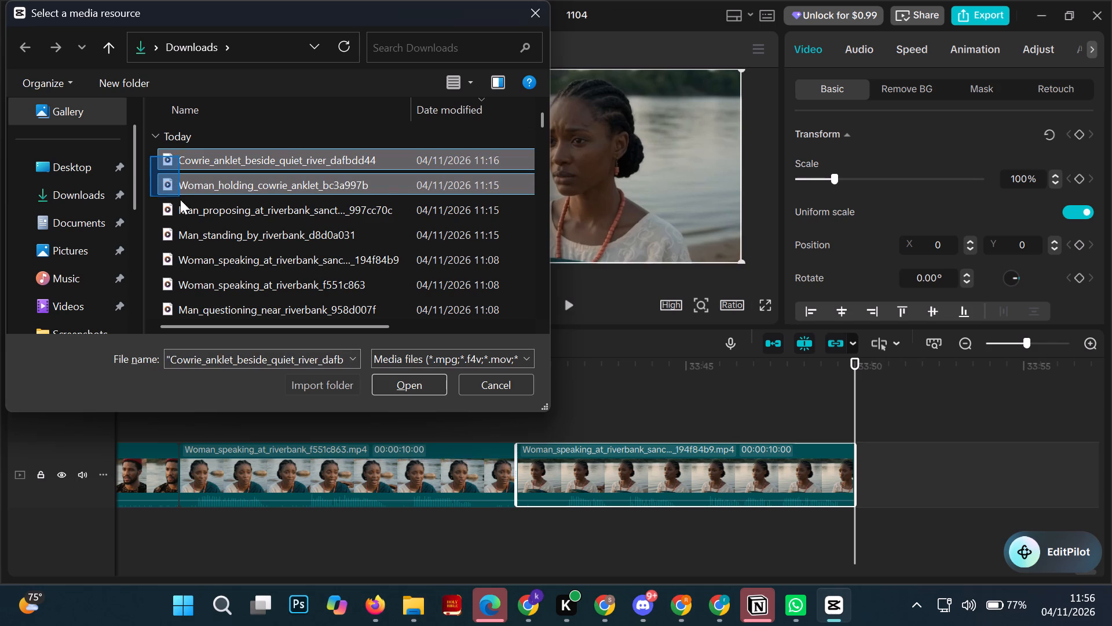
left_click_drag(180, 199, 203, 232)
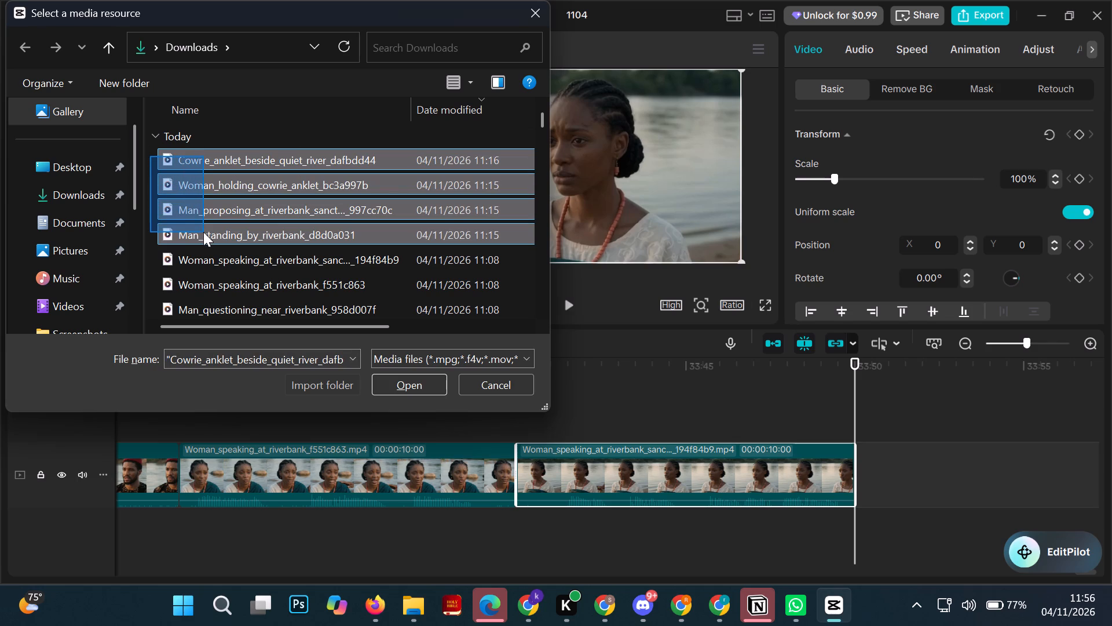
left_click_drag(203, 232, 203, 232)
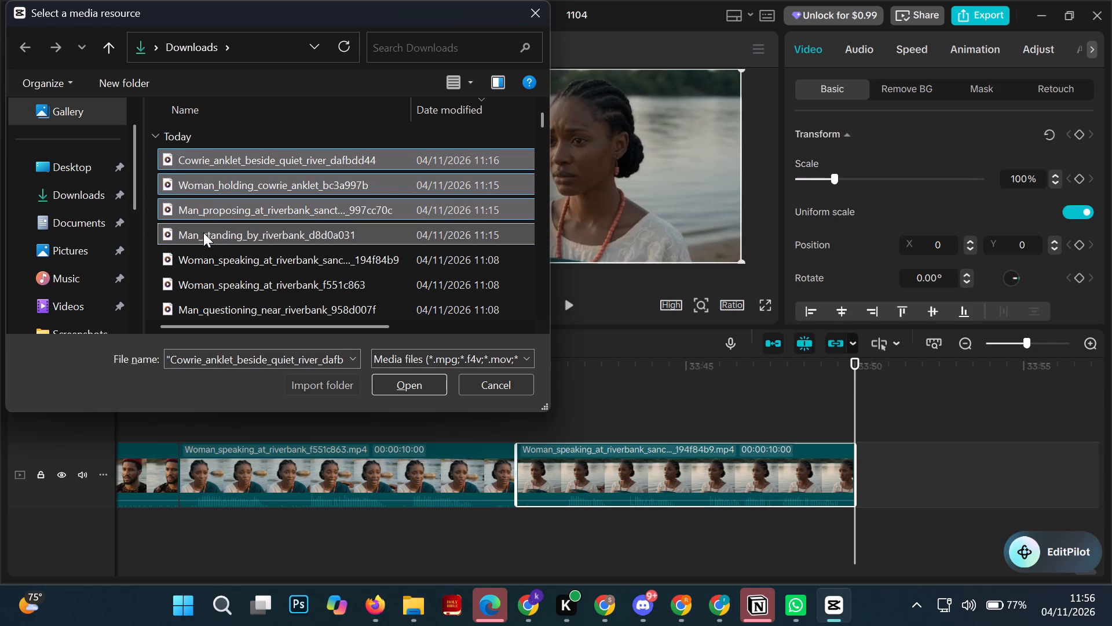
left_click(392, 381)
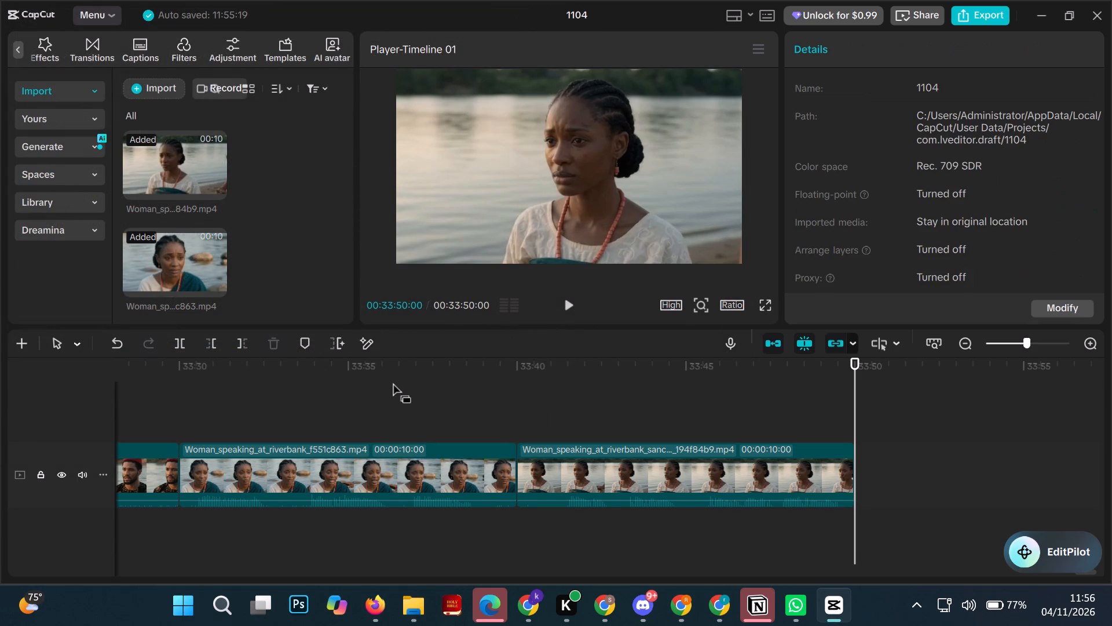
Find the four newly imported clips in the media list and append them together to the main track at 33:50.
scroll(299, 207, "up", 3)
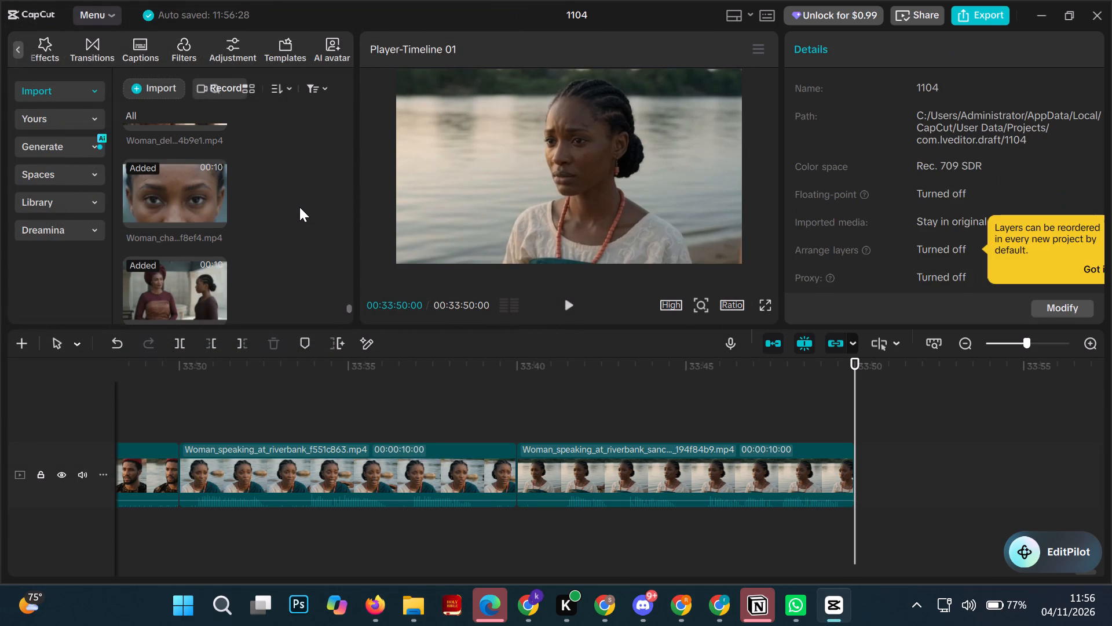
scroll(299, 207, "up", 3)
scroll(299, 207, "up", 20)
scroll(299, 207, "up", 20)
scroll(299, 207, "up", 20)
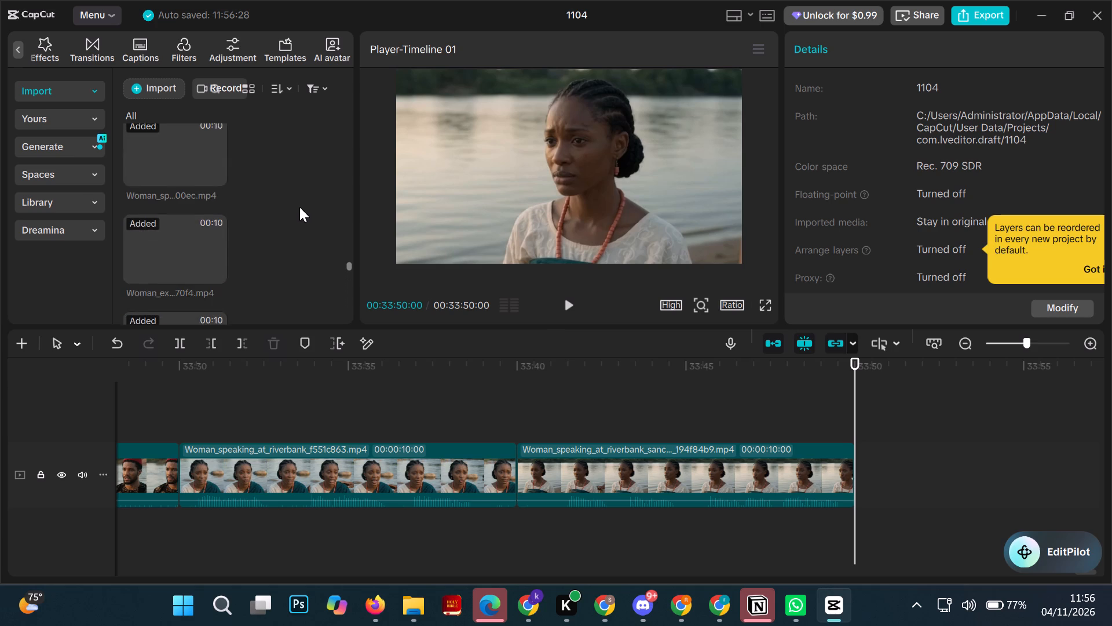
scroll(299, 207, "up", 20)
scroll(299, 207, "up", 20)
scroll(299, 207, "up", 20)
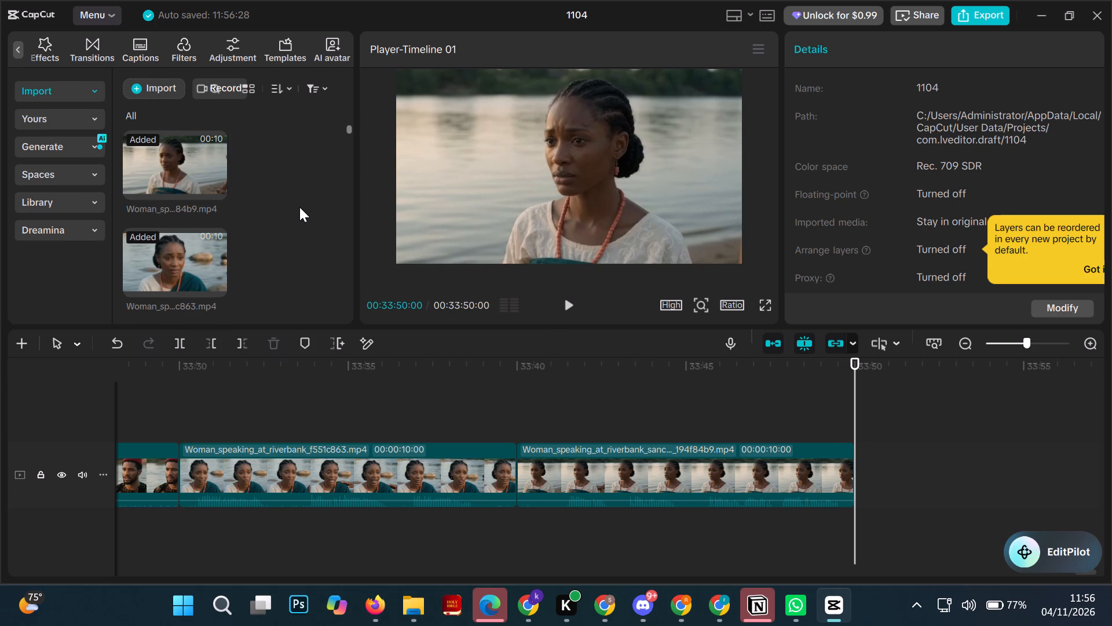
scroll(299, 207, "up", 3)
scroll(299, 207, "down", 20)
scroll(299, 207, "down", 20)
scroll(299, 207, "down", 20)
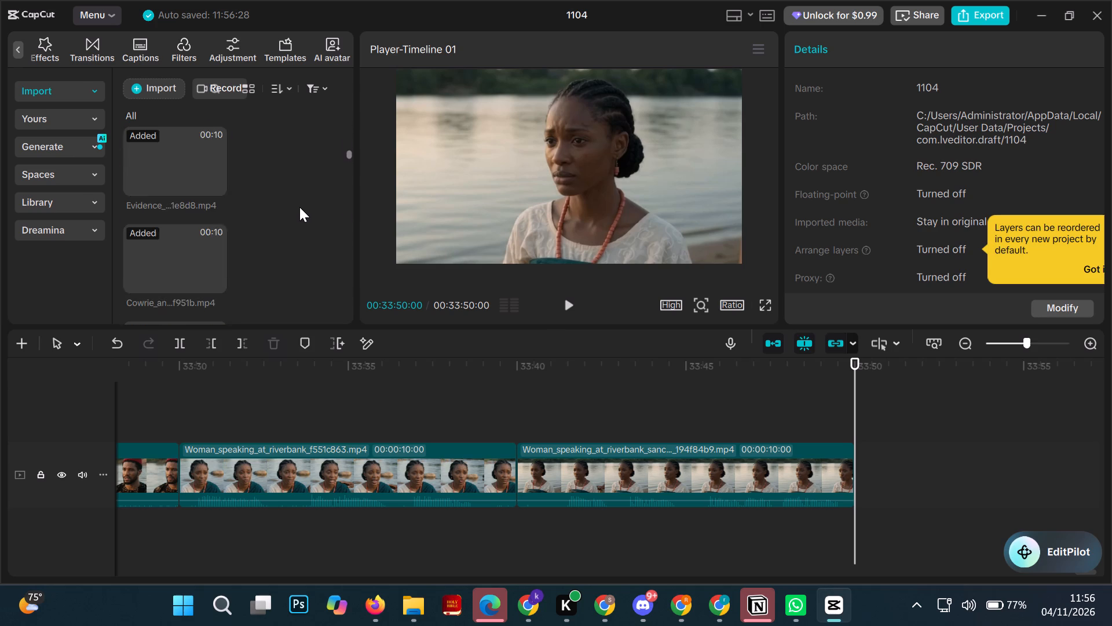
scroll(299, 207, "down", 20)
scroll(299, 207, "down", 20)
scroll(299, 207, "down", 20)
scroll(299, 207, "down", 3)
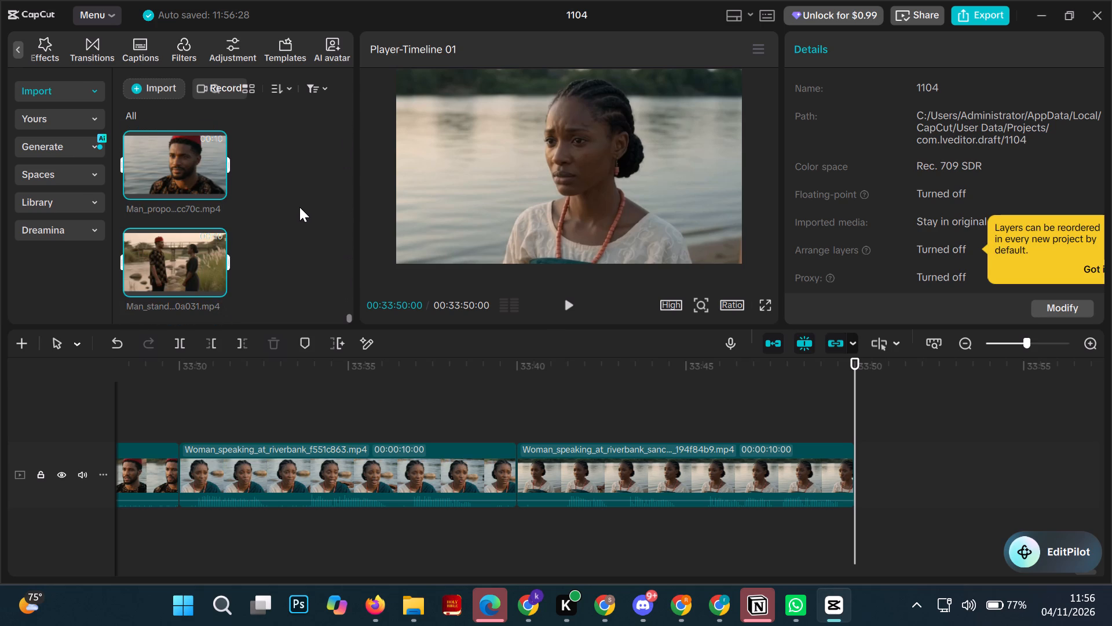
scroll(299, 207, "down", 20)
scroll(299, 207, "down", 13)
scroll(299, 207, "up", 15)
scroll(299, 207, "down", 20)
scroll(299, 207, "down", 20)
scroll(299, 207, "down", 20)
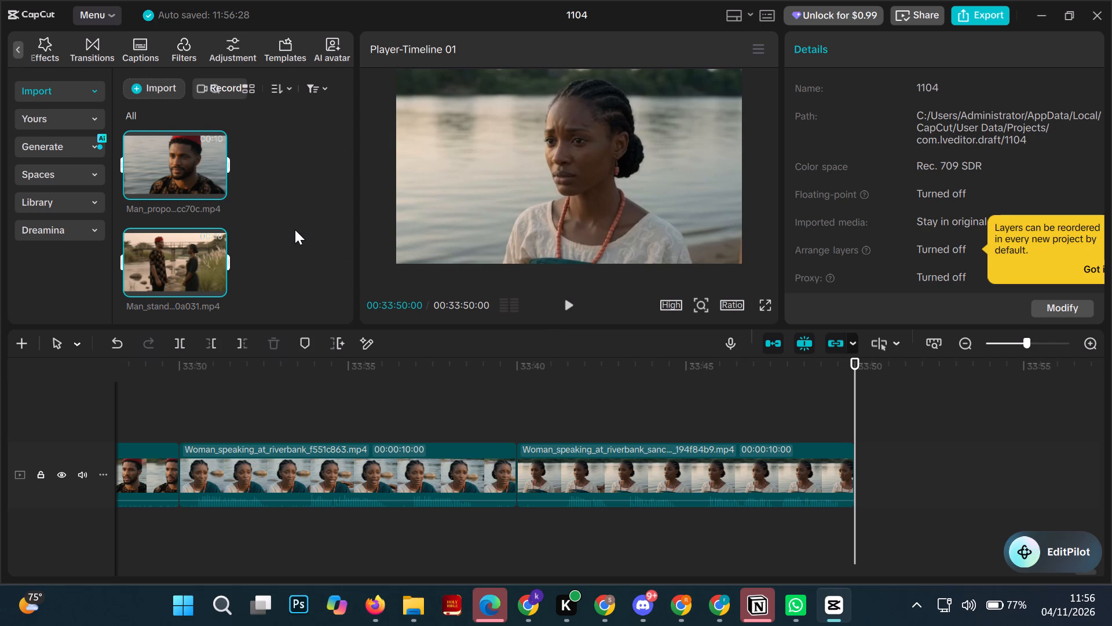
left_click(295, 230)
left_click(295, 230)
scroll(295, 230, "up", 1)
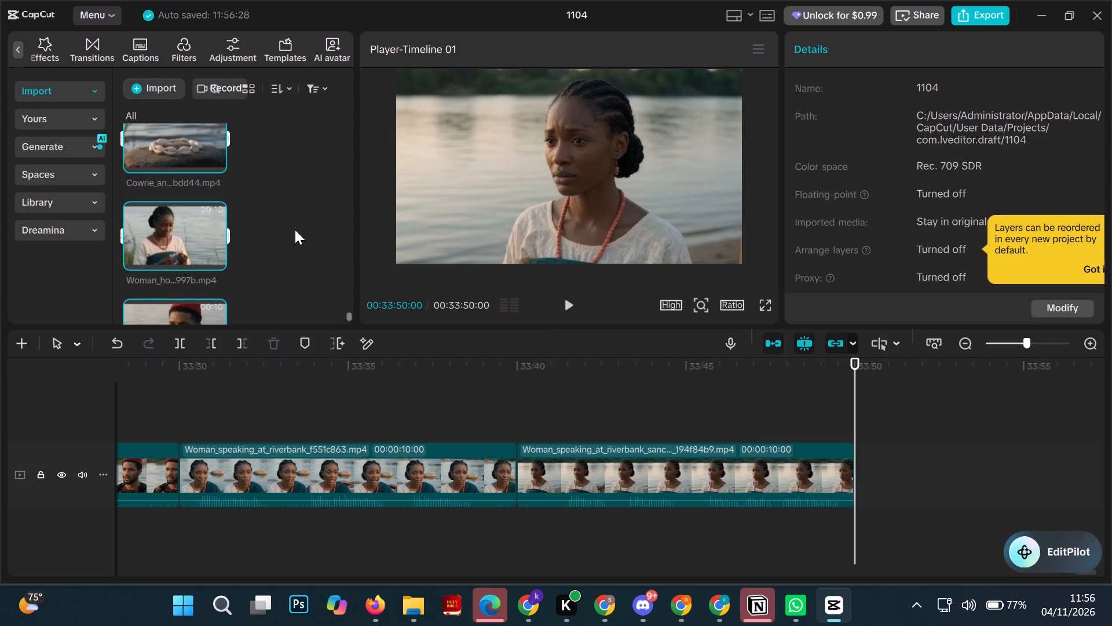
scroll(295, 230, "down", 1)
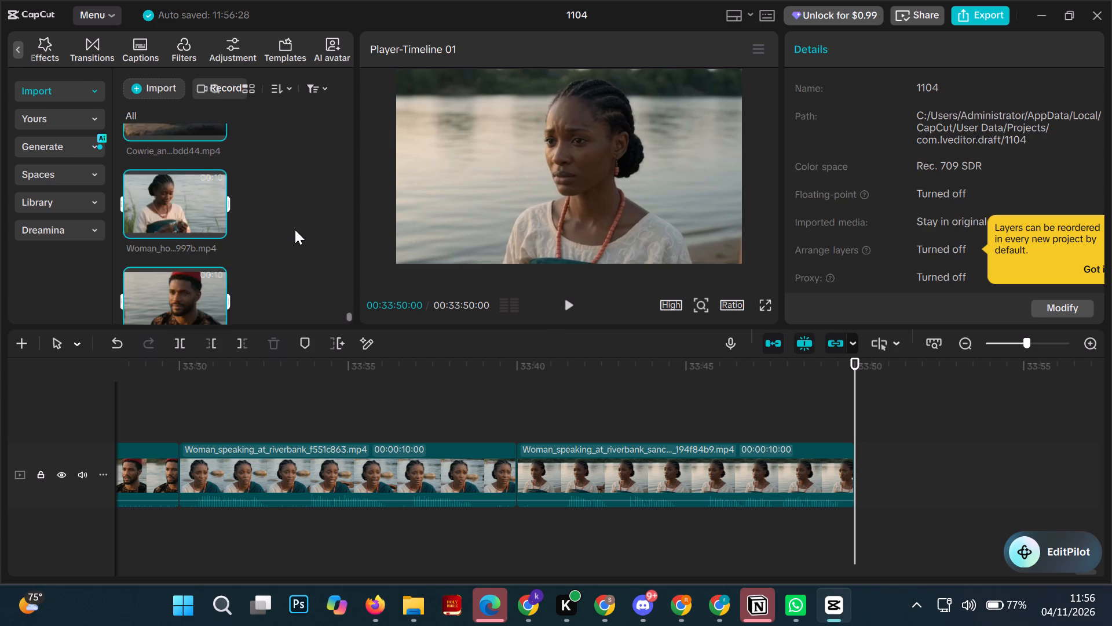
scroll(295, 230, "down", 1)
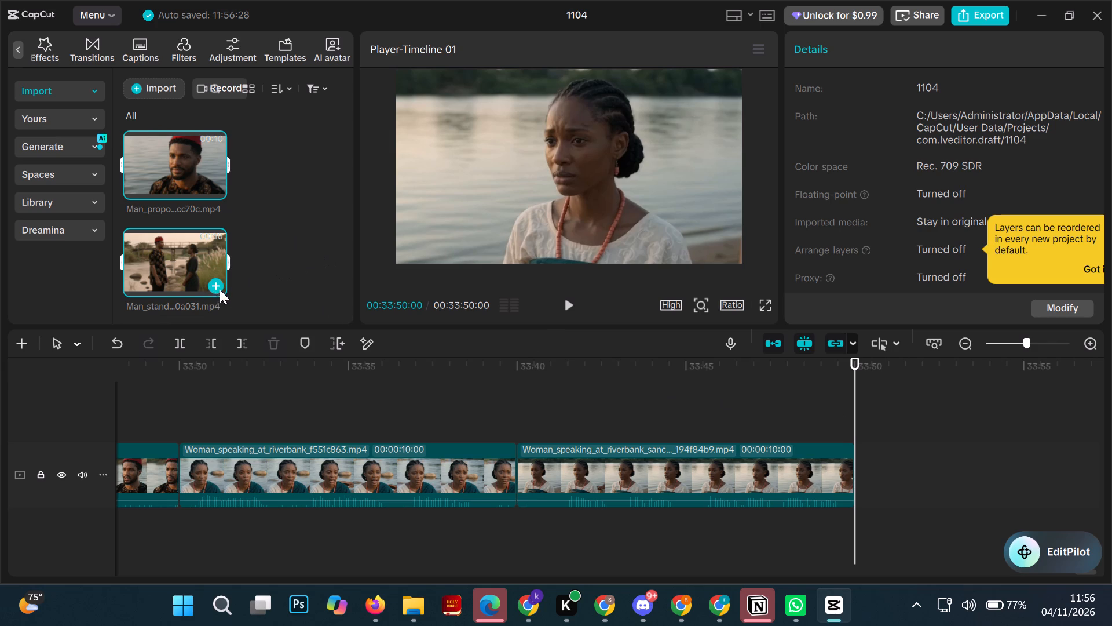
double_click(359, 259)
double_click(272, 274)
double_click(272, 274)
left_click(218, 281)
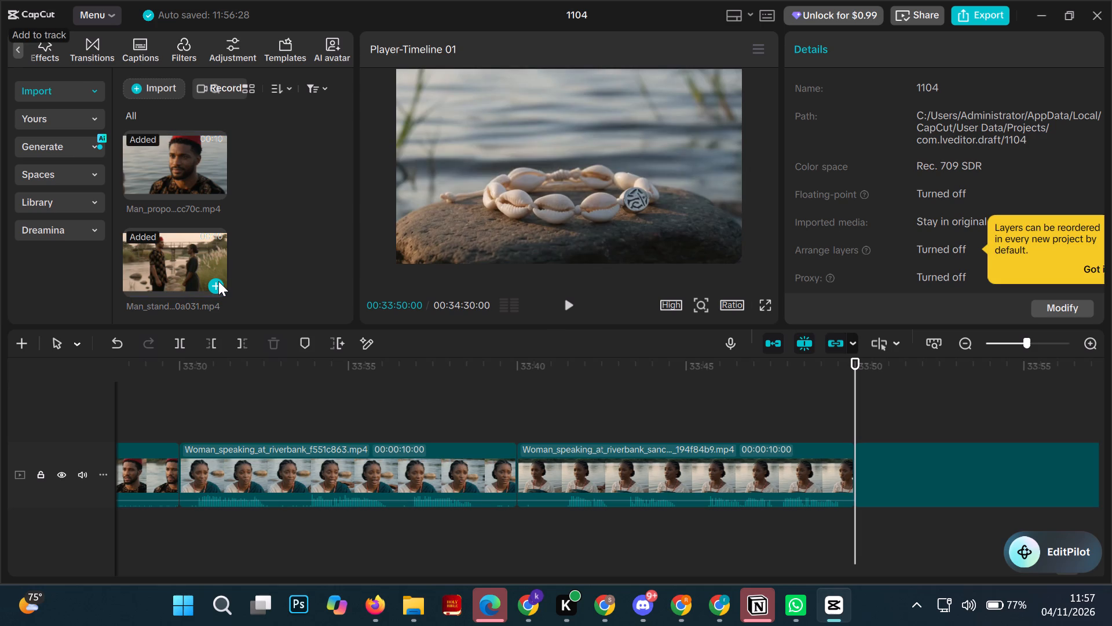
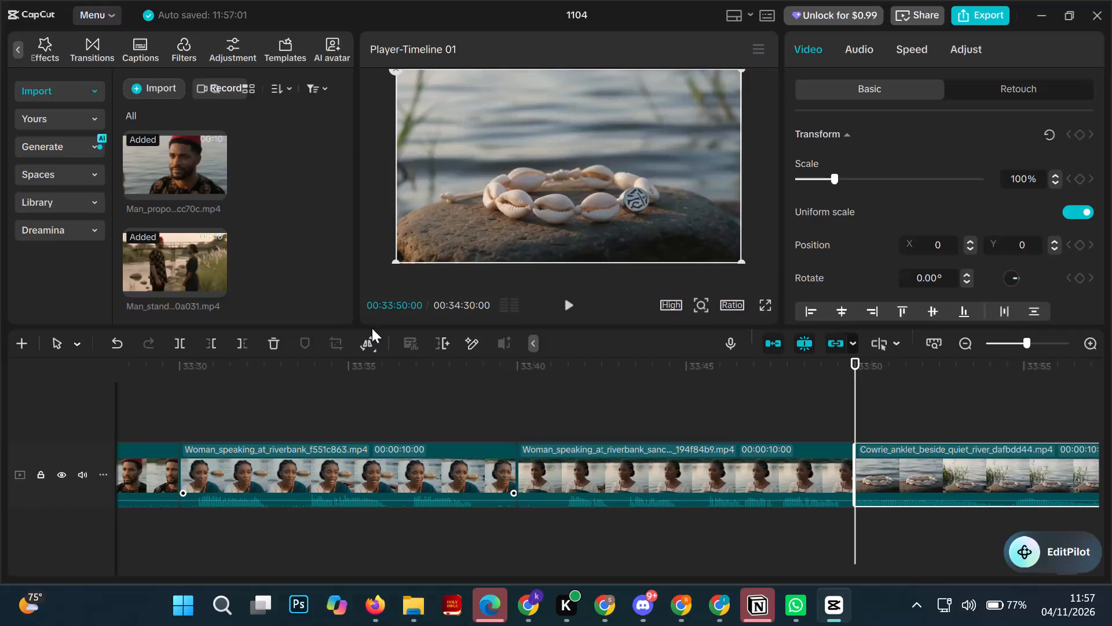
Compare the order of the four appended riverbank clips on the main track with the preceding clips and the media list.
scroll(315, 254, "up", 1)
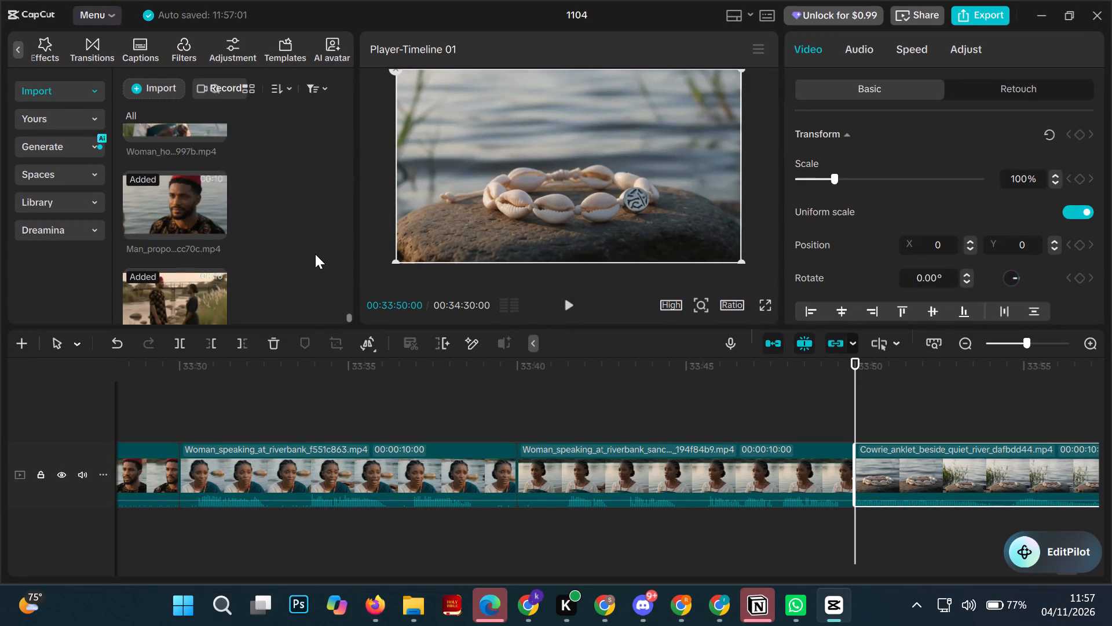
scroll(315, 254, "up", 2)
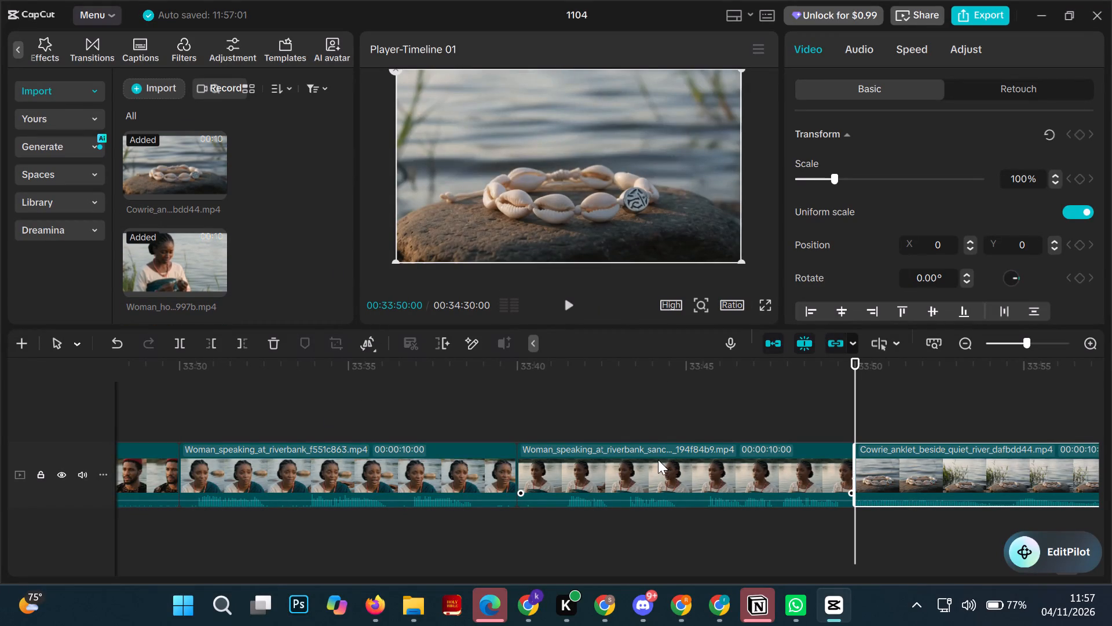
scroll(715, 465, "right", 1)
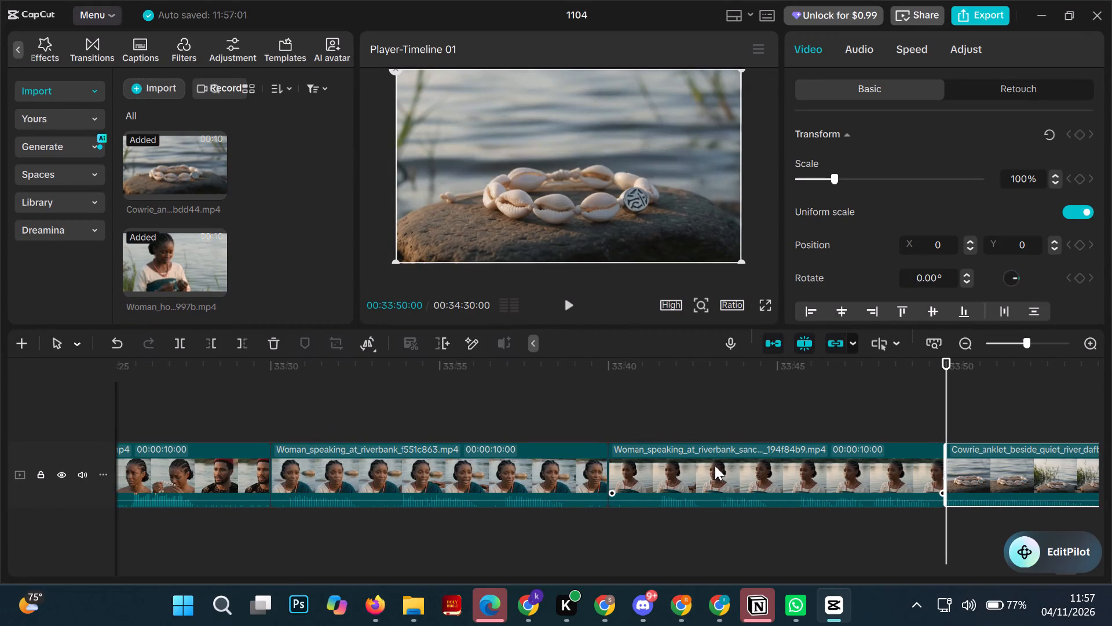
scroll(514, 473, "right", 1)
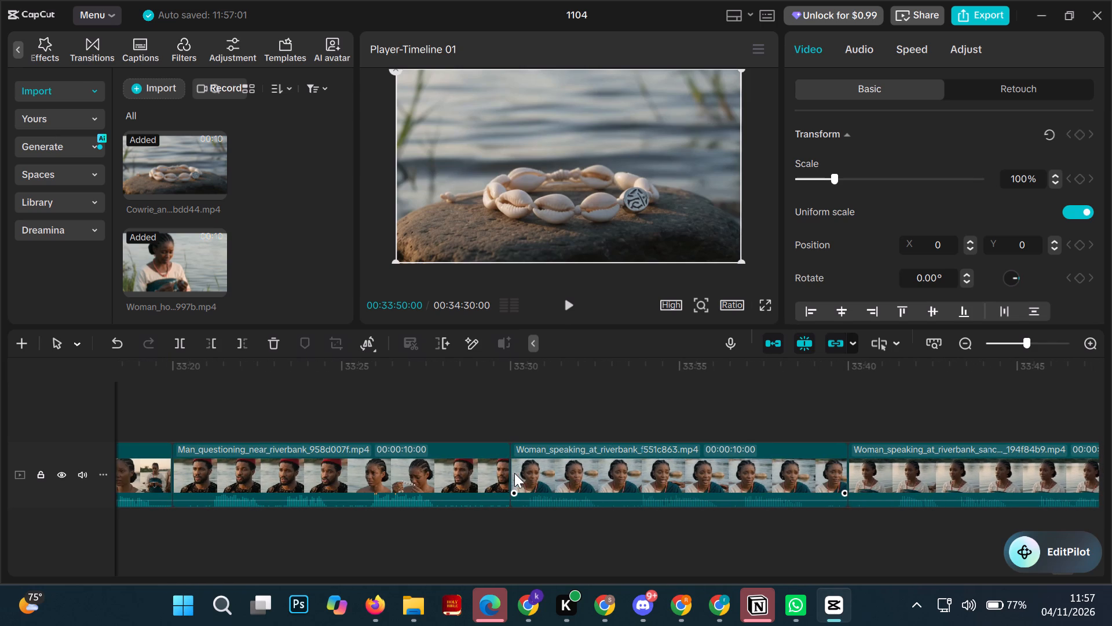
scroll(255, 263, "down", 1)
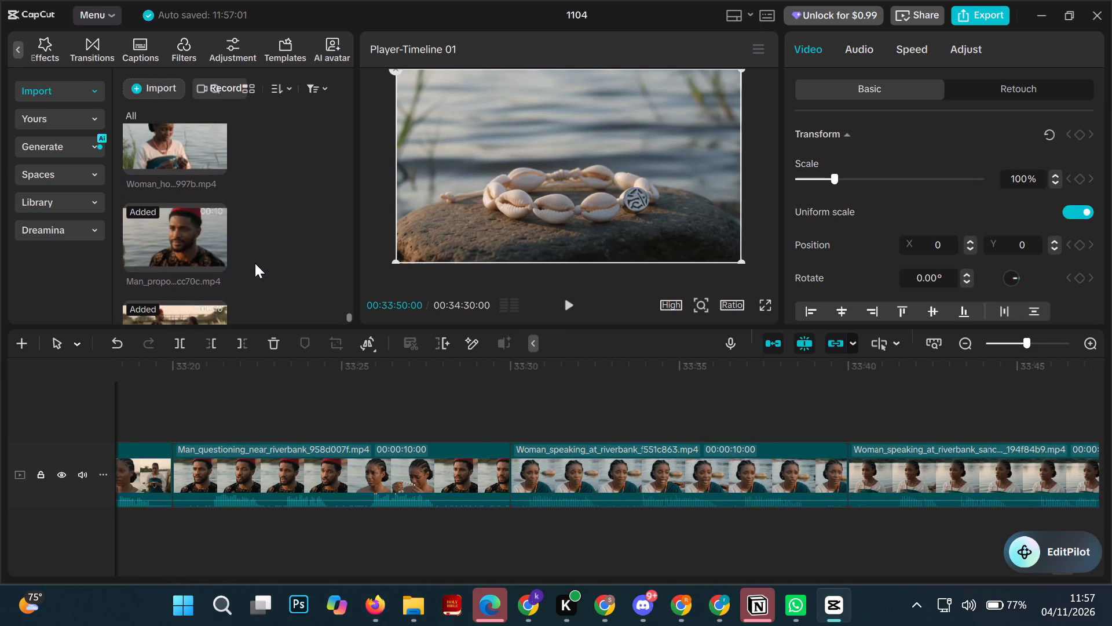
scroll(255, 263, "down", 1)
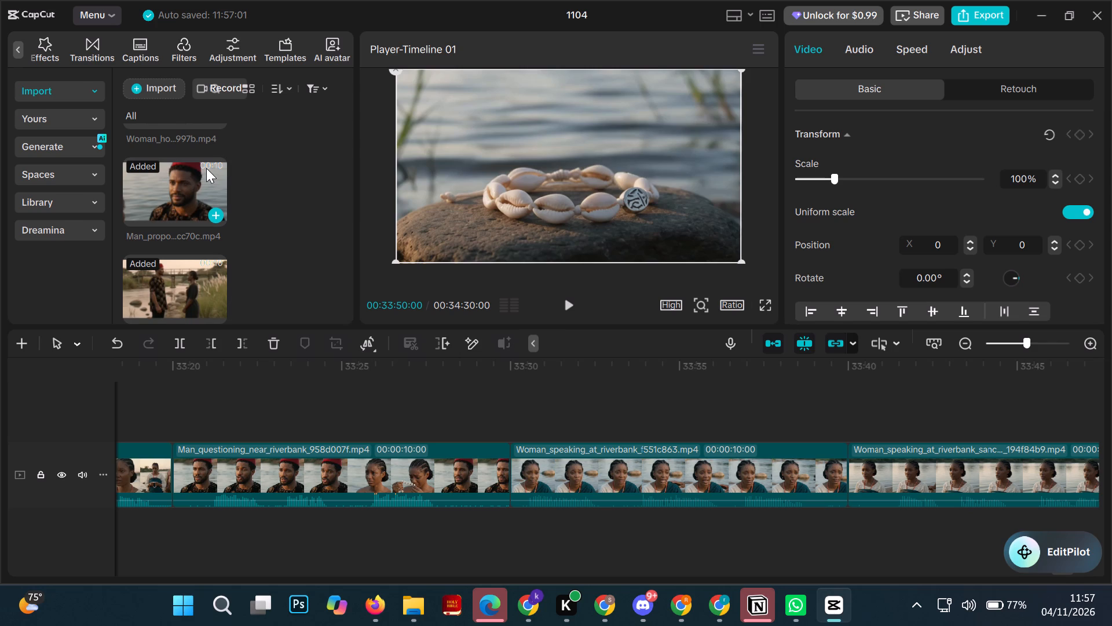
scroll(206, 168, "up", 1)
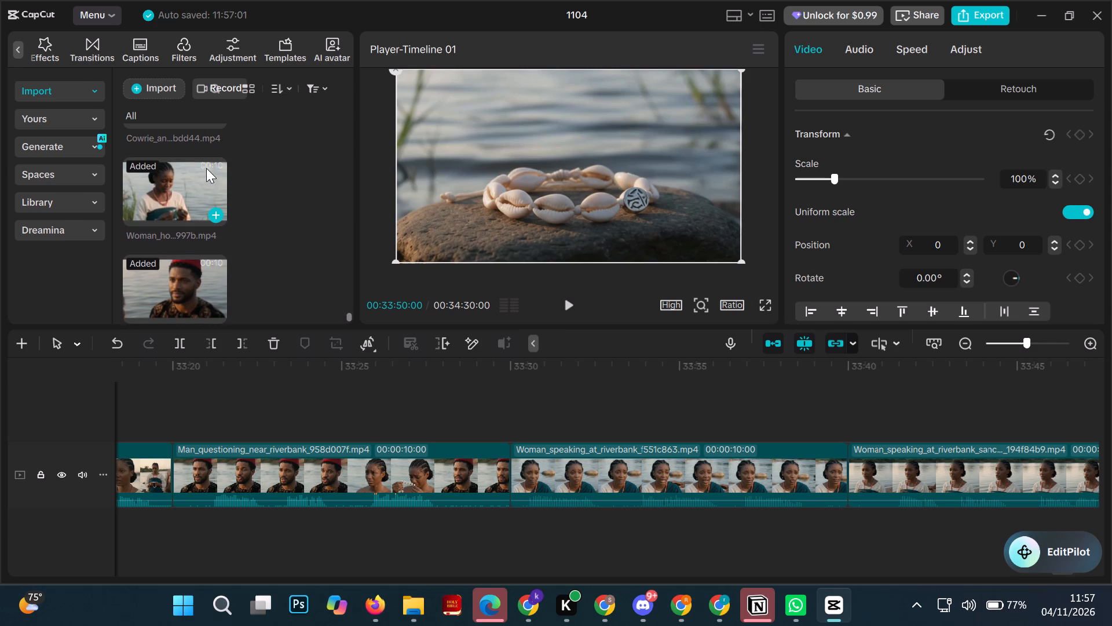
scroll(206, 168, "up", 1)
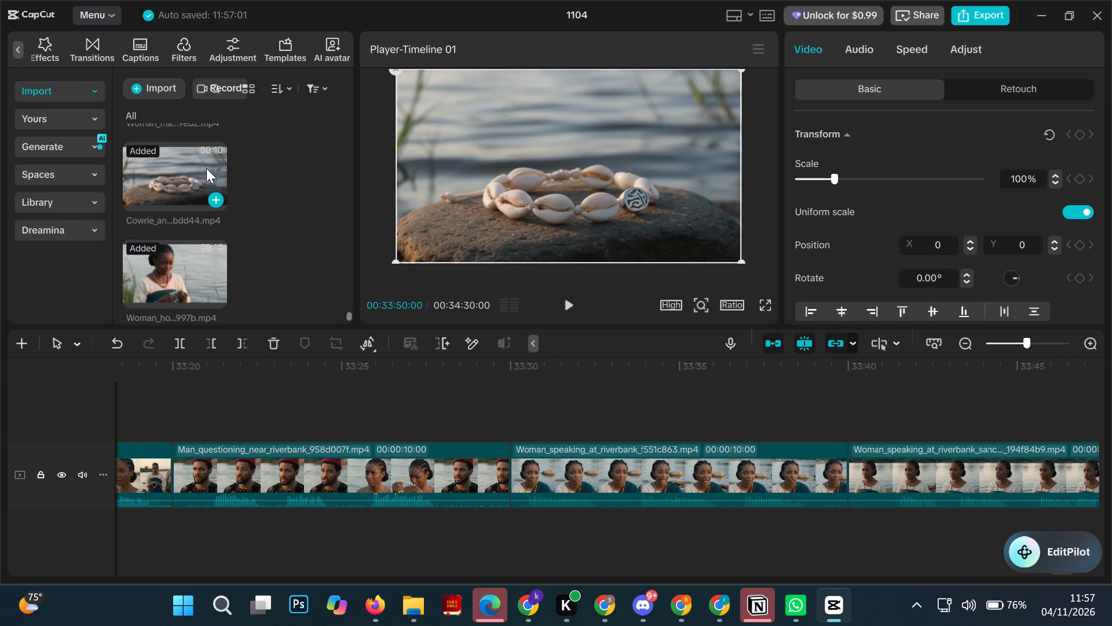
scroll(206, 168, "up", 1)
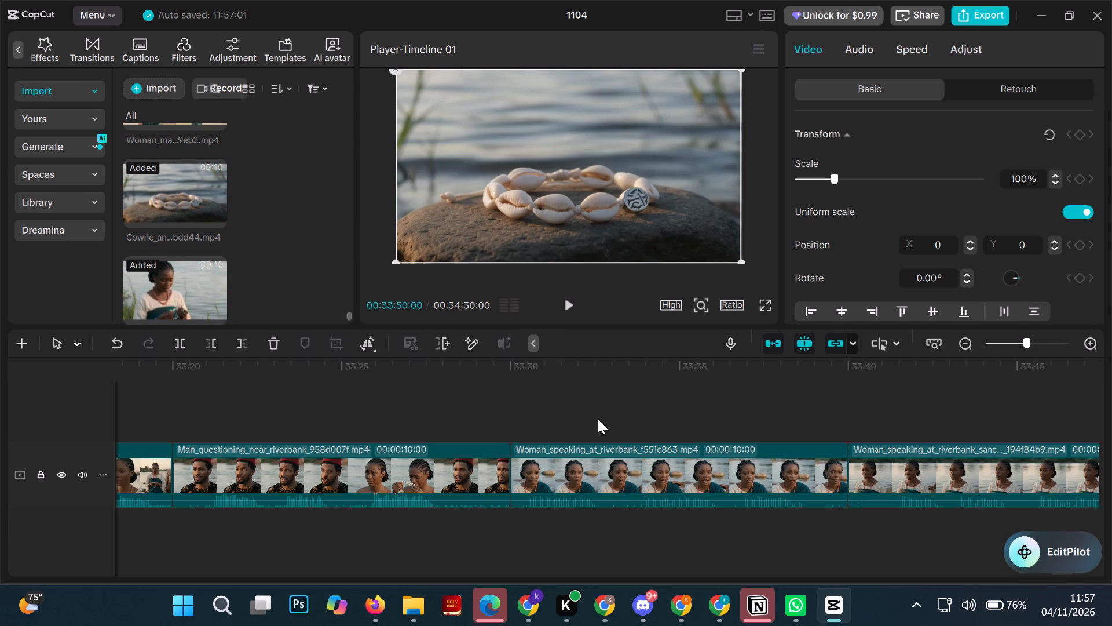
scroll(285, 230, "down", 1)
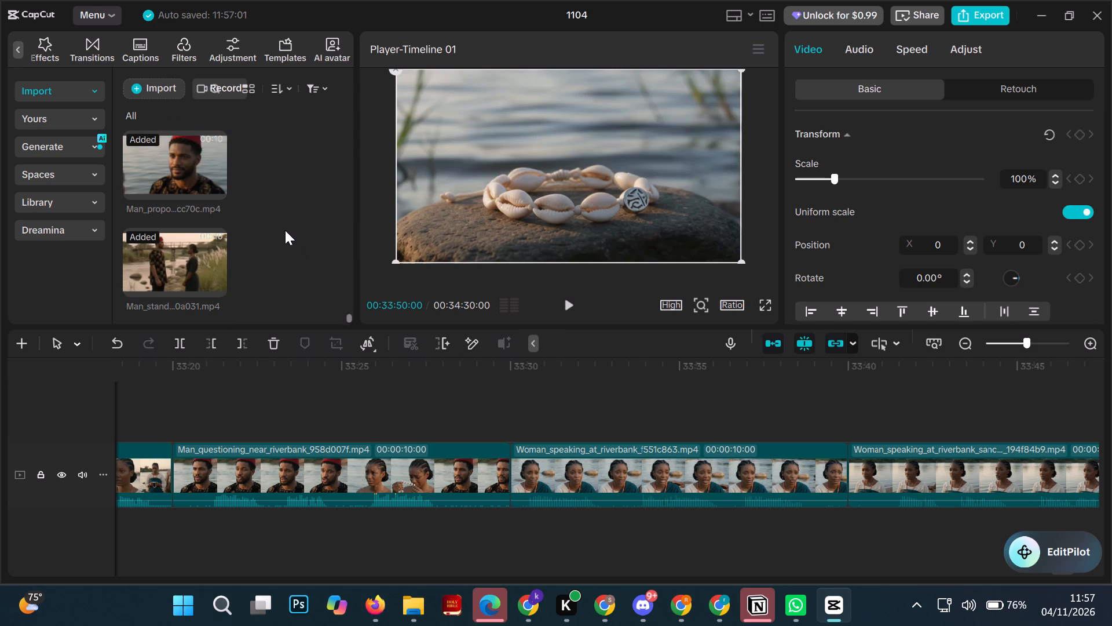
scroll(285, 230, "down", 1)
scroll(521, 462, "left", 3)
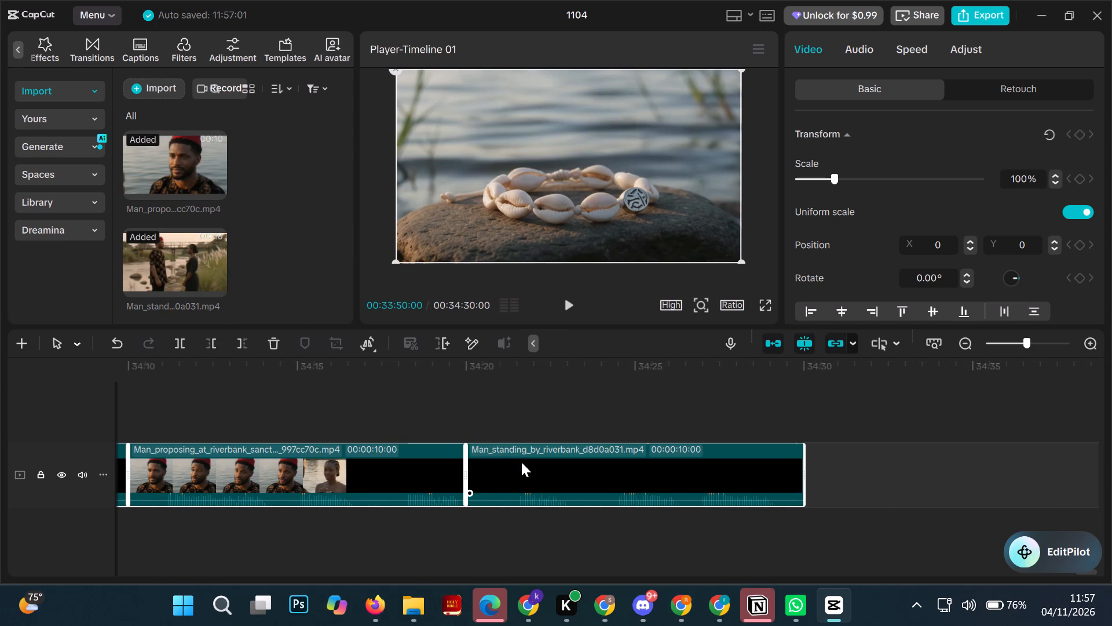
scroll(521, 462, "left", 3)
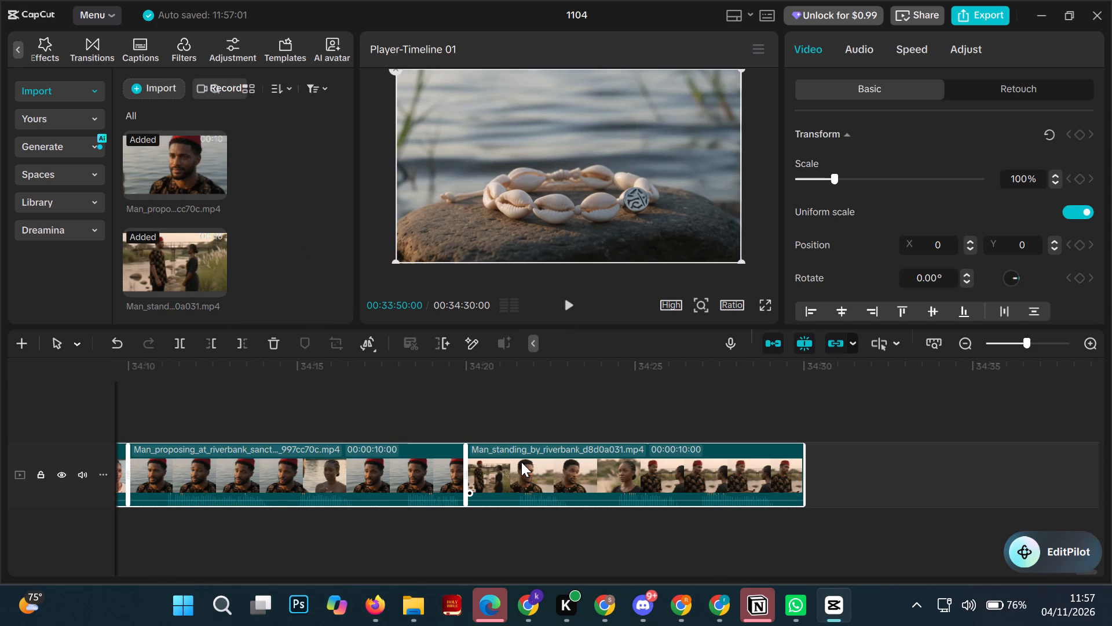
scroll(521, 462, "left", 1)
scroll(639, 465, "left", 3)
Undo adding the four clips to the main track at 33:50.
key("ctrl+z")
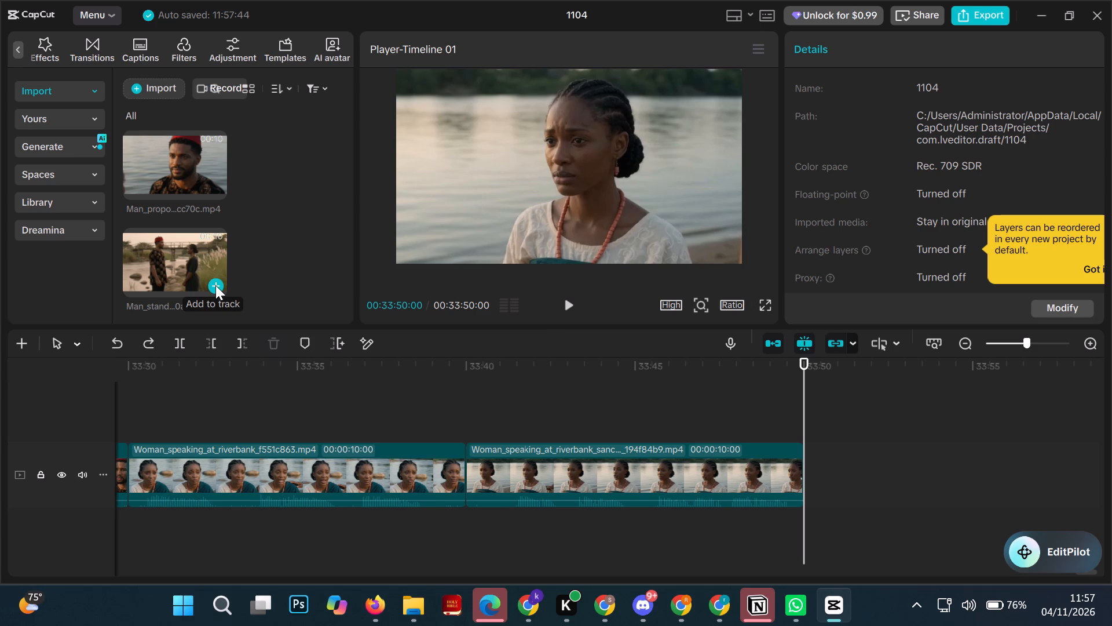
Append Man_standing_by_riverbank_d8d0a031 at 33:50 and Man_proposing_at_riverbank_sanct..._997cc70c at 34:00 on the main track.
left_click(215, 285)
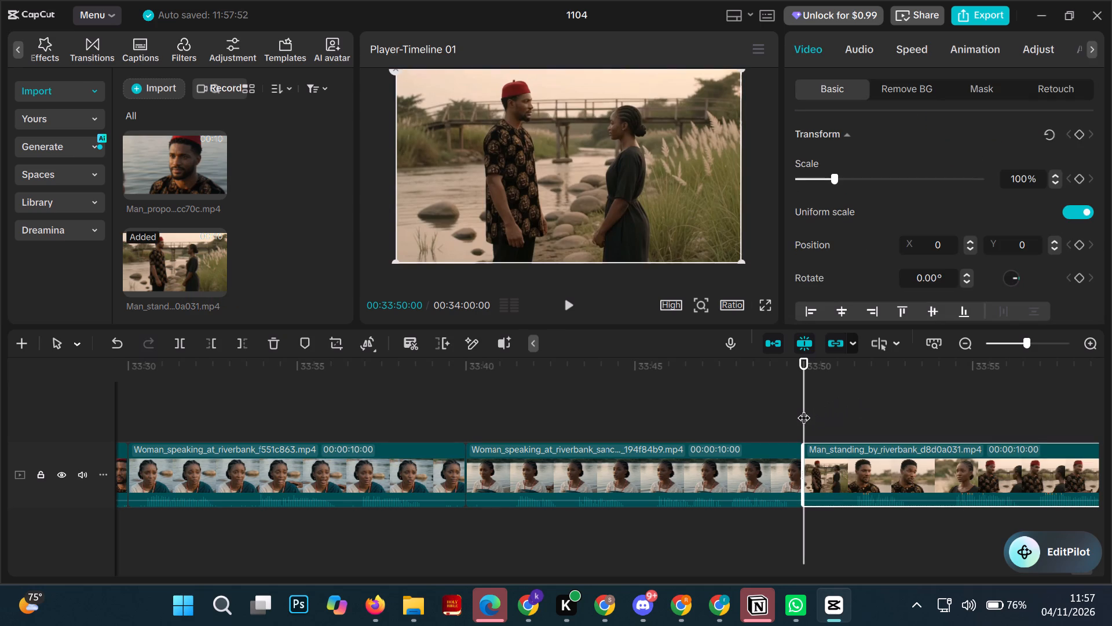
left_click_drag(803, 409, 1064, 504)
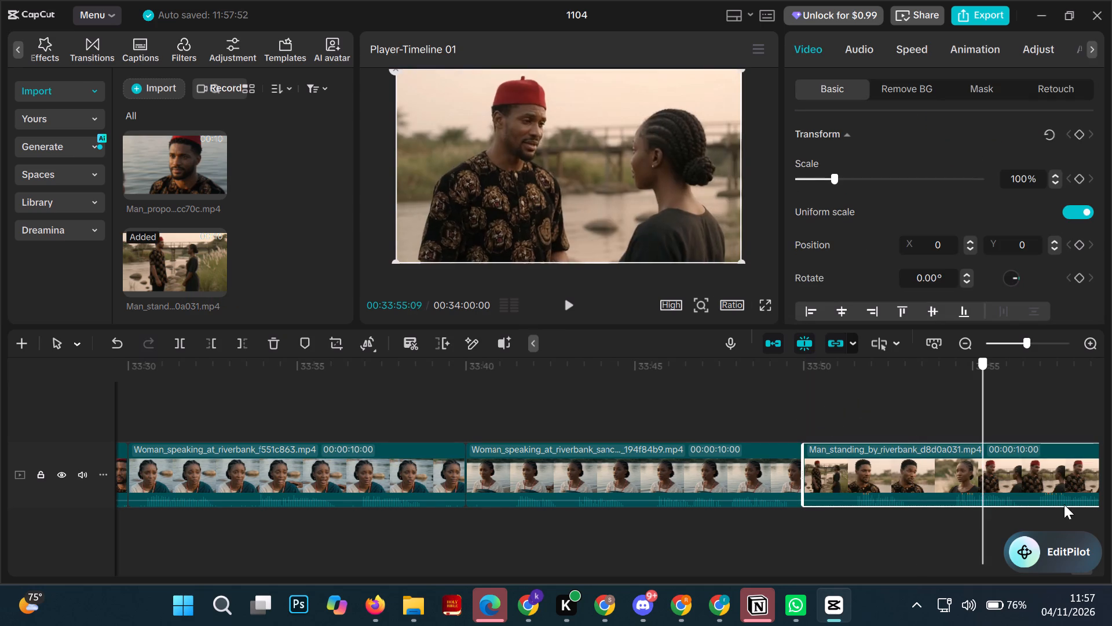
left_click_drag(1064, 504, 1111, 547)
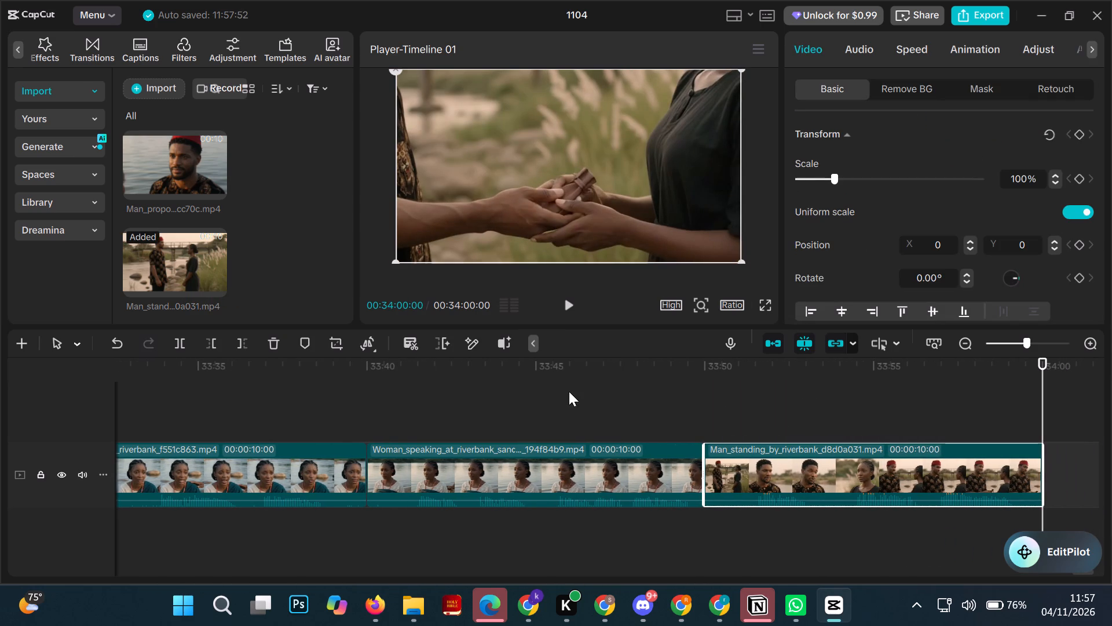
left_click(220, 186)
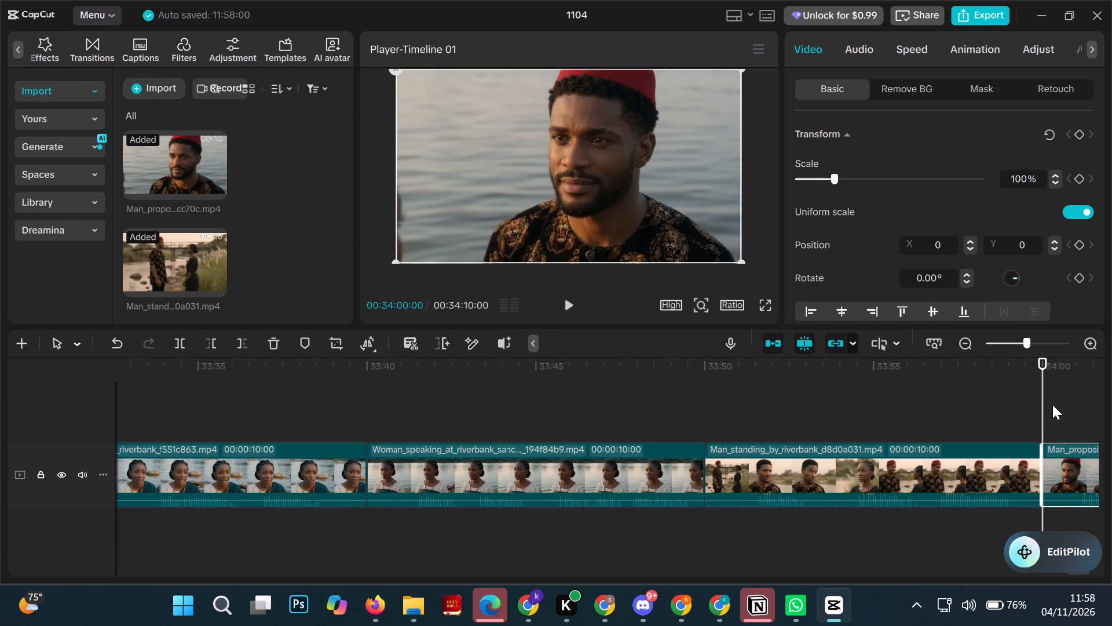
Append Woman_holding_cowrie_anklet_bc3a997b at 34:10 and Cowrie_anklet_beside_quiet_river_dafbdd44 at 34:20 on the main track.
left_click_drag(1043, 403, 1111, 415)
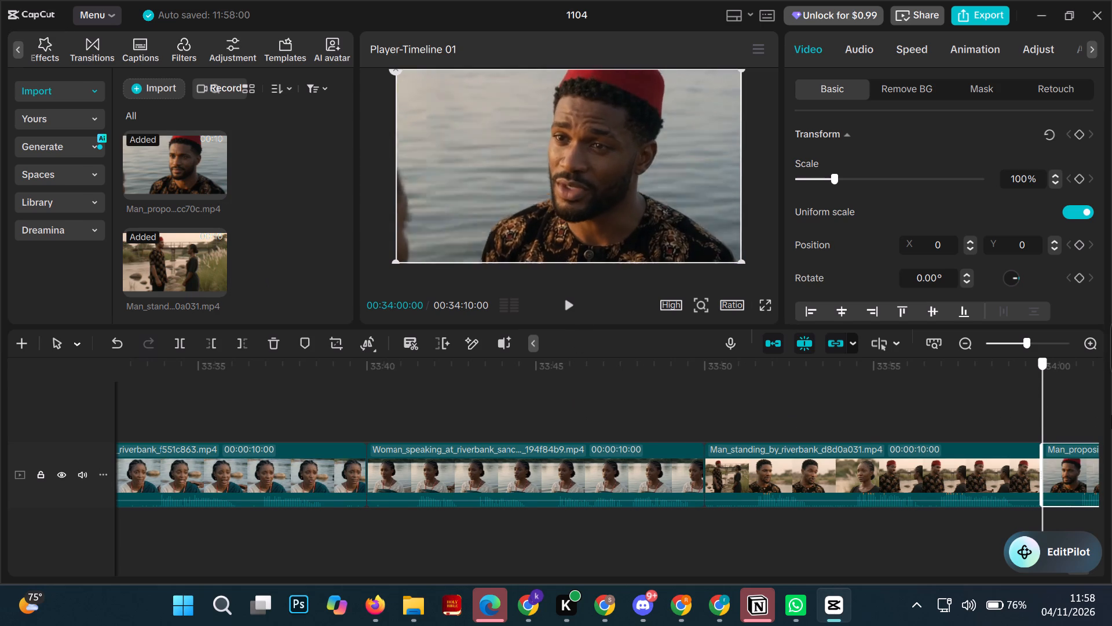
left_click_drag(1111, 415, 1111, 457)
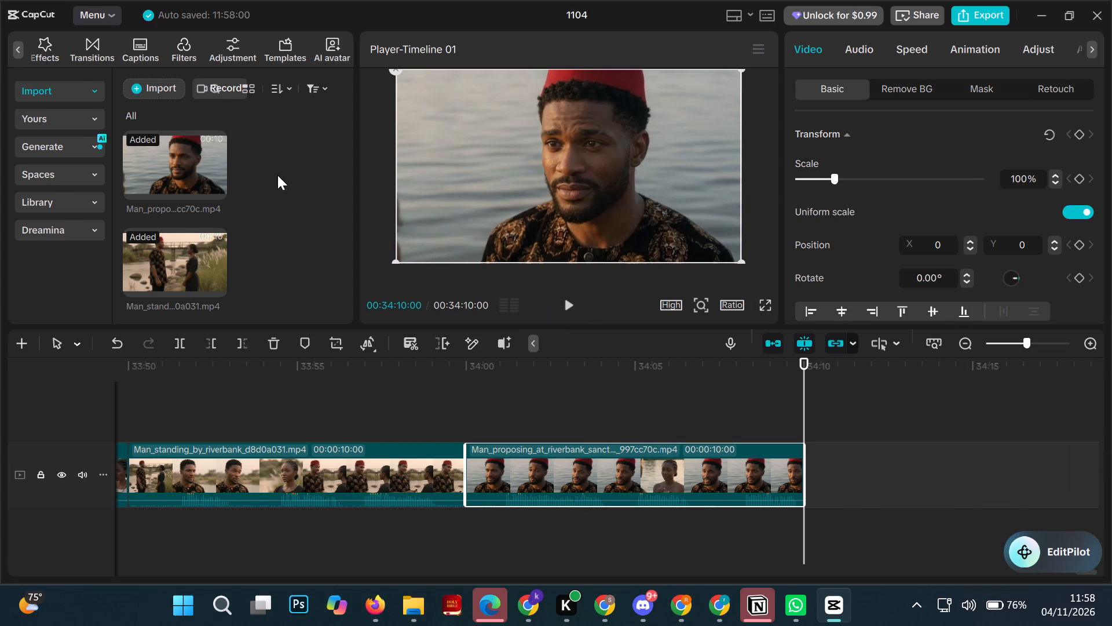
scroll(277, 175, "up", 1)
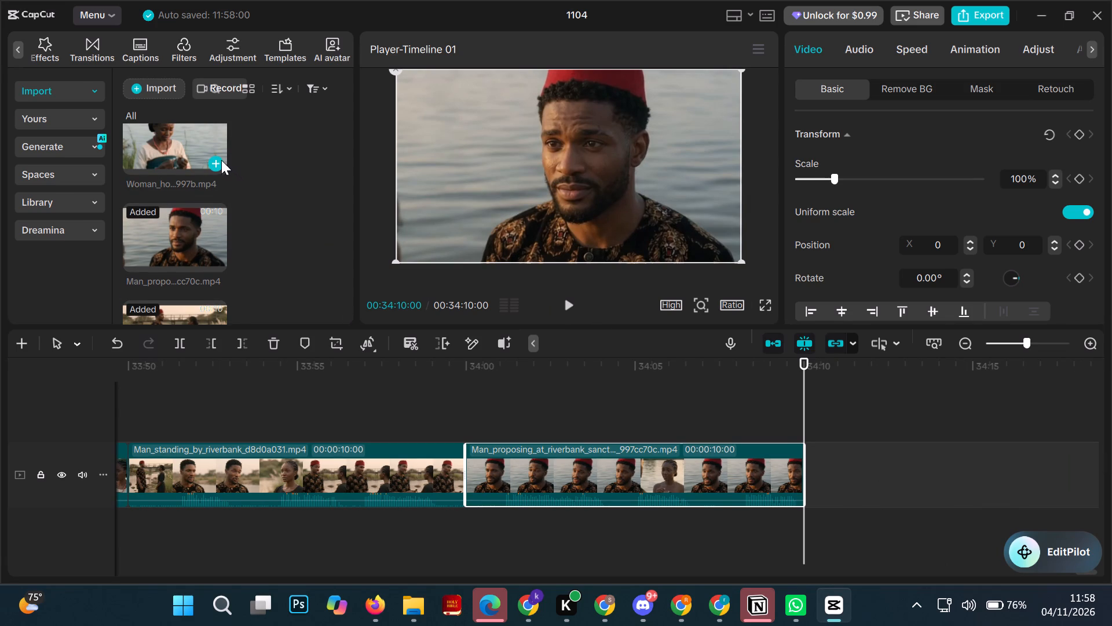
left_click(218, 159)
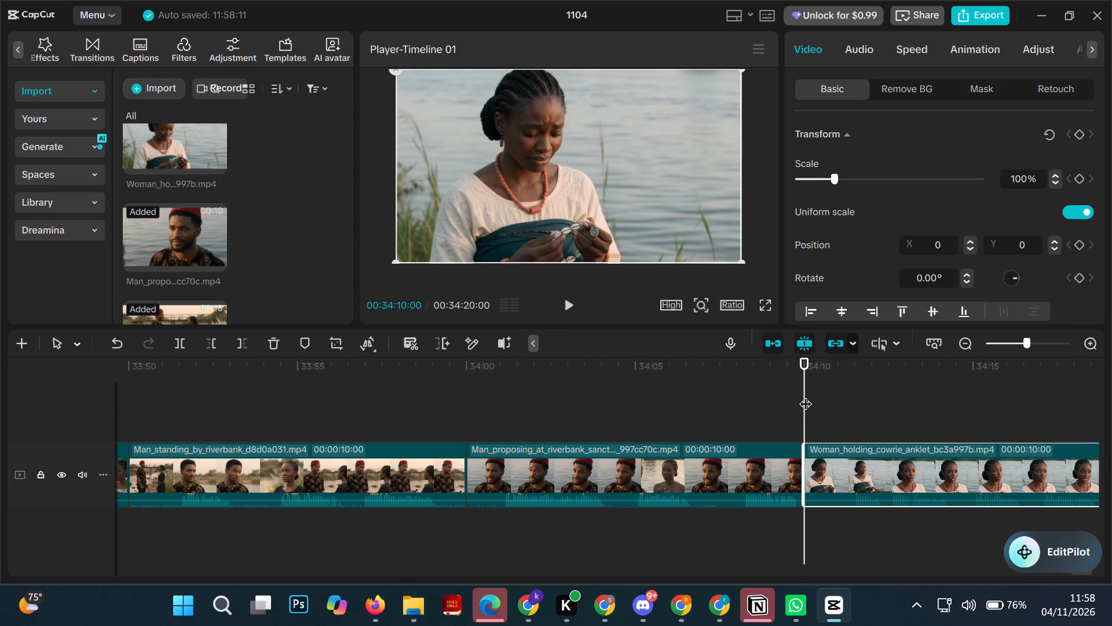
left_click_drag(805, 395, 1111, 496)
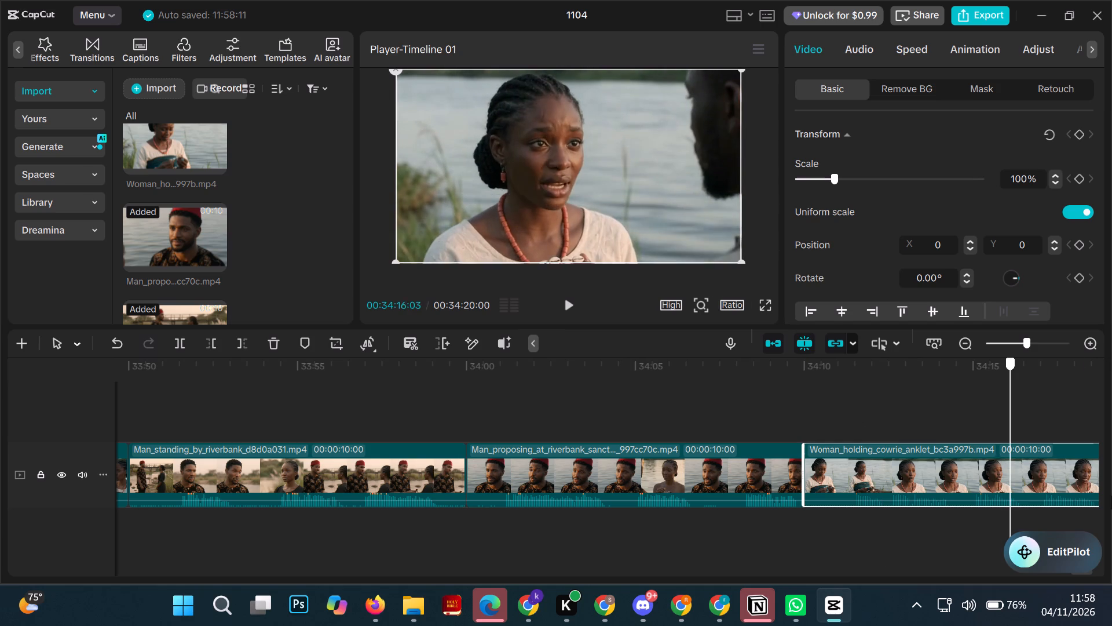
left_click_drag(1111, 496, 1111, 546)
scroll(1111, 546, "right", 1)
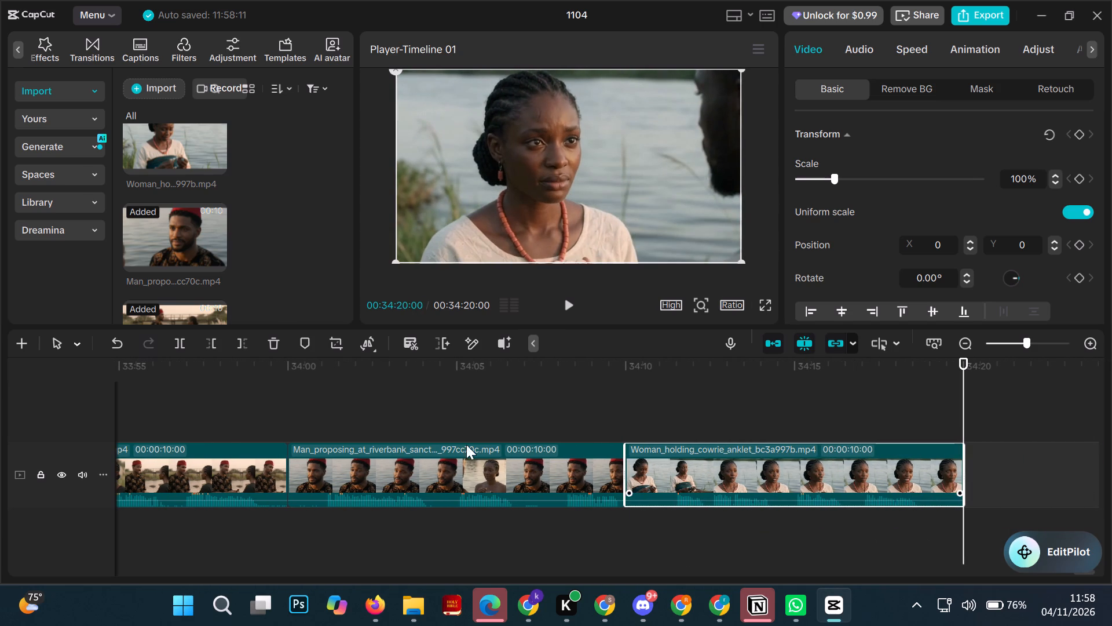
scroll(297, 236, "up", 1)
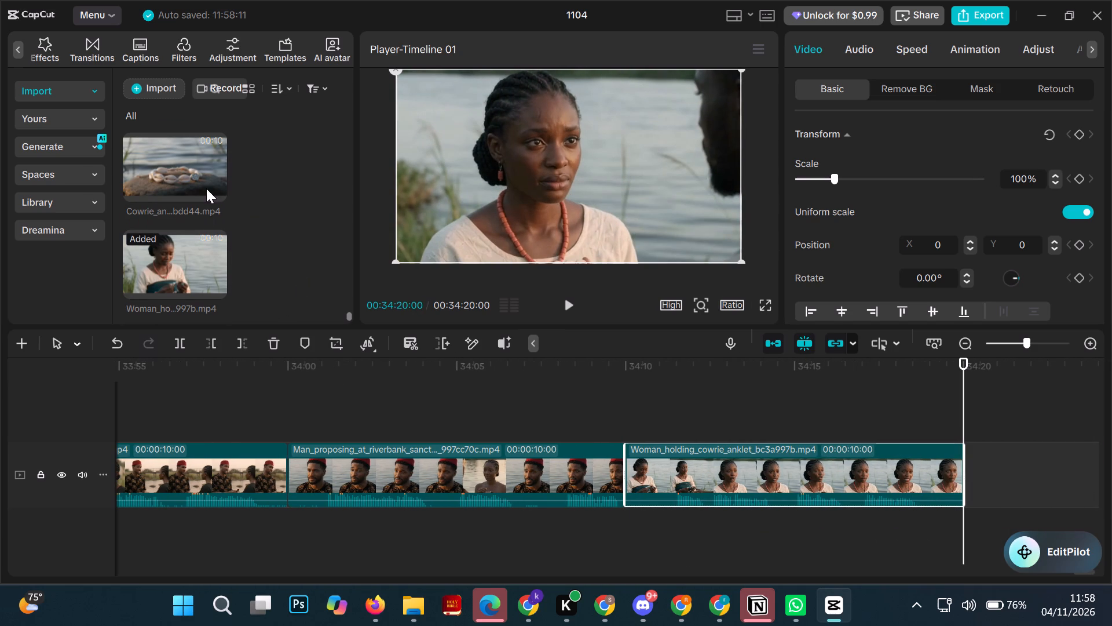
left_click(214, 191)
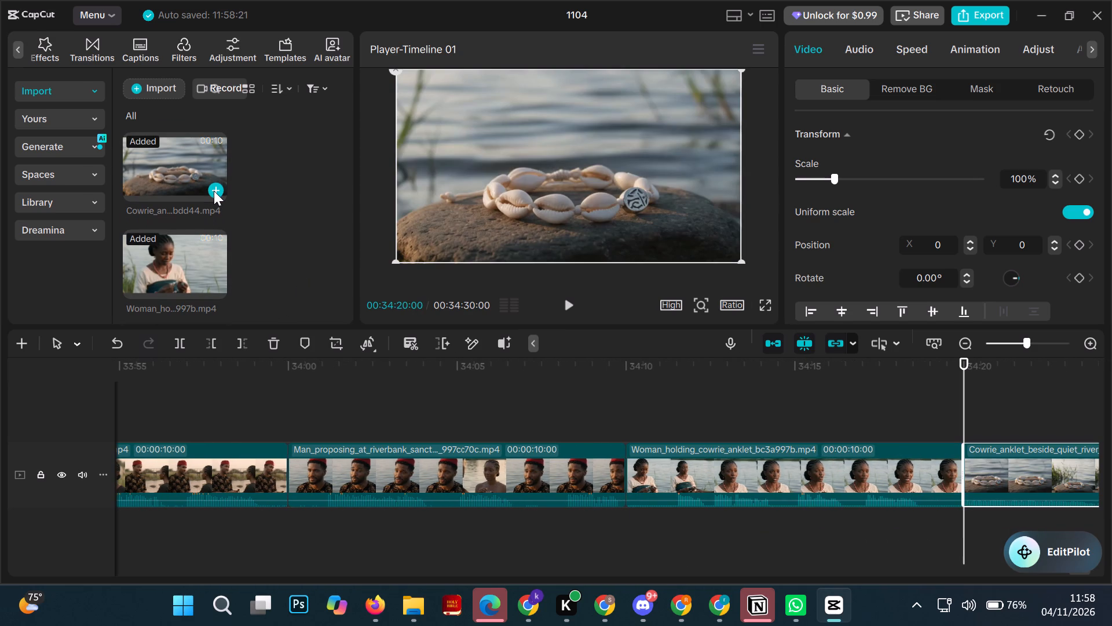
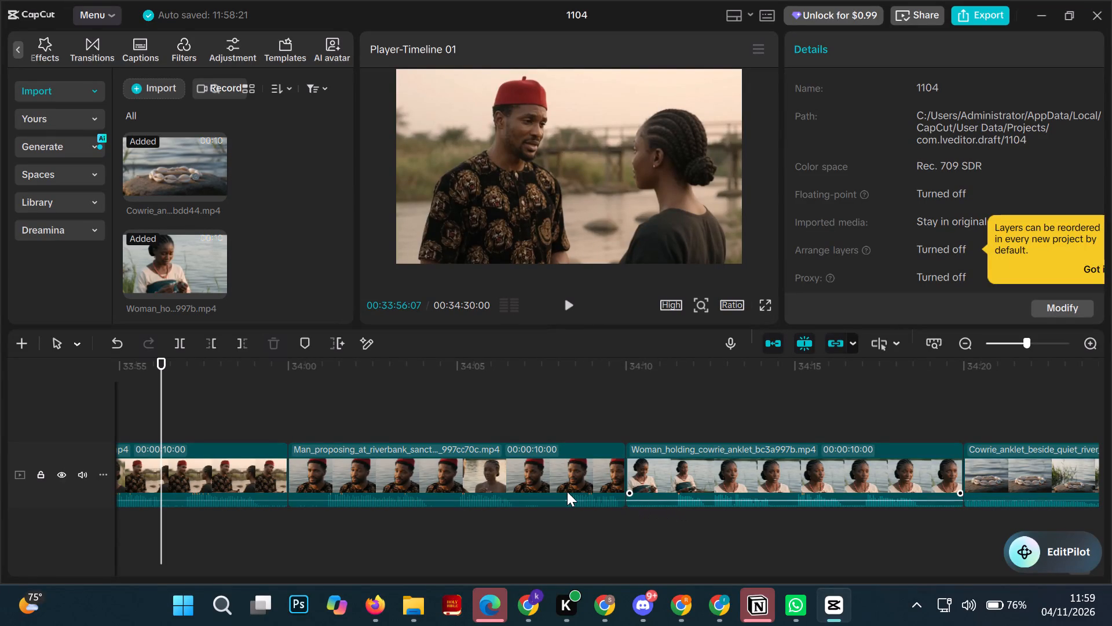
Preview the final two clips on the main track, from the woman holding the anklet to the cowrie anklet shot.
left_click(829, 402)
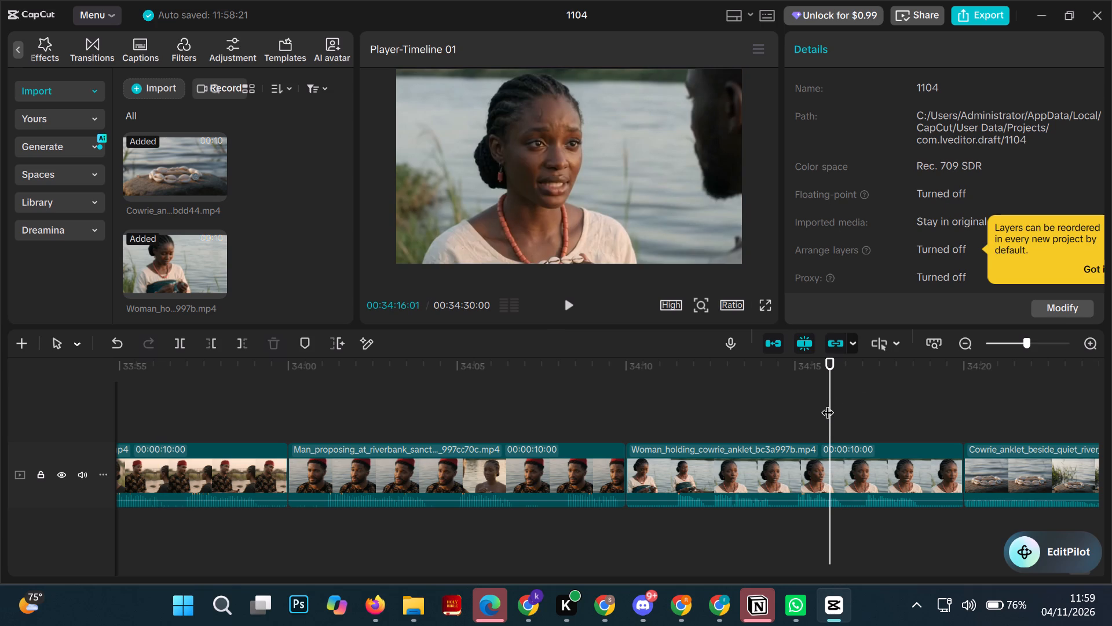
left_click_drag(827, 403, 1111, 385)
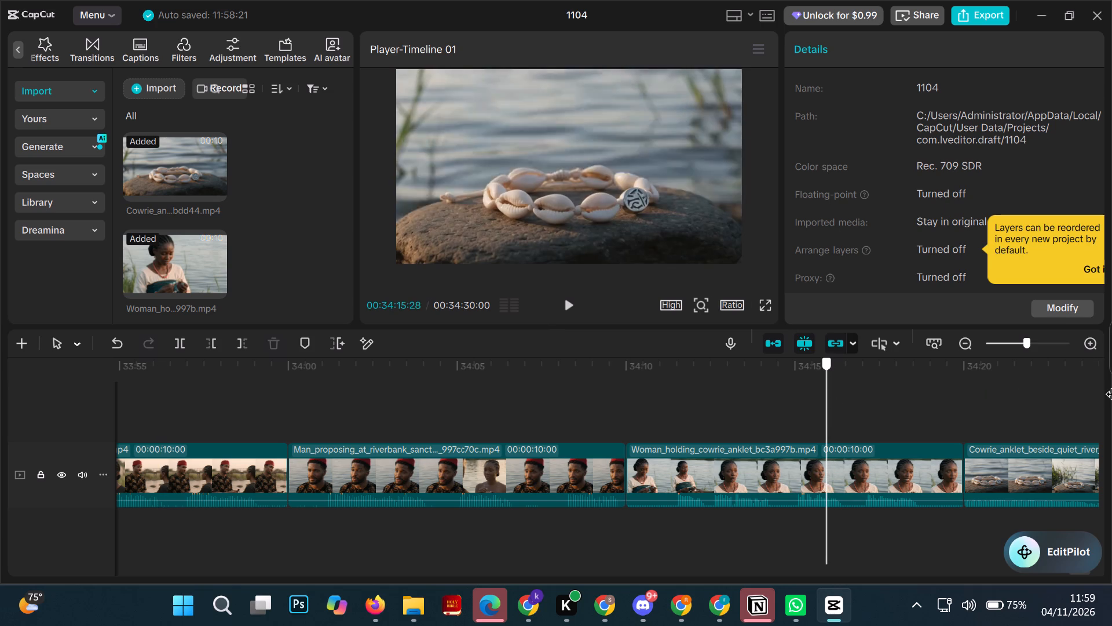
left_click_drag(1111, 385, 1111, 383)
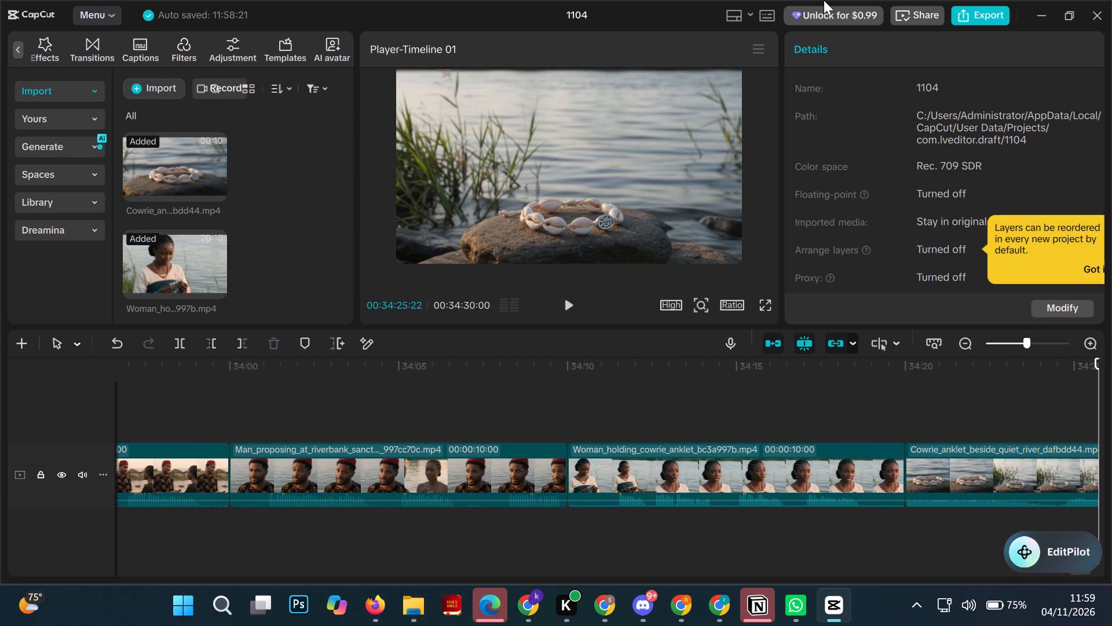
Export the timeline as video 1104 at 720P, recommended bit rate, H.264, mp4 and 30fps.
left_click(965, 8)
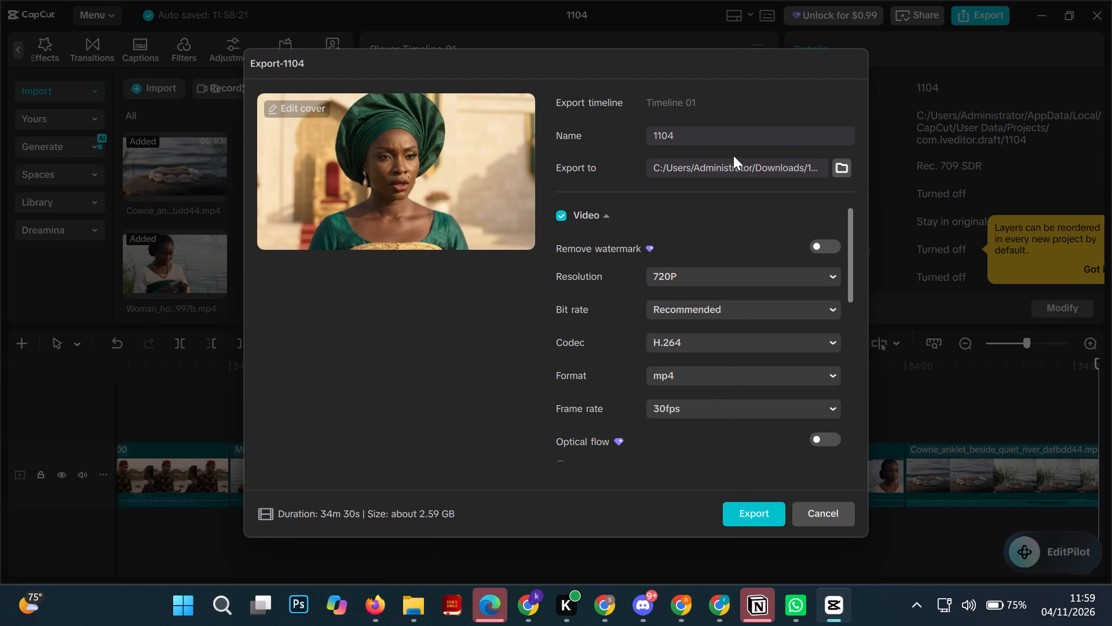
left_click(746, 507)
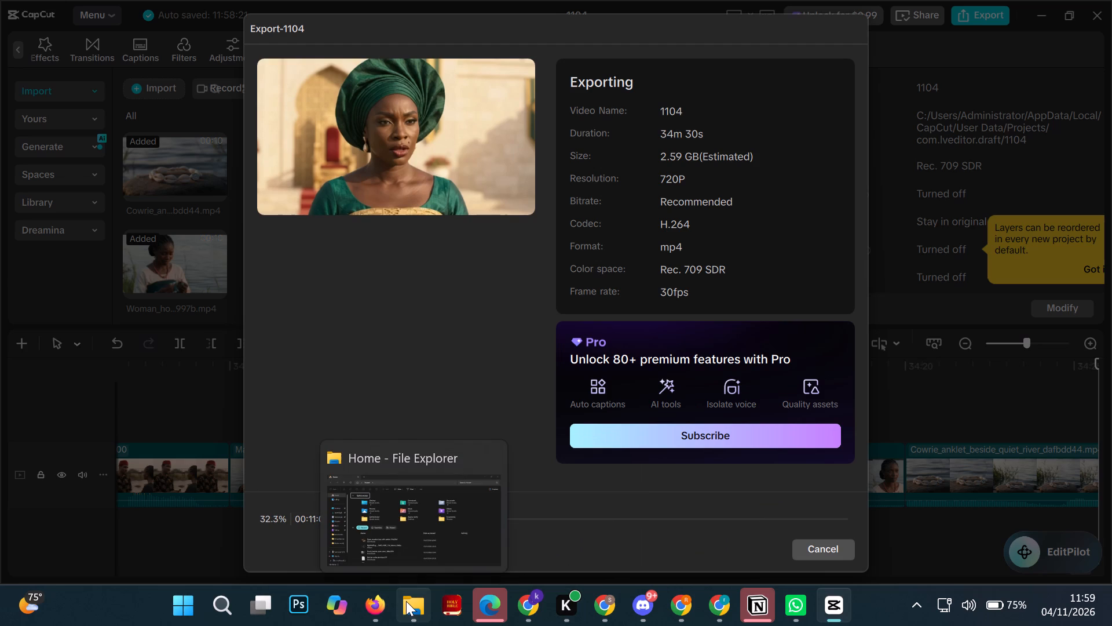
Switch to the Arena chat in Chrome, choose to keep working, and read the Variant A and Variant B thumbnail prompts.
left_click(526, 599)
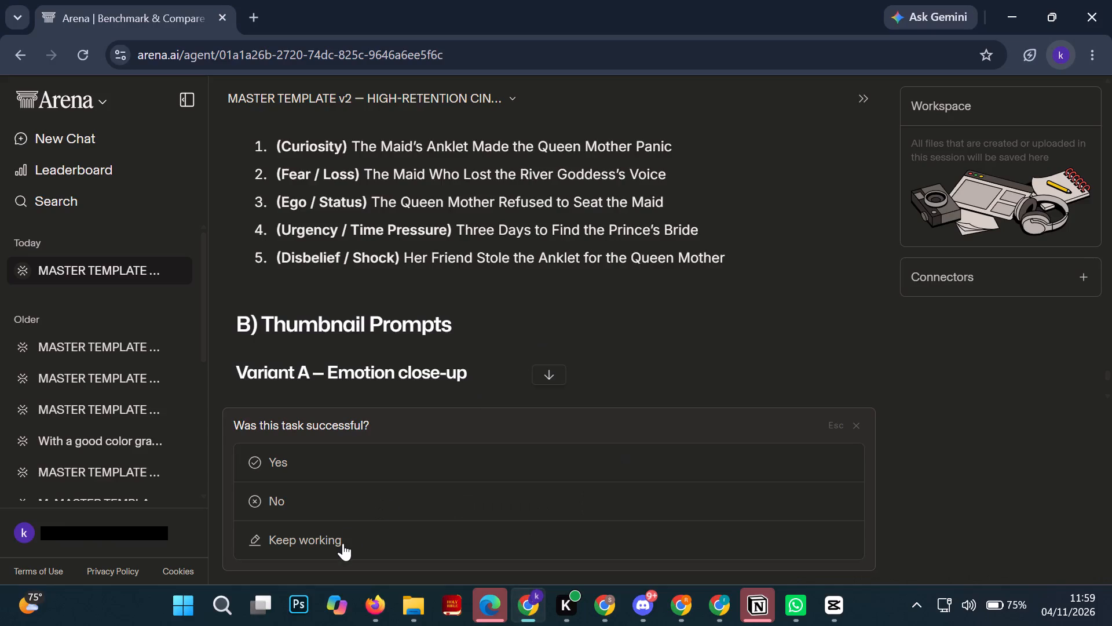
left_click(321, 543)
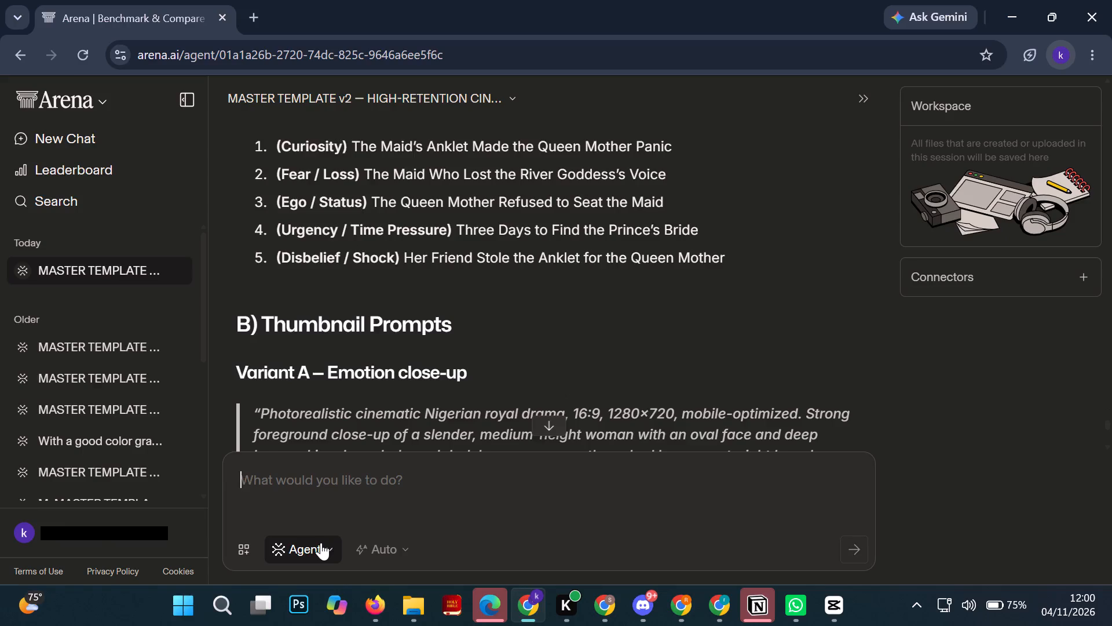
scroll(452, 416, "down", 1)
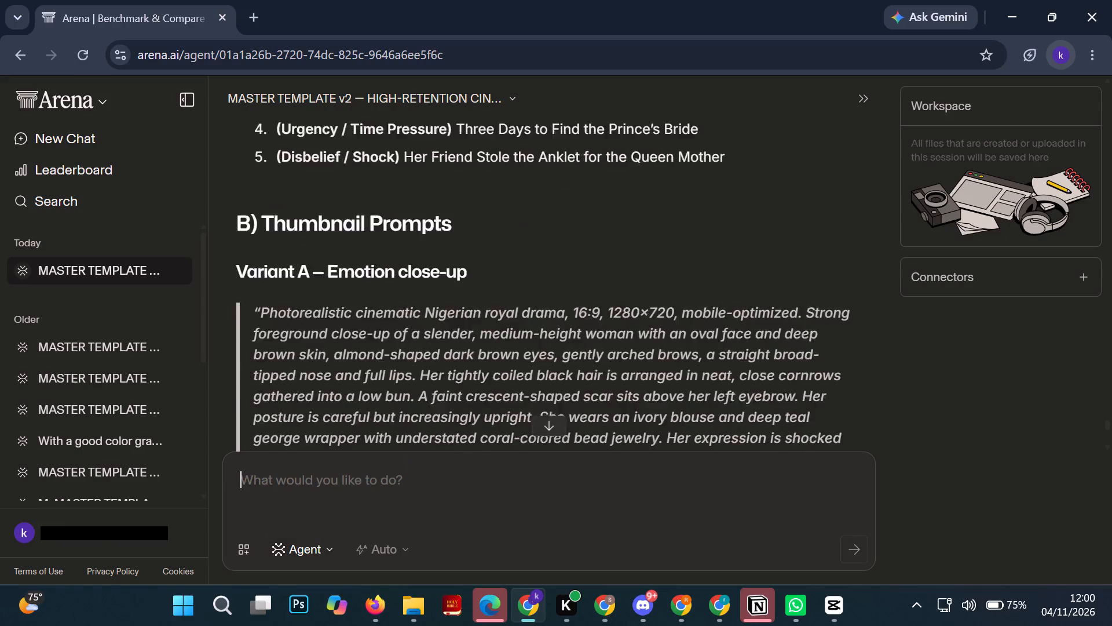
scroll(452, 416, "down", 3)
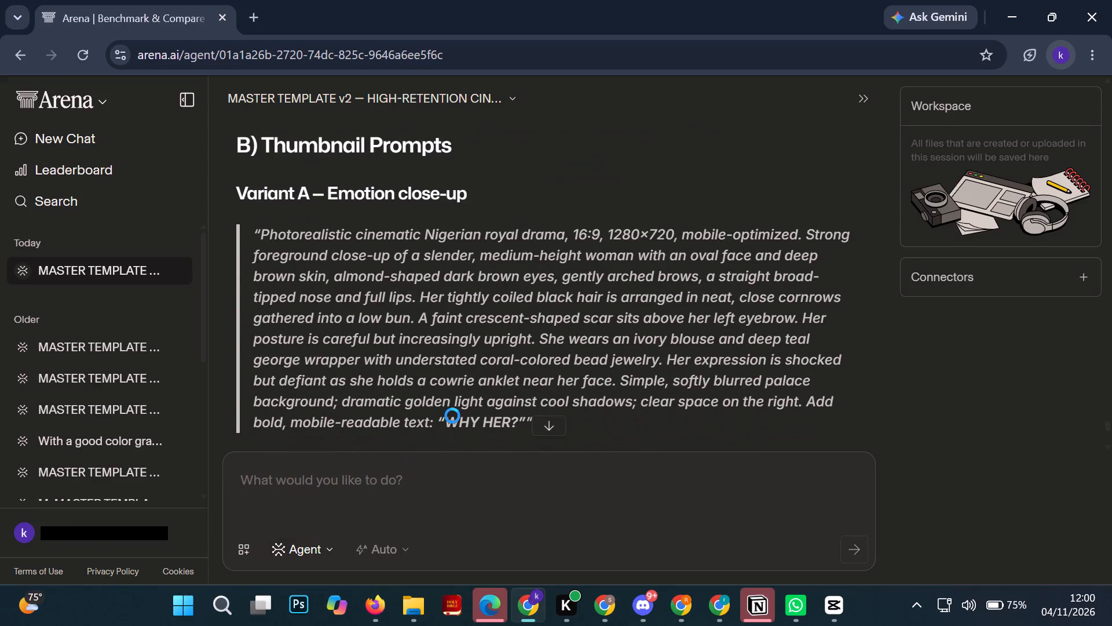
scroll(452, 416, "down", 1)
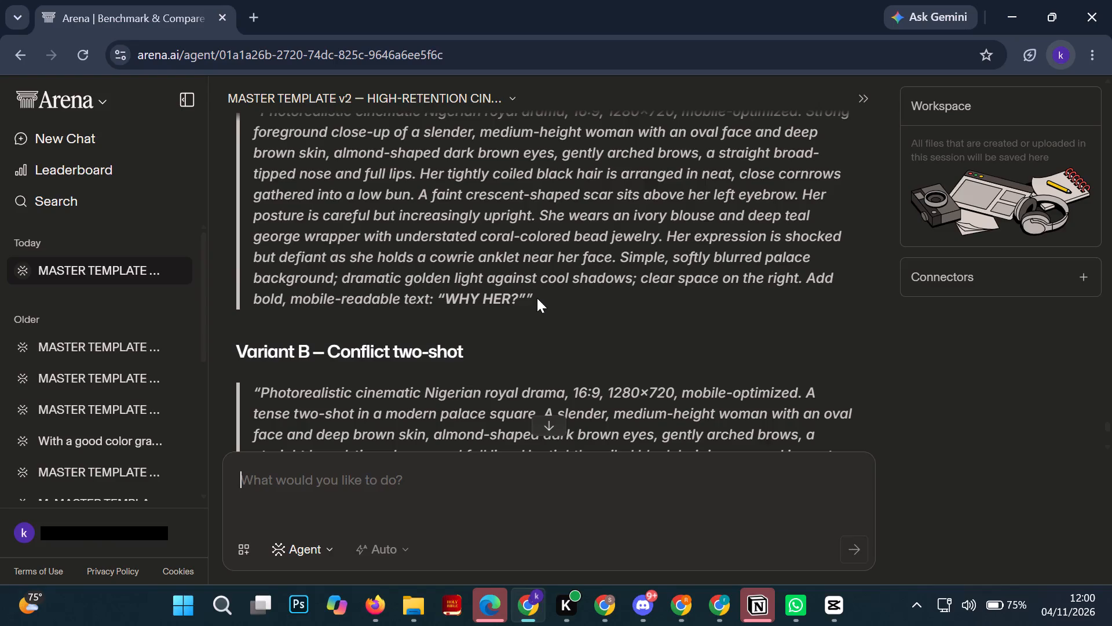
scroll(537, 298, "down", 2)
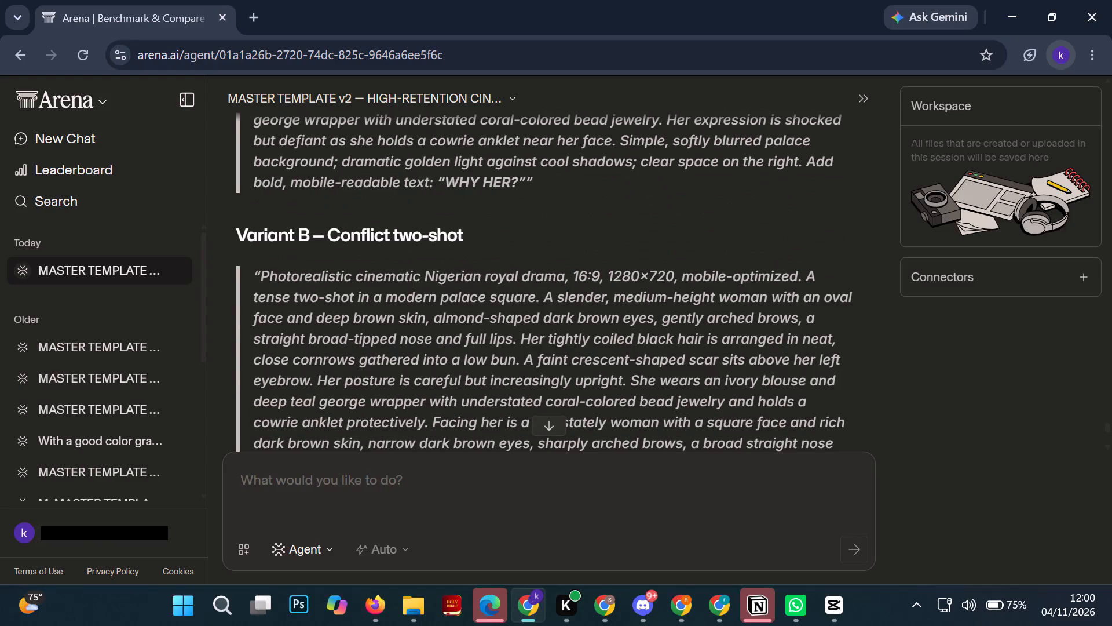
scroll(537, 298, "down", 2)
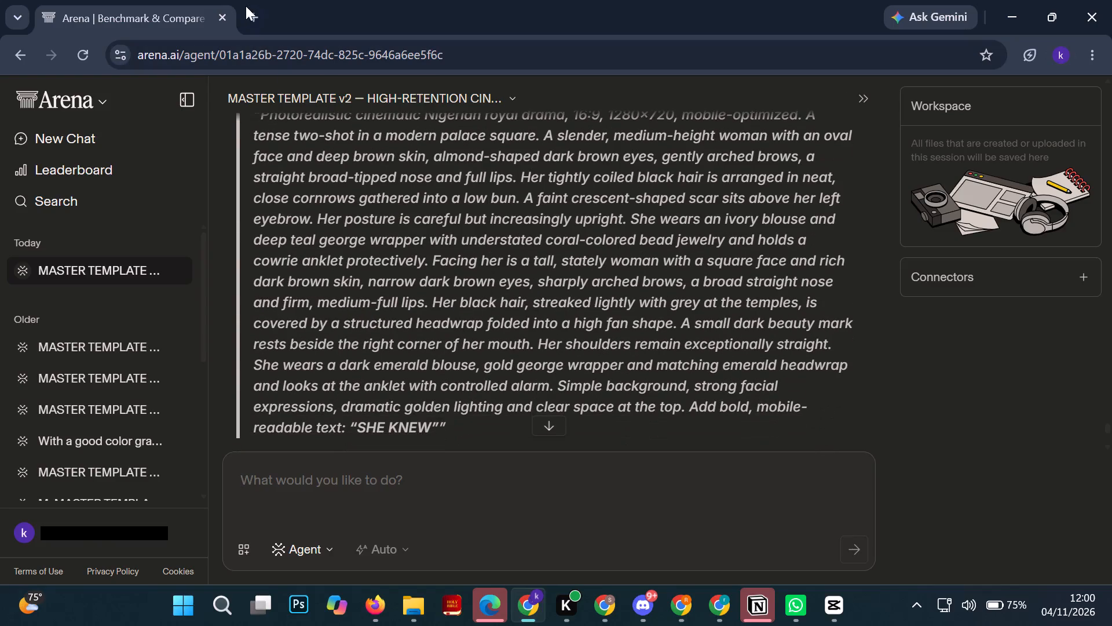
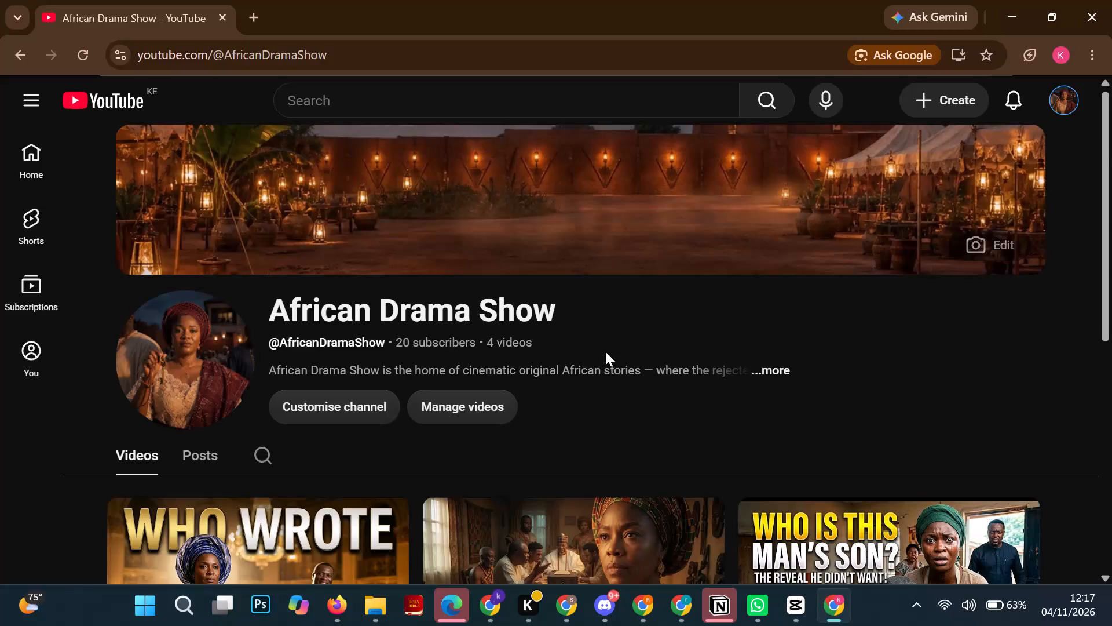
Look over the published videos and their thumbnails on the African Drama Show YouTube channel page.
scroll(605, 351, "down", 3)
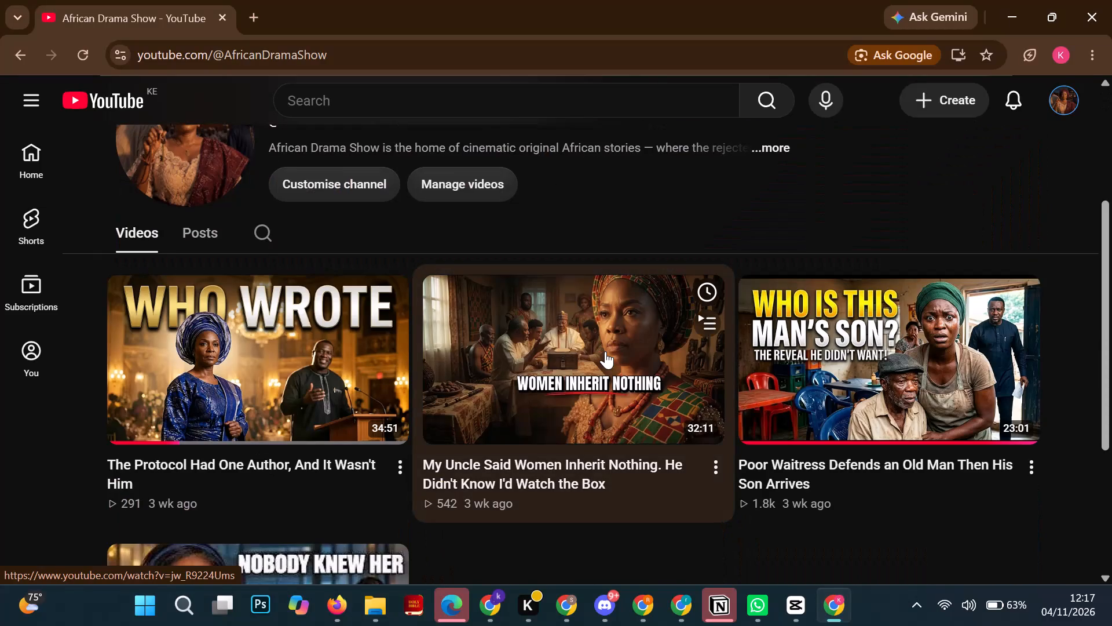
scroll(605, 351, "down", 4)
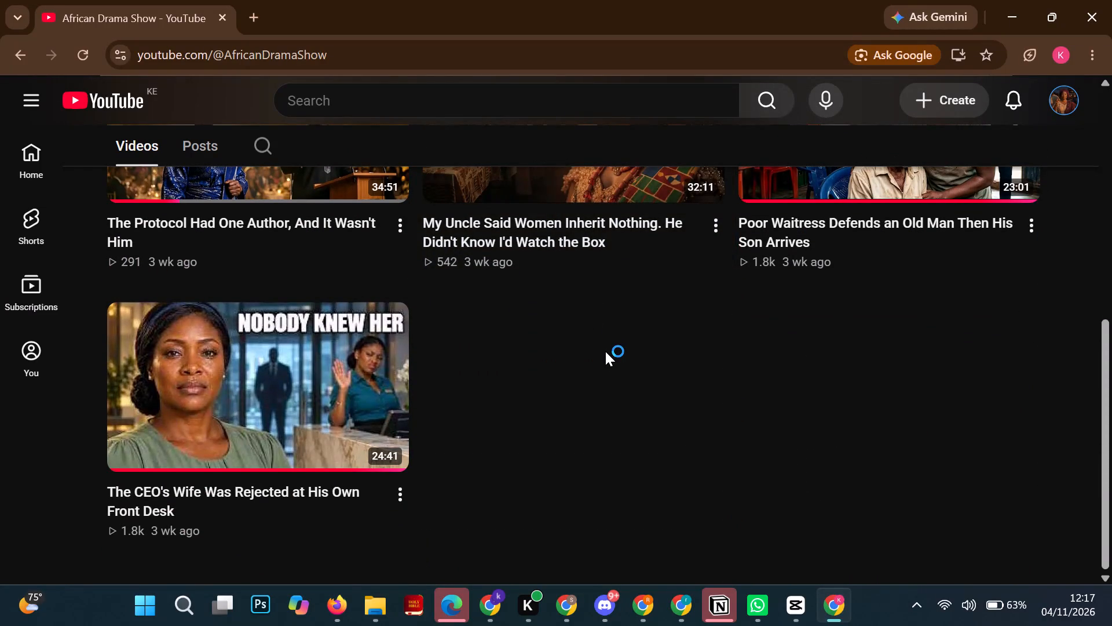
scroll(605, 351, "up", 2)
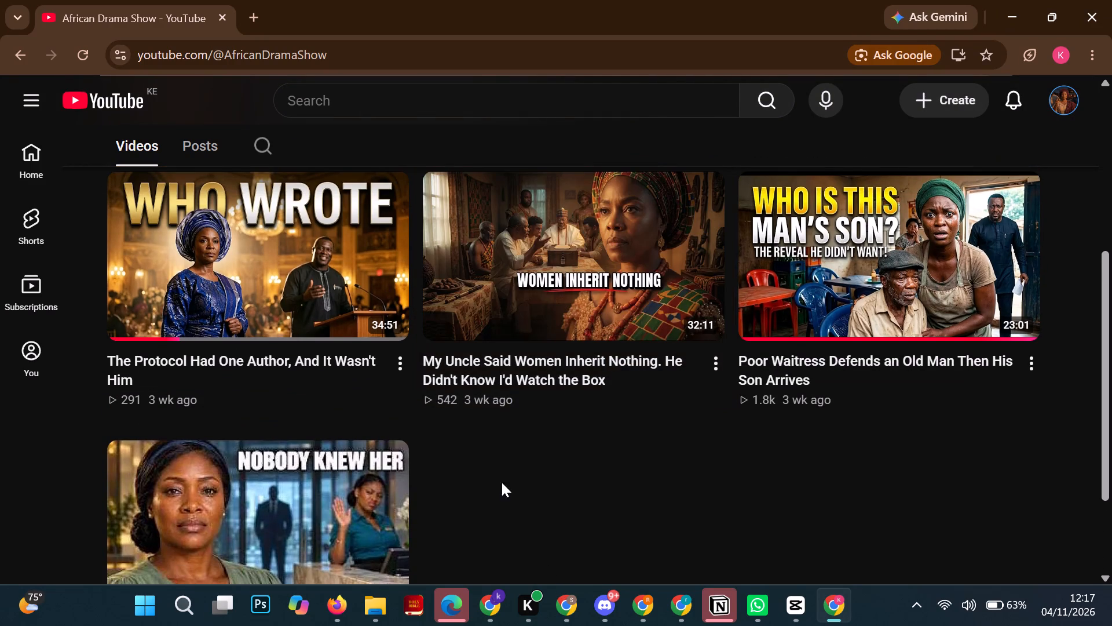
scroll(453, 405, "up", 1)
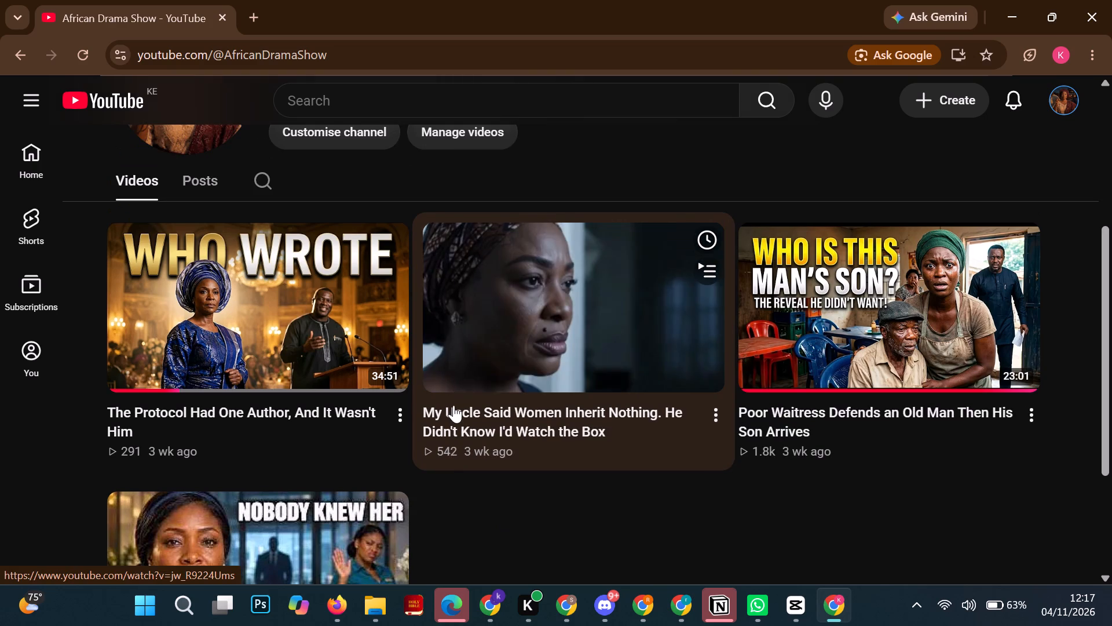
scroll(261, 290, "up", 2)
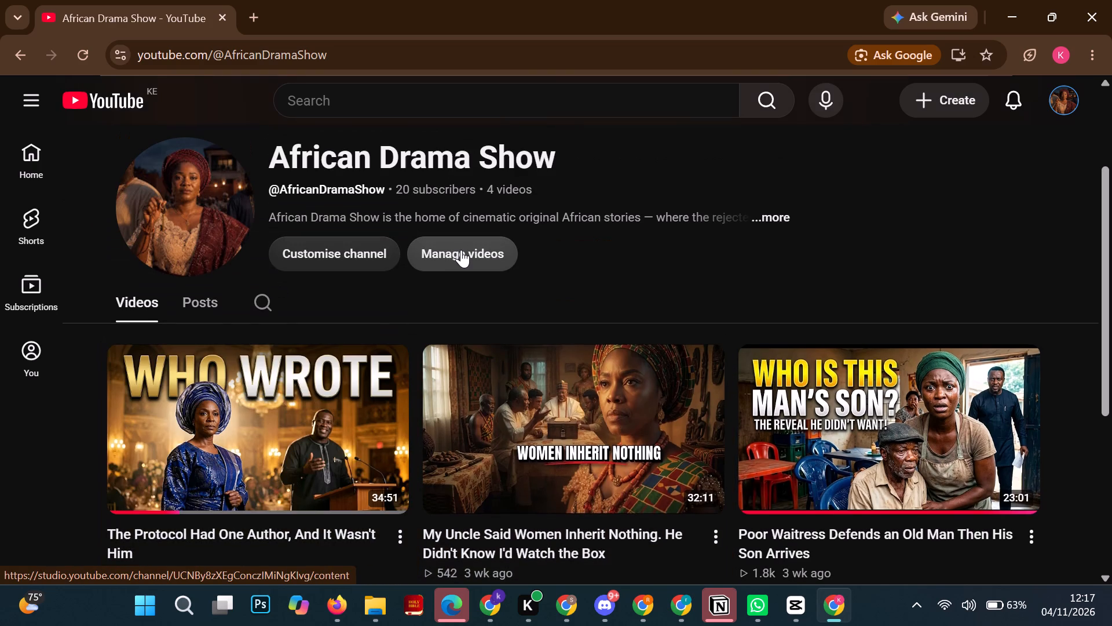
Start a video upload for the African Drama Show channel and open the file selection dialog.
left_click(931, 99)
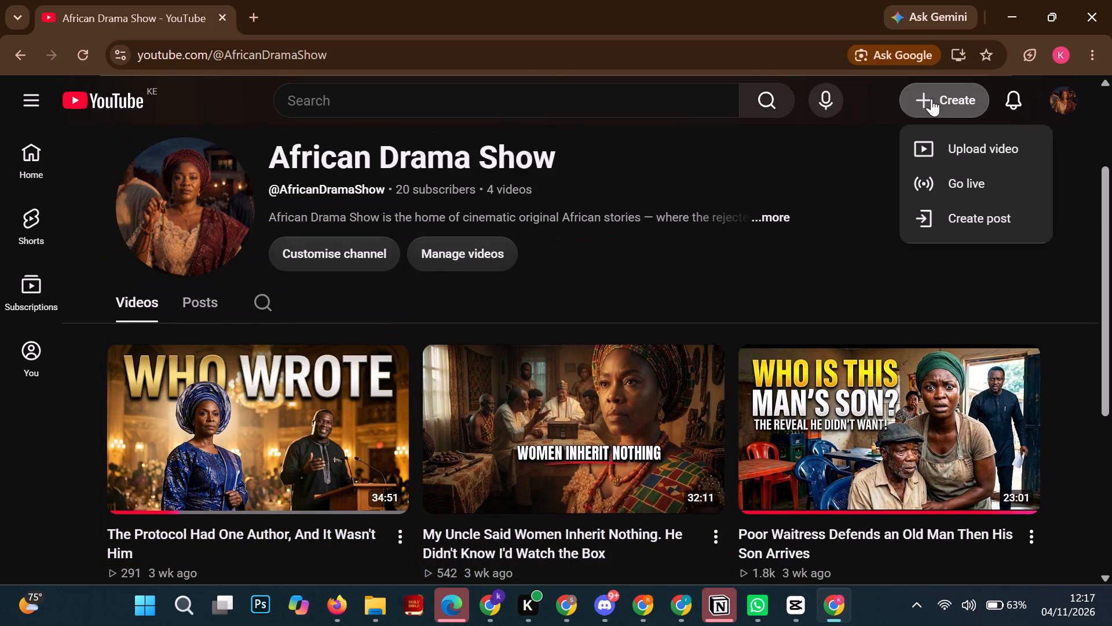
left_click(962, 150)
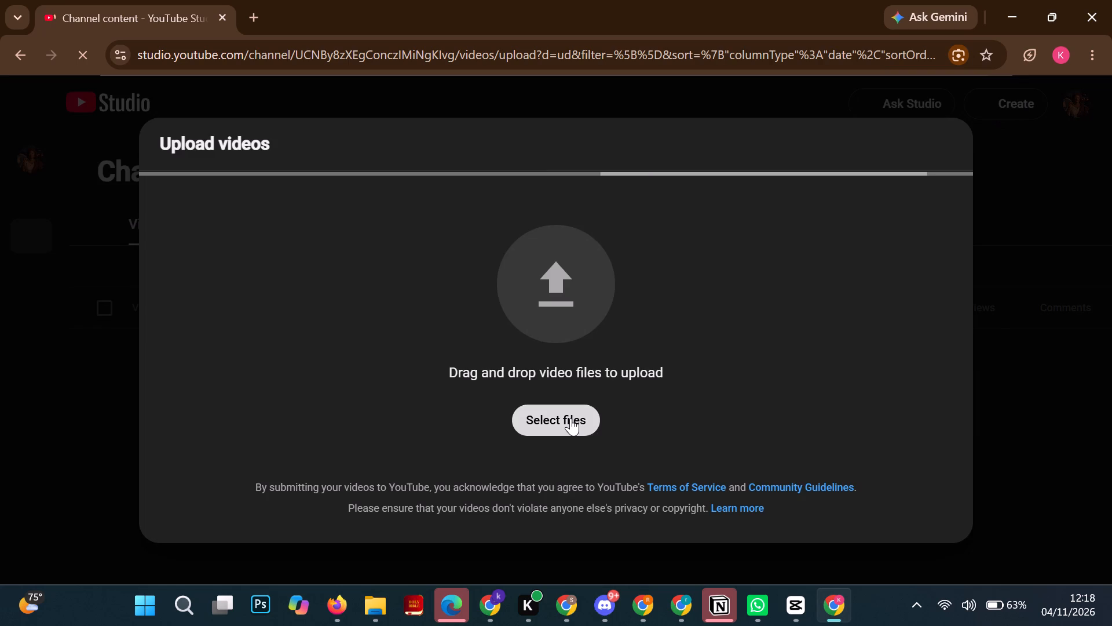
left_click(570, 418)
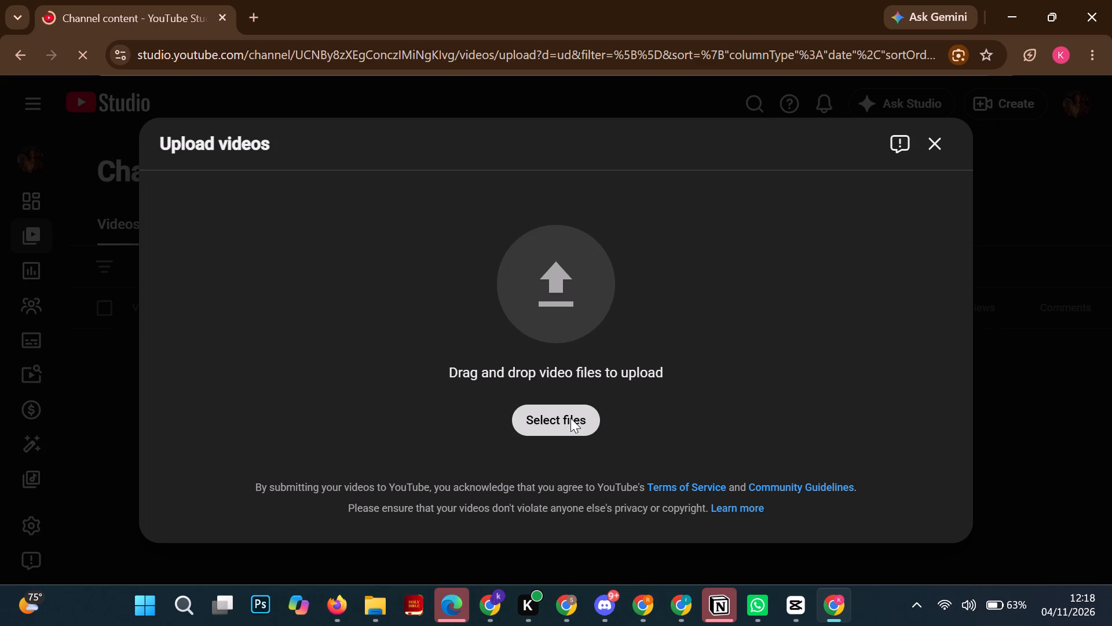
left_click(570, 418)
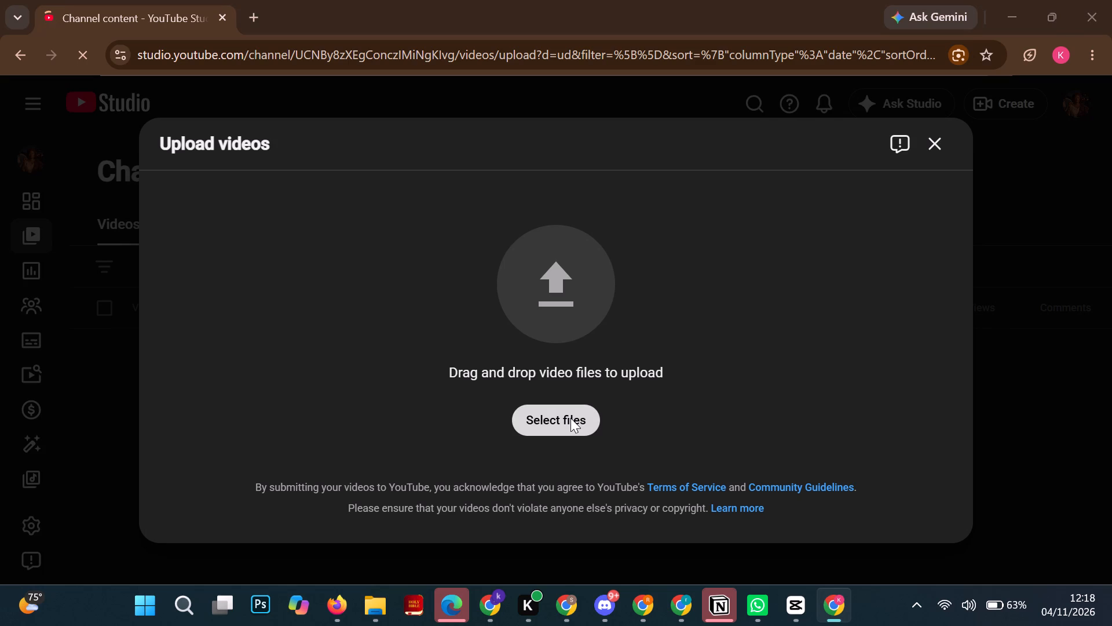
left_click(570, 418)
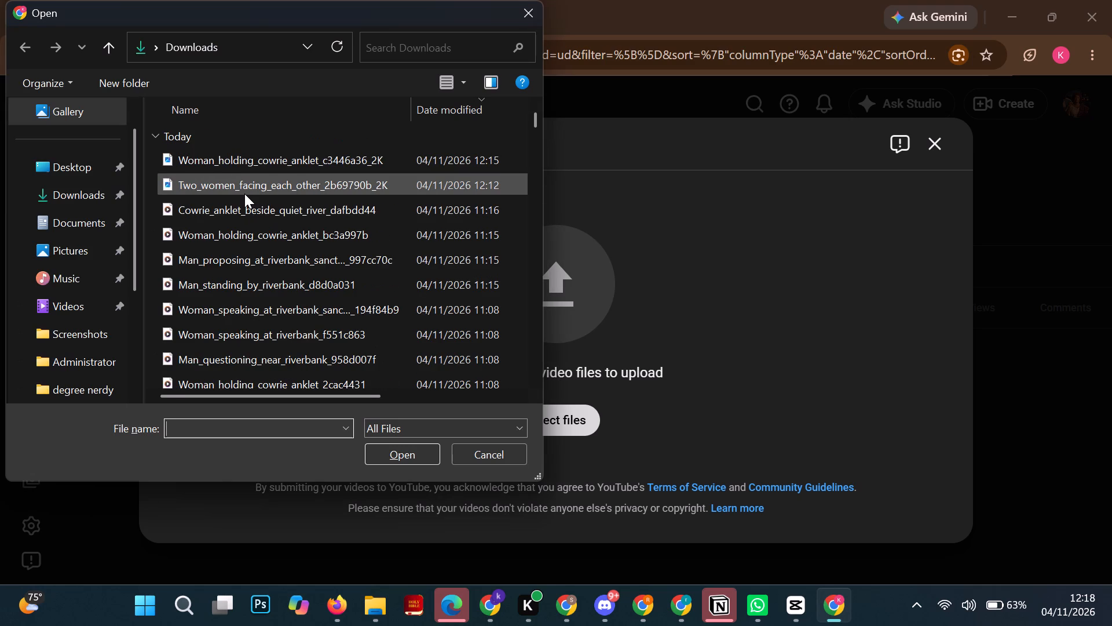
Look through the Downloads folder for the exported 1104 story video to upload.
scroll(251, 197, "up", 2)
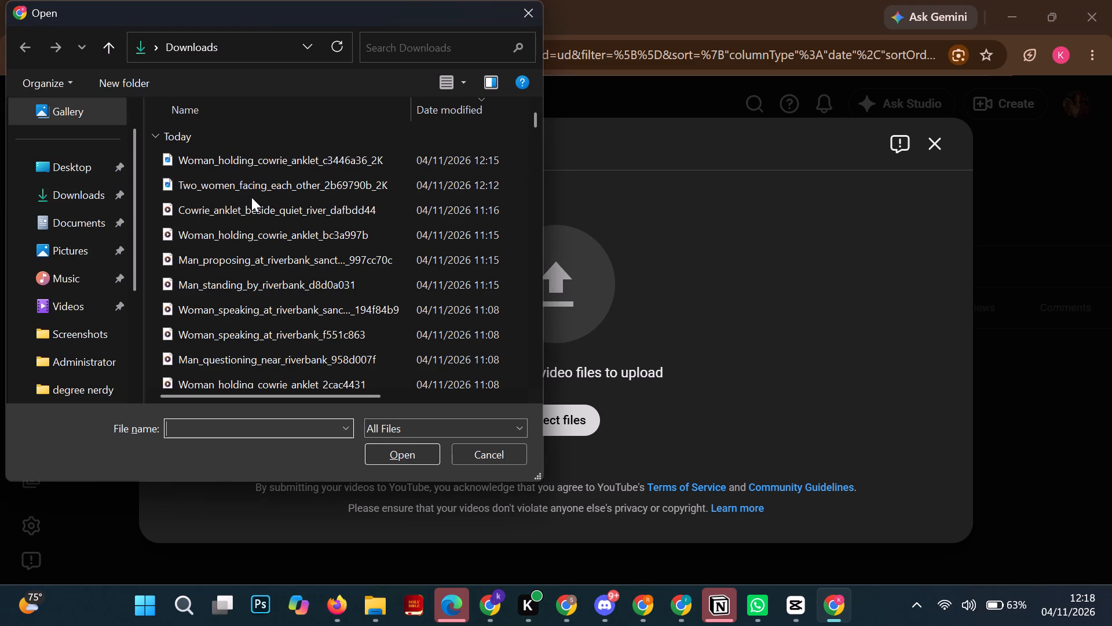
scroll(250, 228, "down", 2)
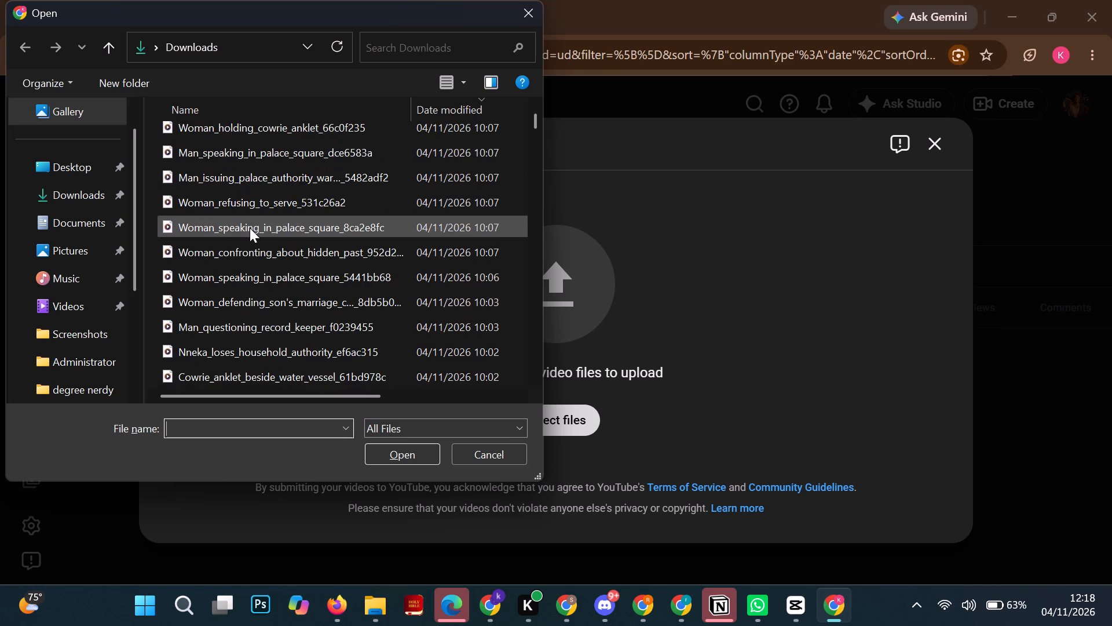
scroll(250, 228, "up", 8)
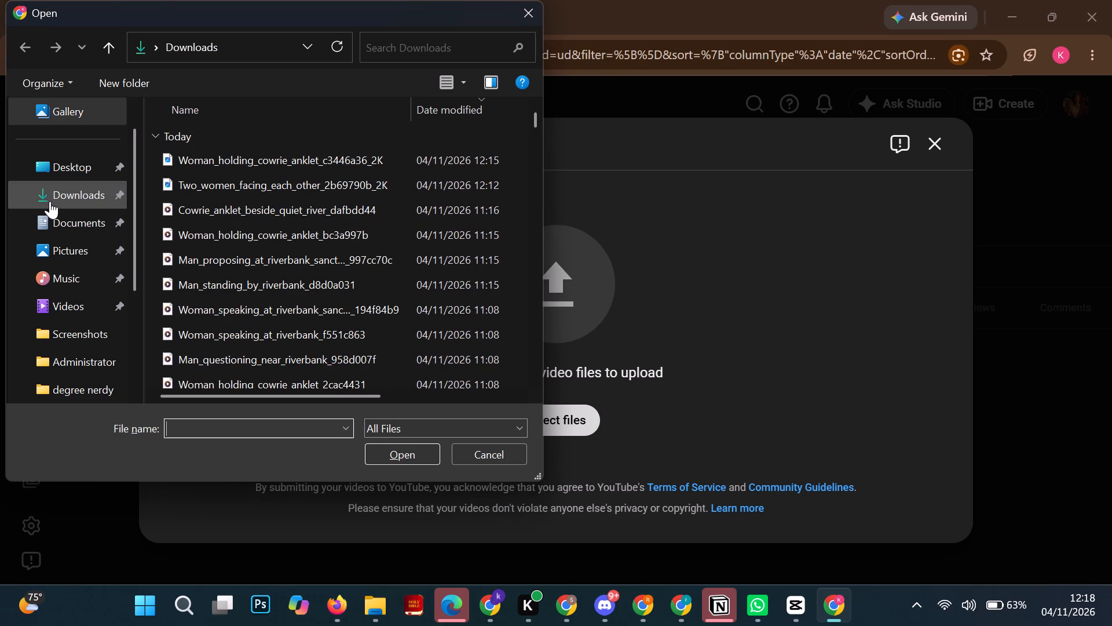
left_click(60, 188)
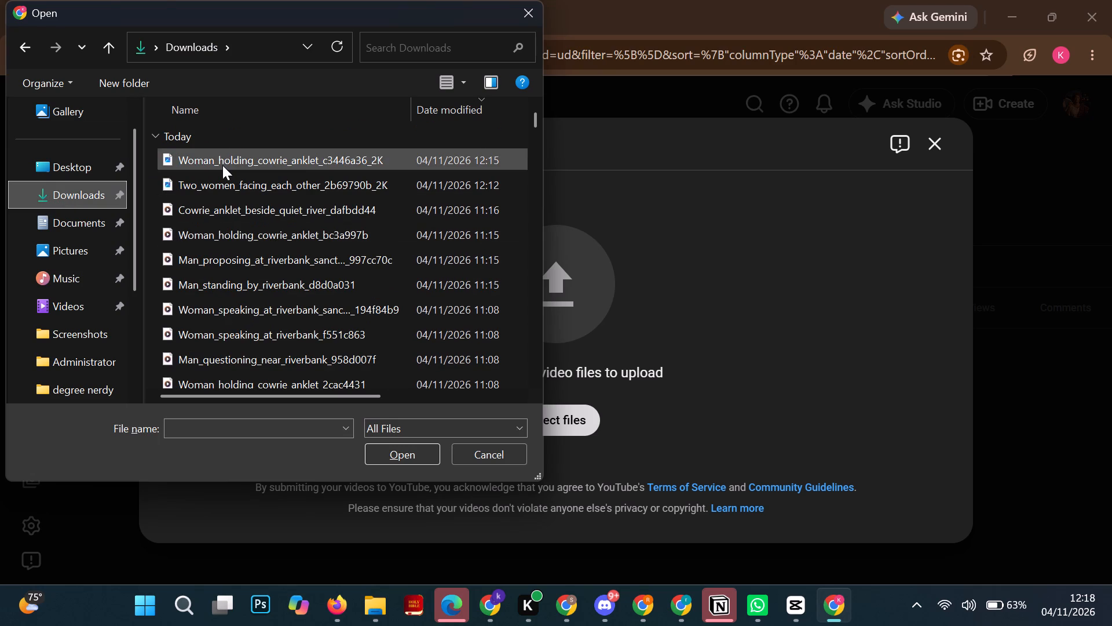
scroll(268, 206, "up", 1)
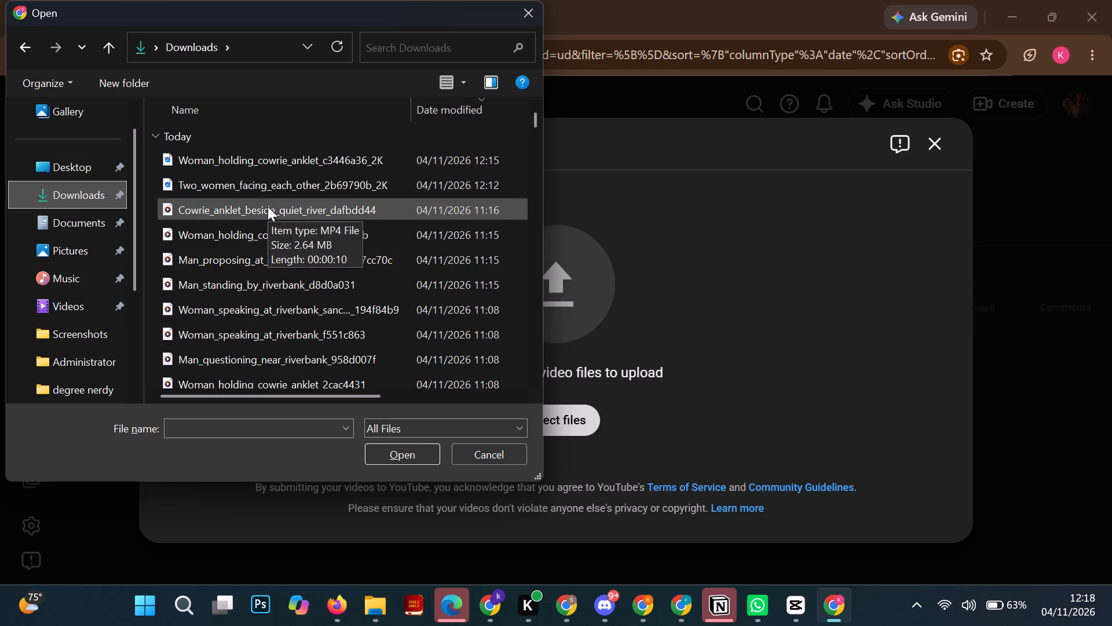
scroll(268, 206, "down", 4)
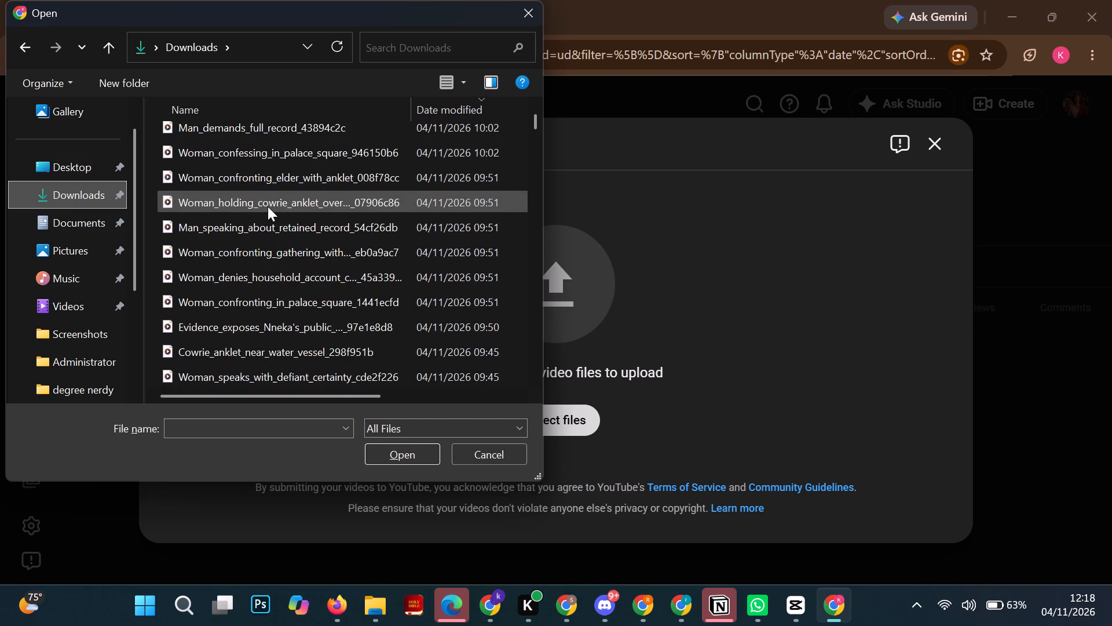
scroll(268, 206, "down", 2)
scroll(268, 206, "down", 20)
scroll(268, 206, "down", 19)
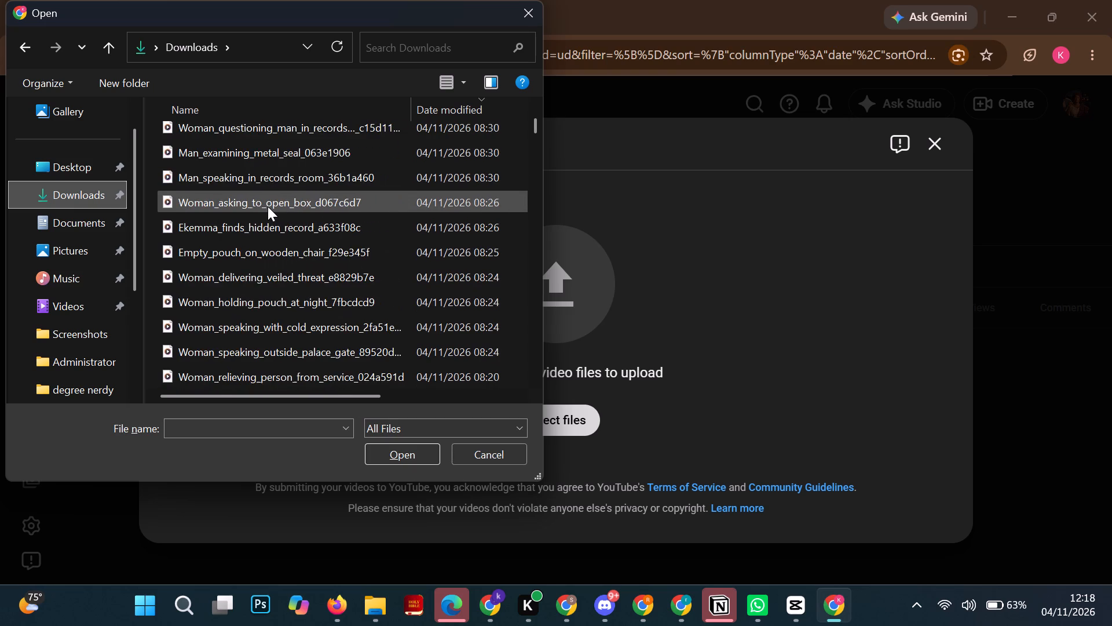
scroll(268, 206, "down", 11)
scroll(268, 206, "down", 15)
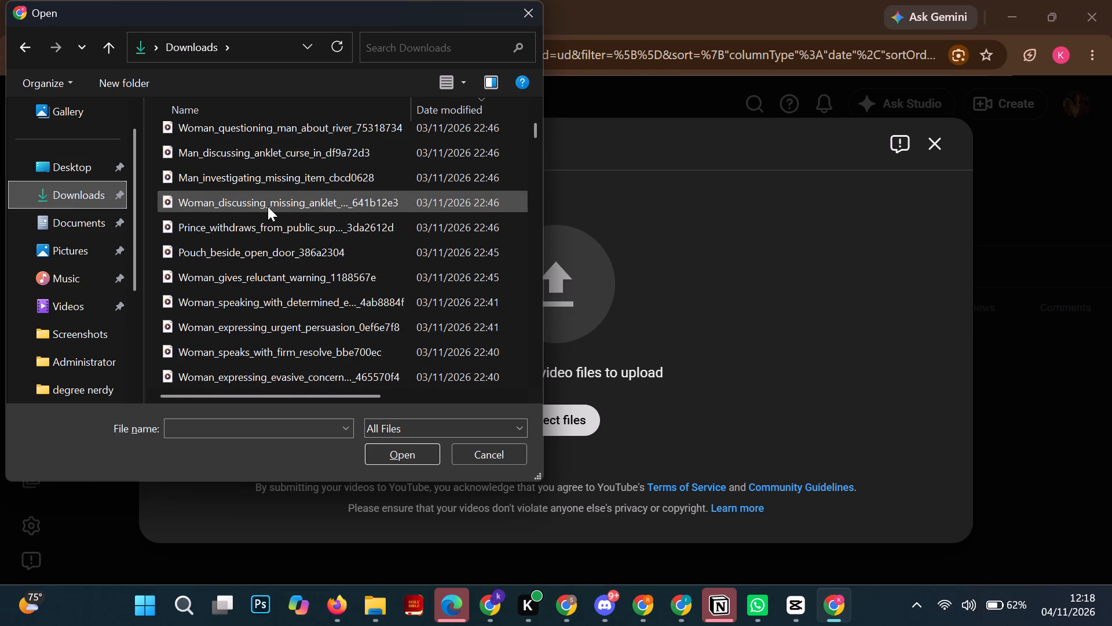
scroll(268, 206, "down", 20)
scroll(268, 206, "down", 20)
scroll(268, 206, "down", 3)
scroll(268, 206, "down", 20)
scroll(268, 206, "down", 6)
scroll(268, 206, "up", 20)
scroll(268, 206, "up", 7)
scroll(268, 206, "down", 1)
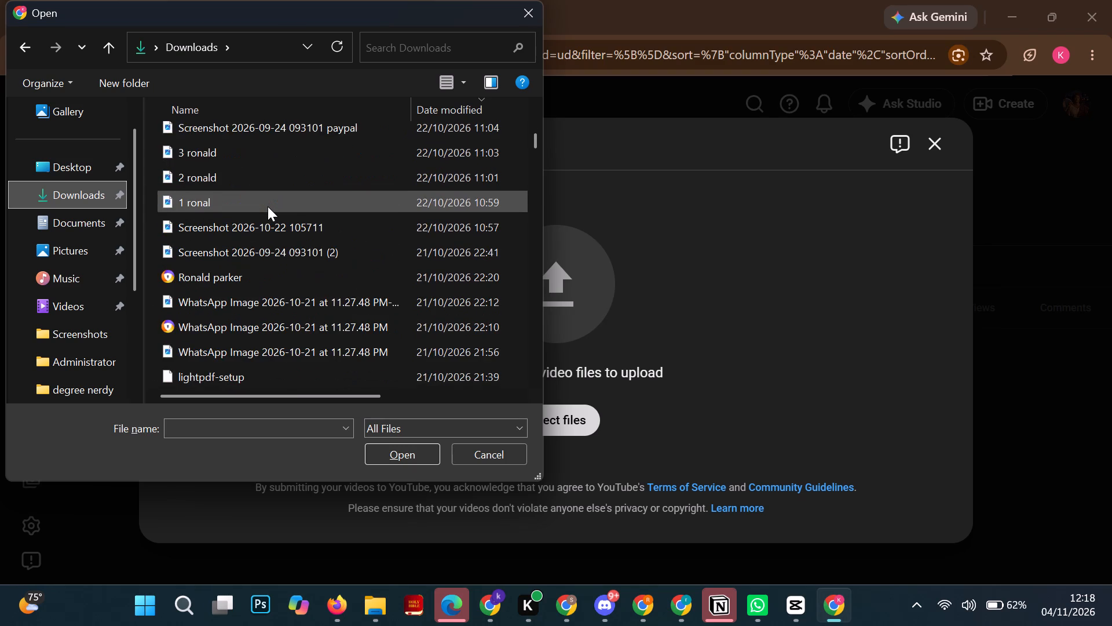
scroll(268, 206, "down", 1)
scroll(268, 206, "up", 2)
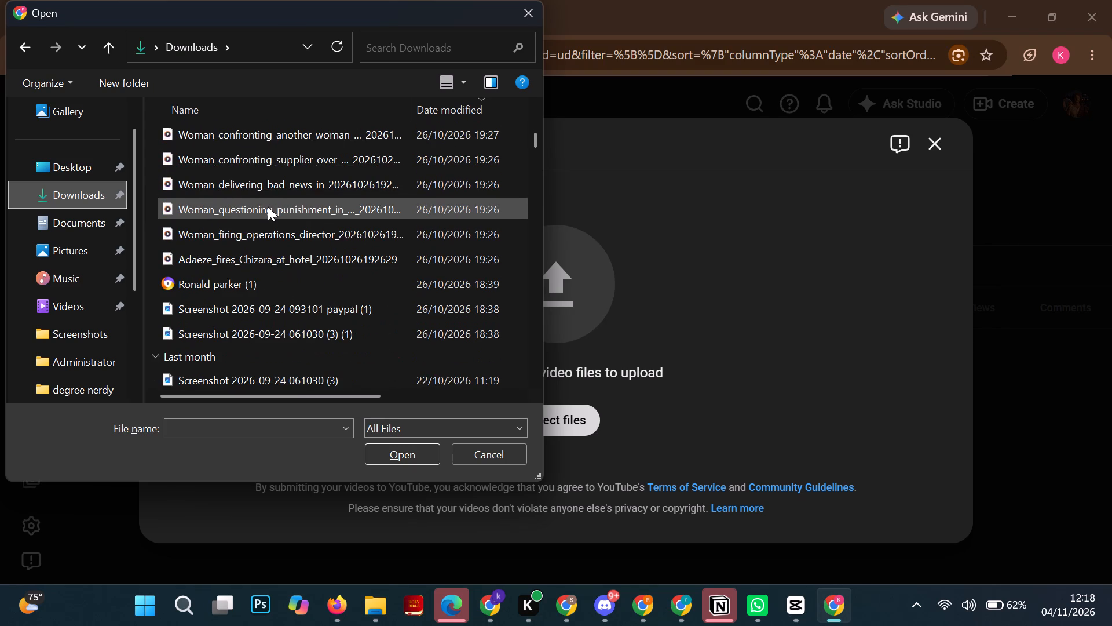
scroll(268, 206, "up", 1)
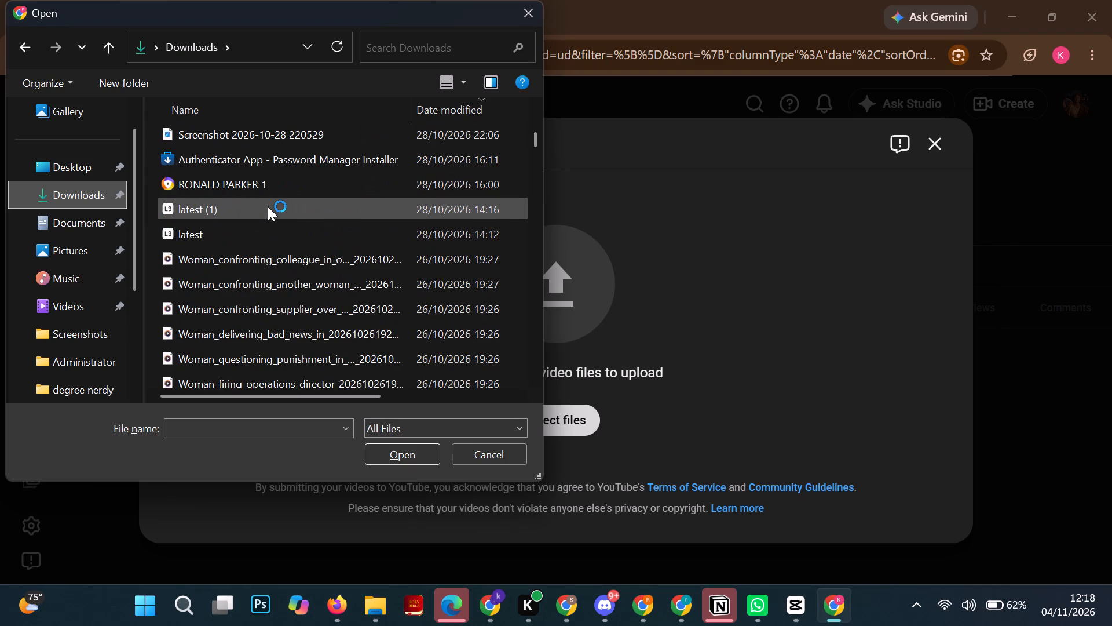
scroll(268, 206, "up", 2)
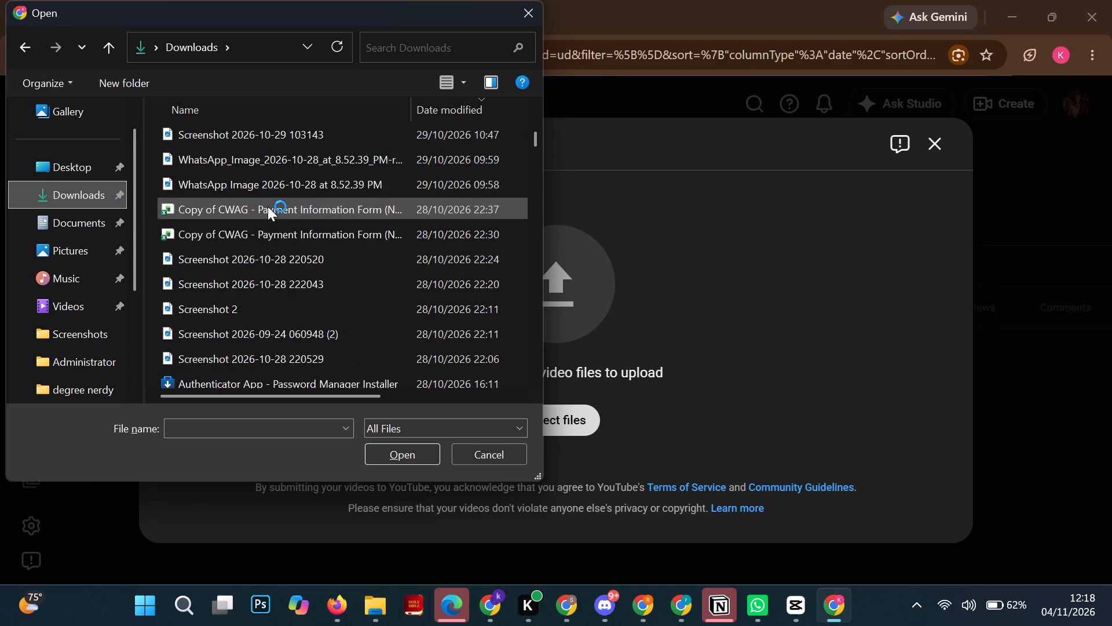
scroll(268, 206, "up", 2)
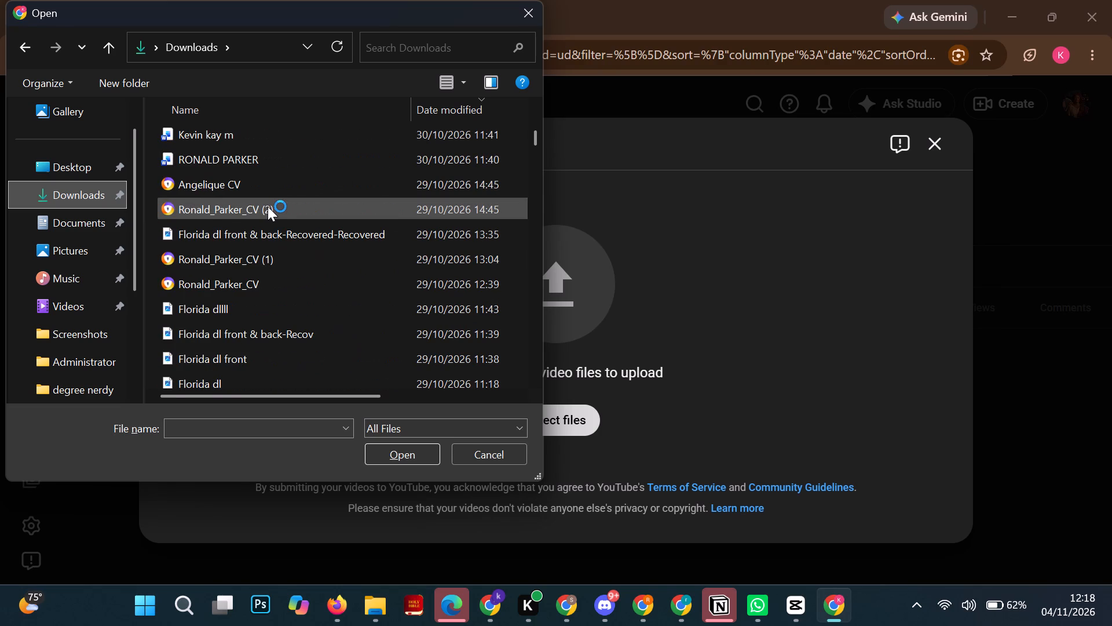
scroll(268, 206, "up", 2)
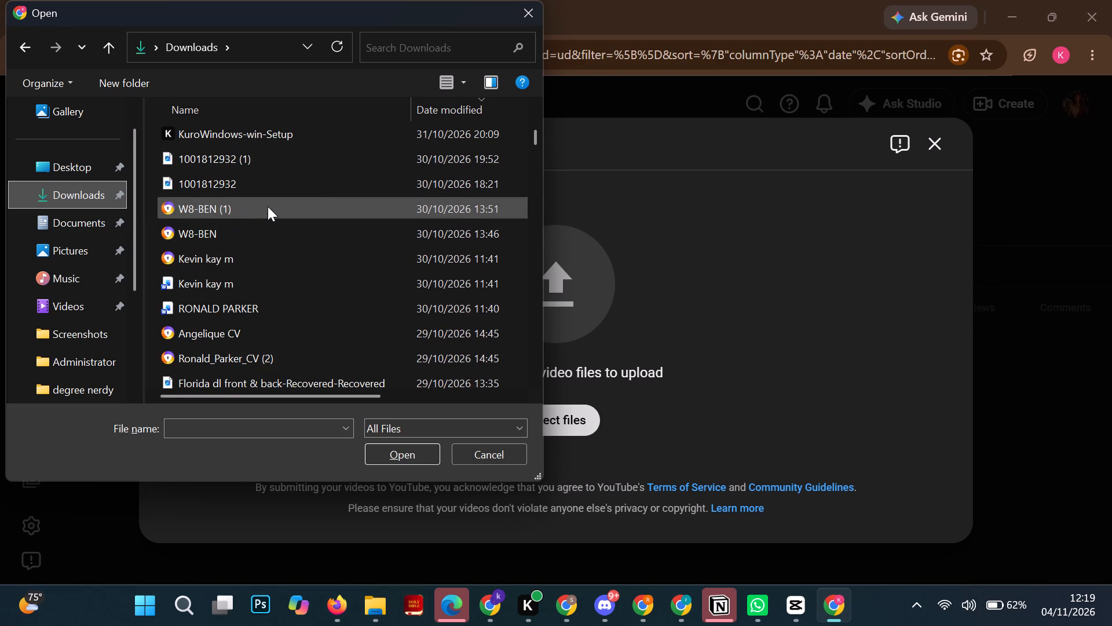
scroll(268, 206, "up", 1)
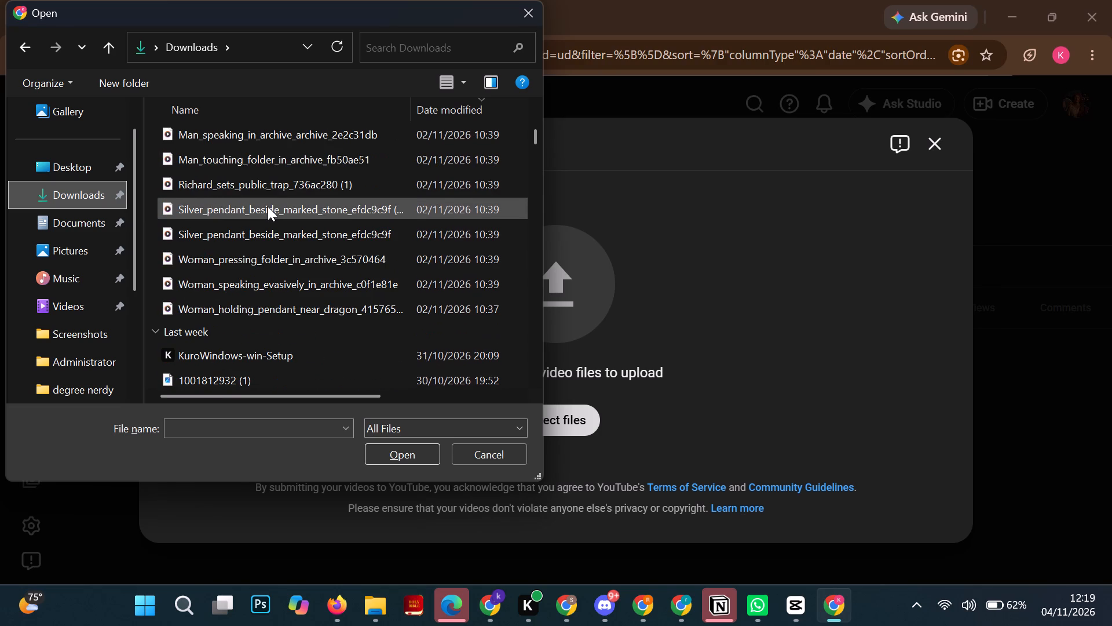
scroll(268, 206, "up", 4)
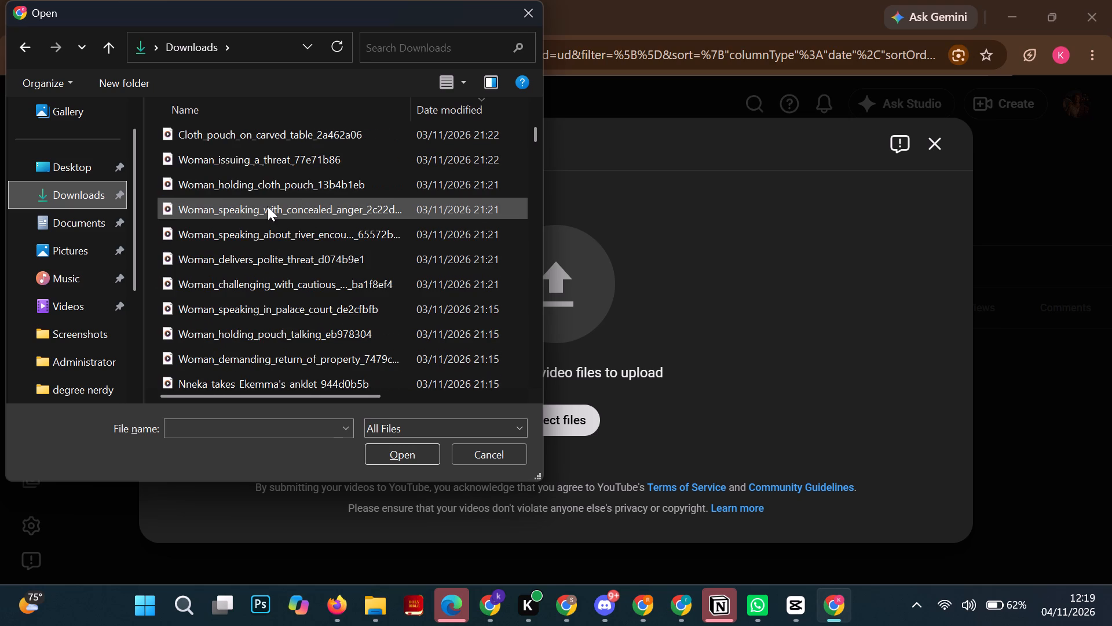
scroll(268, 206, "up", 7)
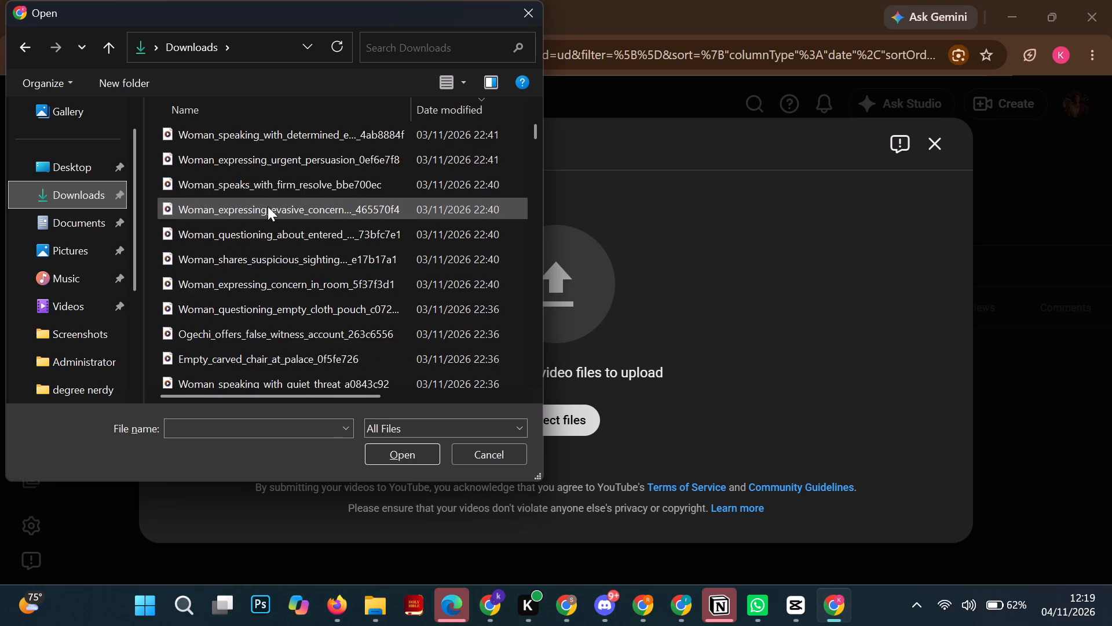
scroll(268, 206, "up", 20)
scroll(268, 206, "up", 20)
scroll(268, 206, "up", 20)
scroll(268, 206, "down", 15)
scroll(268, 206, "up", 11)
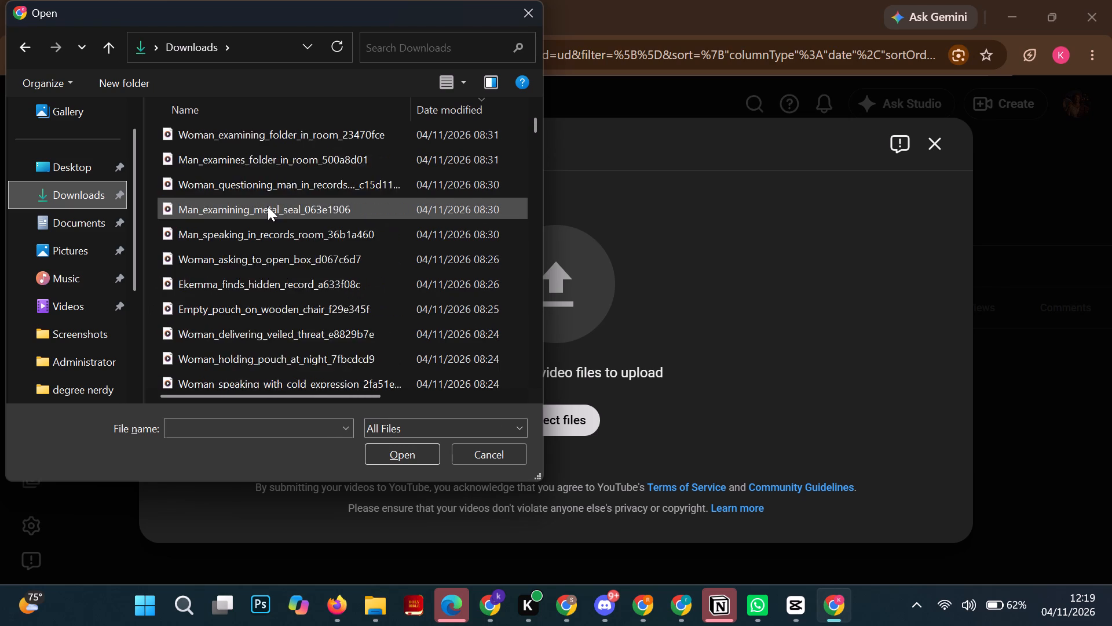
scroll(268, 206, "up", 20)
scroll(268, 206, "up", 20)
scroll(268, 206, "up", 20)
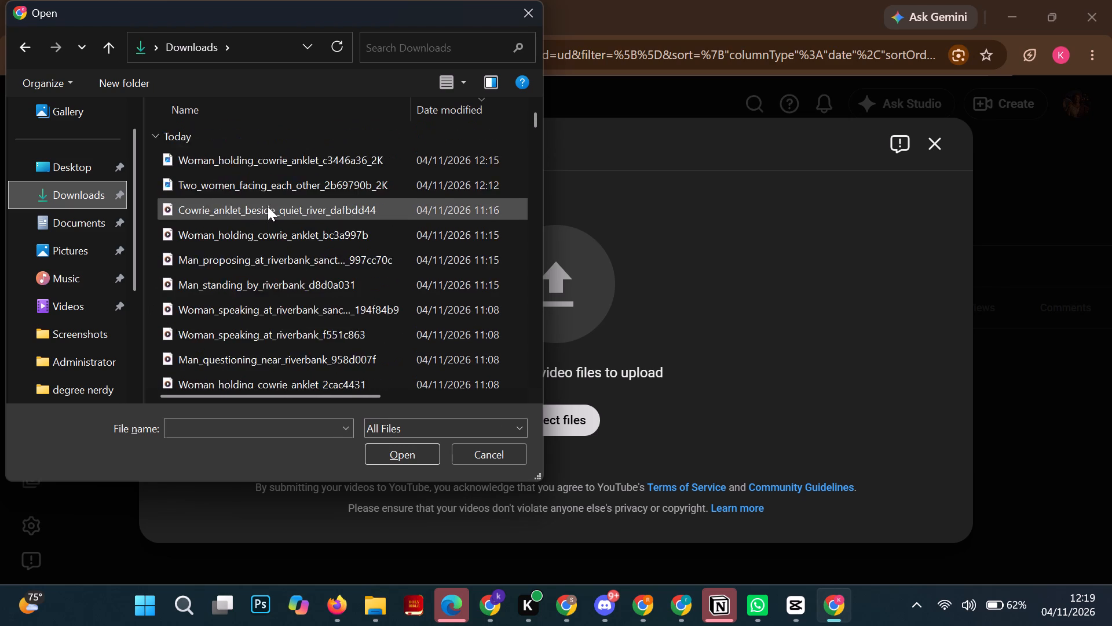
scroll(268, 206, "up", 20)
scroll(268, 206, "up", 20)
scroll(268, 206, "up", 20)
scroll(268, 206, "up", 20)
scroll(268, 206, "up", 20)
scroll(268, 206, "up", 20)
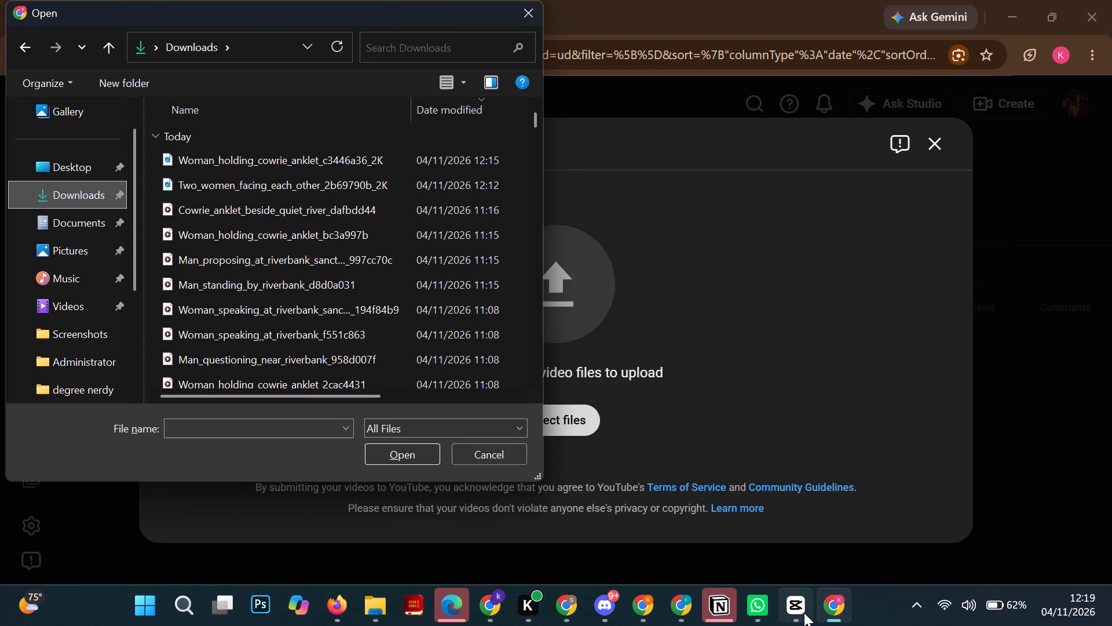
Switch to CapCut and check the export progress of video 1104.
left_click(793, 520)
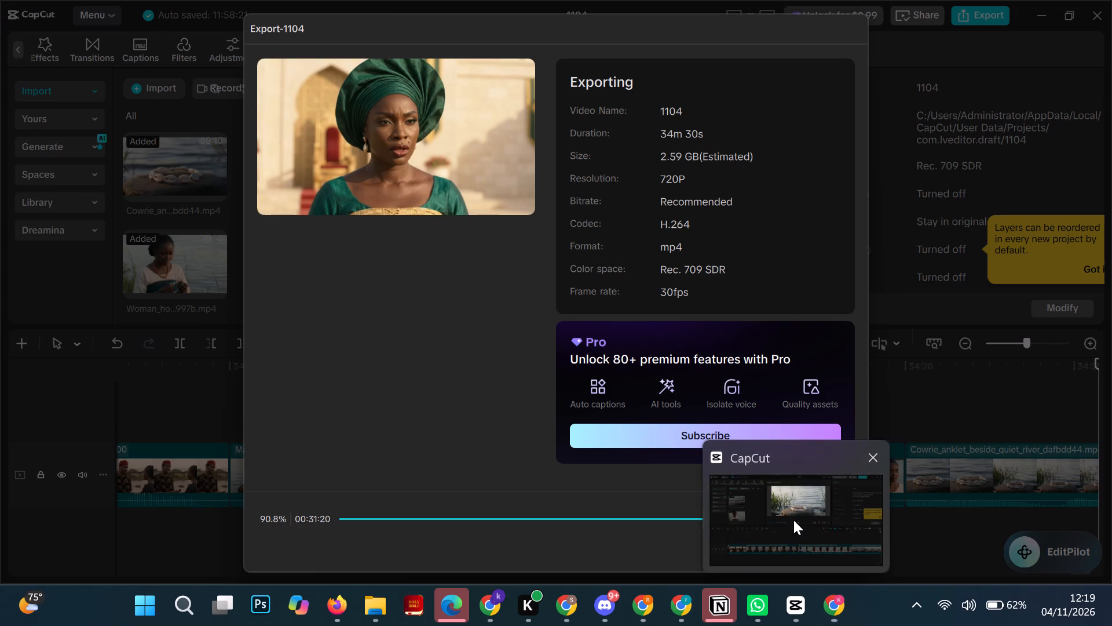
left_click(579, 512)
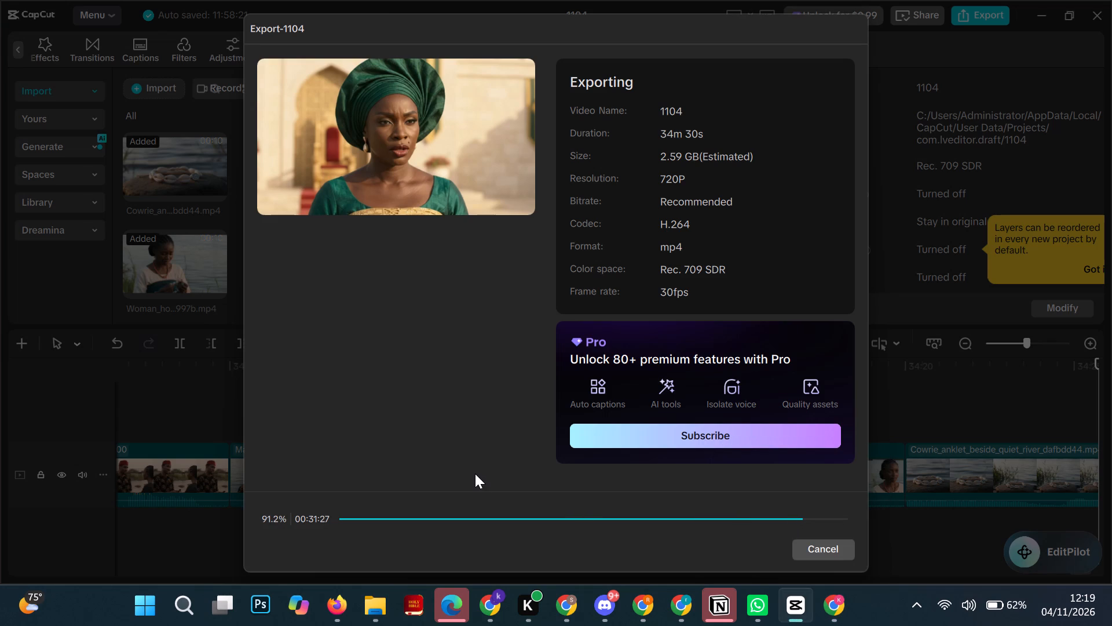
left_click(475, 474)
left_click(475, 474)
left_click(498, 613)
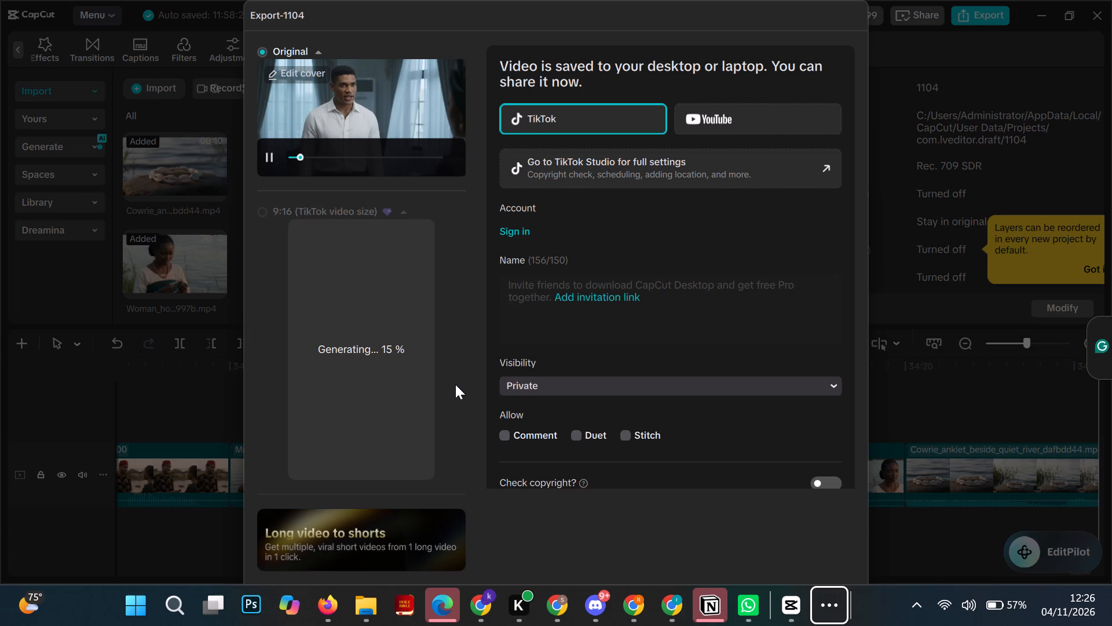
left_click(455, 384)
left_click(440, 271)
left_click(196, 392)
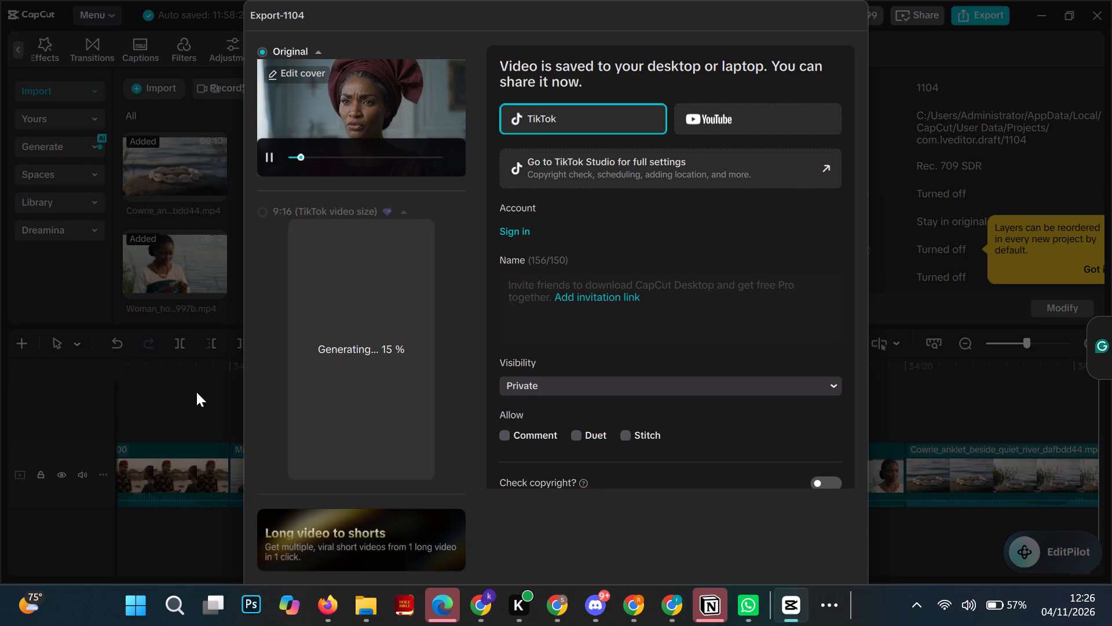
scroll(641, 349, "down", 20)
scroll(641, 349, "down", 20)
scroll(641, 349, "down", 20)
left_click(631, 529)
scroll(631, 529, "down", 8)
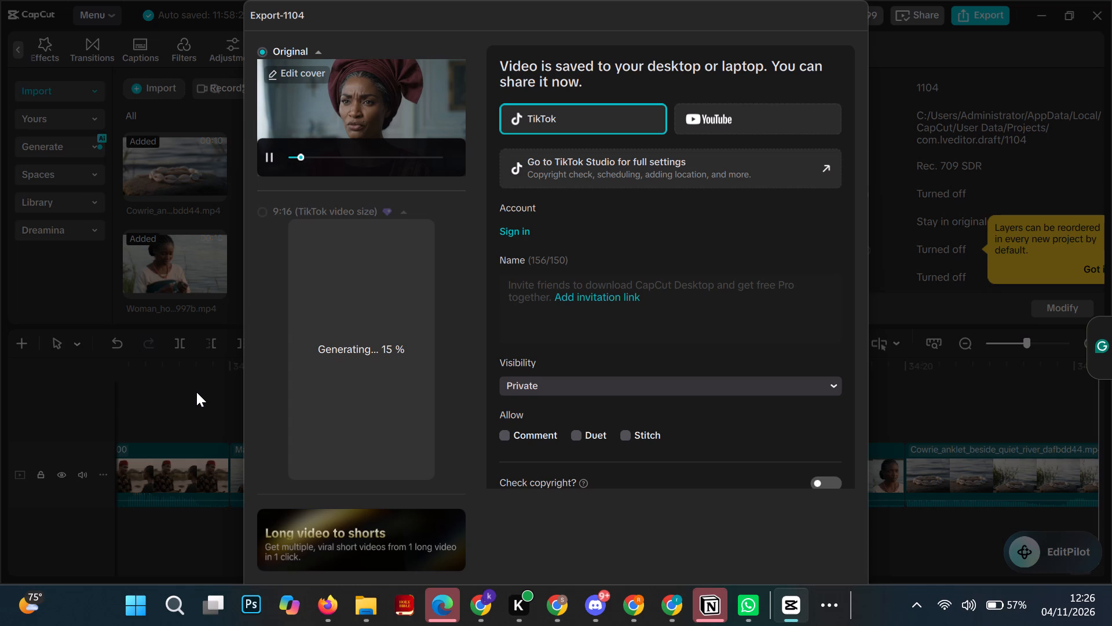